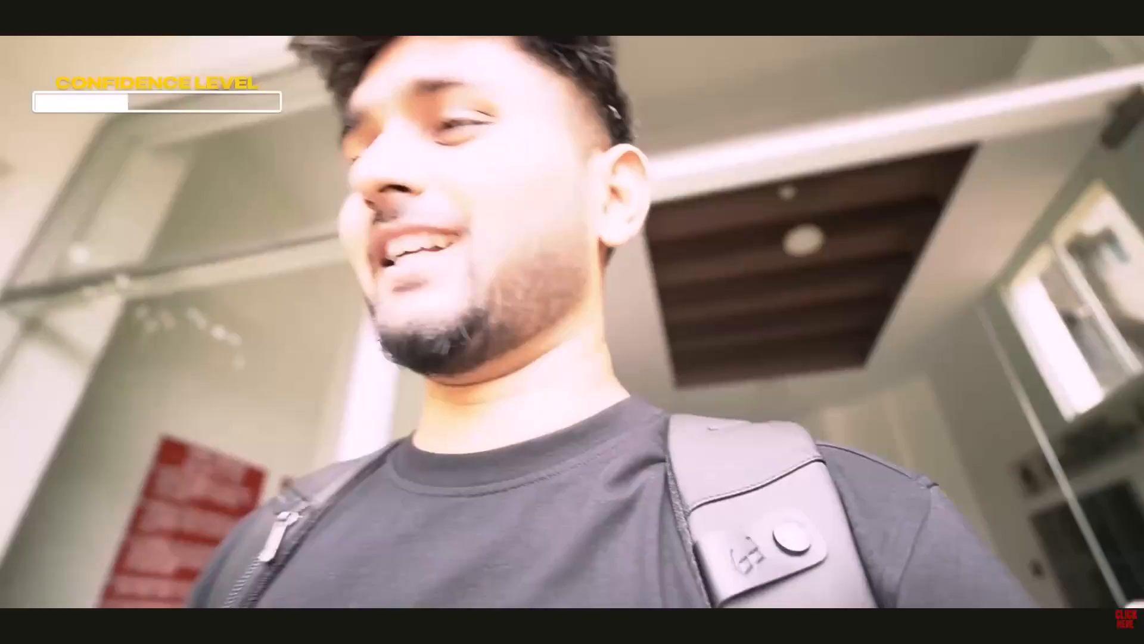
Skim forward through the "A Day in my Life in Bangalore" video to look for a usable segment of the creator talking.
{"action": "key", "text": "Right"}
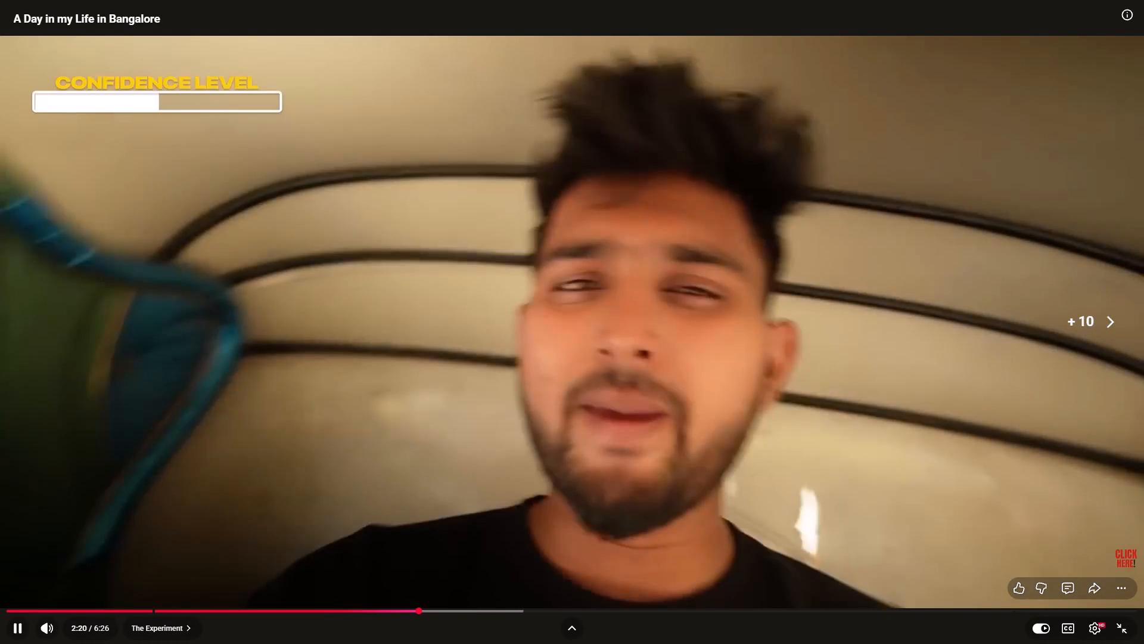
{"action": "key", "text": "Right"}
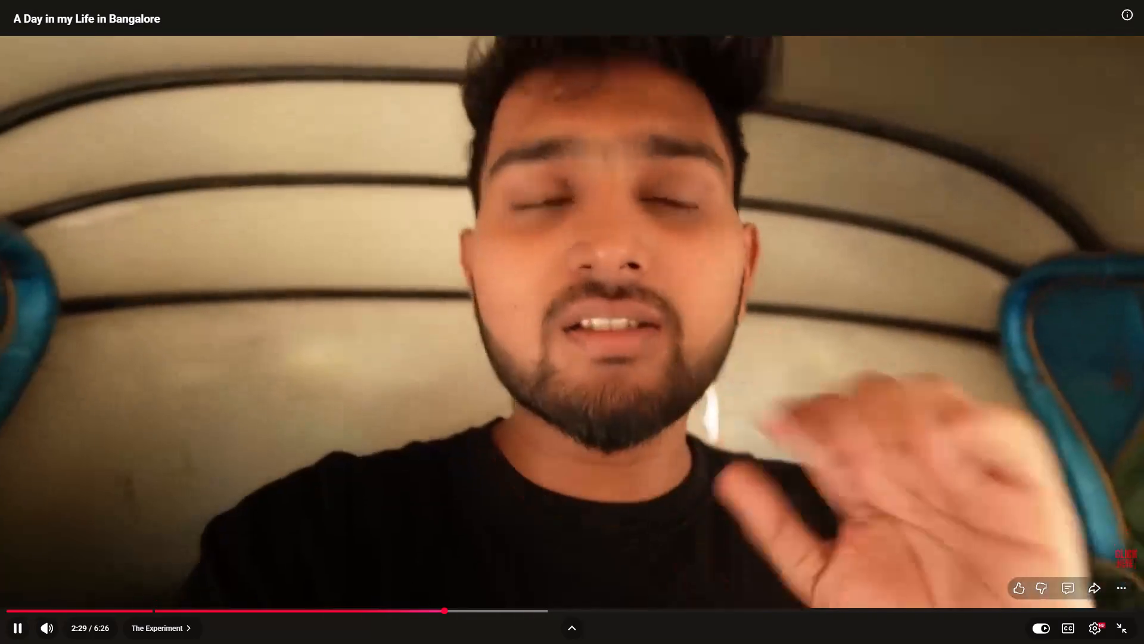
{"action": "key", "text": "Right"}
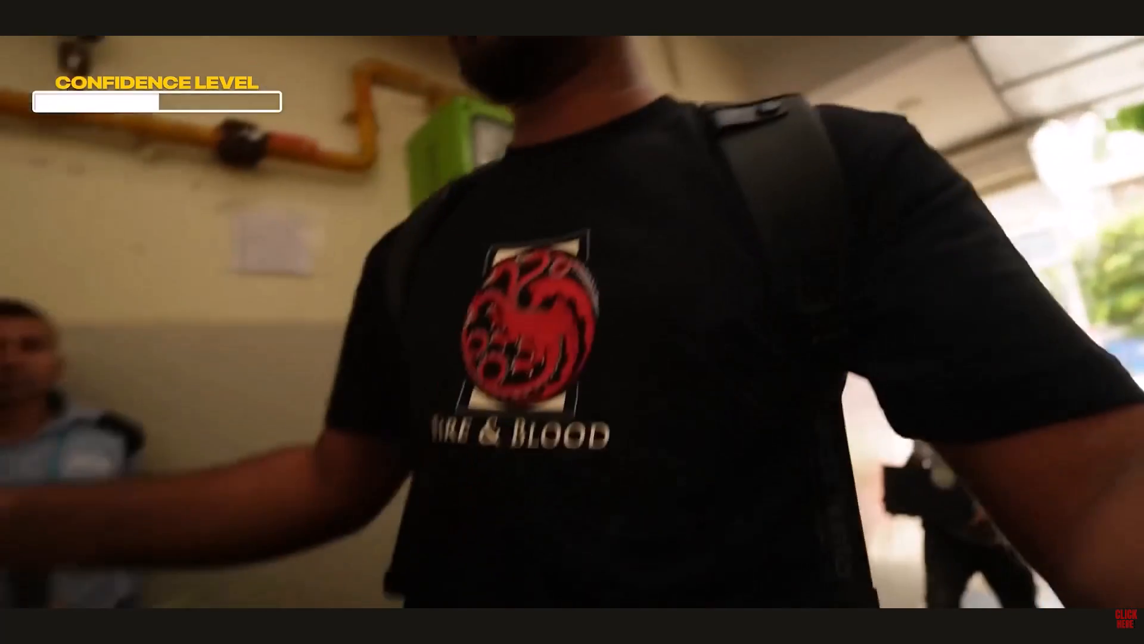
{"action": "key", "text": "Right"}
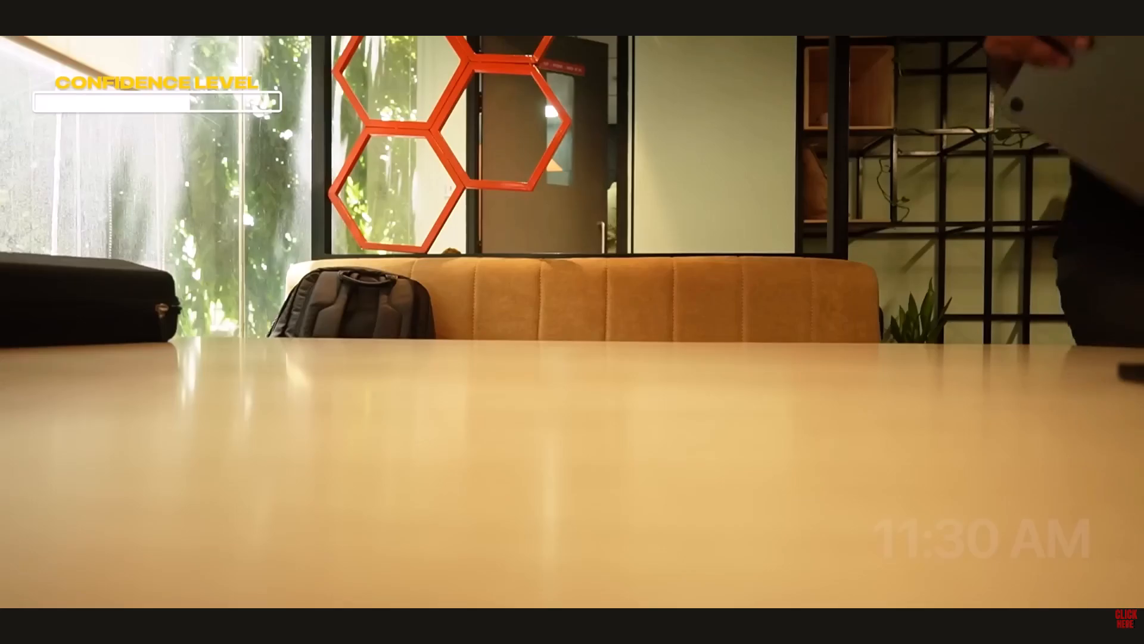
{"action": "key", "text": "Right"}
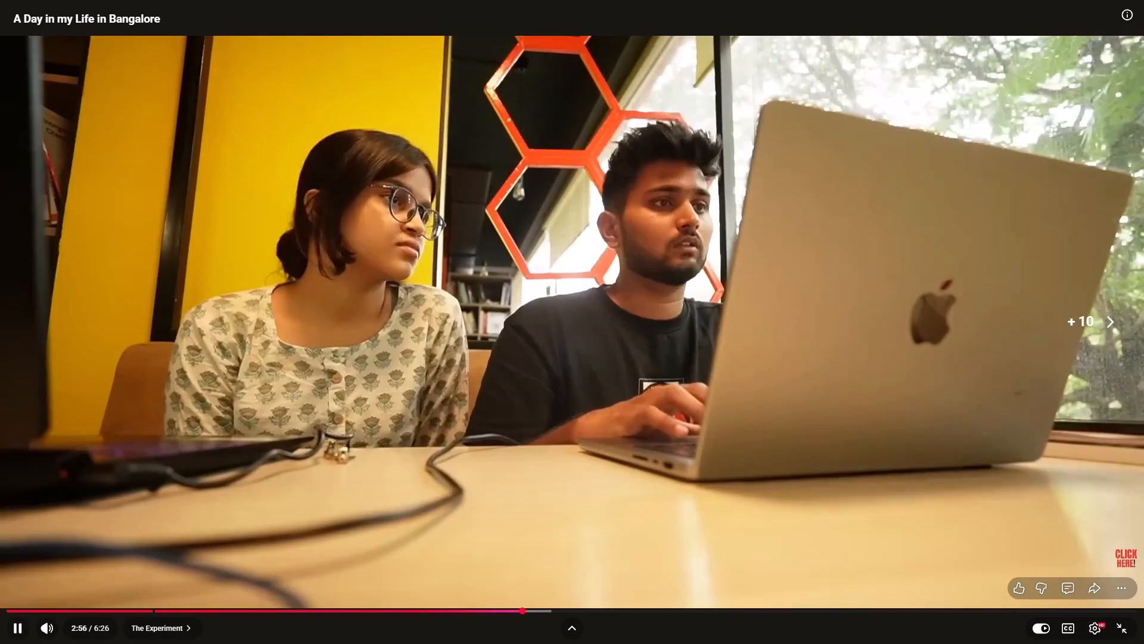
{"action": "key", "text": "Right"}
{"action": "key", "text": "Right"}
{"action": "key", "text": "Right"}
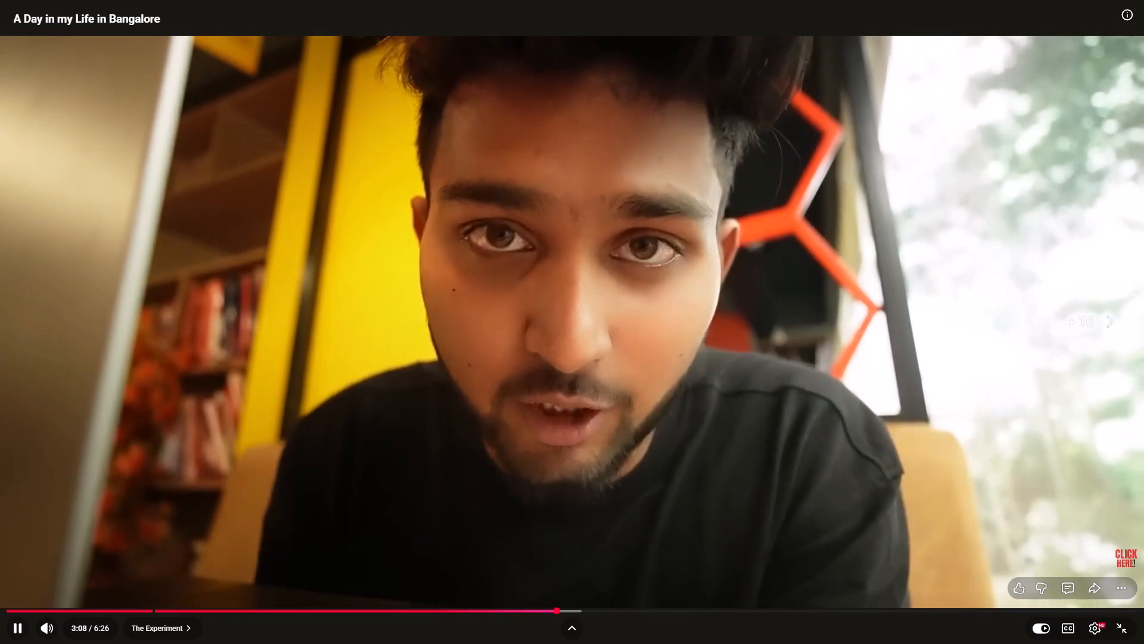
{"action": "key", "text": "Right"}
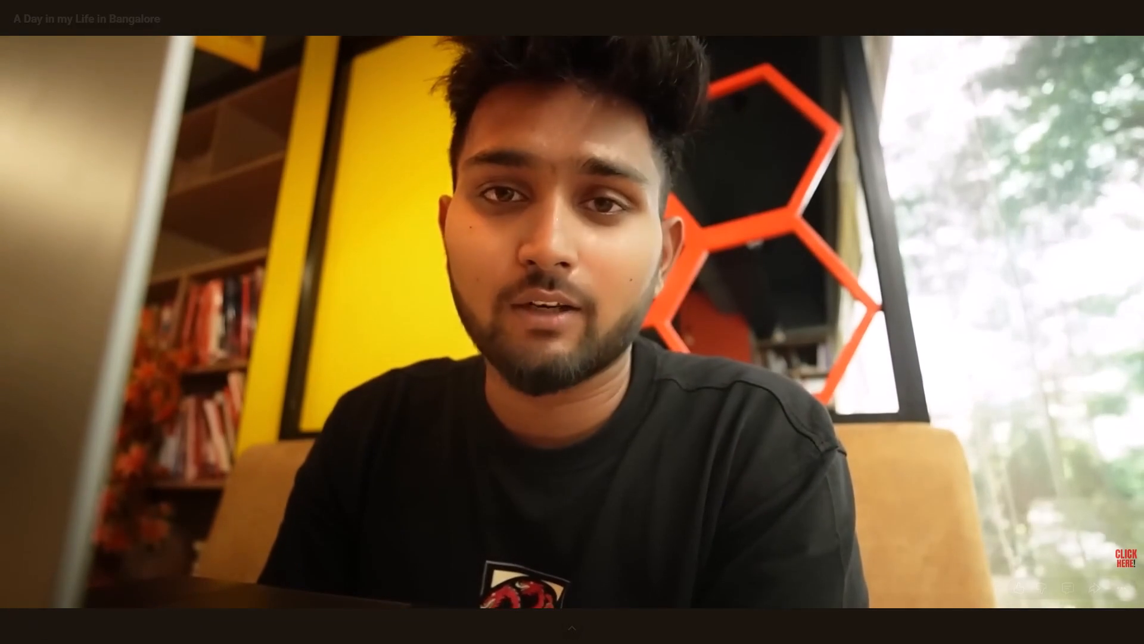
{"action": "key", "text": "Right"}
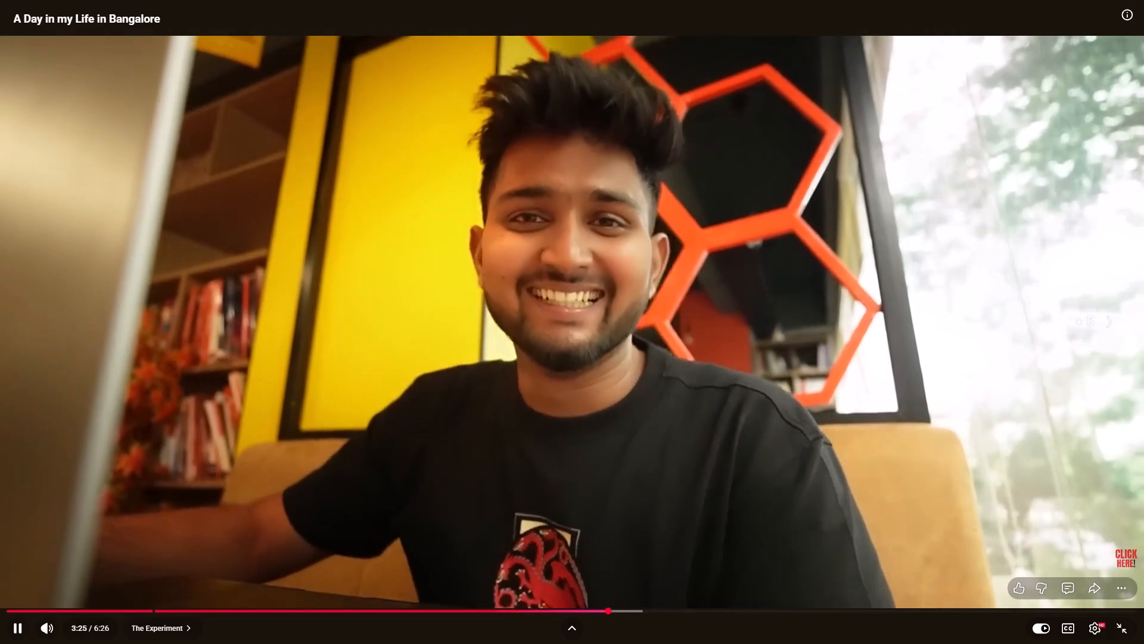
Screen-record the whole screen with Snipping Tool while the talking-to-camera segment near 3:20 plays, and close the finished recording.
{"action": "key", "text": "Left"}
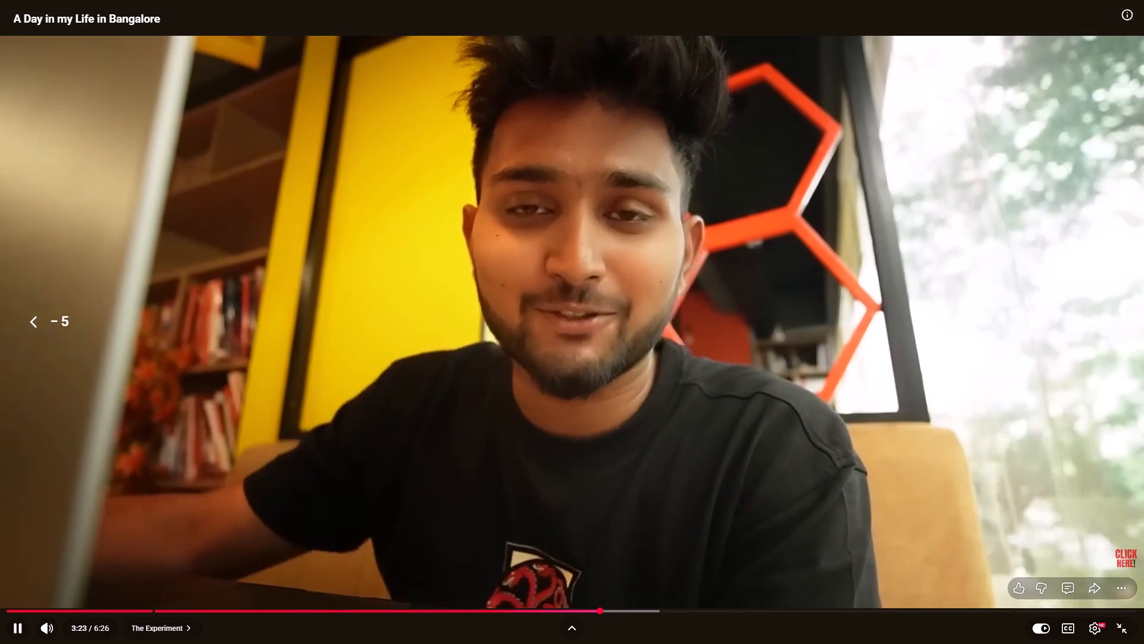
{"action": "key", "text": "Left"}
{"action": "key", "text": "Print"}
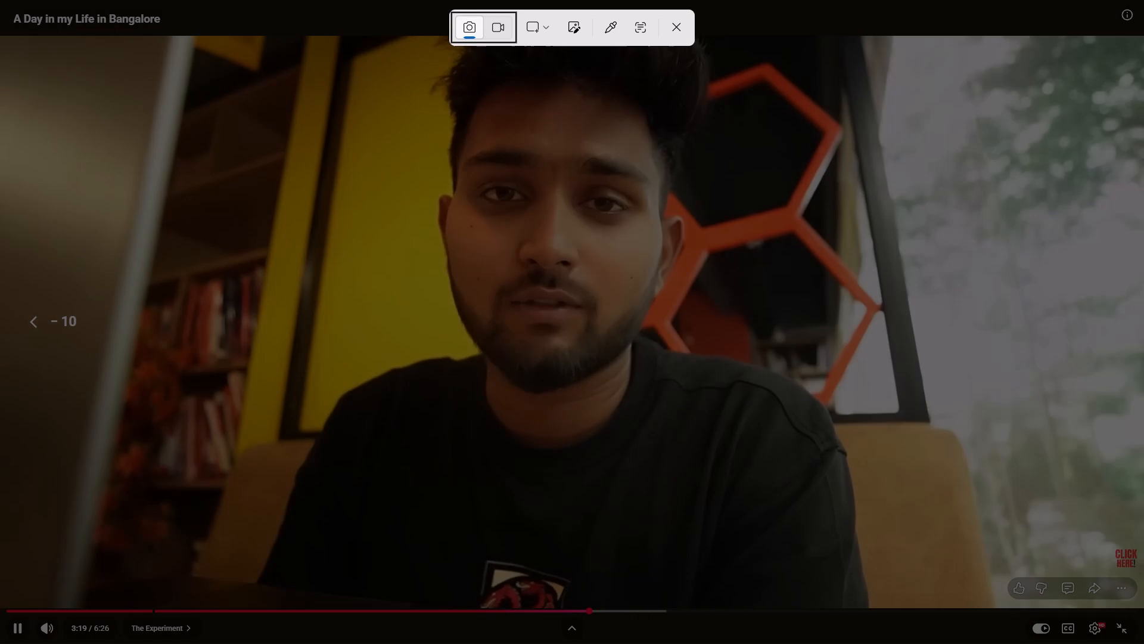
{"action": "left_click", "coordinate": [501, 15]}
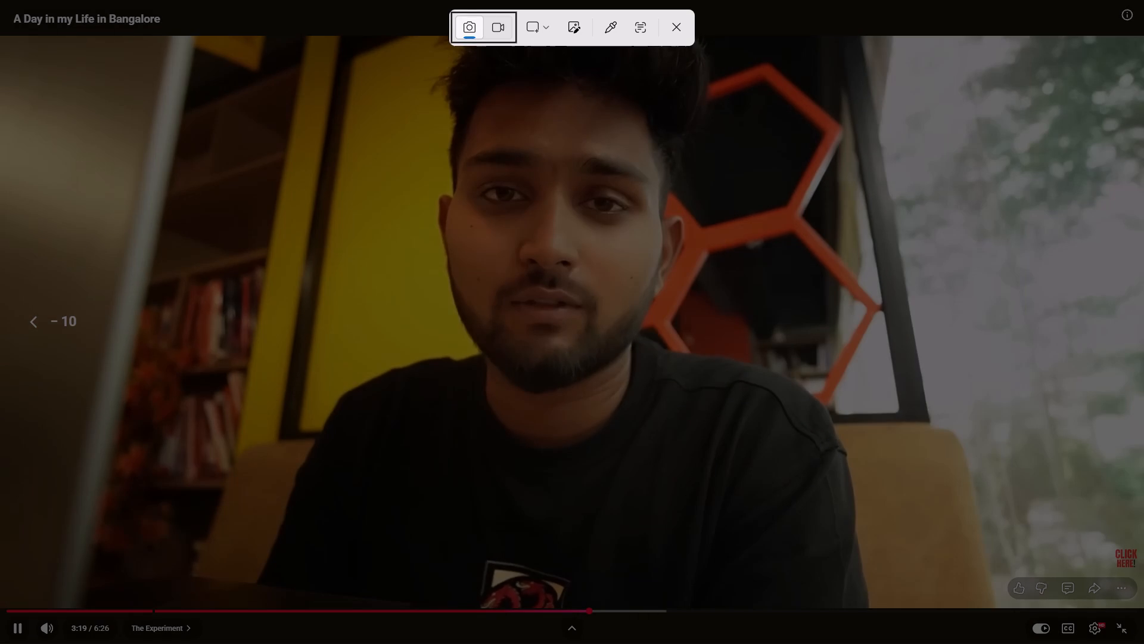
{"action": "left_click", "coordinate": [493, 18]}
{"action": "left_click_drag", "start_coordinate": [0, 0], "coordinate": [125, 70]}
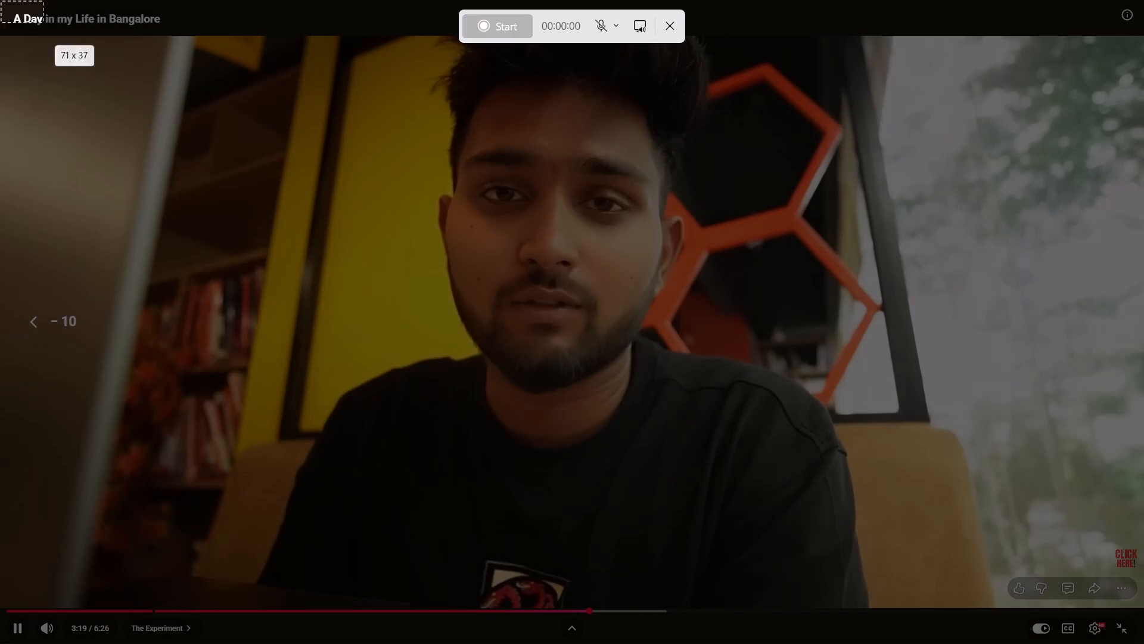
{"action": "left_click_drag", "start_coordinate": [125, 70], "coordinate": [1143, 643]}
{"action": "scroll", "coordinate": [690, 426], "scroll_direction": "right", "scroll_amount": 4}
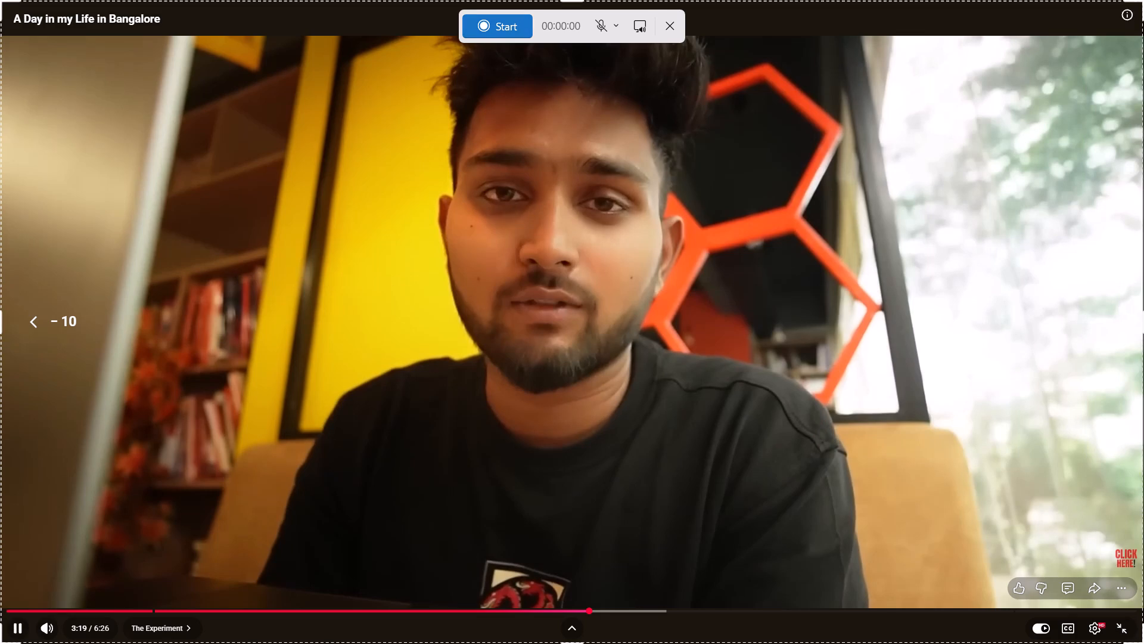
{"action": "left_click", "coordinate": [481, 21]}
{"action": "key", "text": "Left"}
{"action": "key", "text": "Left"}
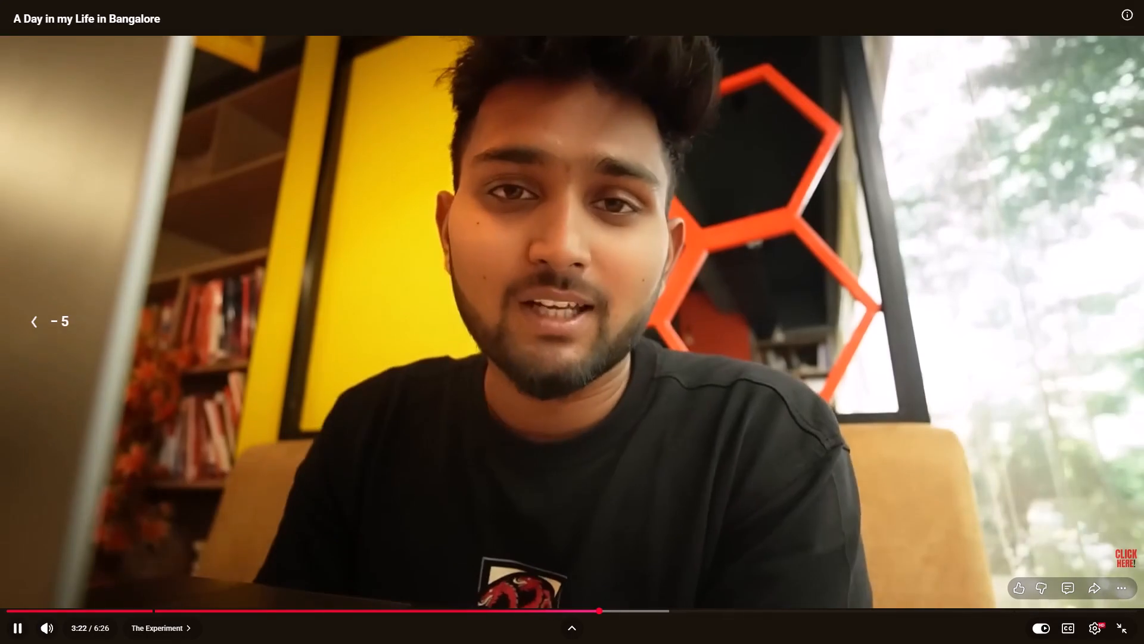
{"action": "key", "text": "Left"}
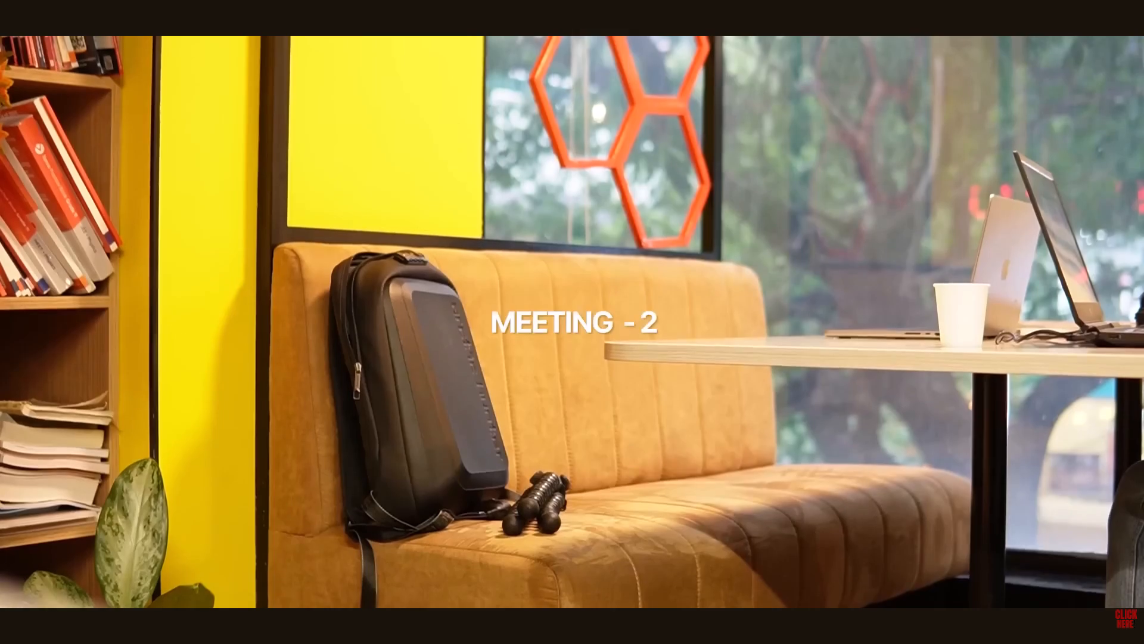
{"action": "left_click", "coordinate": [524, 23]}
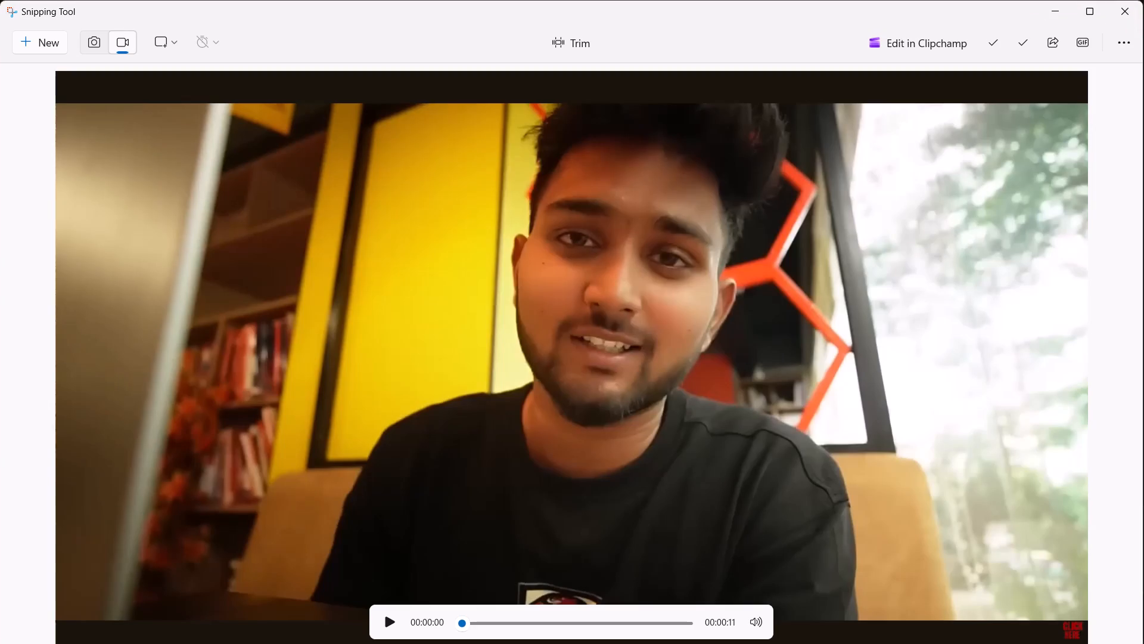
{"action": "left_click", "coordinate": [1115, 11]}
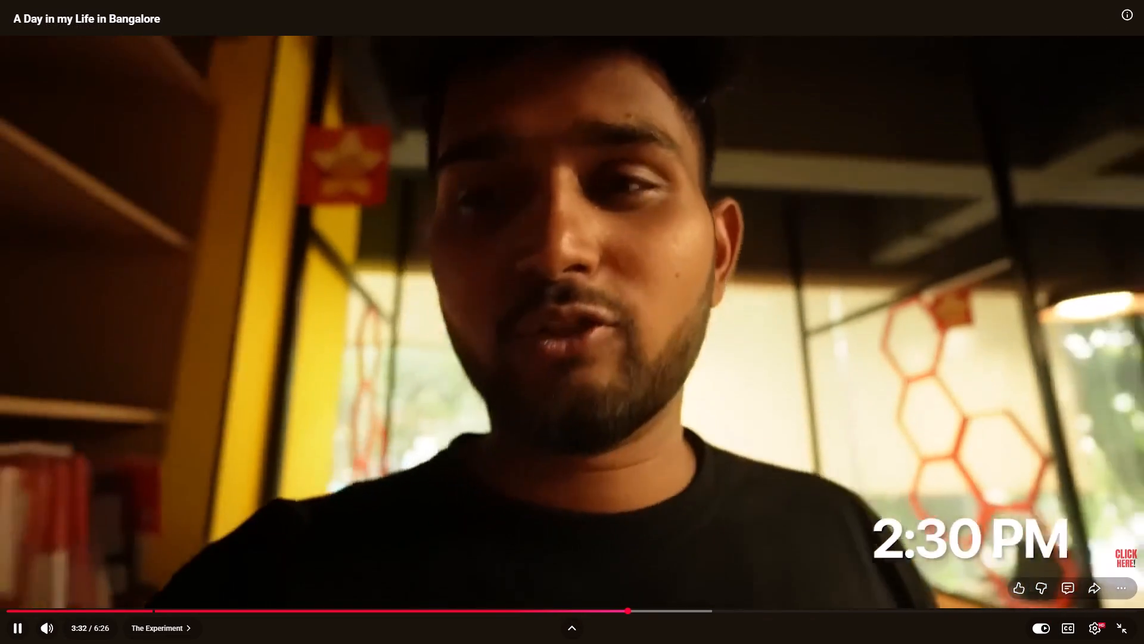
Skim through the rest of the video in search of further usable segments, then leave full screen and pause it.
{"action": "key", "text": "Right"}
{"action": "key", "text": "Right"}
{"action": "key", "text": "Right"}
{"action": "key", "text": "Right"}
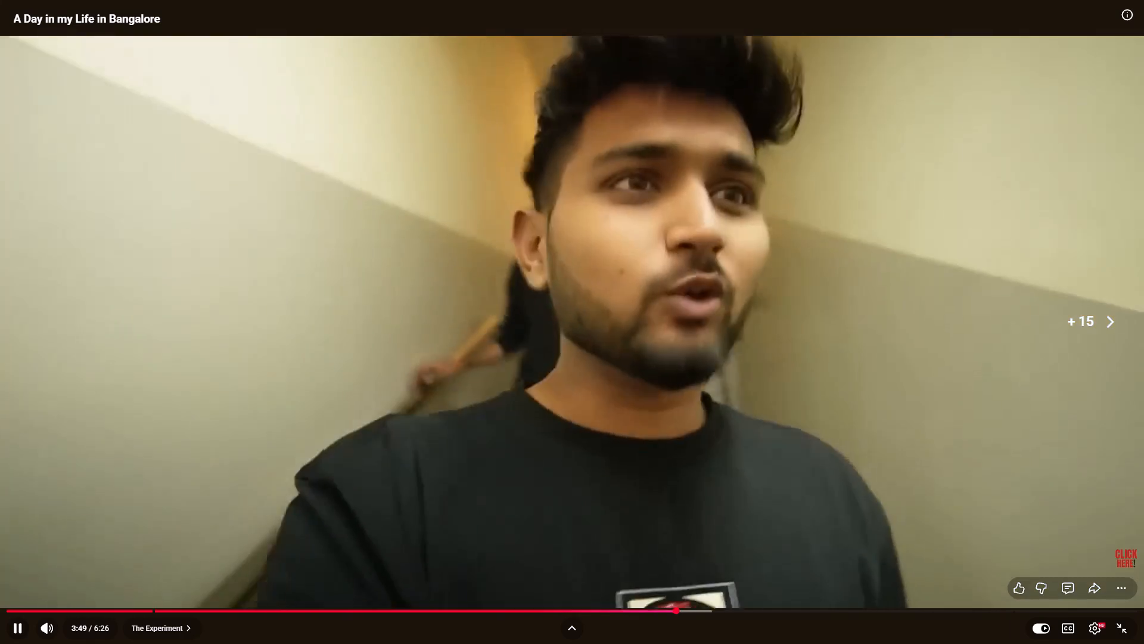
{"action": "key", "text": "Right"}
{"action": "key", "text": "Right"}
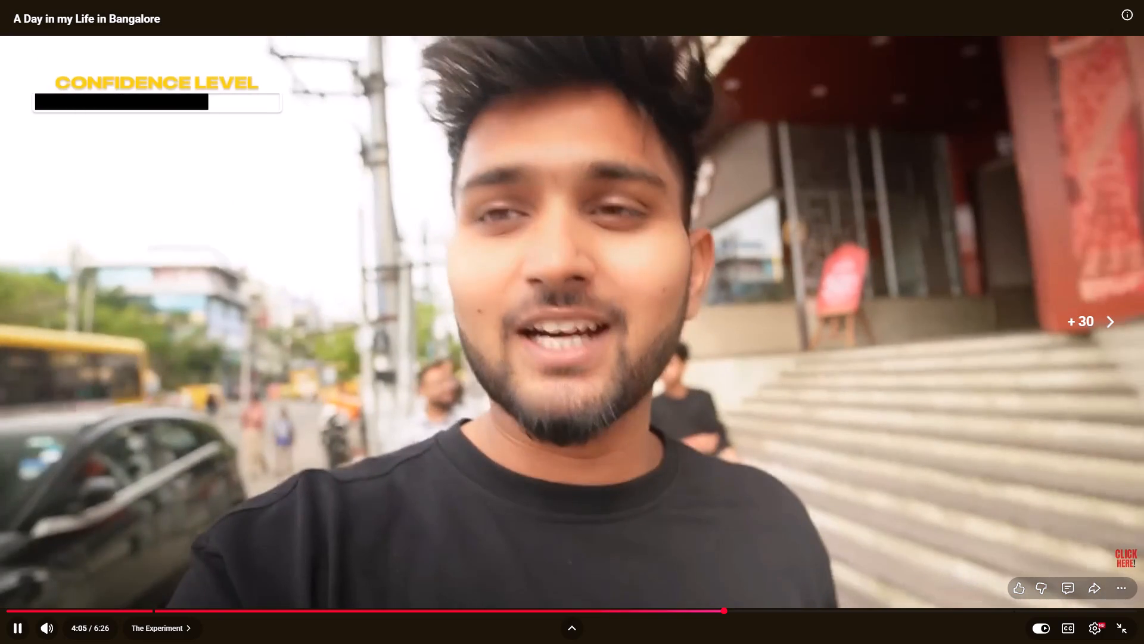
{"action": "key", "text": "Right"}
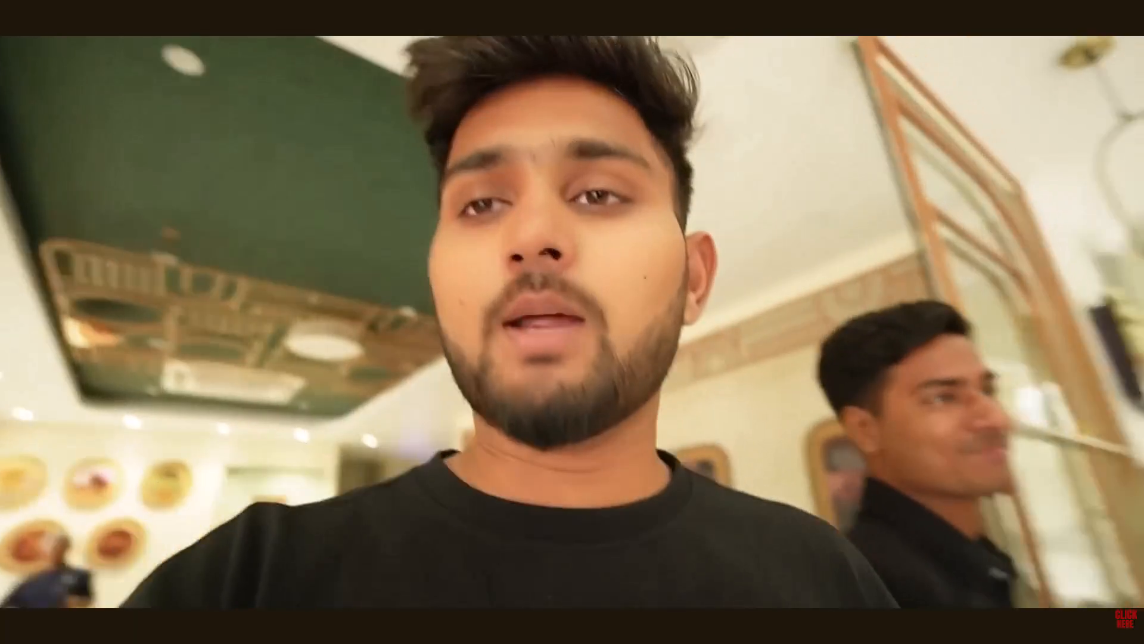
{"action": "key", "text": "Right"}
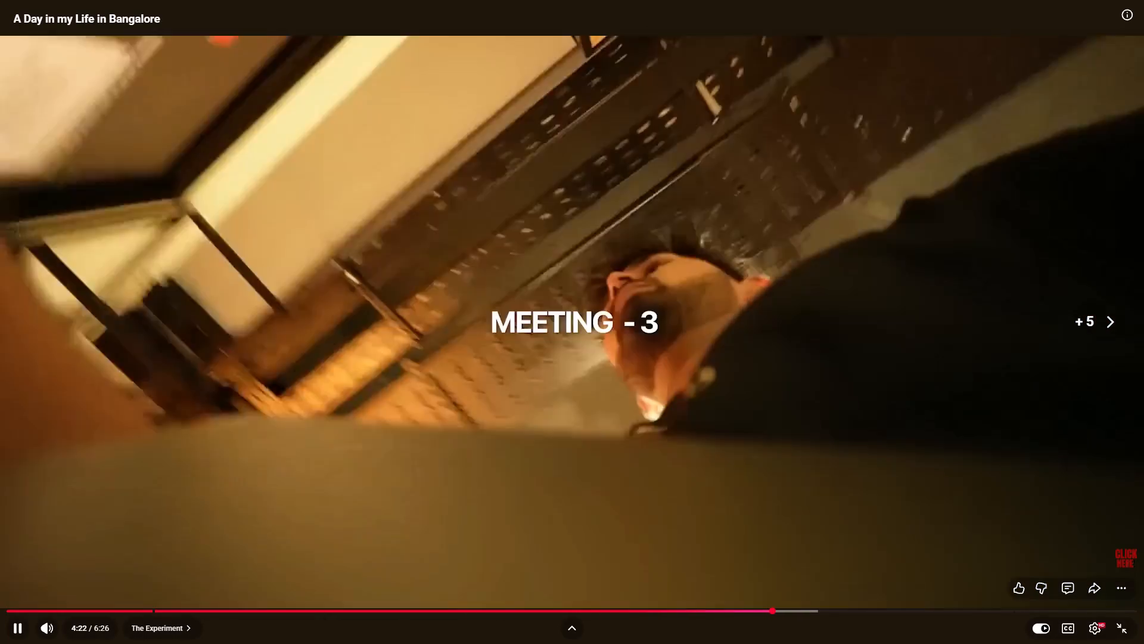
{"action": "key", "text": "Right"}
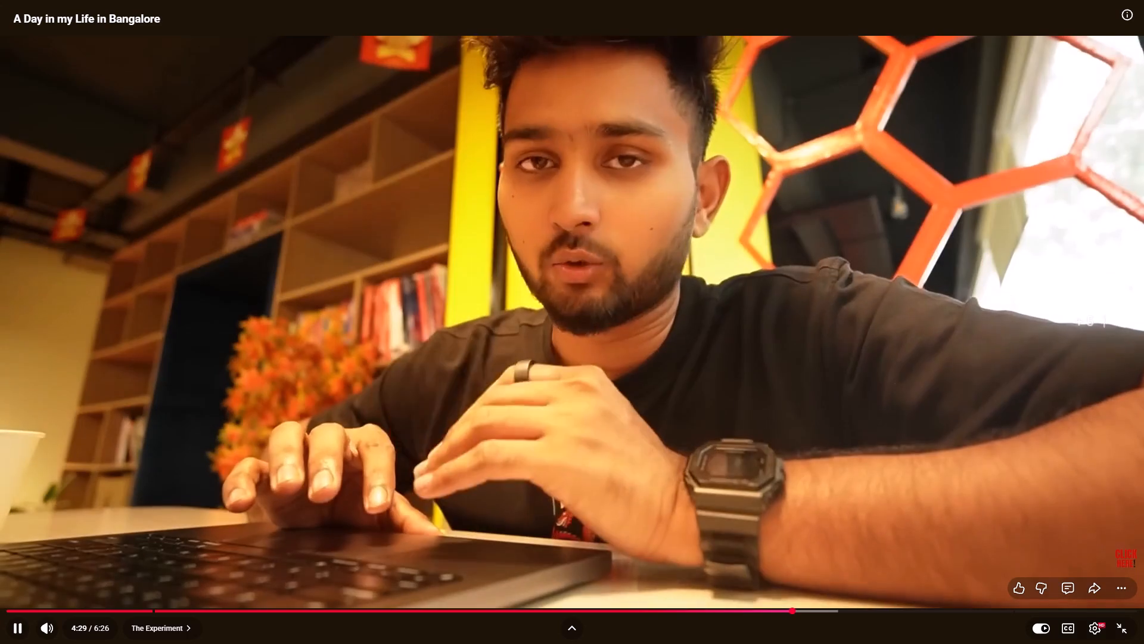
{"action": "key", "text": "Right"}
{"action": "key", "text": "Right"}
{"action": "key", "text": "Right"}
{"action": "key", "text": "Right"}
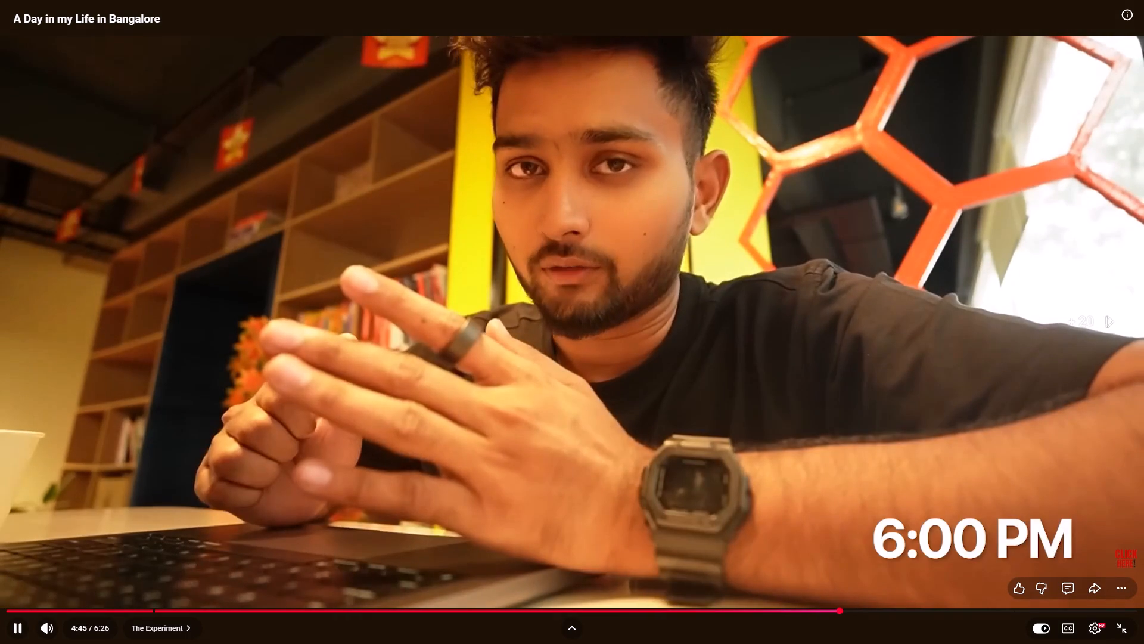
{"action": "key", "text": "Right"}
{"action": "key", "text": "Right"}
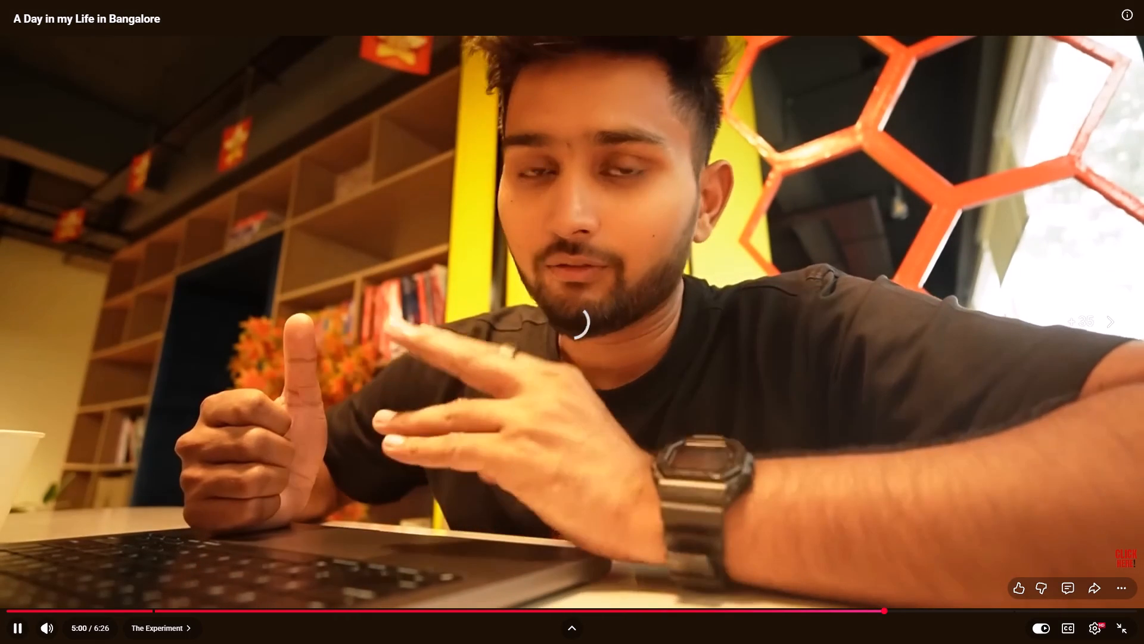
{"action": "key", "text": "Right"}
{"action": "key", "text": "Right"}
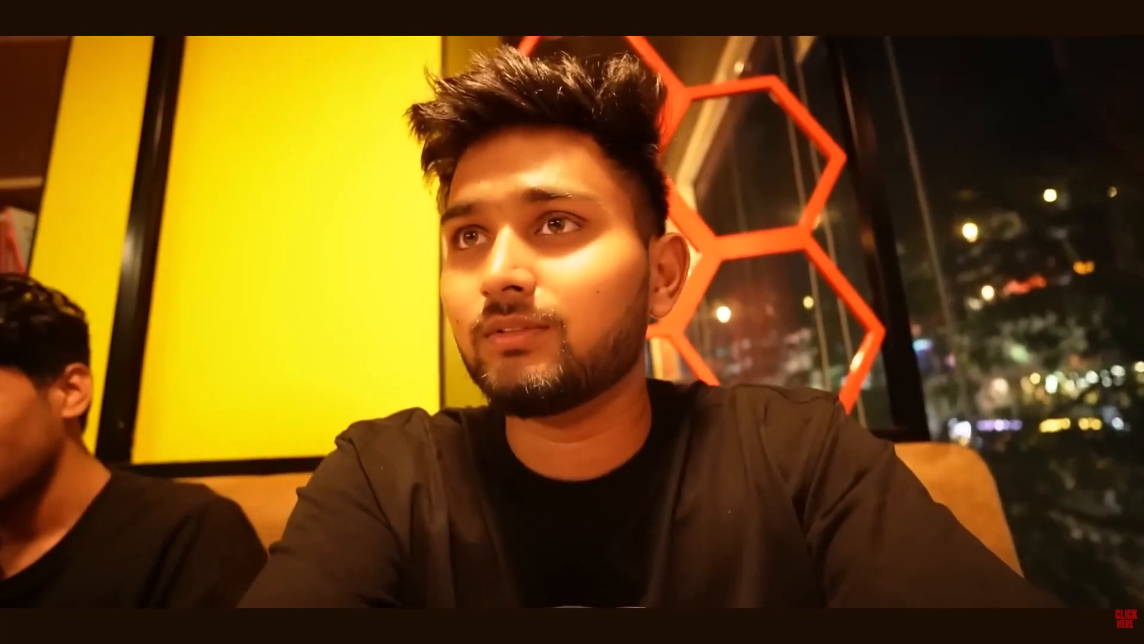
{"action": "key", "text": "Right"}
{"action": "key", "text": "Right"}
{"action": "key", "text": "Right"}
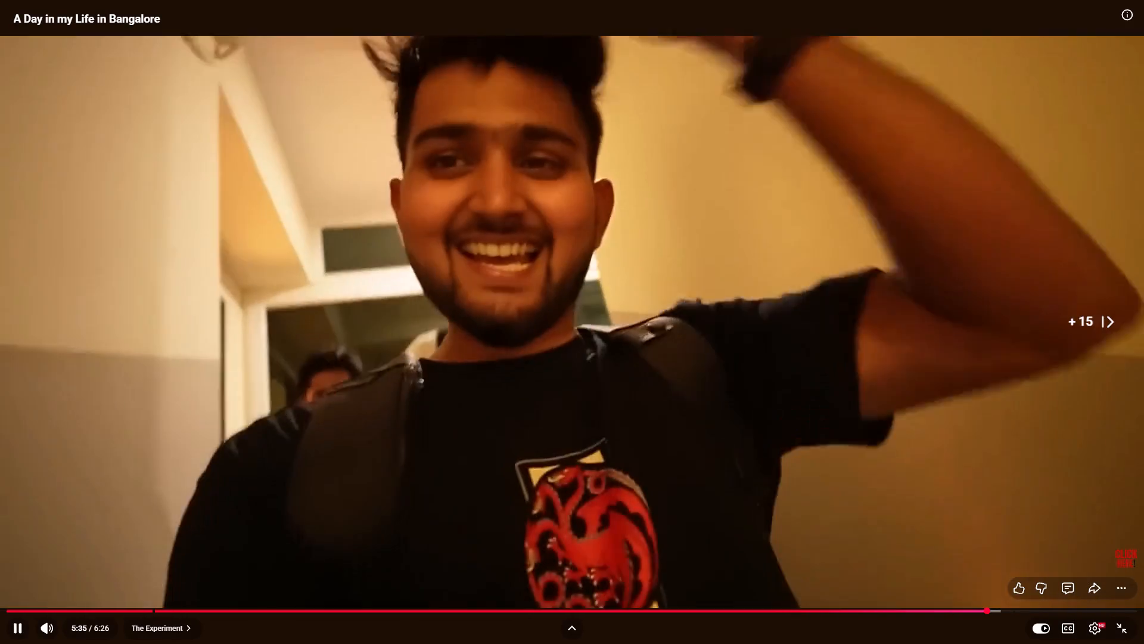
{"action": "key", "text": "Right"}
{"action": "key", "text": "Right"}
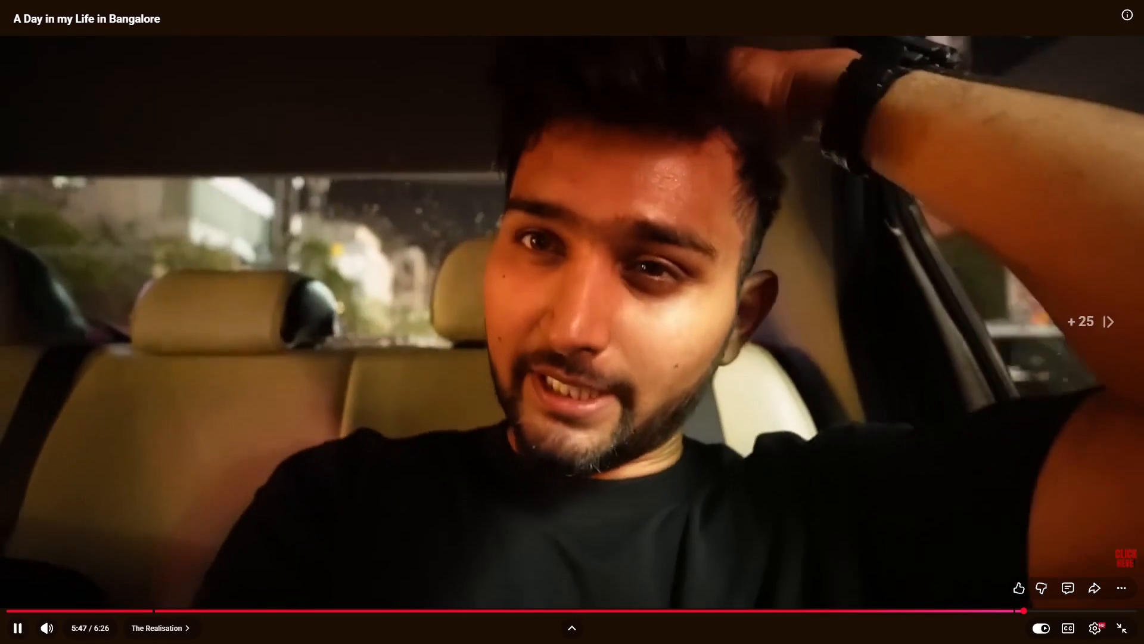
{"action": "key", "text": "Right"}
{"action": "key", "text": "Escape"}
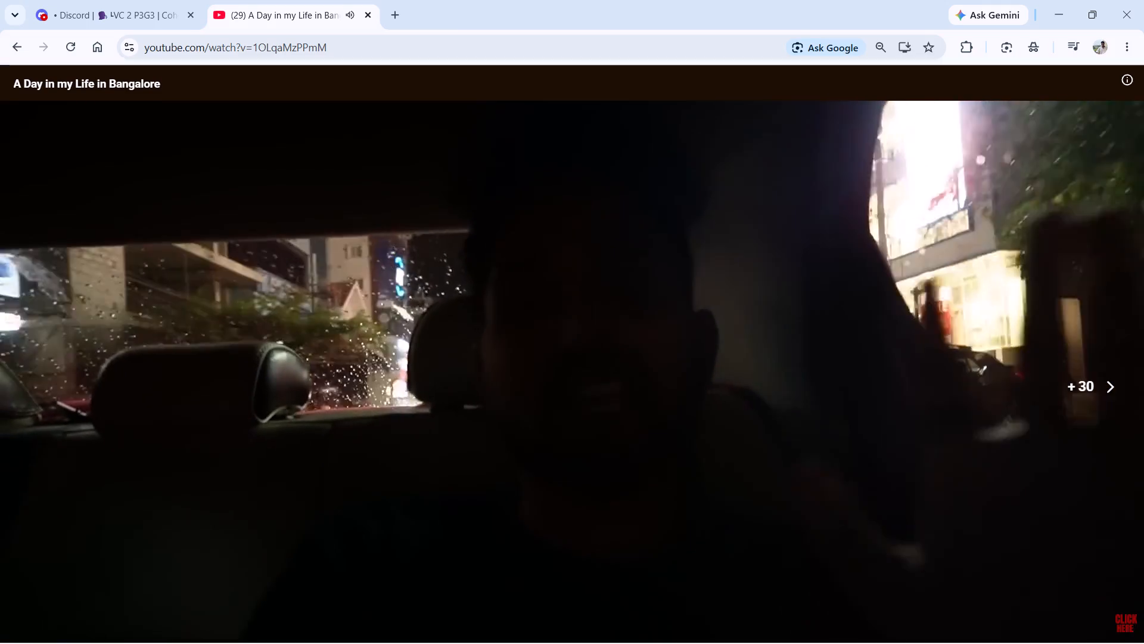
{"action": "left_click", "coordinate": [568, 298]}
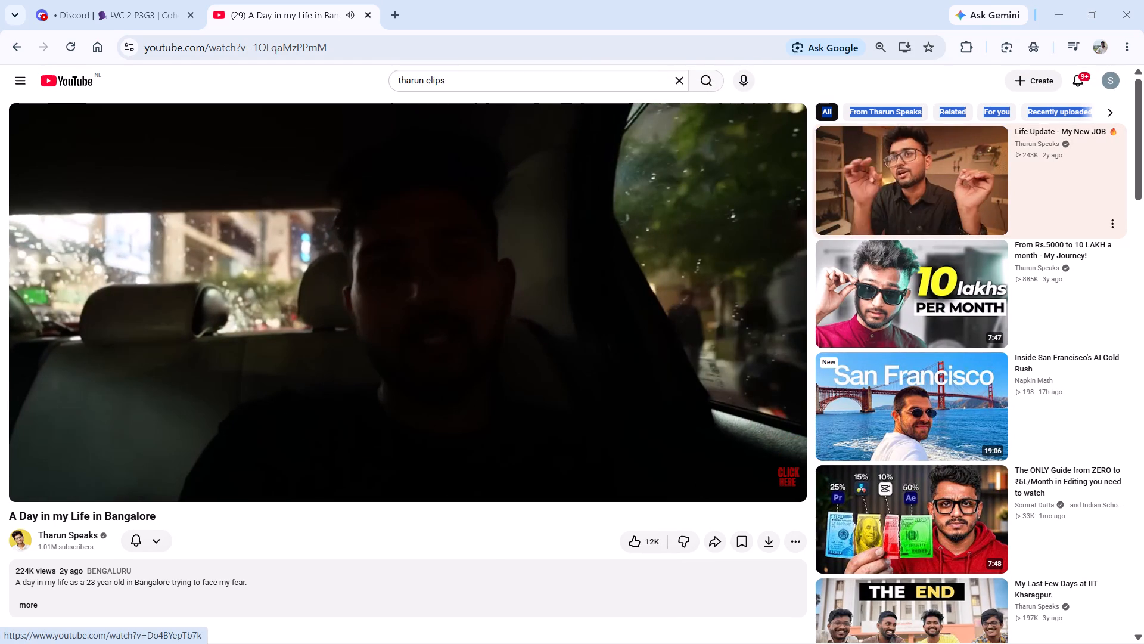
Open the suggested video "My Last Few Days at IIT Kharagpur." and skip its opening ad.
{"action": "scroll", "coordinate": [880, 190], "scroll_direction": "down", "scroll_amount": 1}
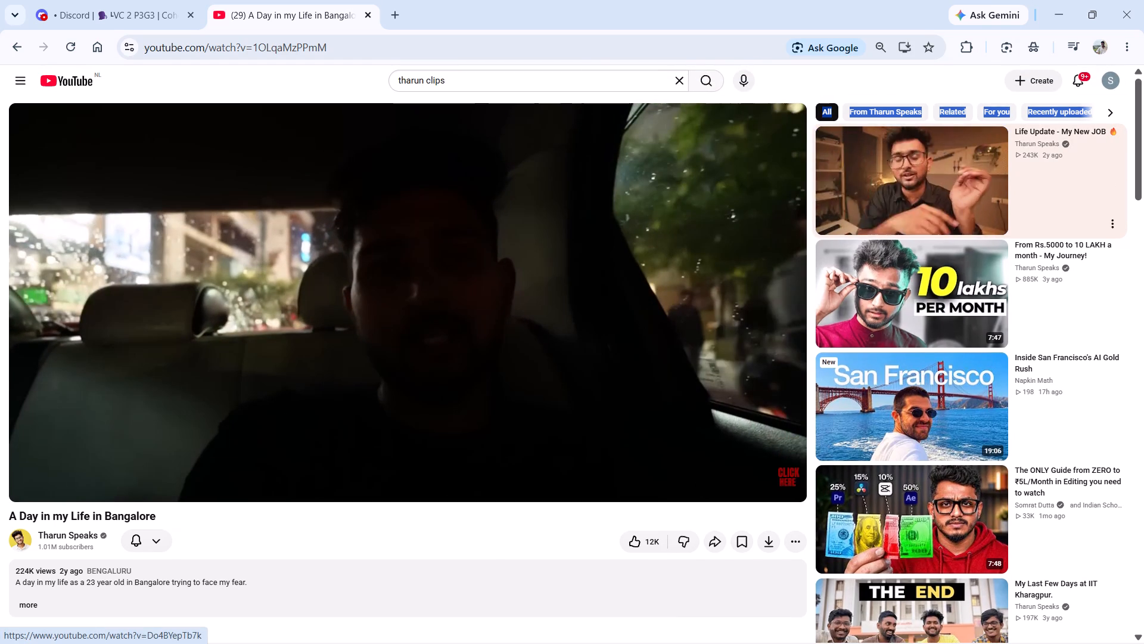
{"action": "scroll", "coordinate": [880, 190], "scroll_direction": "down", "scroll_amount": 2}
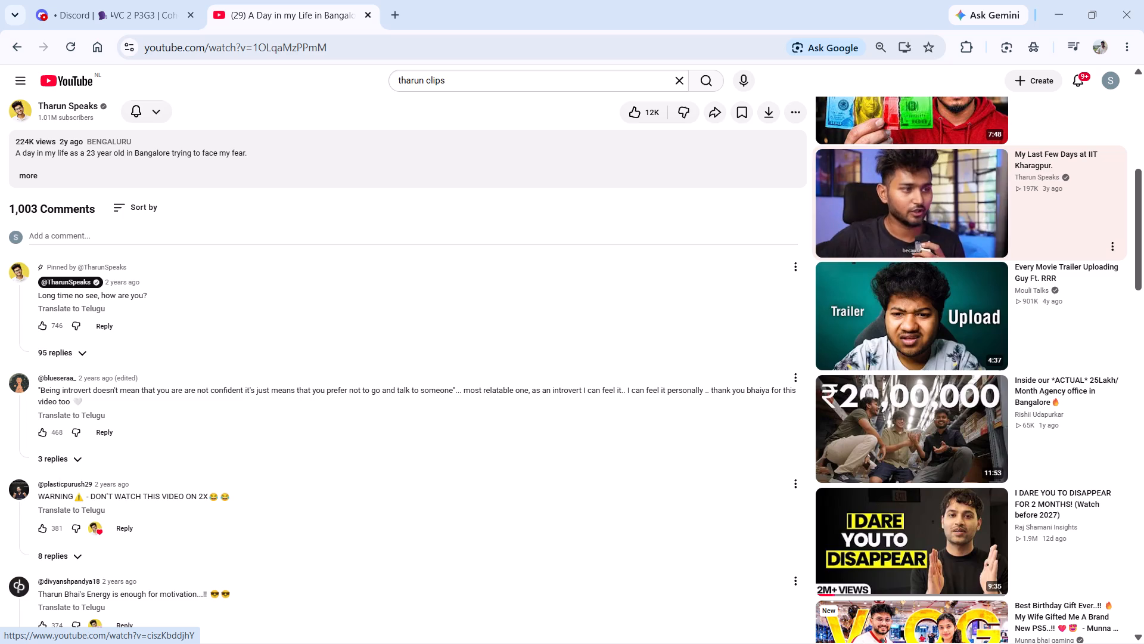
{"action": "left_click", "coordinate": [949, 223]}
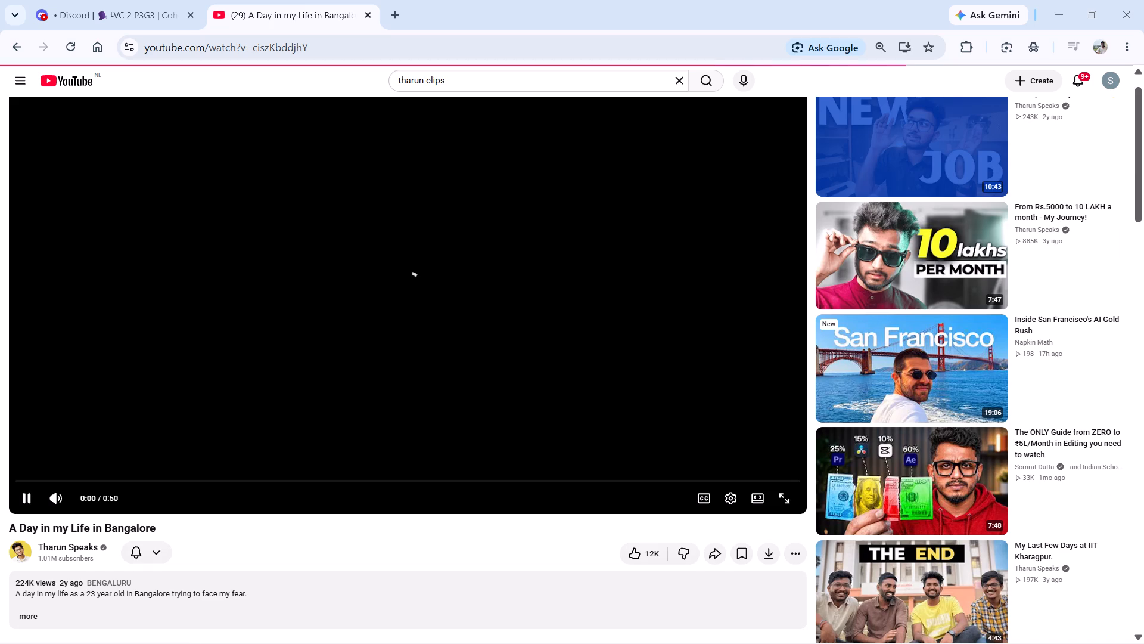
{"action": "scroll", "coordinate": [695, 362], "scroll_direction": "up", "scroll_amount": 1}
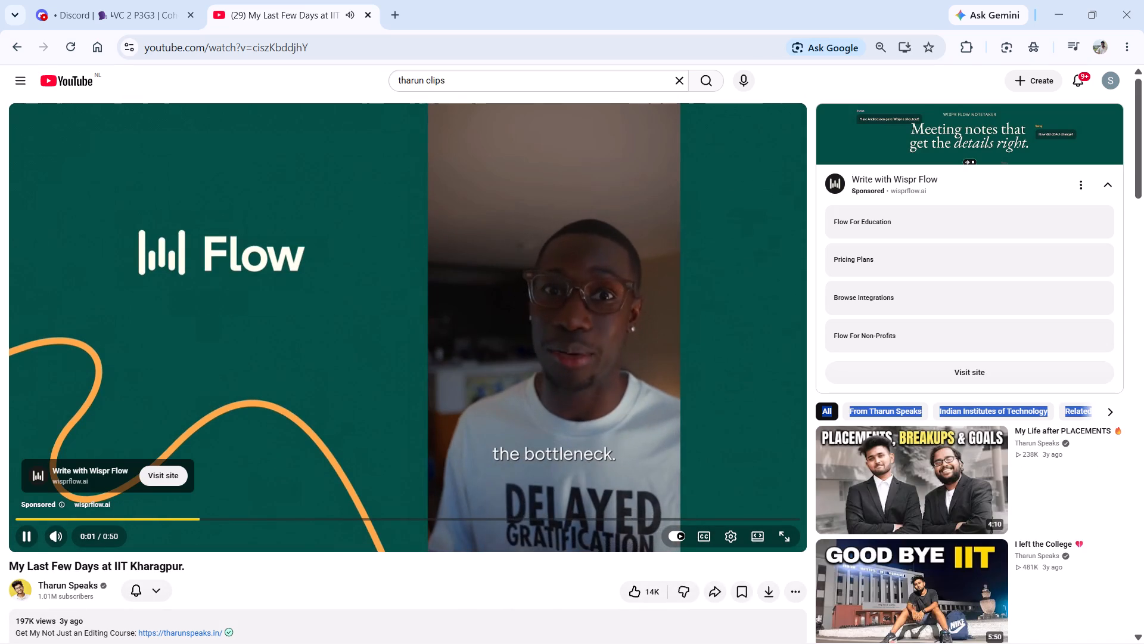
{"action": "scroll", "coordinate": [722, 448], "scroll_direction": "down", "scroll_amount": 1}
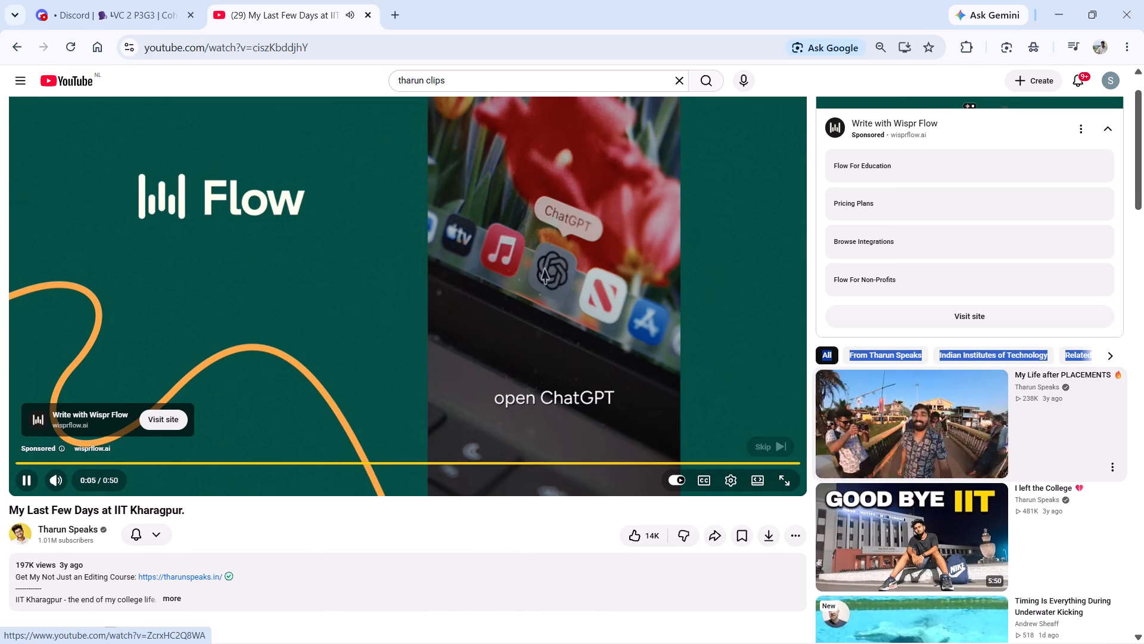
{"action": "left_click", "coordinate": [786, 442]}
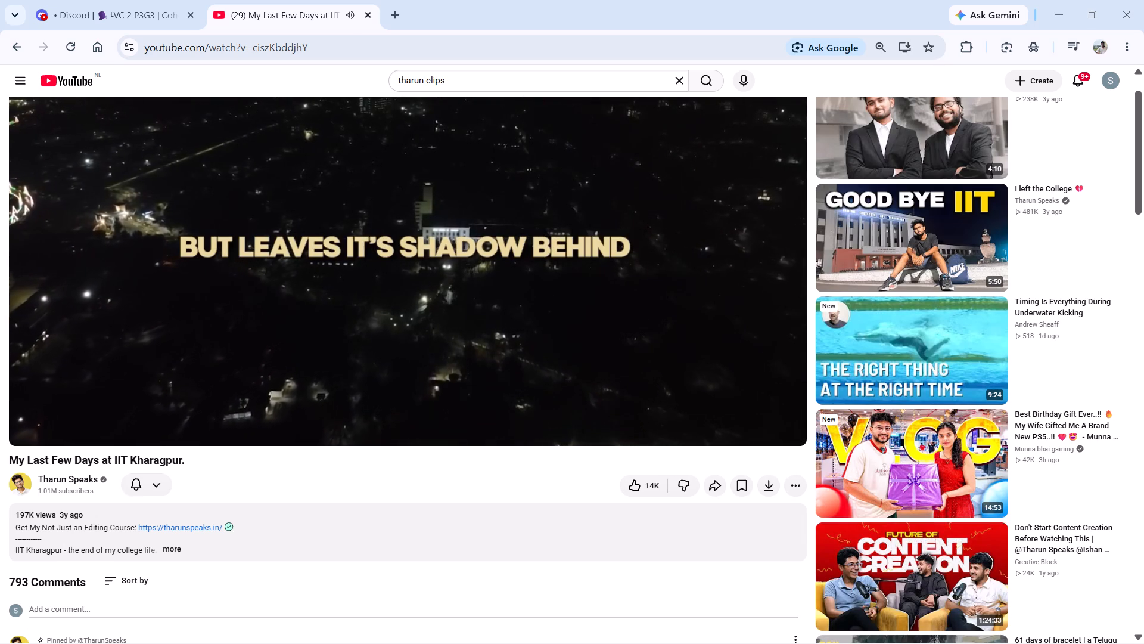
Leave the "My Last Few Days at IIT Kharagpur." video and open the Tharun Speaks channel page from the subscriptions.
{"action": "scroll", "coordinate": [700, 322], "scroll_direction": "up", "scroll_amount": 2}
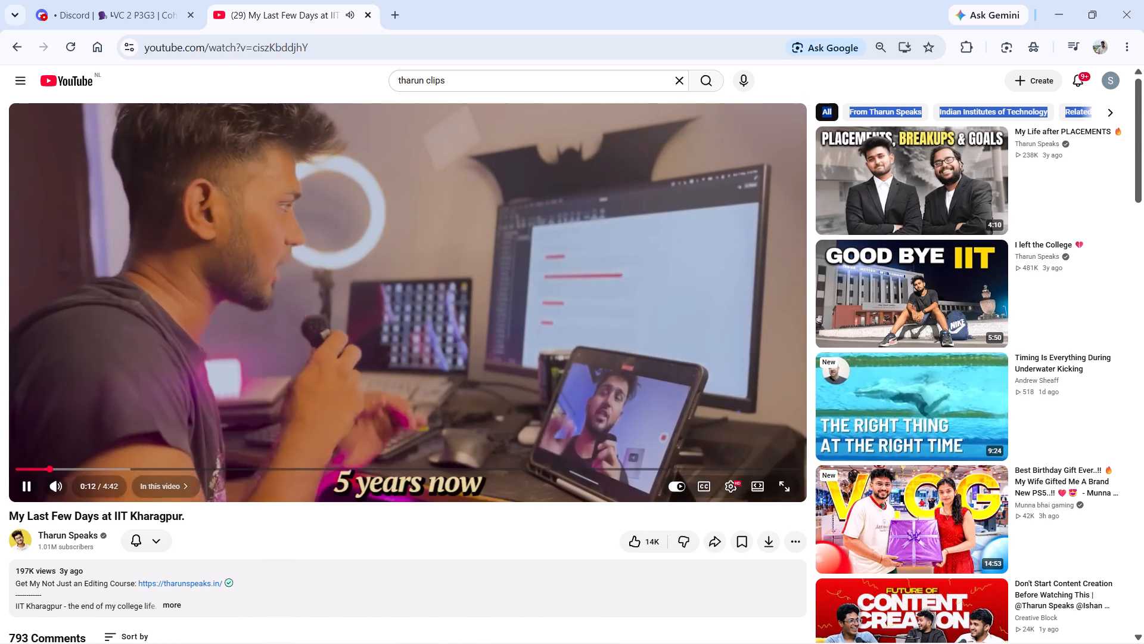
{"action": "left_click", "coordinate": [577, 384]}
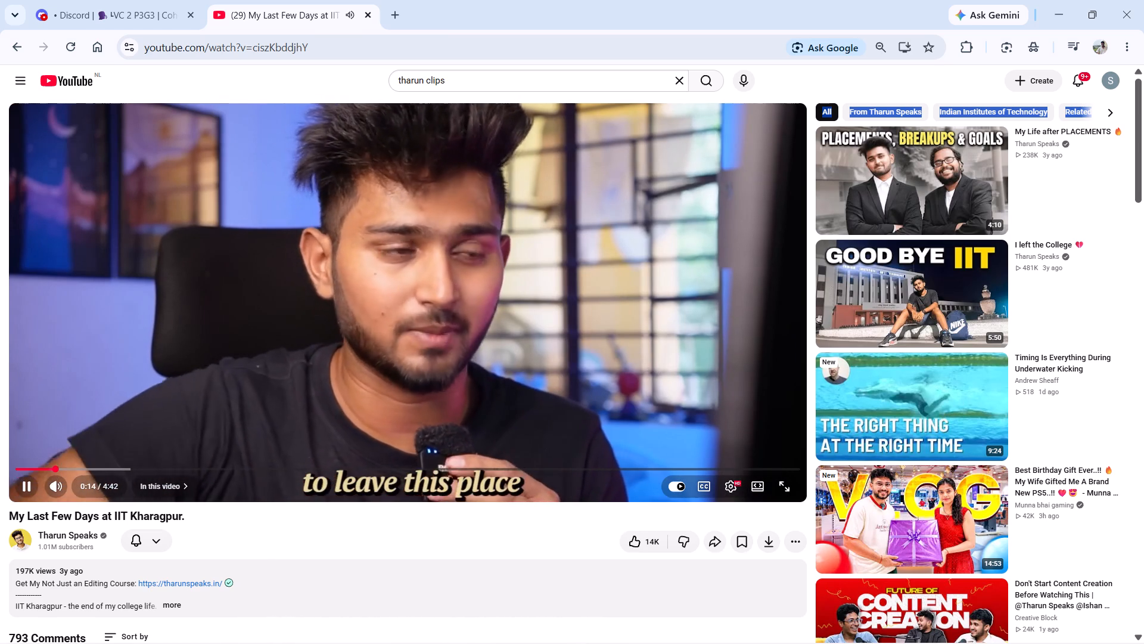
{"action": "left_click", "coordinate": [70, 88]}
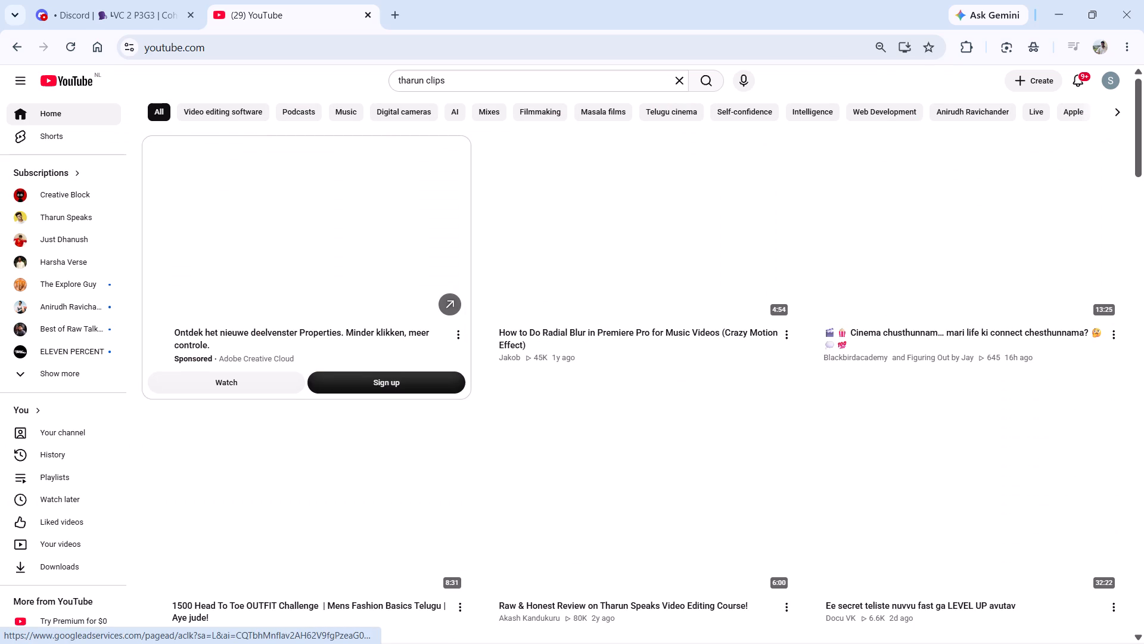
{"action": "left_click", "coordinate": [67, 221]}
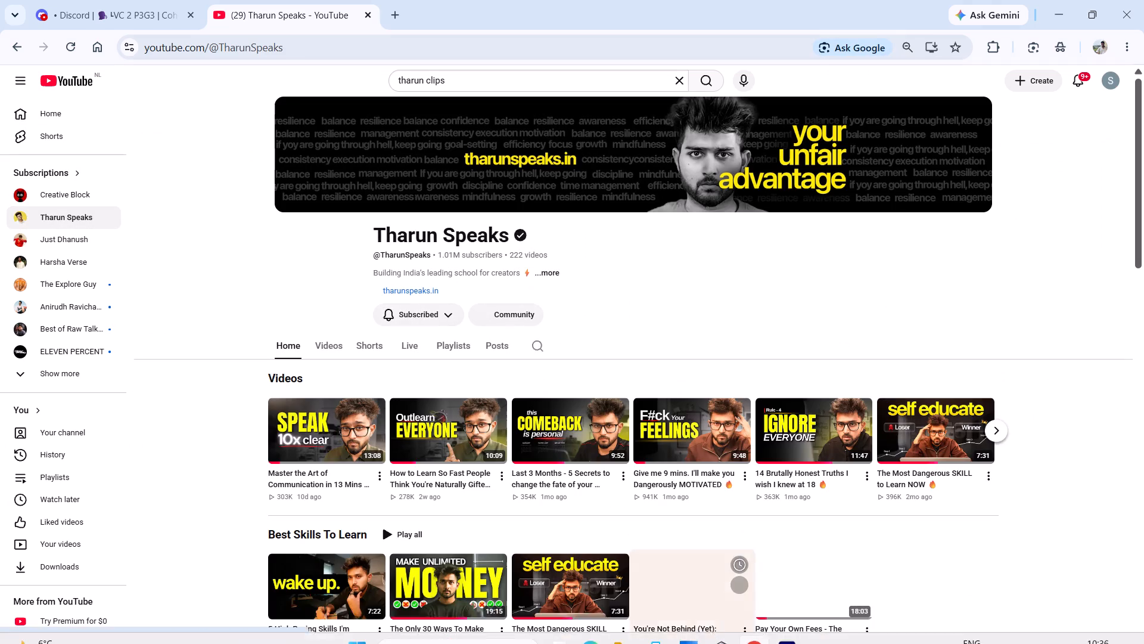
Switch to Premiere Pro and play sequence C9222 from about 00:00:23:20 to review the existing edit.
{"action": "left_click", "coordinate": [786, 625]}
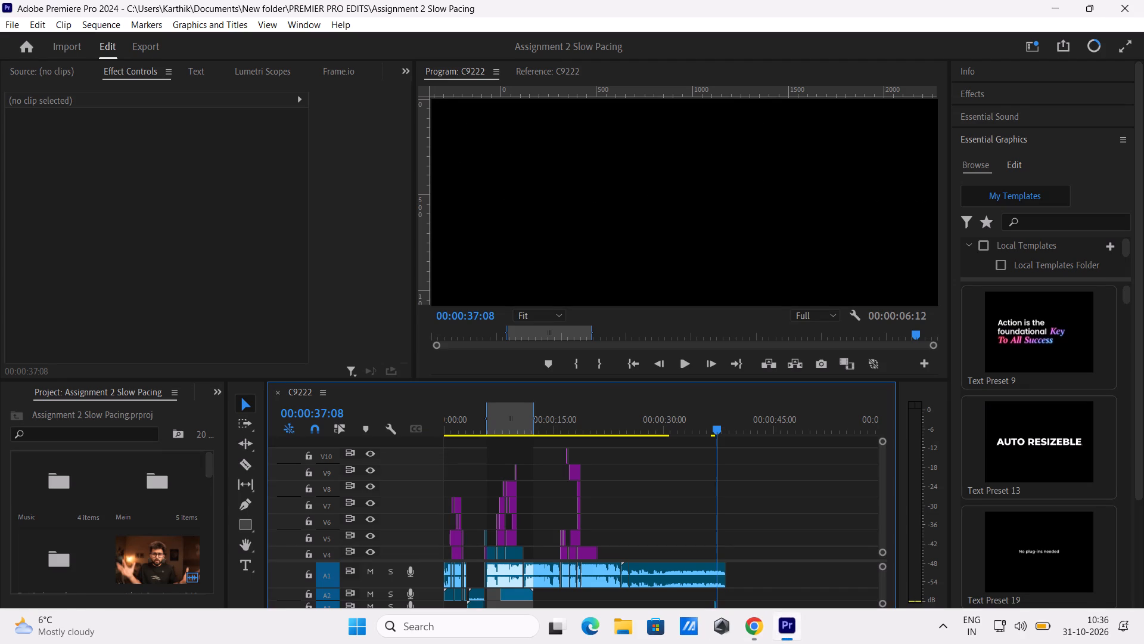
{"action": "left_click_drag", "start_coordinate": [709, 431], "coordinate": [635, 445]}
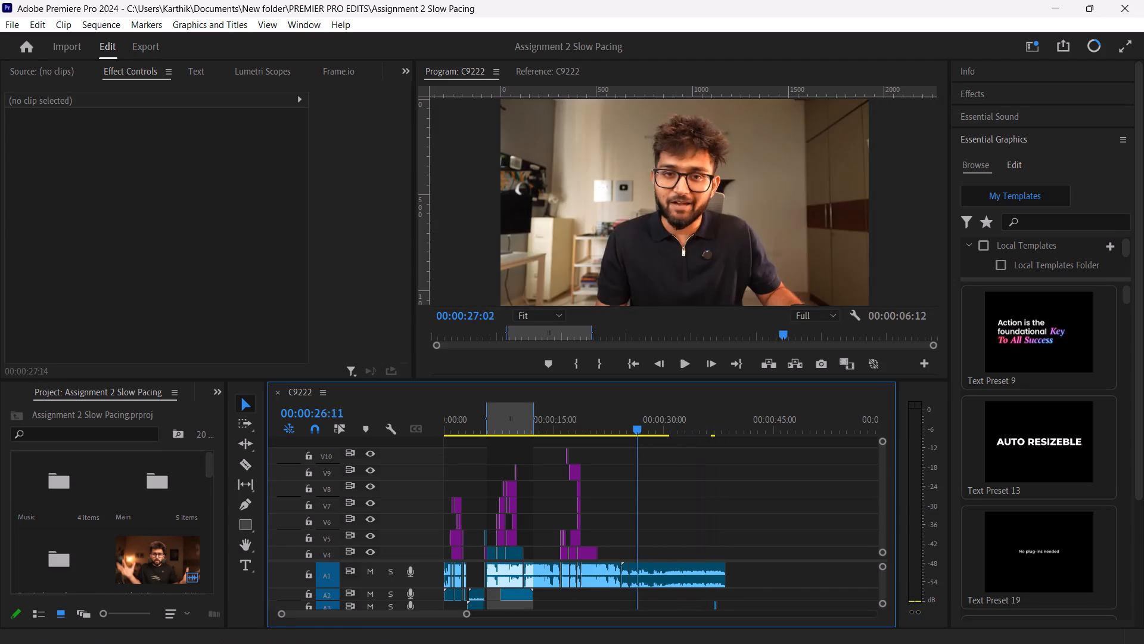
{"action": "left_click_drag", "start_coordinate": [635, 445], "coordinate": [618, 450]}
{"action": "key", "text": "space"}
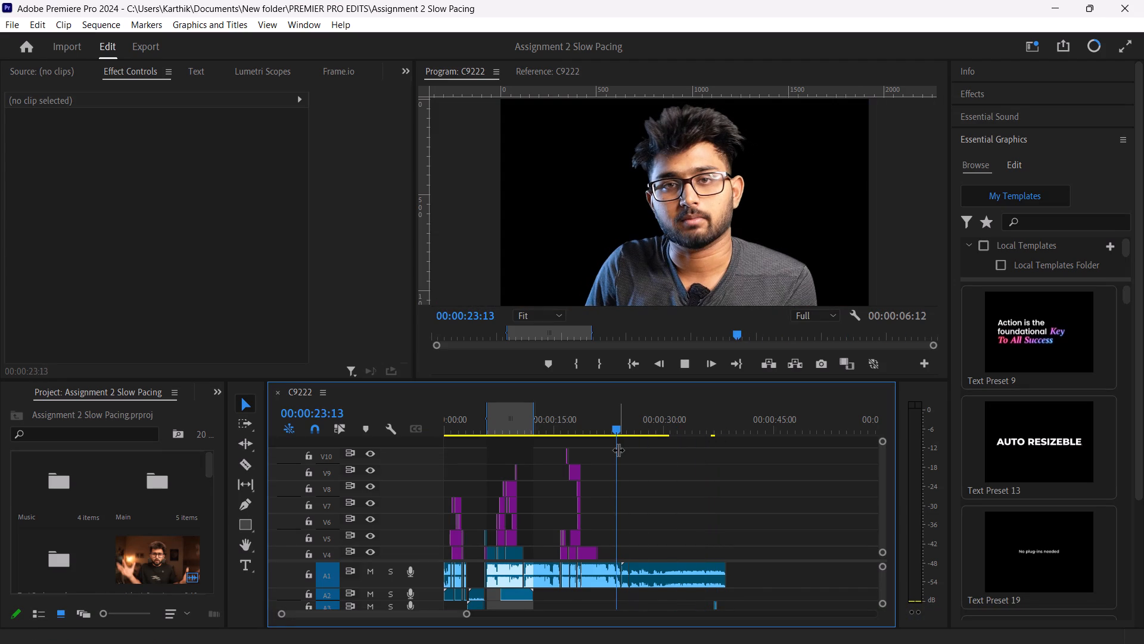
{"action": "left_click", "coordinate": [681, 363]}
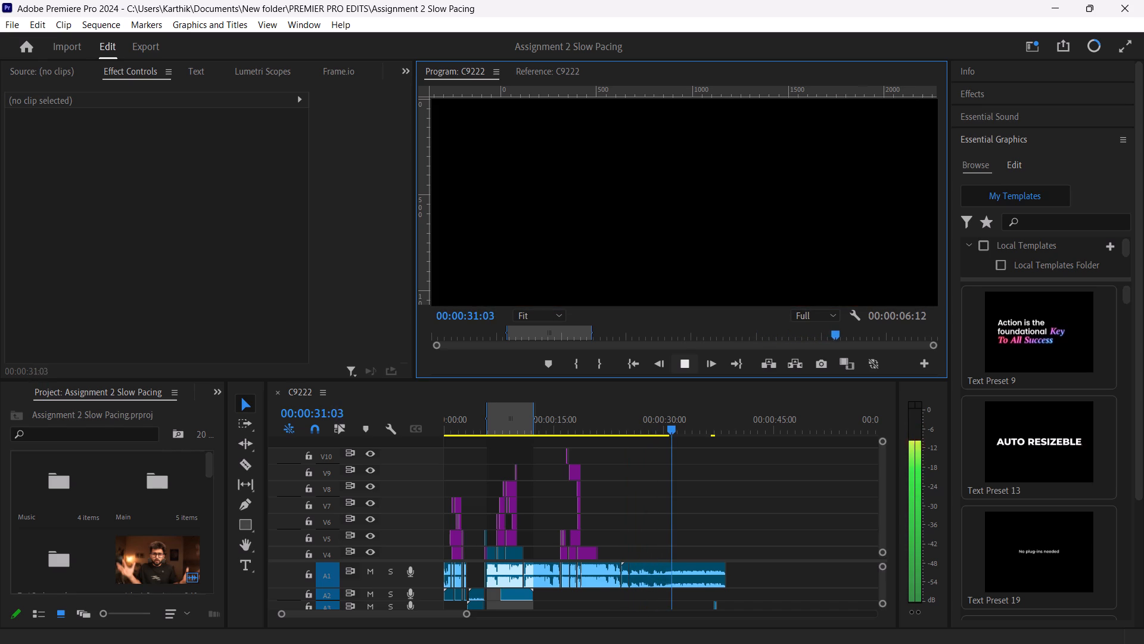
{"action": "key", "text": "space"}
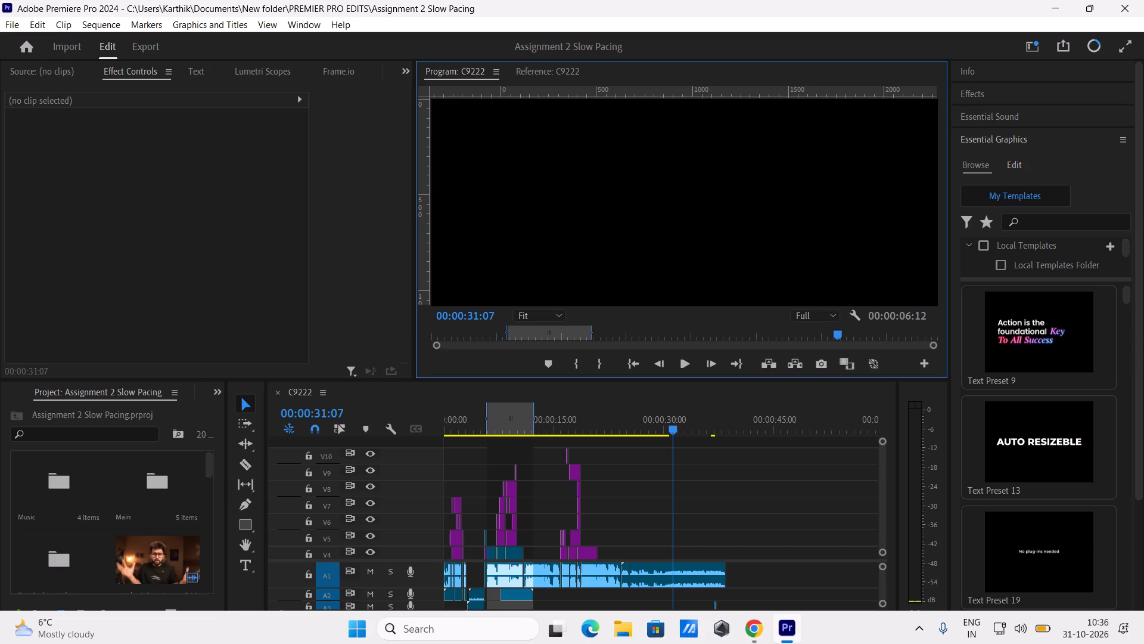
Return to Chrome, browse the channel's full video list, and open "Master the Art of Communication in 13 Mins - 5 Simple Secrets".
{"action": "left_click", "coordinate": [751, 626]}
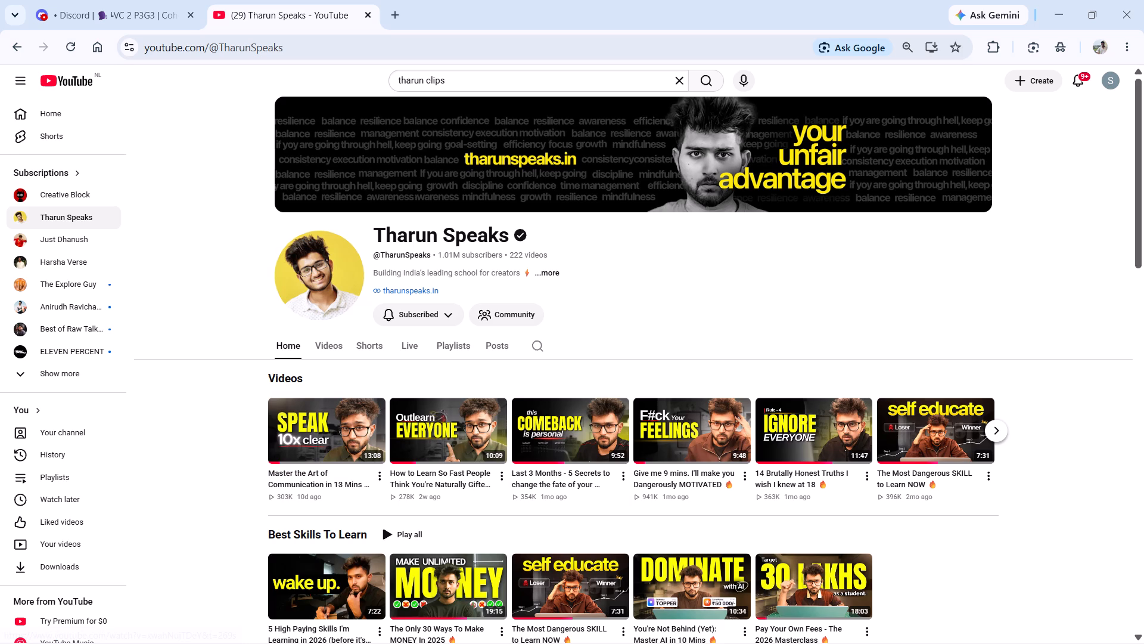
{"action": "left_click", "coordinate": [318, 345]}
{"action": "scroll", "coordinate": [318, 345], "scroll_direction": "down", "scroll_amount": 2}
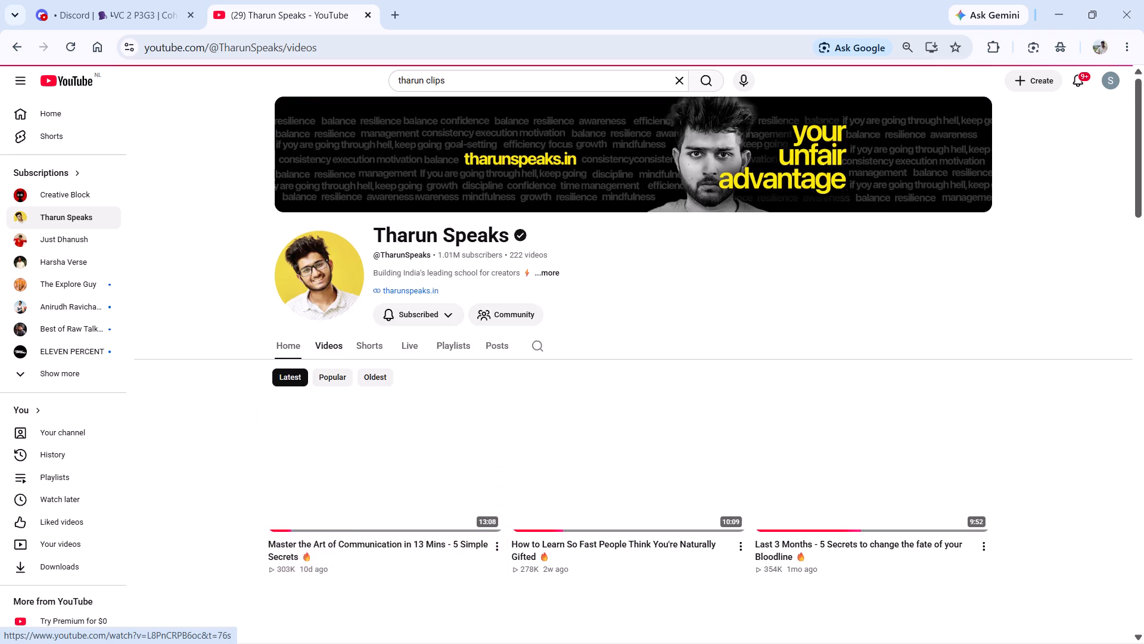
{"action": "scroll", "coordinate": [318, 345], "scroll_direction": "down", "scroll_amount": 1}
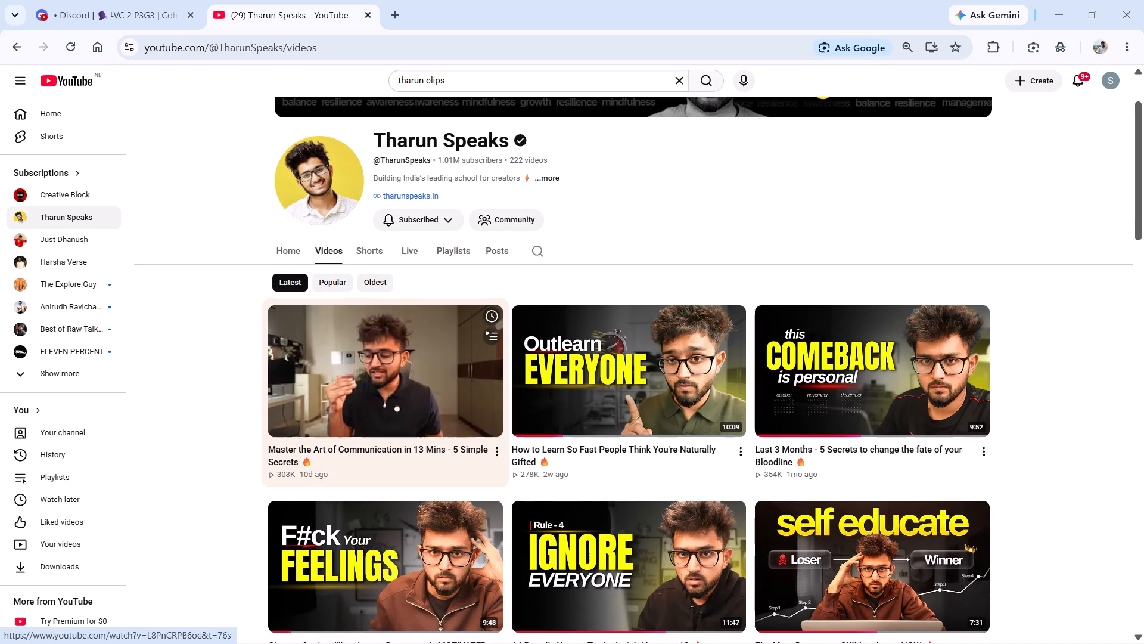
{"action": "scroll", "coordinate": [456, 467], "scroll_direction": "down", "scroll_amount": 2}
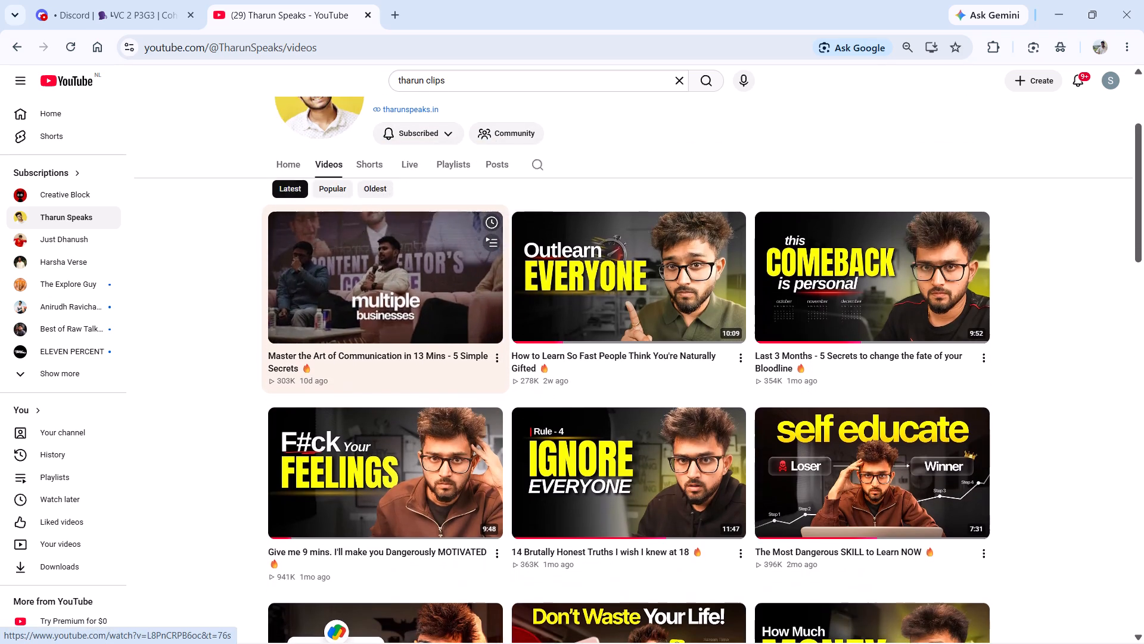
{"action": "scroll", "coordinate": [456, 467], "scroll_direction": "down", "scroll_amount": 2}
{"action": "scroll", "coordinate": [456, 467], "scroll_direction": "up", "scroll_amount": 4}
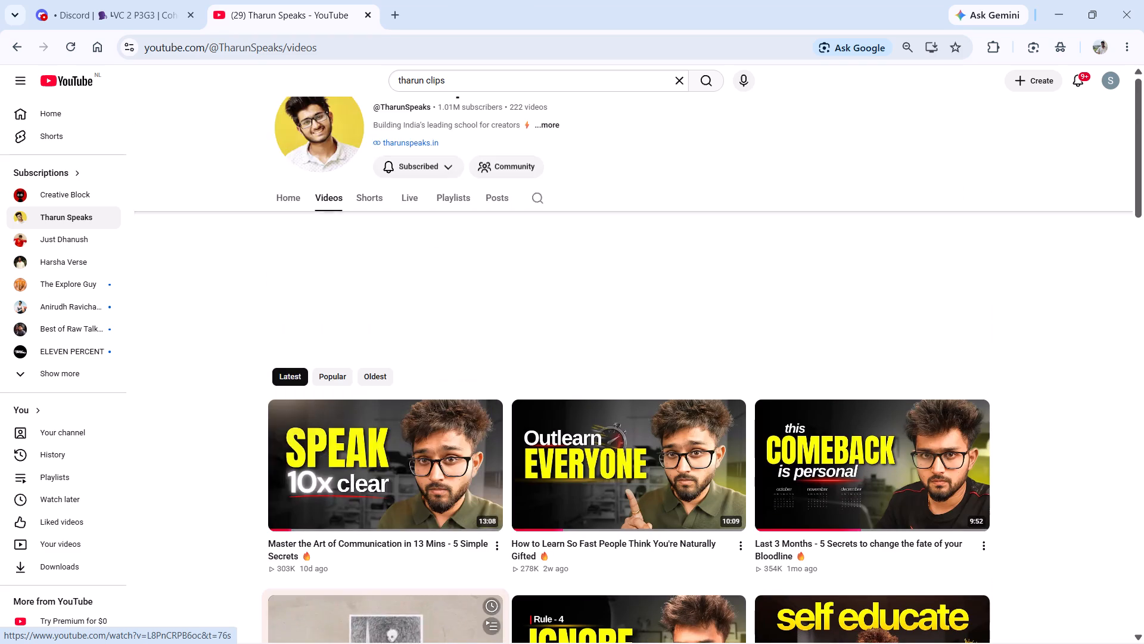
{"action": "left_click", "coordinate": [388, 431]}
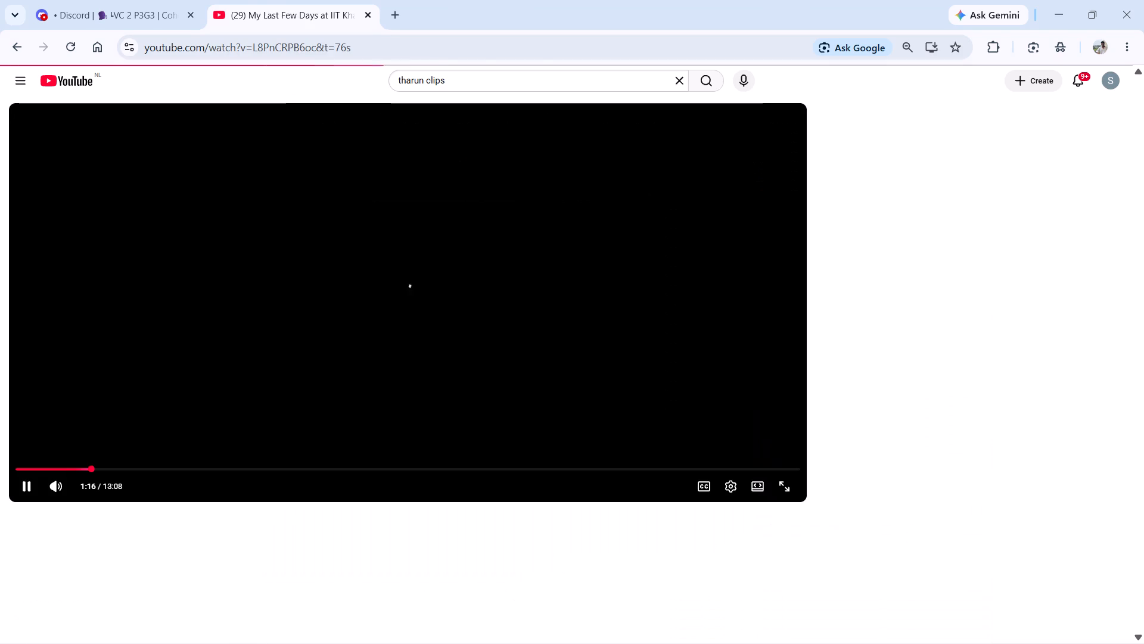
Rewind the video to its beginning and skip ahead to 0:10 to check the opening talking segment.
{"action": "left_click", "coordinate": [492, 342]}
{"action": "left_click", "coordinate": [492, 342]}
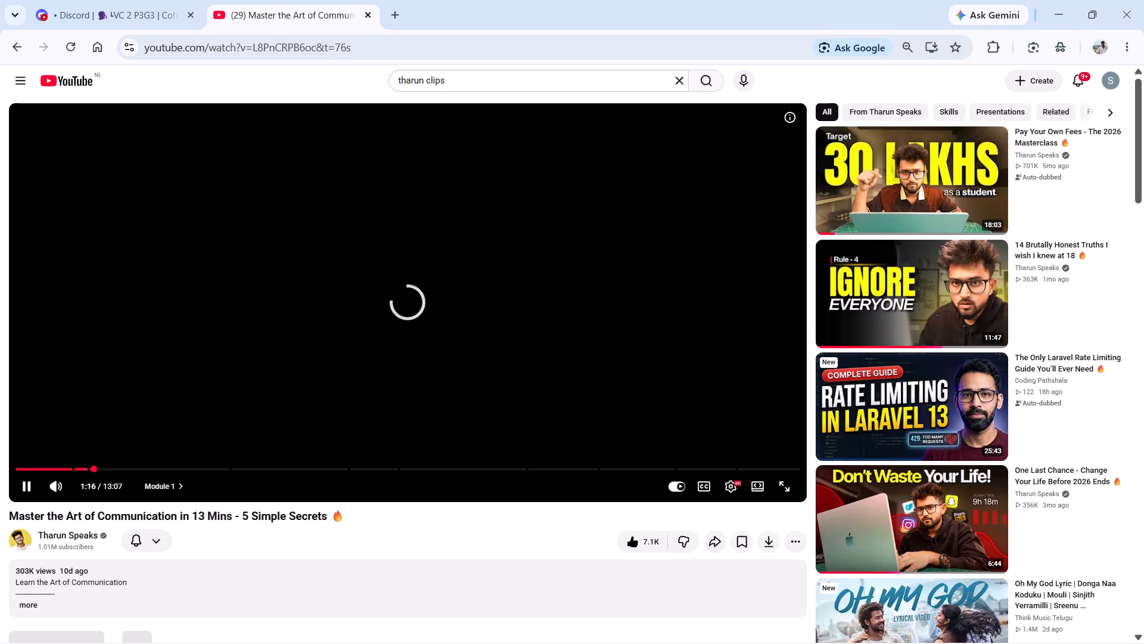
{"action": "left_click_drag", "start_coordinate": [96, 463], "coordinate": [0, 469]}
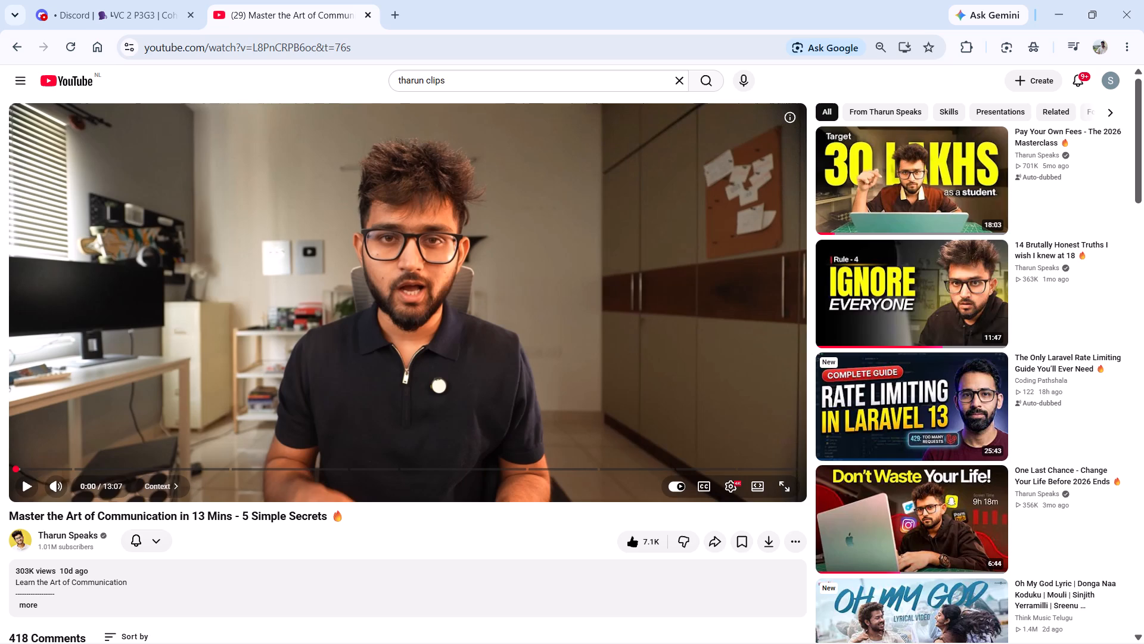
{"action": "key", "text": "Right"}
{"action": "key", "text": "Right"}
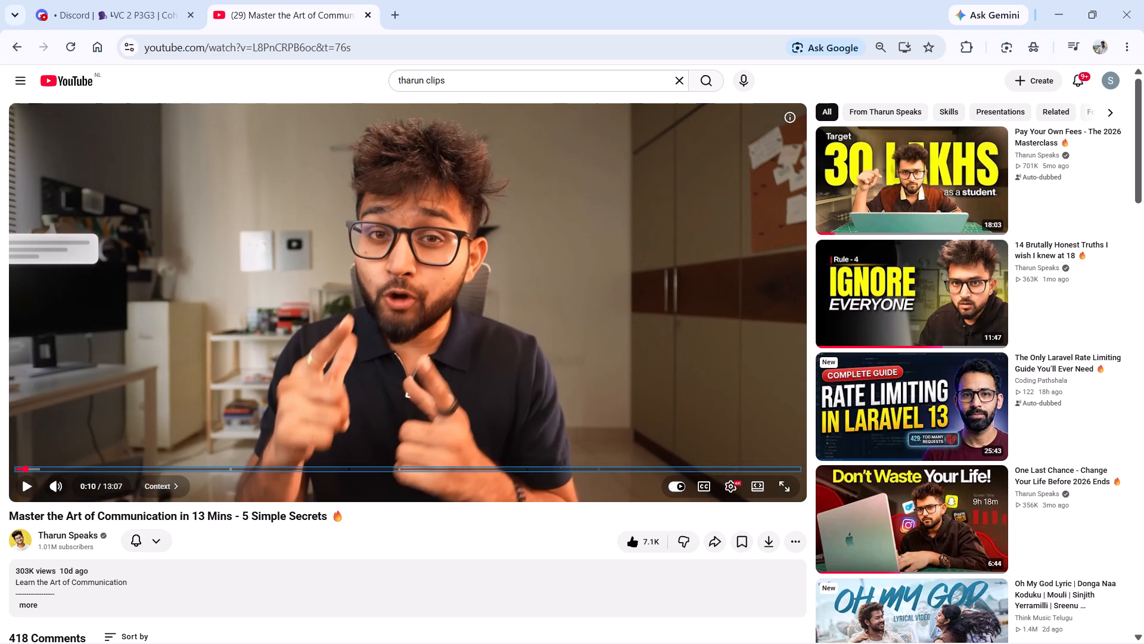
Search Google in a new tab for "how to download youtube thumbnail image".
{"action": "left_click", "coordinate": [400, 21]}
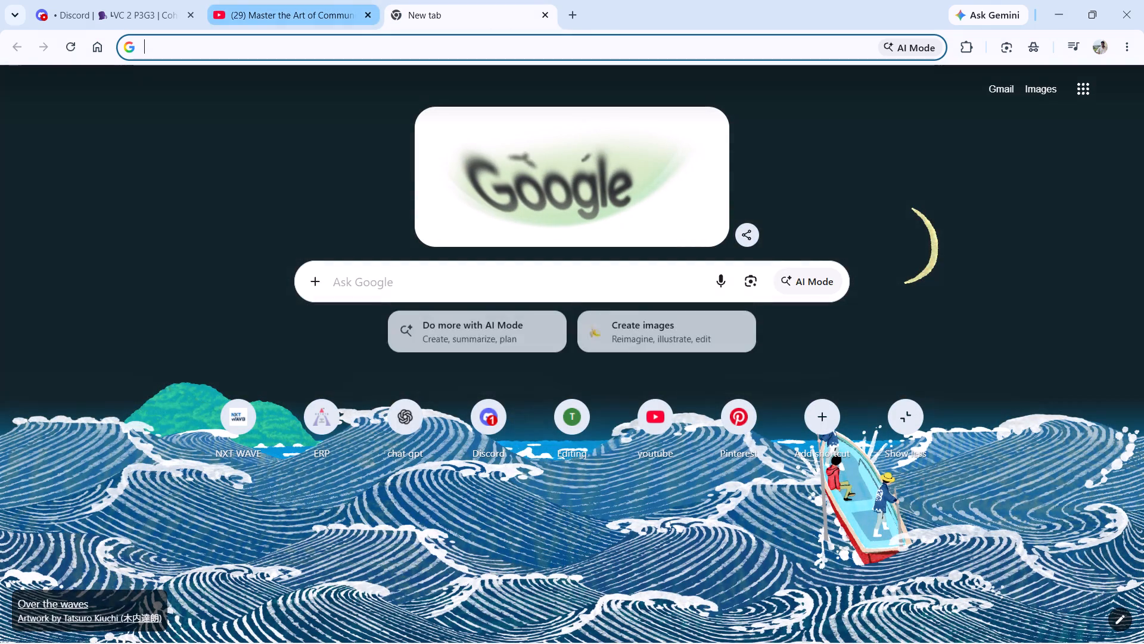
{"action": "left_click", "coordinate": [506, 276]}
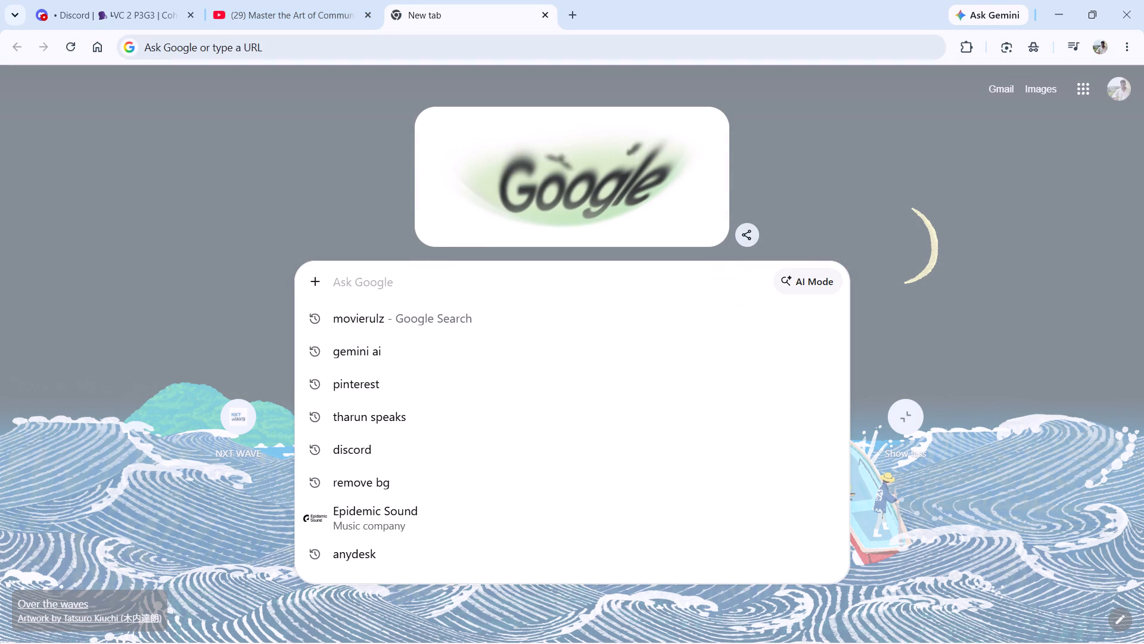
{"action": "type", "text": "how to down"}
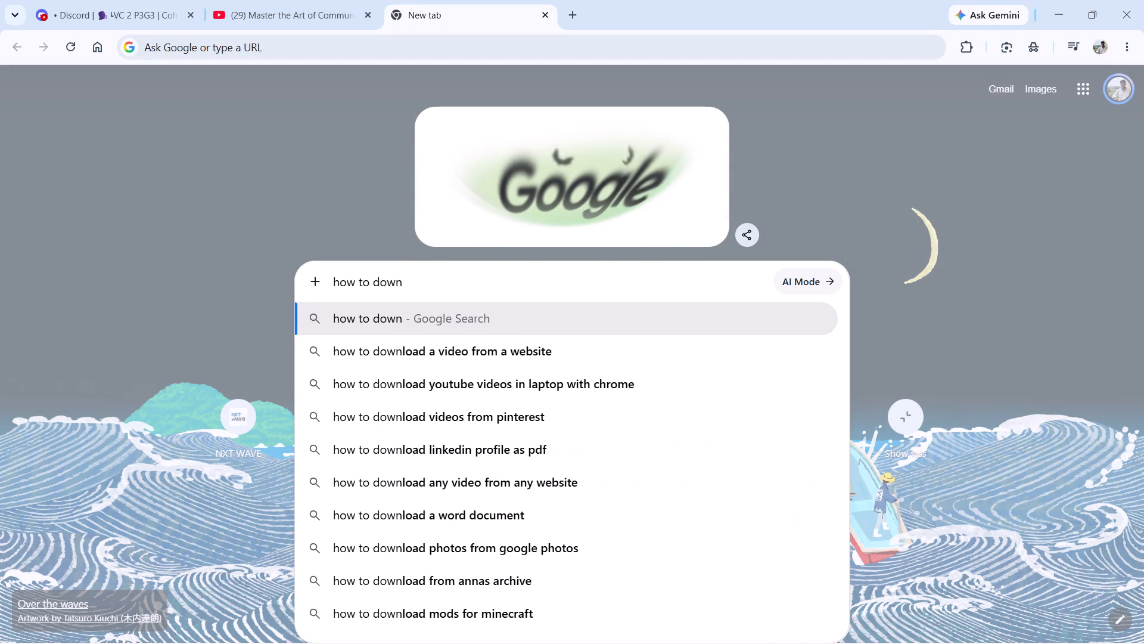
{"action": "type", "text": "load y"}
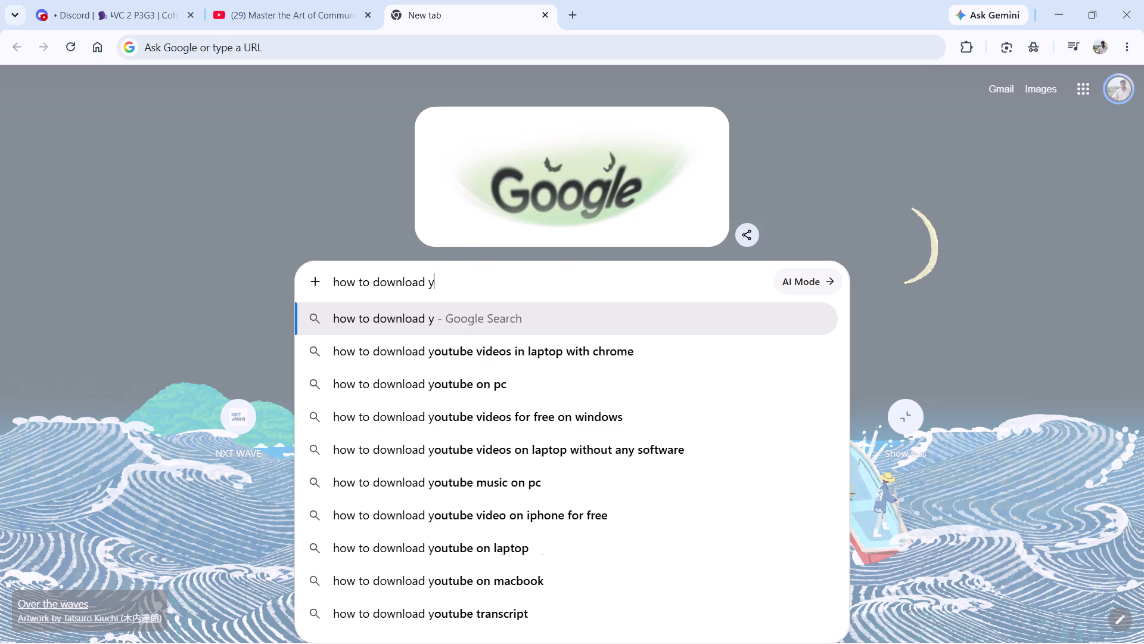
{"action": "type", "text": "otube"}
{"action": "key", "text": "space"}
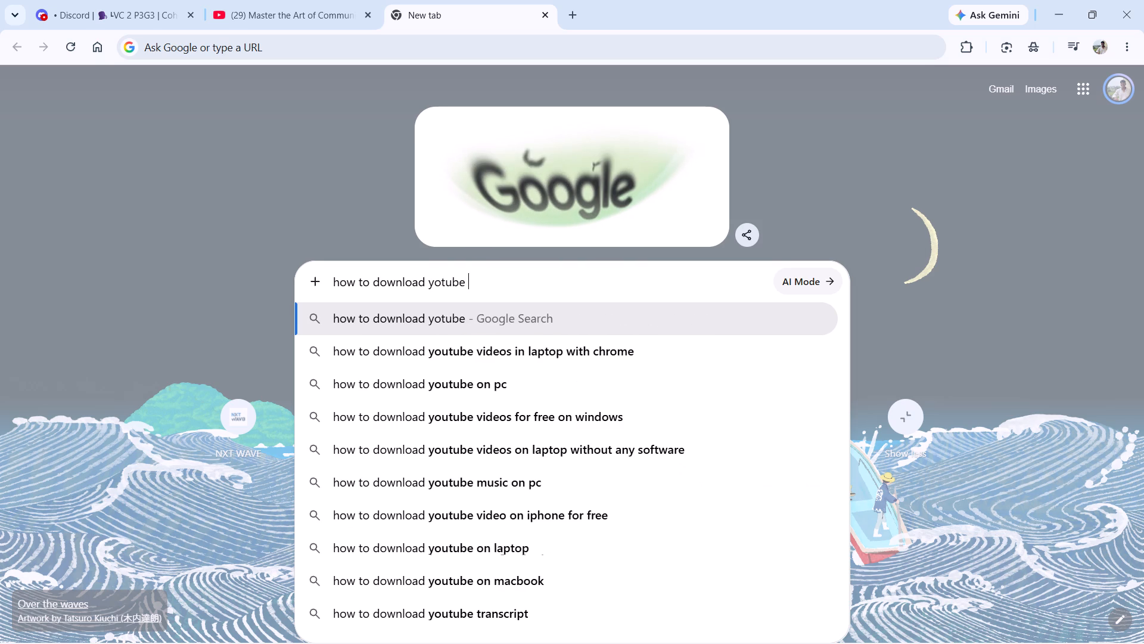
{"action": "type", "text": "tg"}
{"action": "key", "text": "BackSpace"}
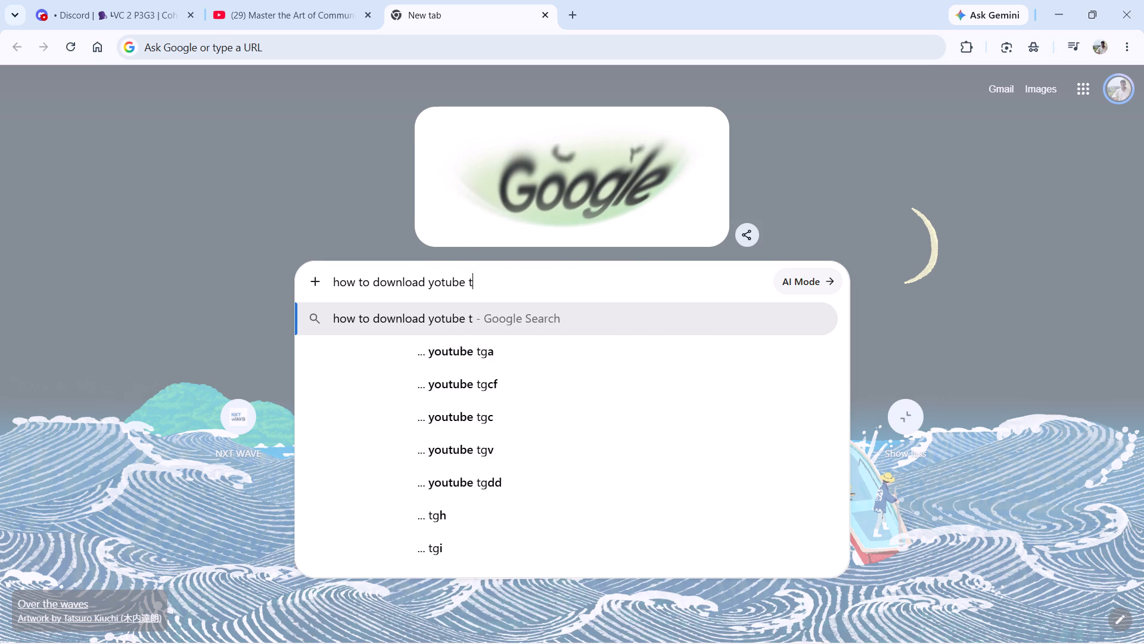
{"action": "type", "text": "humbna"}
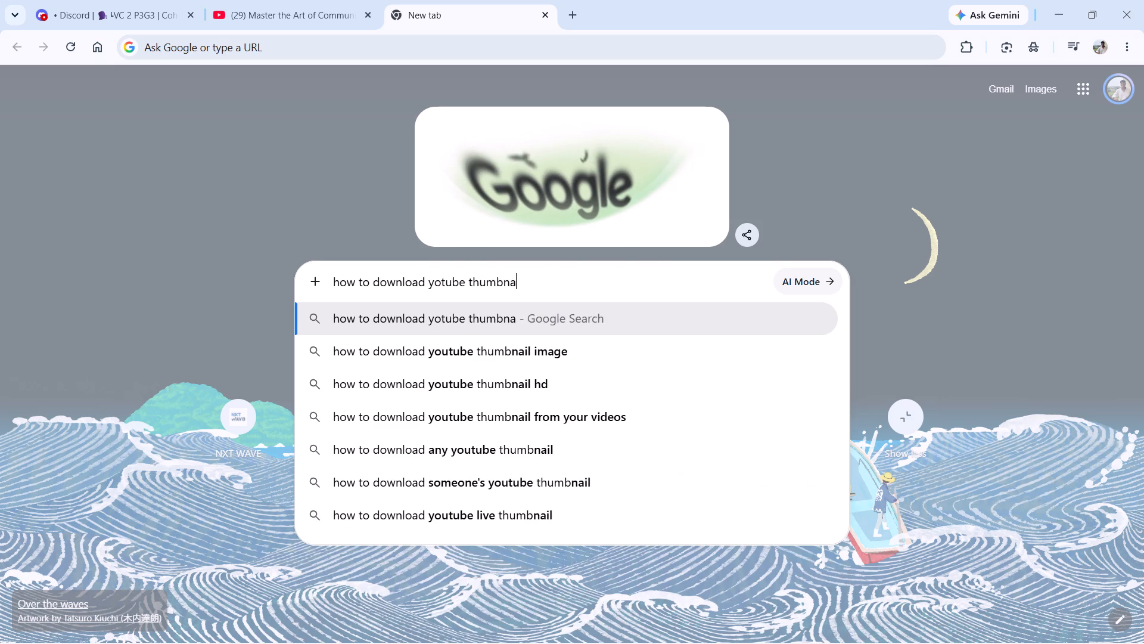
{"action": "left_click", "coordinate": [509, 362]}
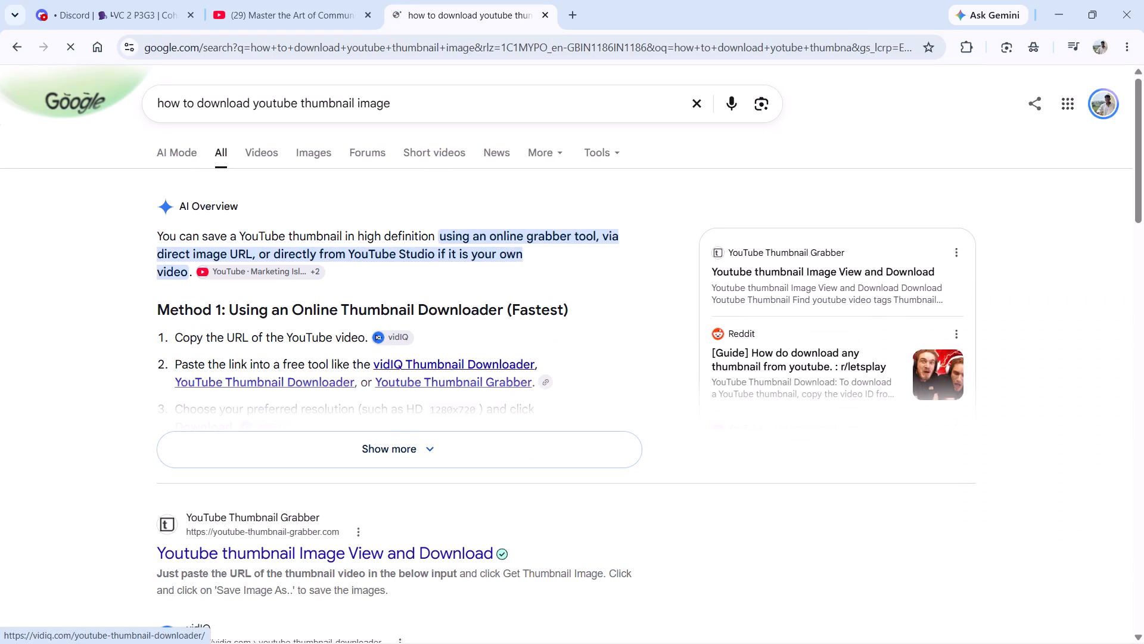
Look through the search results and open the YouTube Thumbnail Grabber site.
{"action": "scroll", "coordinate": [427, 348], "scroll_direction": "down", "scroll_amount": 2}
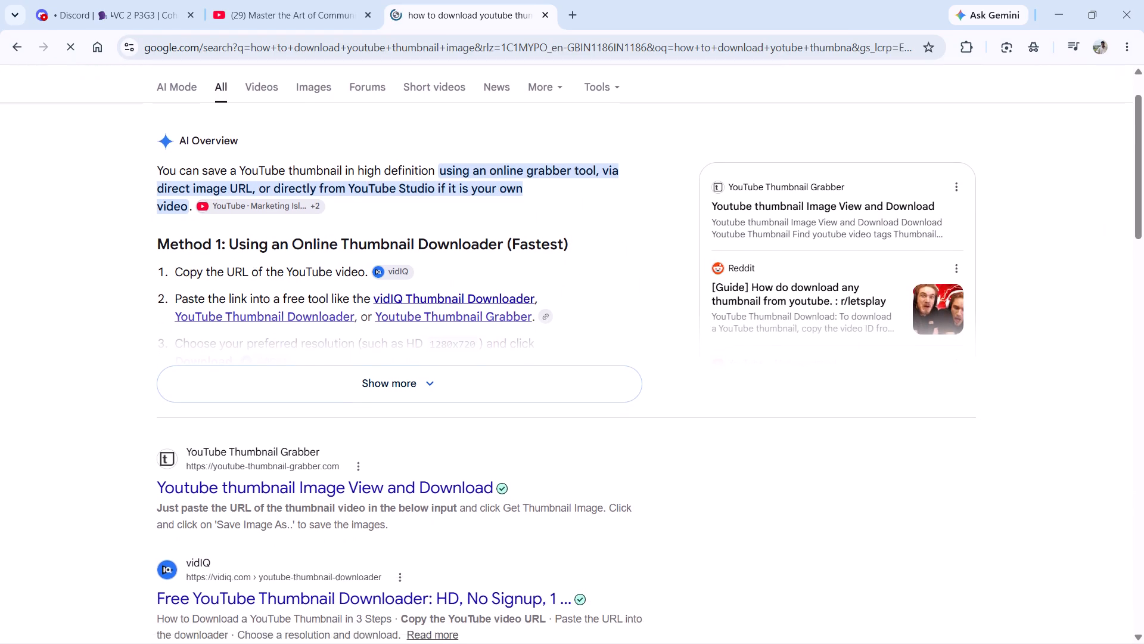
{"action": "scroll", "coordinate": [427, 348], "scroll_direction": "down", "scroll_amount": 2}
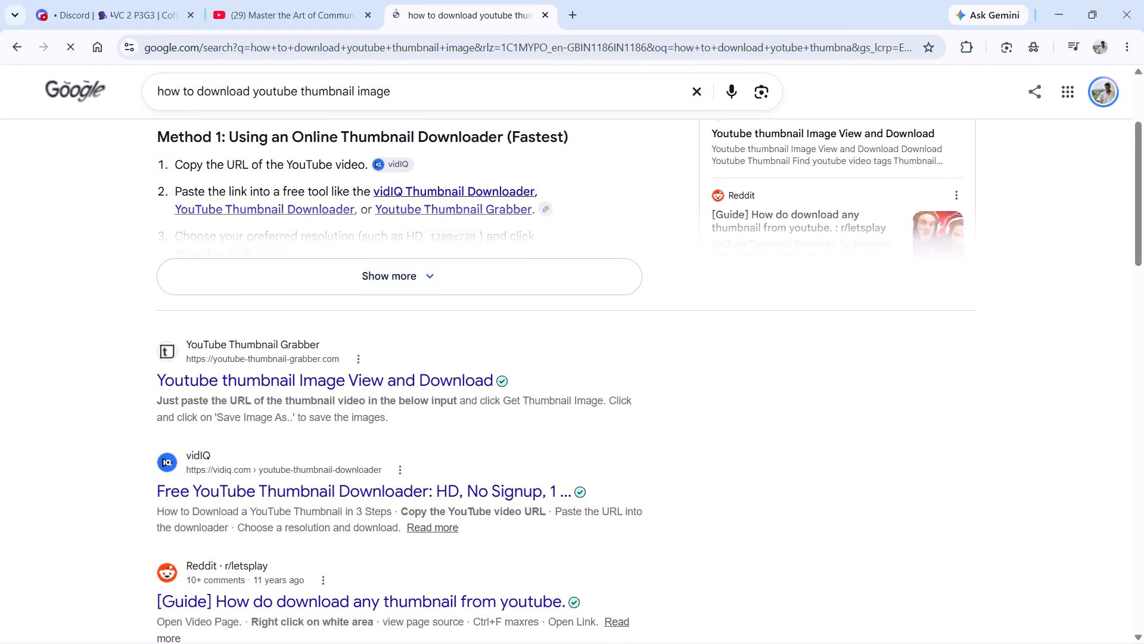
{"action": "scroll", "coordinate": [427, 348], "scroll_direction": "down", "scroll_amount": 1}
{"action": "left_click", "coordinate": [422, 376]}
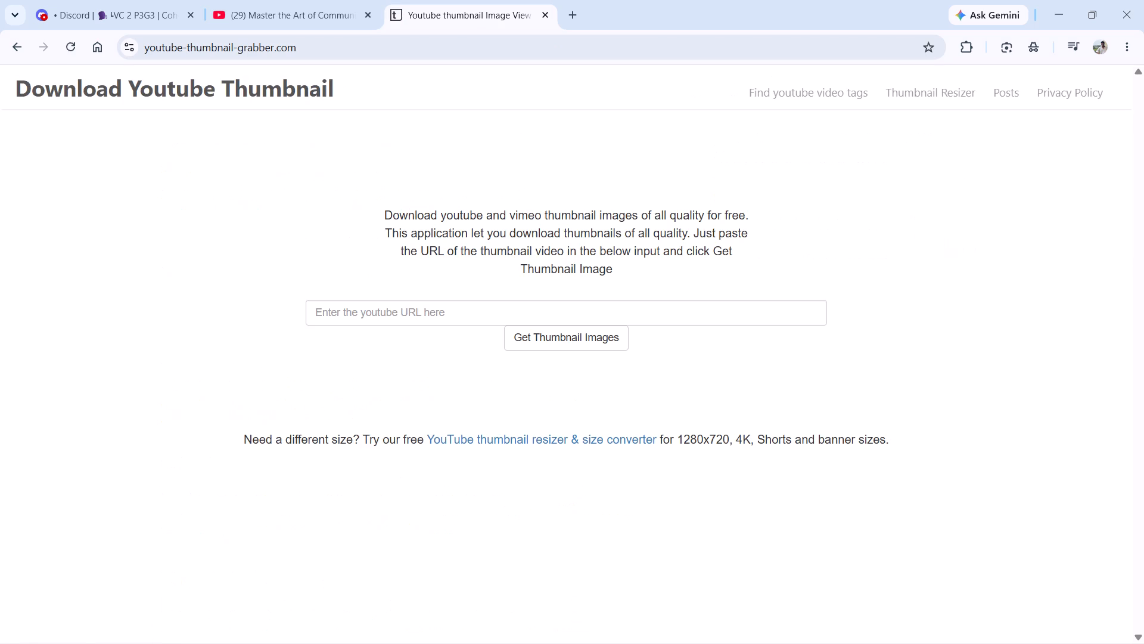
Copy the communication video's share link and use it on the thumbnail grabber site to fetch the video's thumbnail images.
{"action": "left_click", "coordinate": [334, 0]}
{"action": "left_click", "coordinate": [704, 544]}
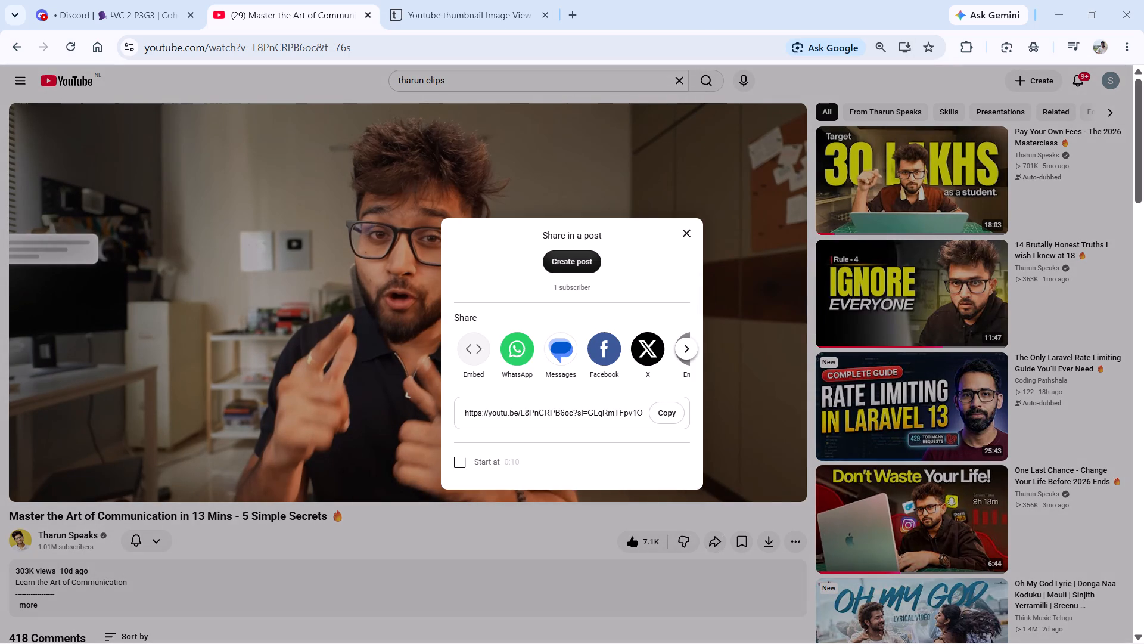
{"action": "left_click", "coordinate": [664, 413]}
{"action": "left_click", "coordinate": [460, 0]}
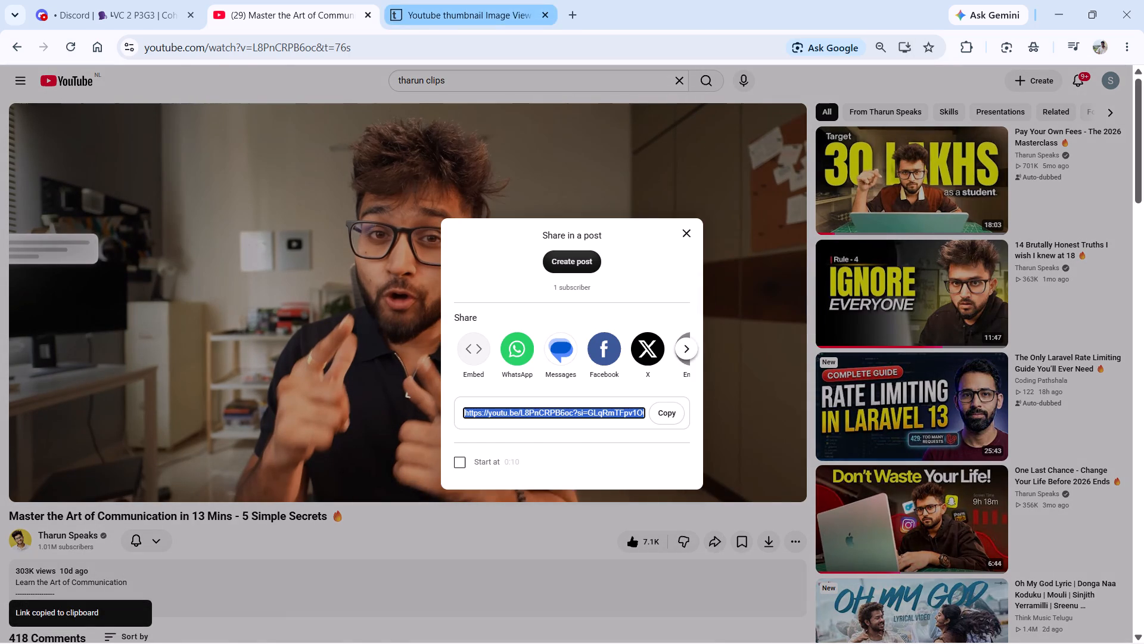
{"action": "left_click", "coordinate": [416, 305]}
{"action": "key", "text": "ctrl+v"}
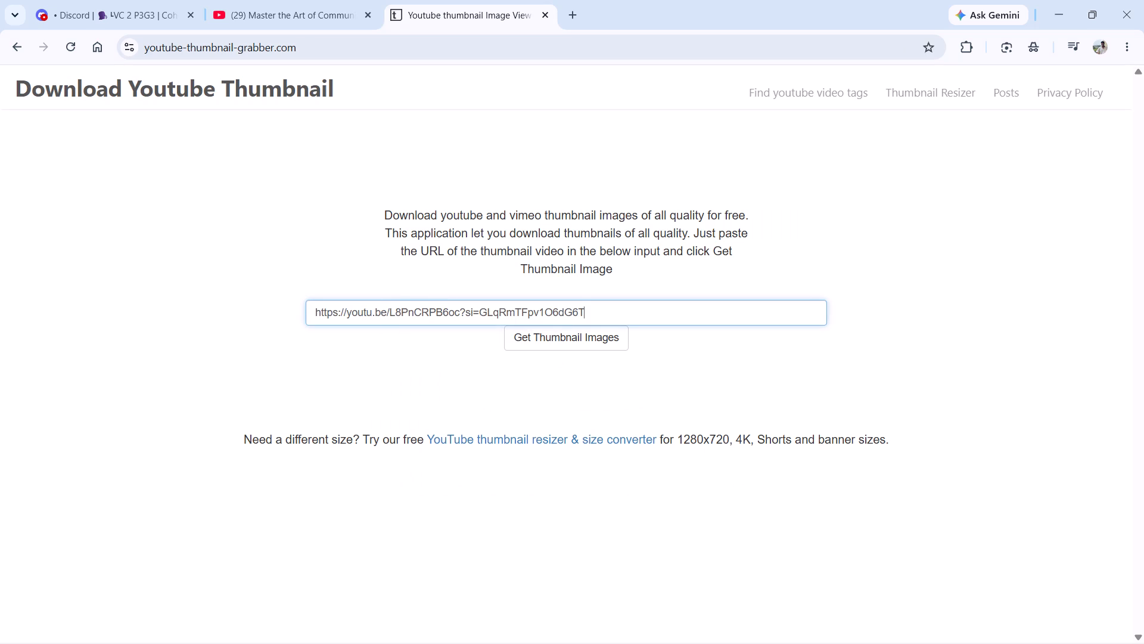
{"action": "left_click", "coordinate": [572, 350]}
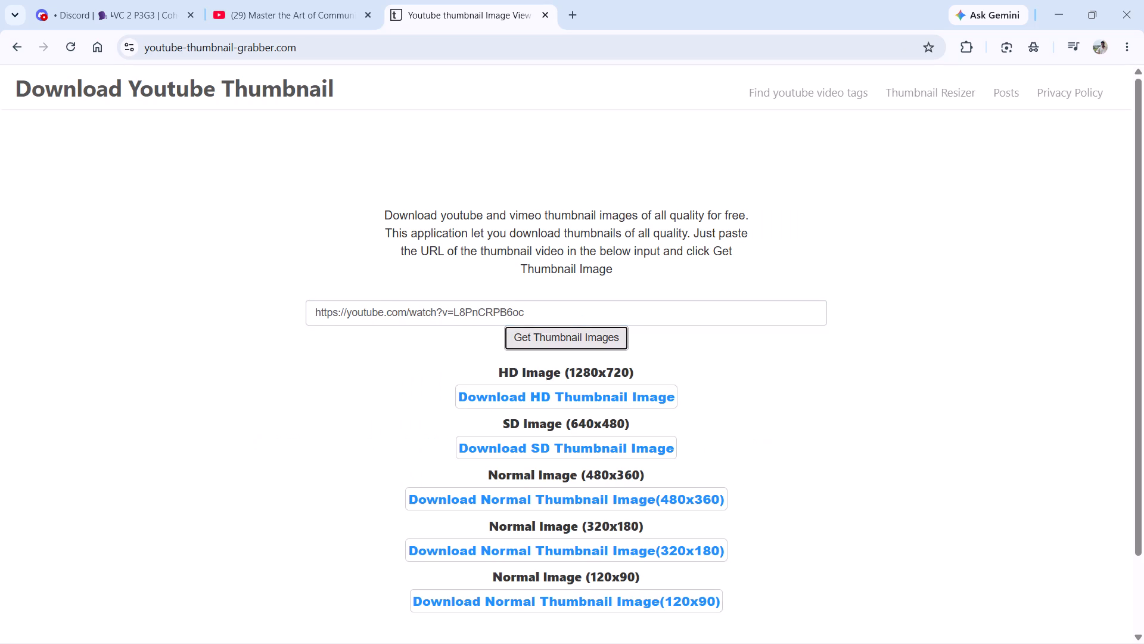
{"action": "scroll", "coordinate": [529, 360], "scroll_direction": "down", "scroll_amount": 2}
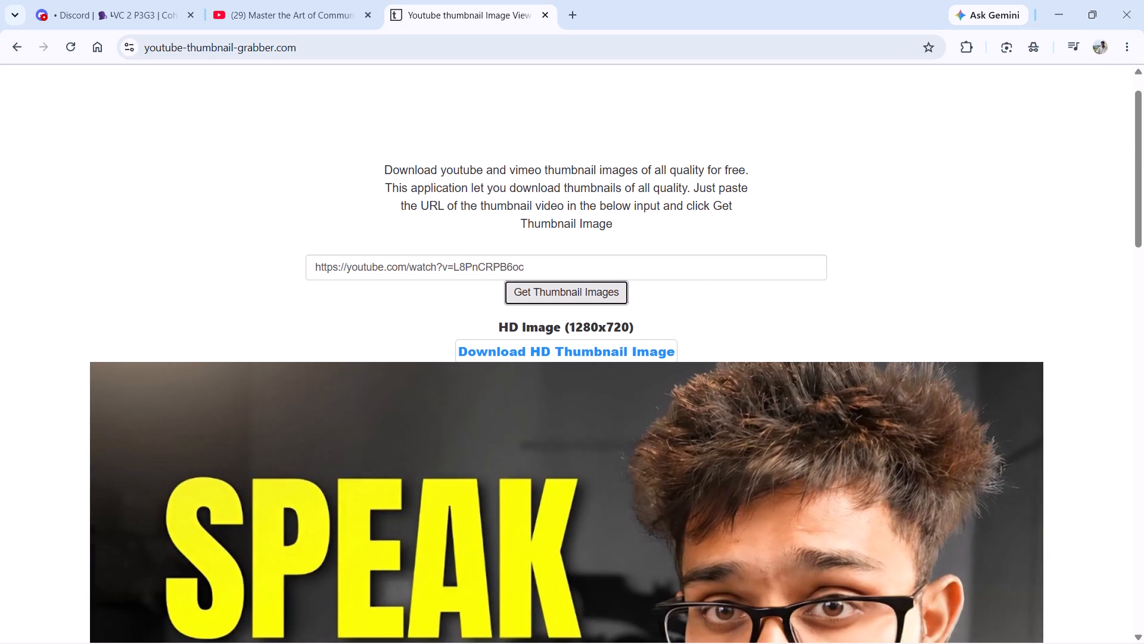
Download the communication video's HD (1280x720) thumbnail image, and close the share dialog left open on its YouTube page.
{"action": "scroll", "coordinate": [554, 355], "scroll_direction": "down", "scroll_amount": 1}
{"action": "left_click", "coordinate": [570, 274]}
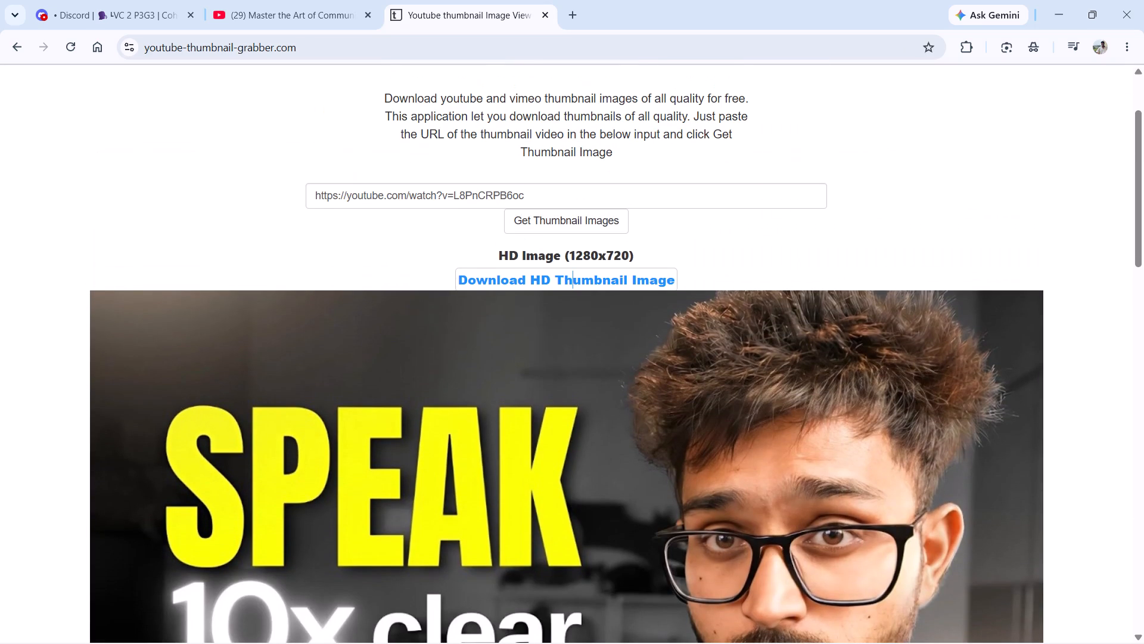
{"action": "scroll", "coordinate": [570, 274], "scroll_direction": "down", "scroll_amount": 7}
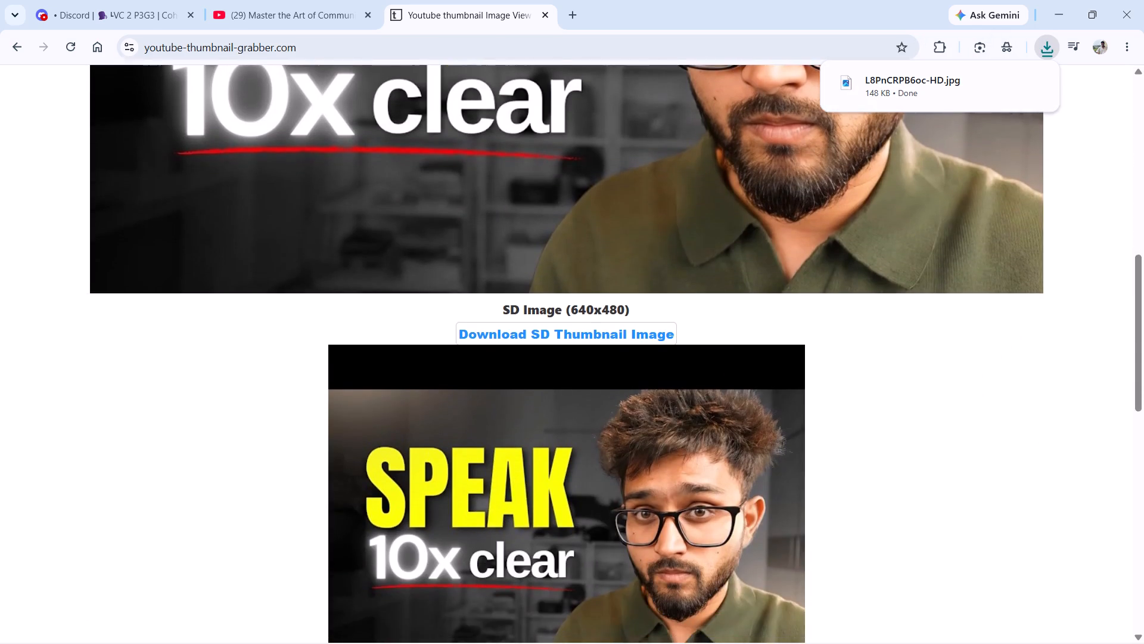
{"action": "scroll", "coordinate": [570, 274], "scroll_direction": "up", "scroll_amount": 1}
{"action": "left_click", "coordinate": [337, 4]}
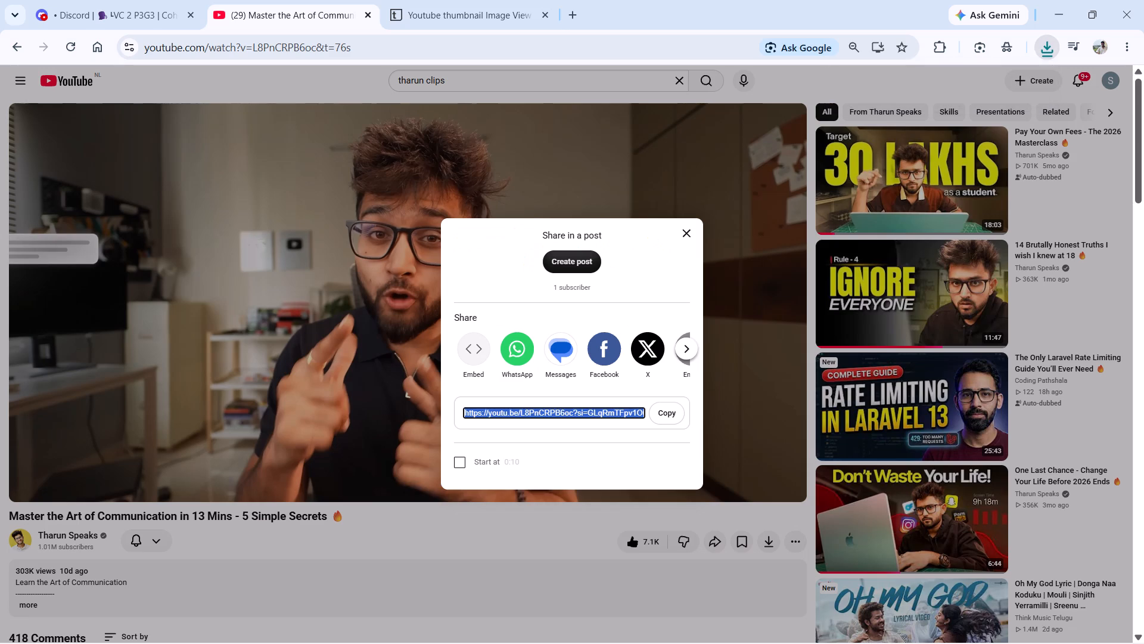
{"action": "left_click", "coordinate": [657, 234]}
{"action": "left_click", "coordinate": [688, 237]}
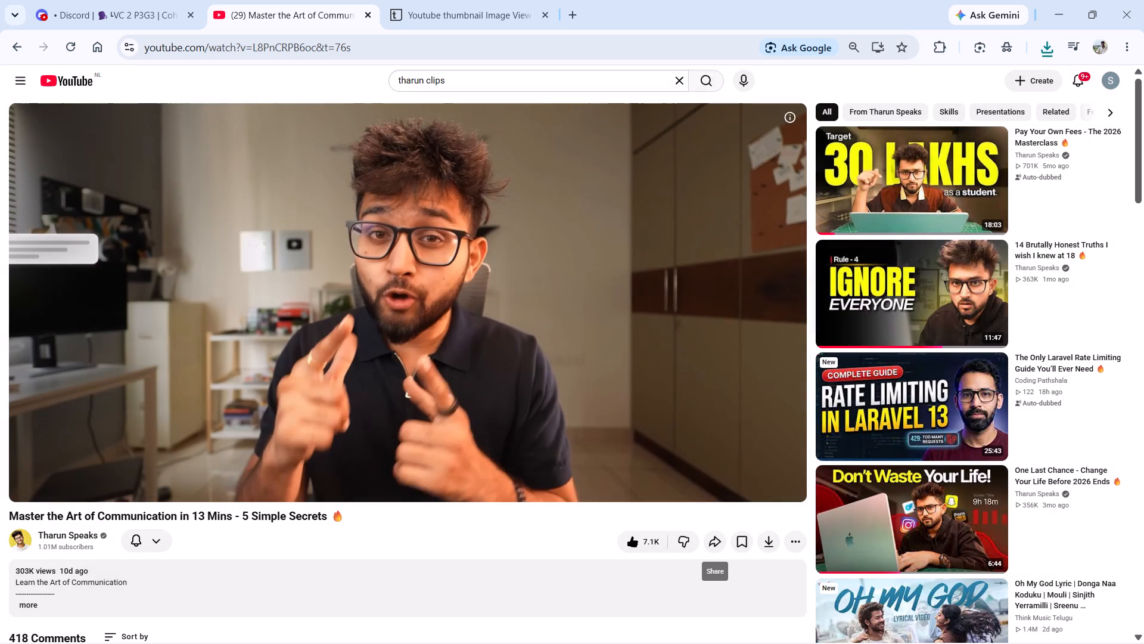
Go back to the Tharun Speaks Videos page and open "How to Learn So Fast People Think You're Naturally Gifted".
{"action": "left_click", "coordinate": [13, 50]}
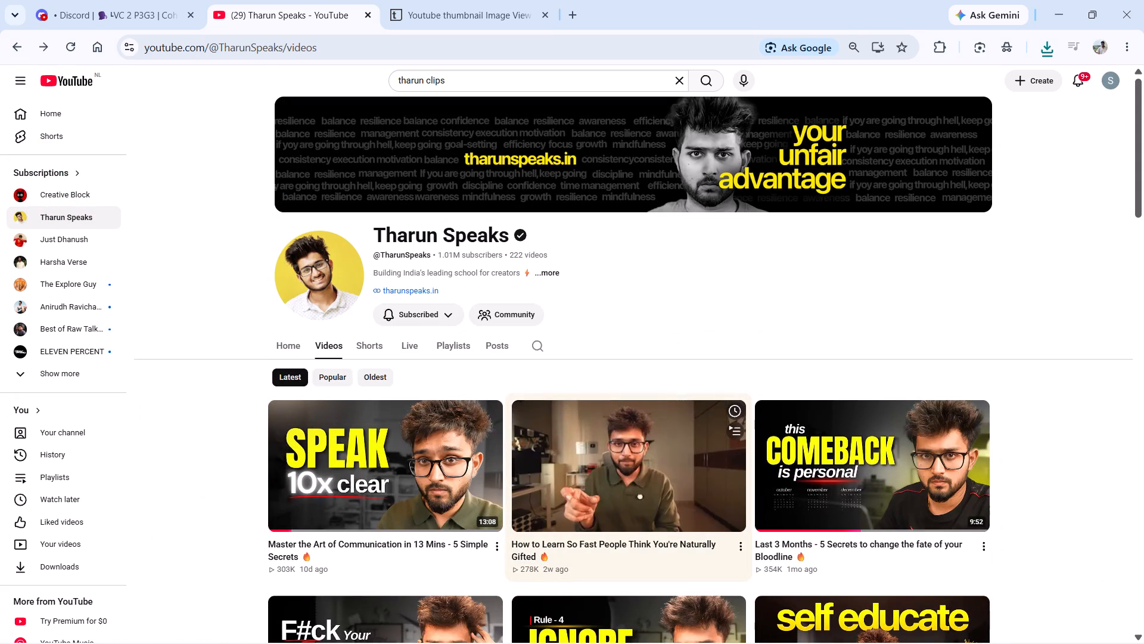
{"action": "left_click", "coordinate": [593, 482]}
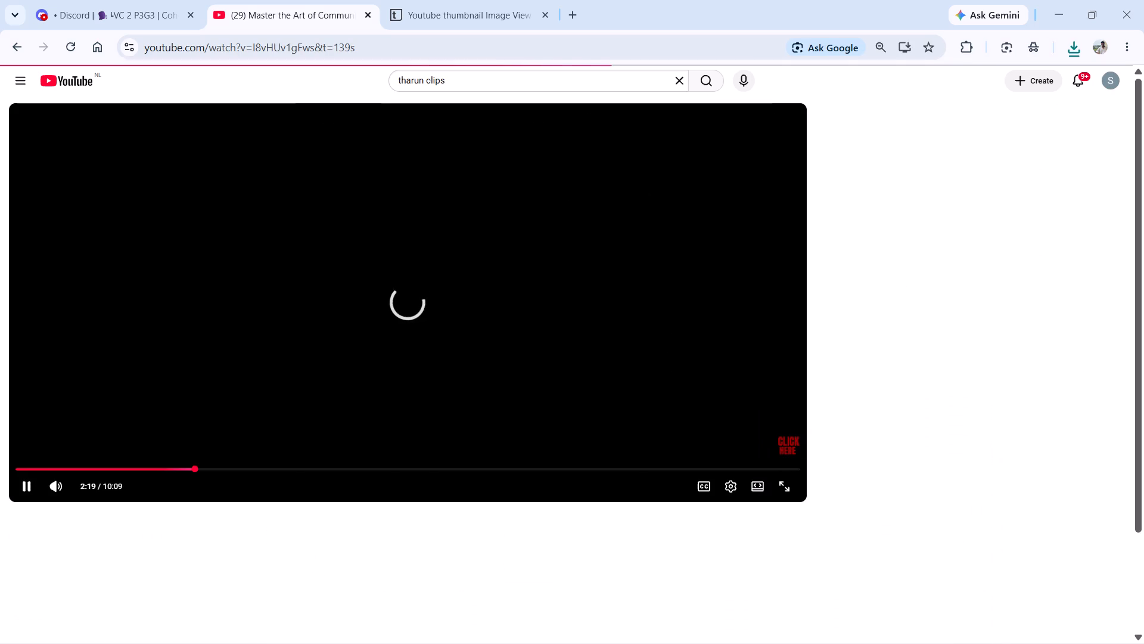
{"action": "left_click", "coordinate": [430, 289]}
{"action": "left_click", "coordinate": [490, 321]}
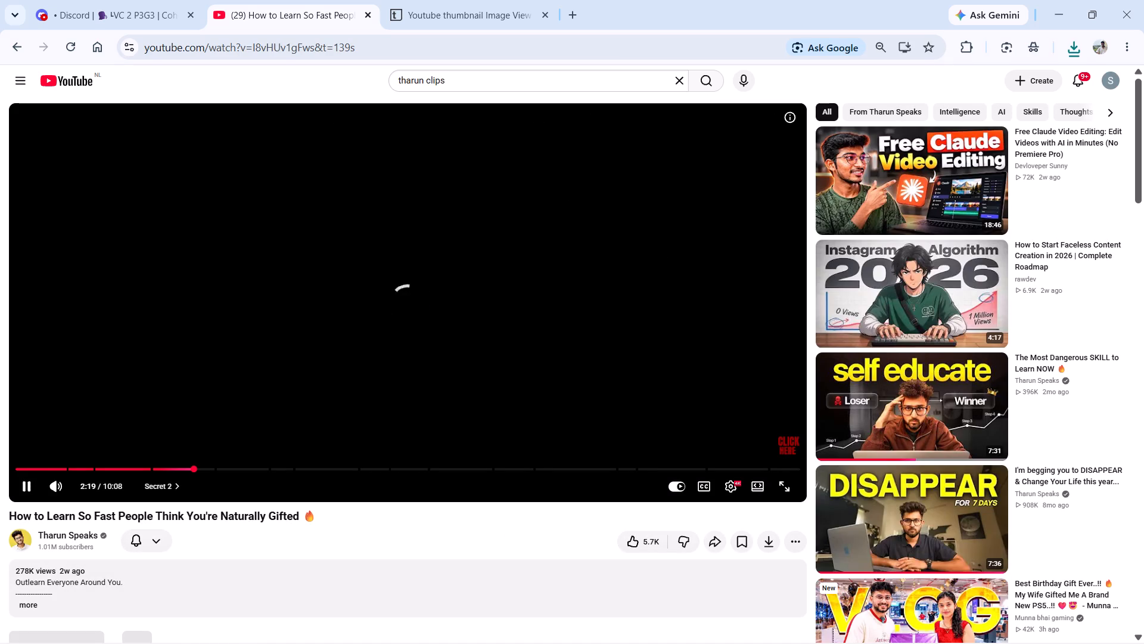
Open the suggested video "The Most Dangerous SKILL to Learn NOW", pause it and copy its share link.
{"action": "left_click", "coordinate": [873, 414]}
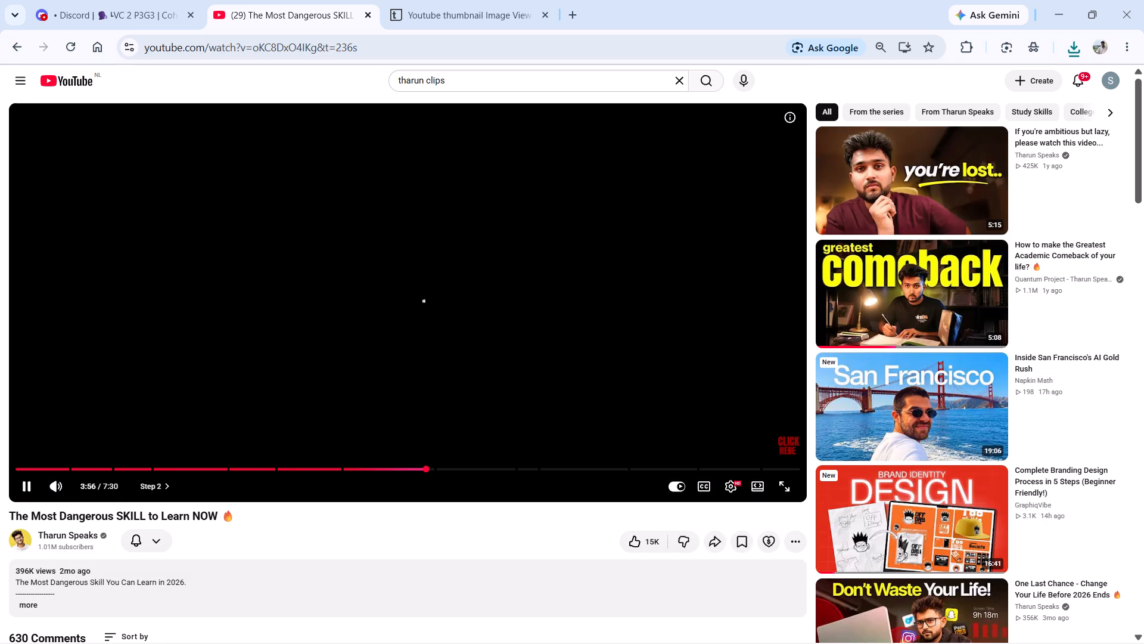
{"action": "left_click", "coordinate": [492, 352]}
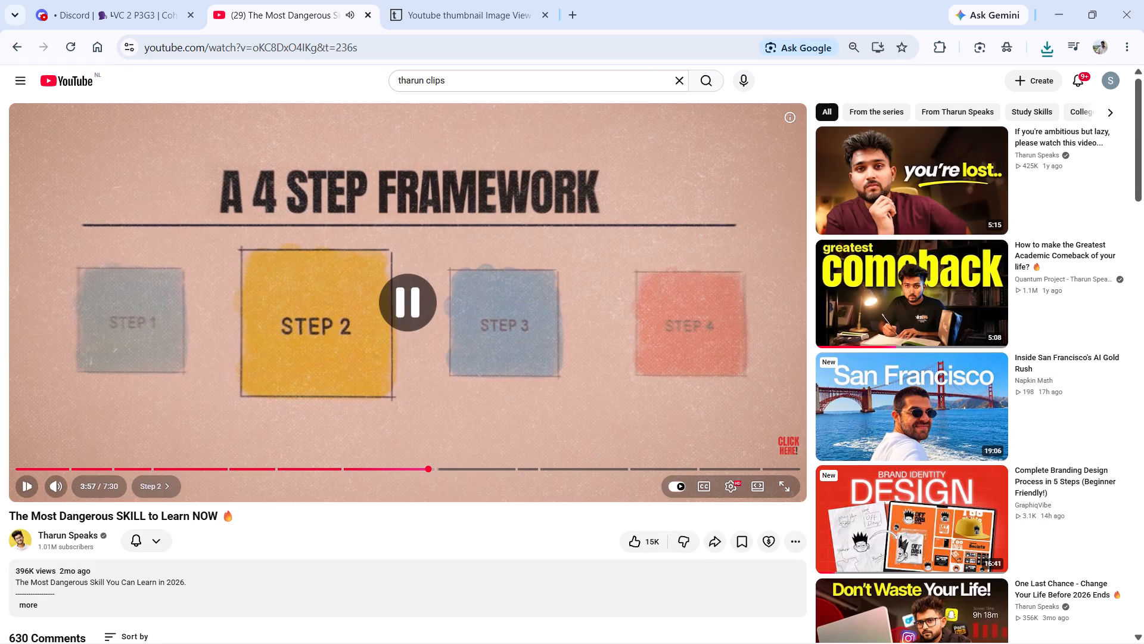
{"action": "left_click", "coordinate": [718, 550]}
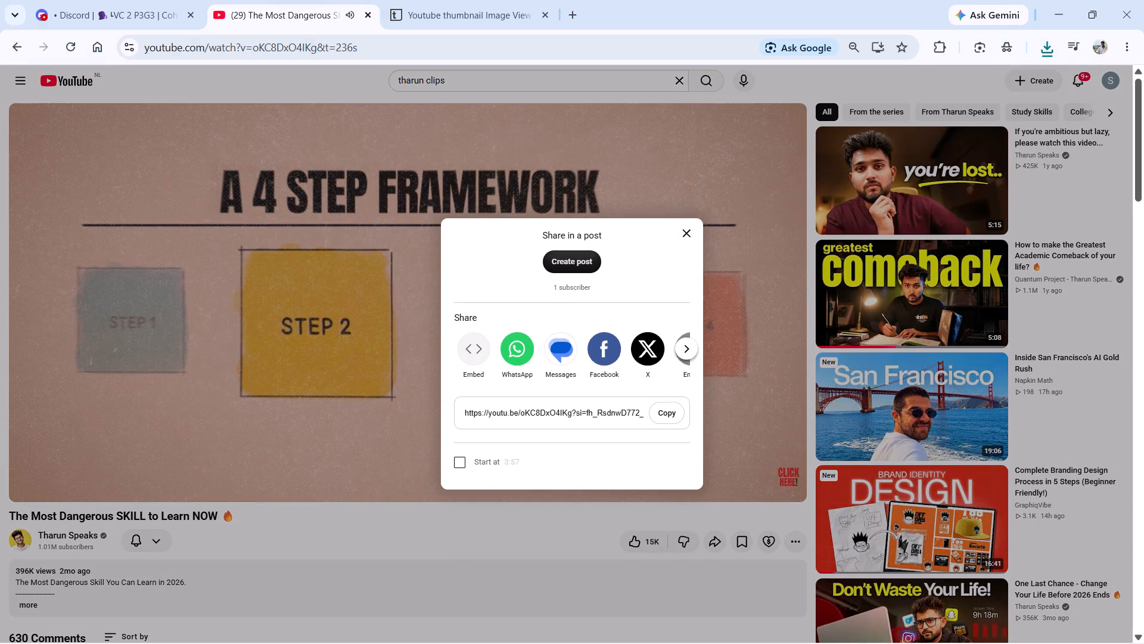
{"action": "left_click", "coordinate": [673, 419]}
Replace the link on the thumbnail grabber site with the copied one, fetch the images and download the HD "self educate" thumbnail.
{"action": "left_click", "coordinate": [480, 0]}
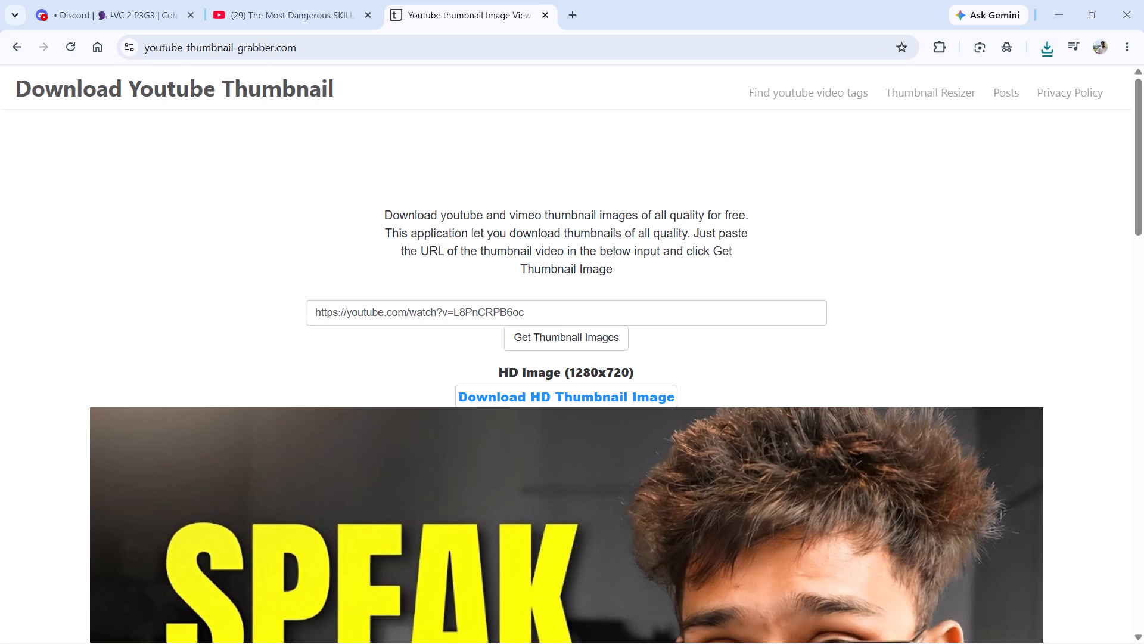
{"action": "left_click_drag", "start_coordinate": [530, 318], "coordinate": [288, 299]}
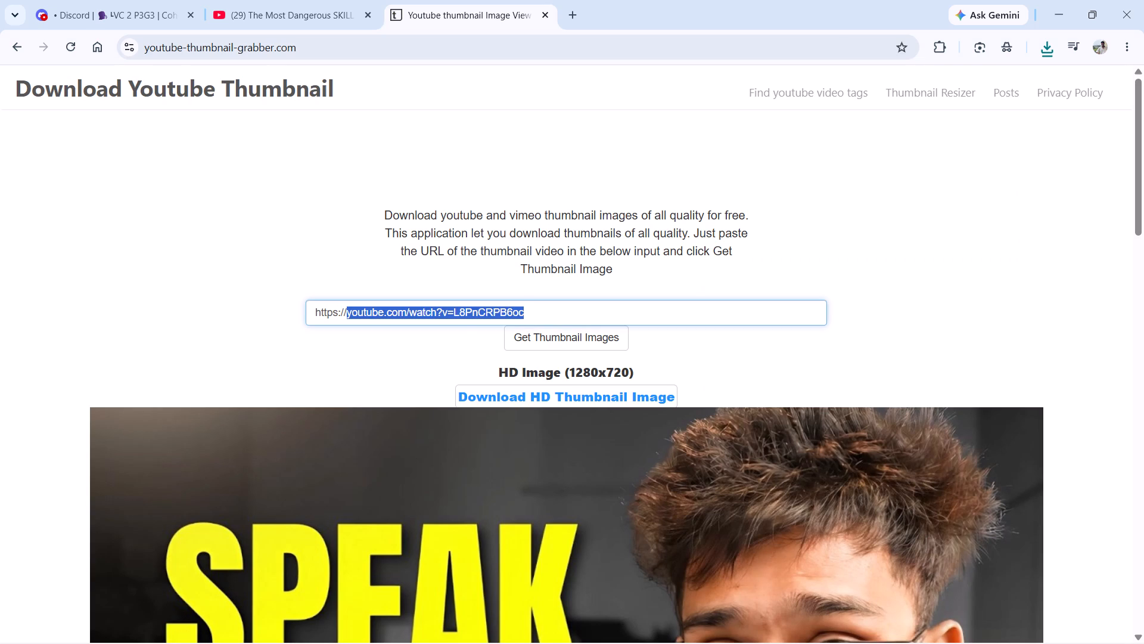
{"action": "key", "text": "ctrl+v"}
{"action": "key", "text": "Return"}
{"action": "scroll", "coordinate": [447, 261], "scroll_direction": "down", "scroll_amount": 3}
{"action": "scroll", "coordinate": [447, 261], "scroll_direction": "up", "scroll_amount": 1}
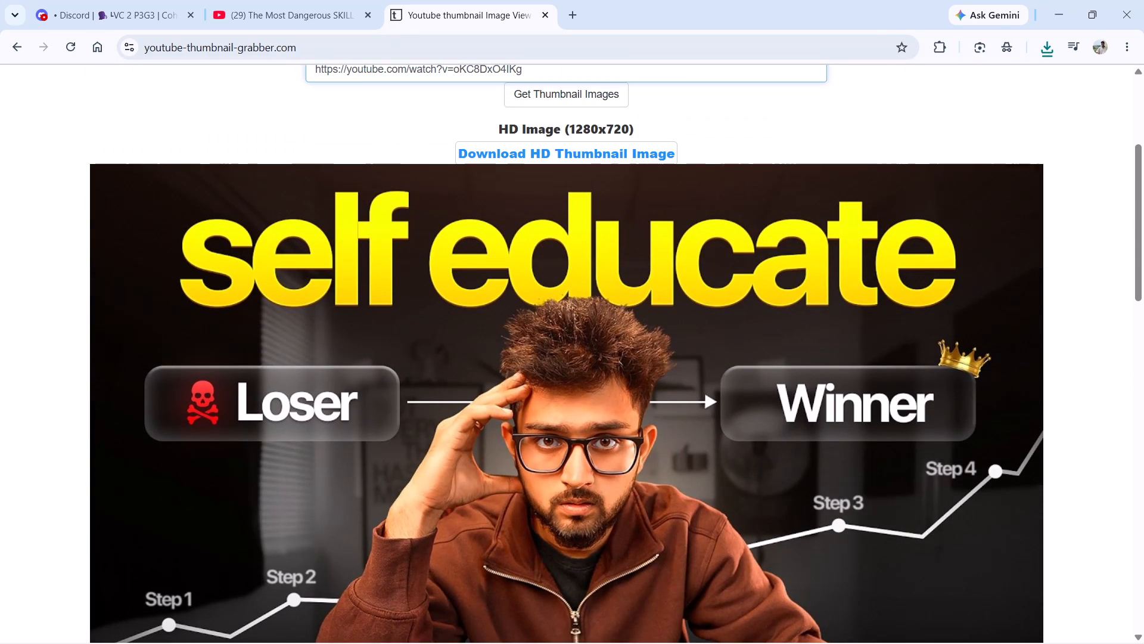
{"action": "left_click", "coordinate": [557, 154]}
Return to the channel's Videos page, open "Give me 9 mins. I'll make you Dangerously MOTIVATED" and copy its share link.
{"action": "left_click", "coordinate": [299, 0]}
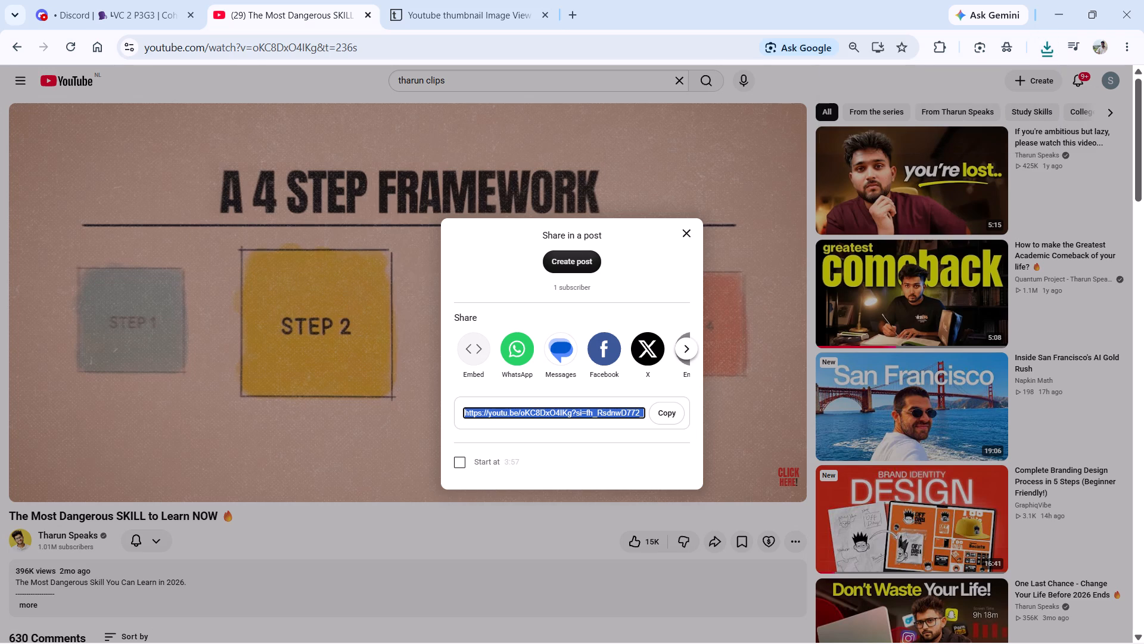
{"action": "left_click", "coordinate": [691, 234]}
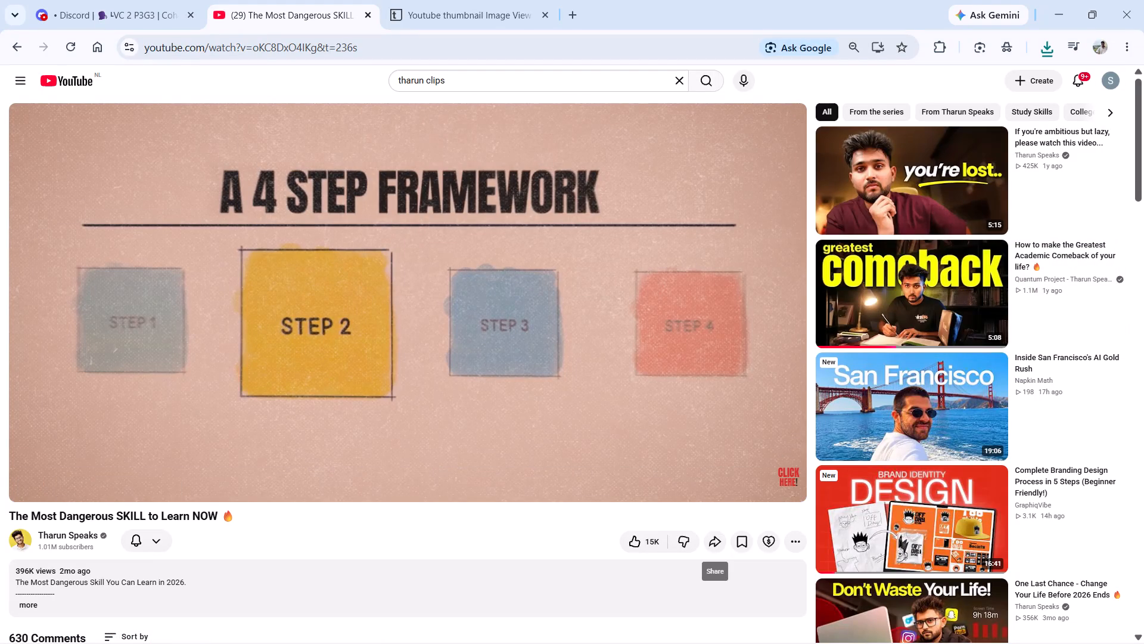
{"action": "left_click", "coordinate": [20, 54]}
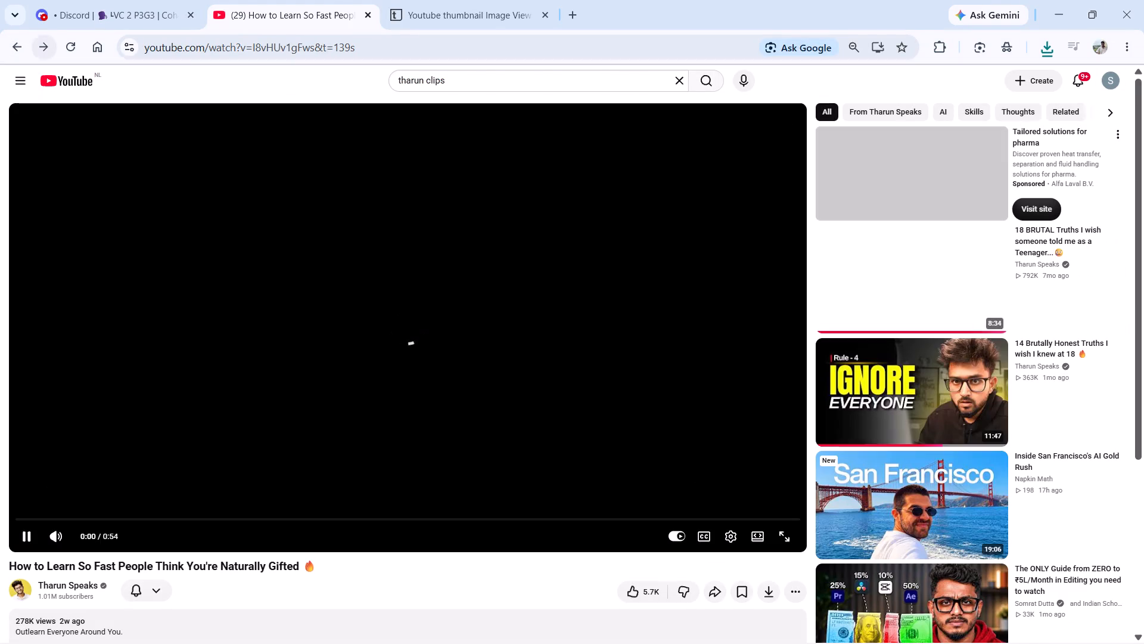
{"action": "left_click", "coordinate": [23, 45]}
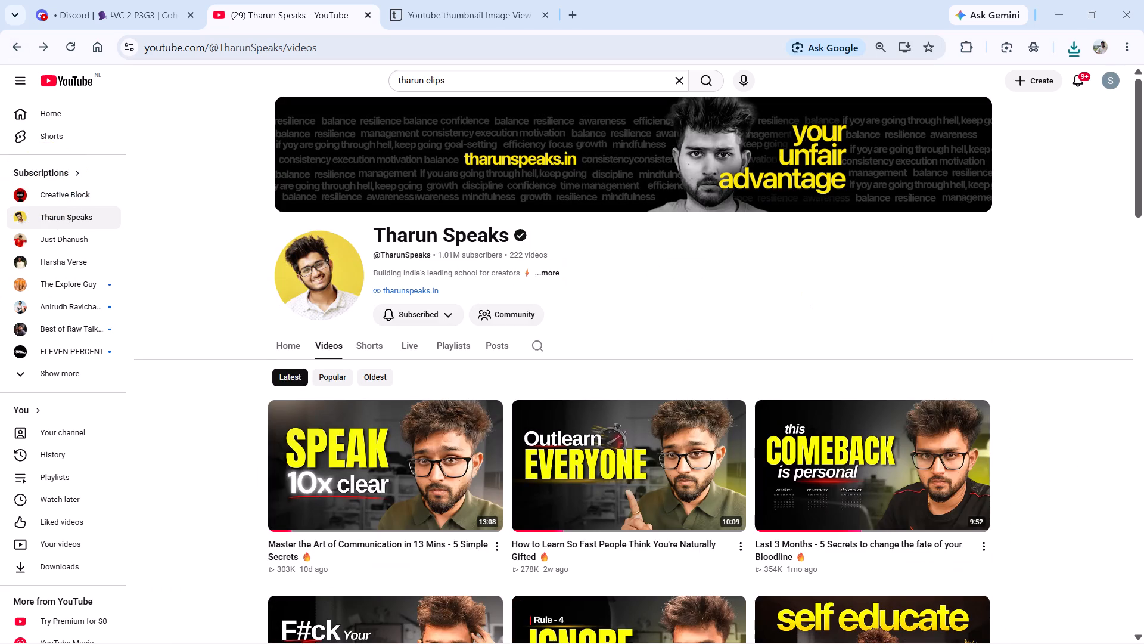
{"action": "scroll", "coordinate": [533, 357], "scroll_direction": "down", "scroll_amount": 2}
{"action": "scroll", "coordinate": [739, 403], "scroll_direction": "down", "scroll_amount": 1}
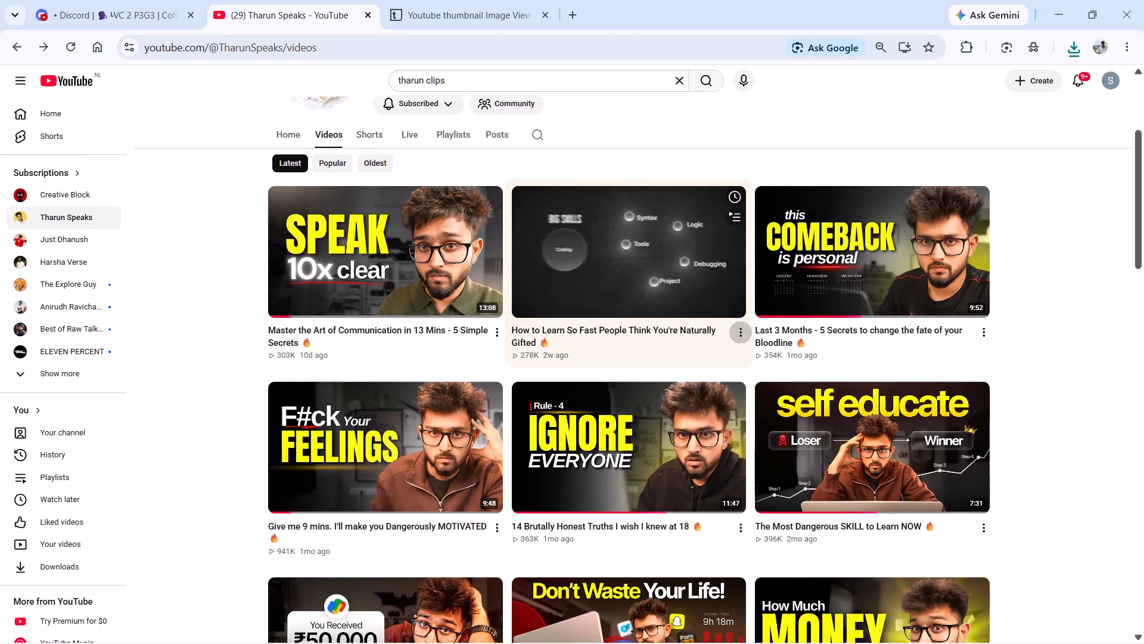
{"action": "scroll", "coordinate": [739, 403], "scroll_direction": "down", "scroll_amount": 2}
{"action": "left_click", "coordinate": [382, 380]}
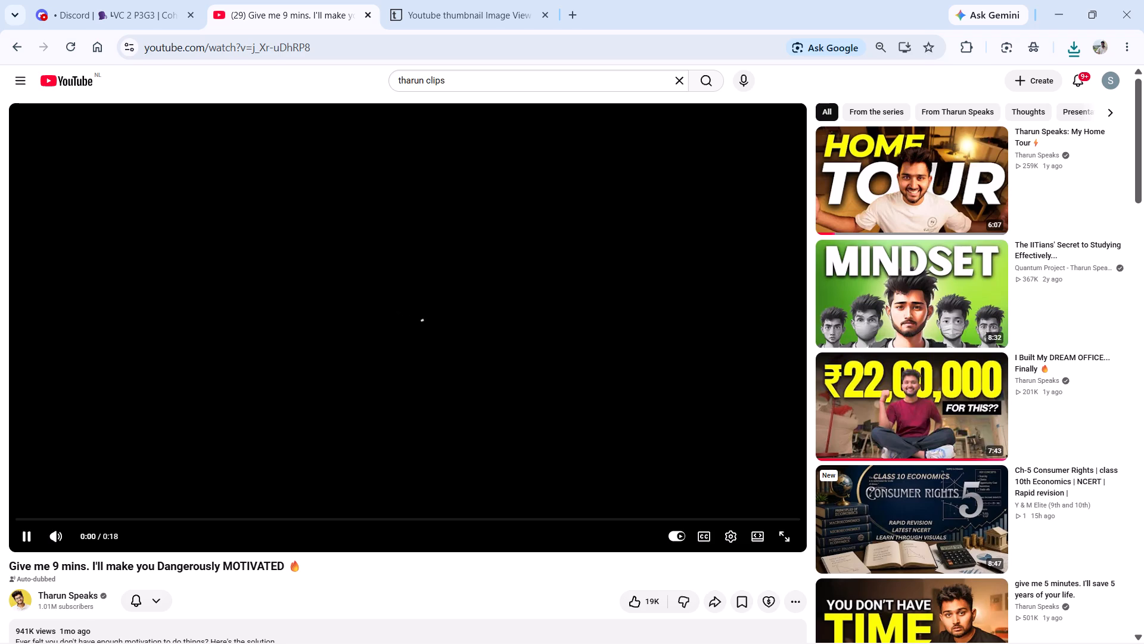
{"action": "left_click", "coordinate": [545, 360]}
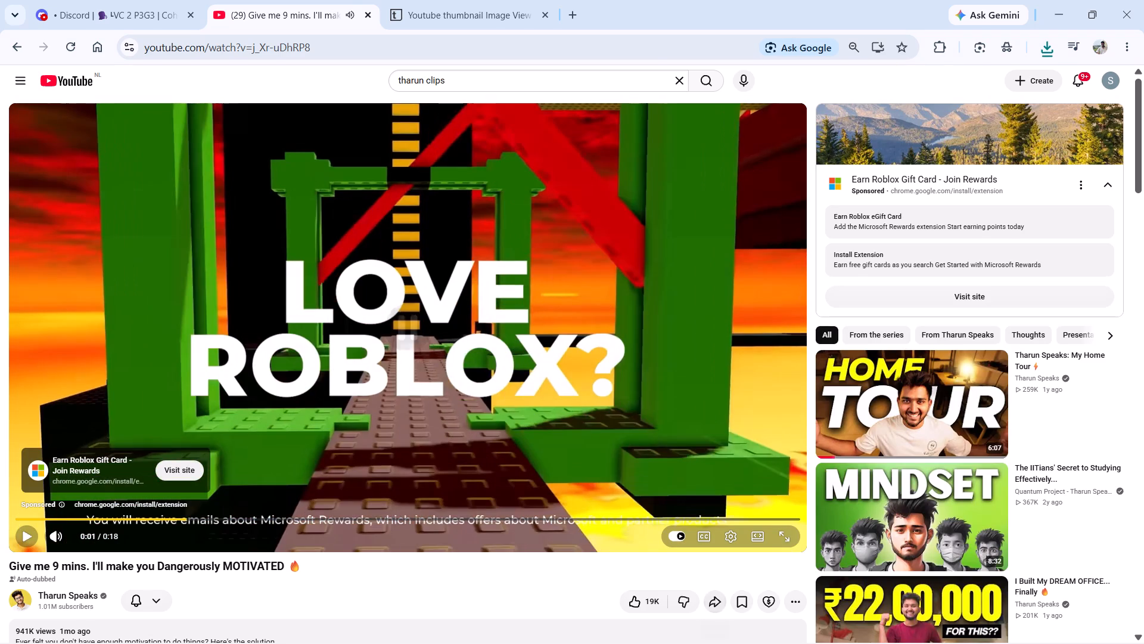
{"action": "left_click", "coordinate": [706, 601]}
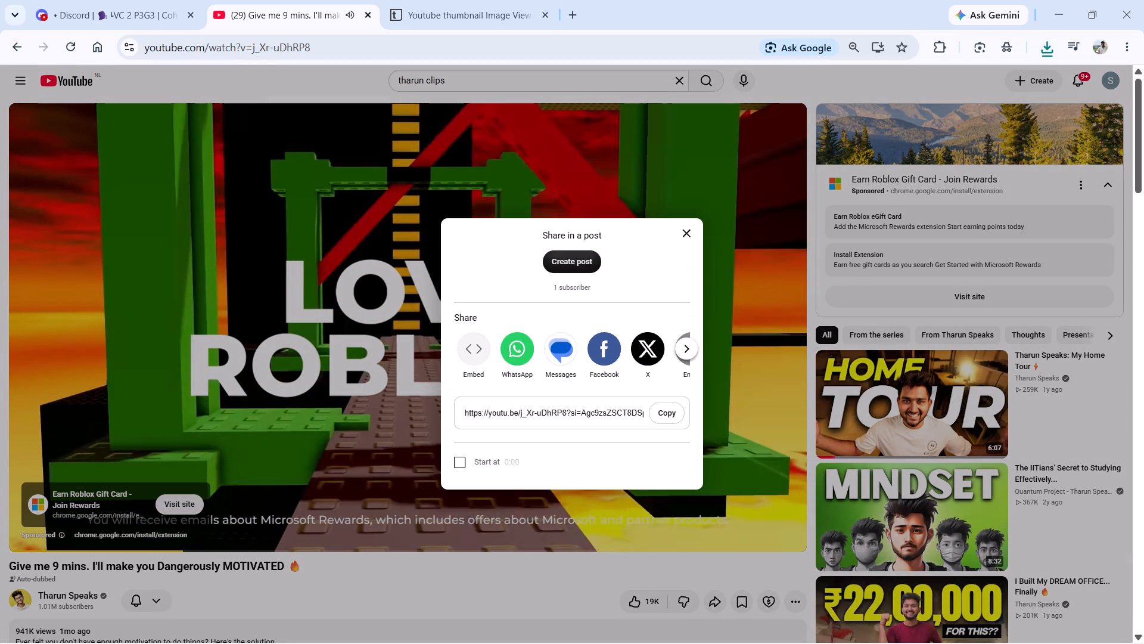
{"action": "left_click", "coordinate": [670, 414]}
Fetch the motivation video's thumbnails on the grabber site using the copied link and download the HD image.
{"action": "left_click", "coordinate": [478, 0]}
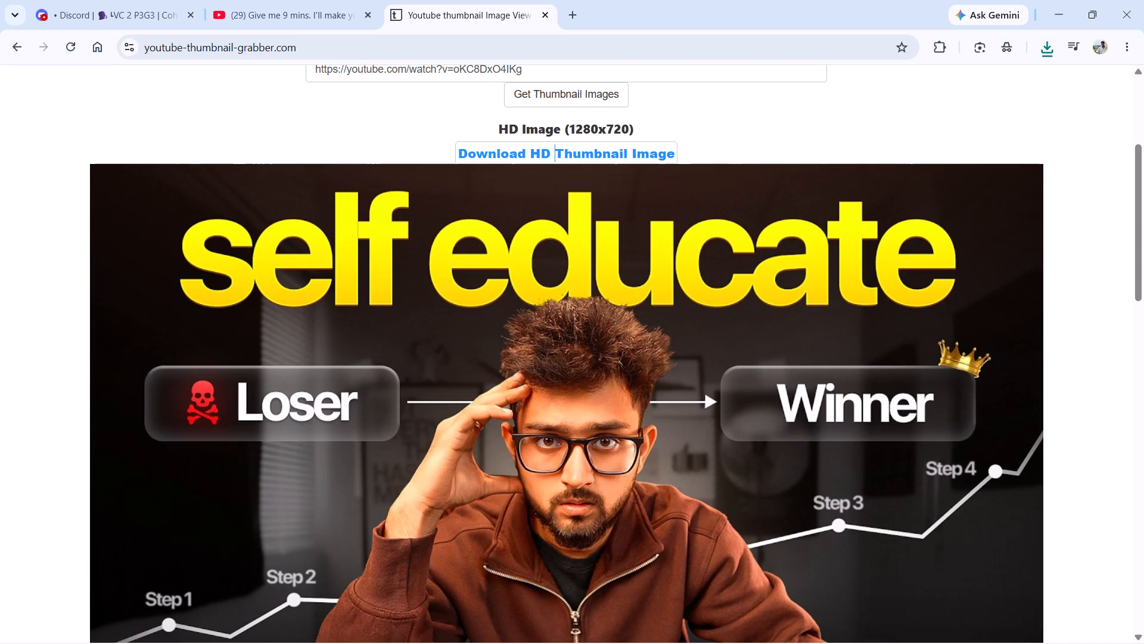
{"action": "left_click_drag", "start_coordinate": [549, 72], "coordinate": [300, 83]}
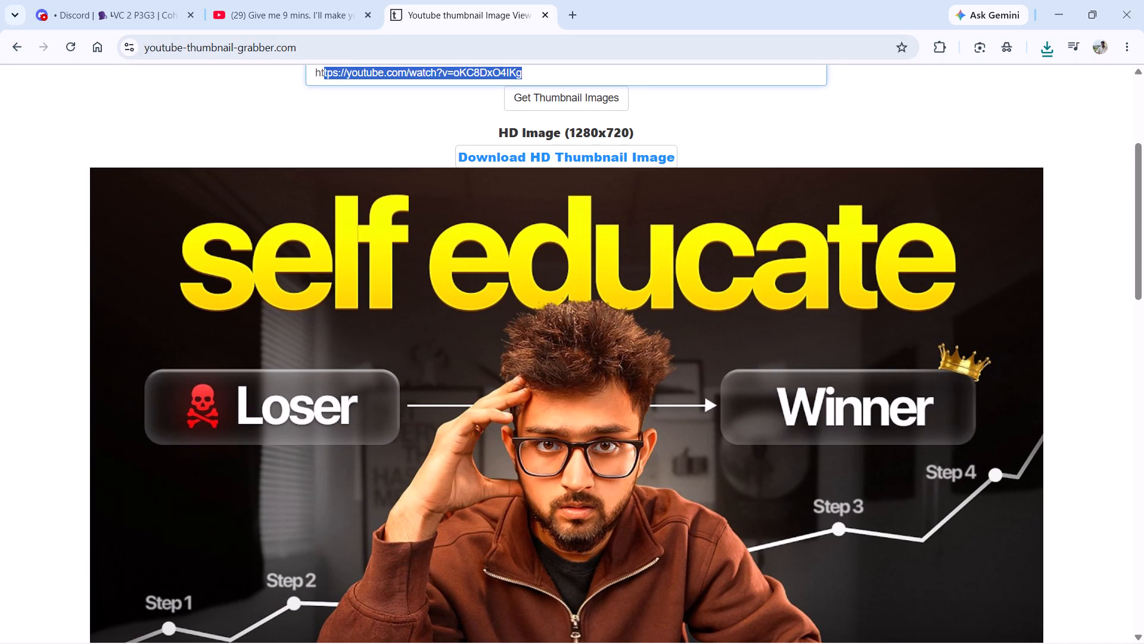
{"action": "key", "text": "ctrl+v"}
{"action": "key", "text": "Return"}
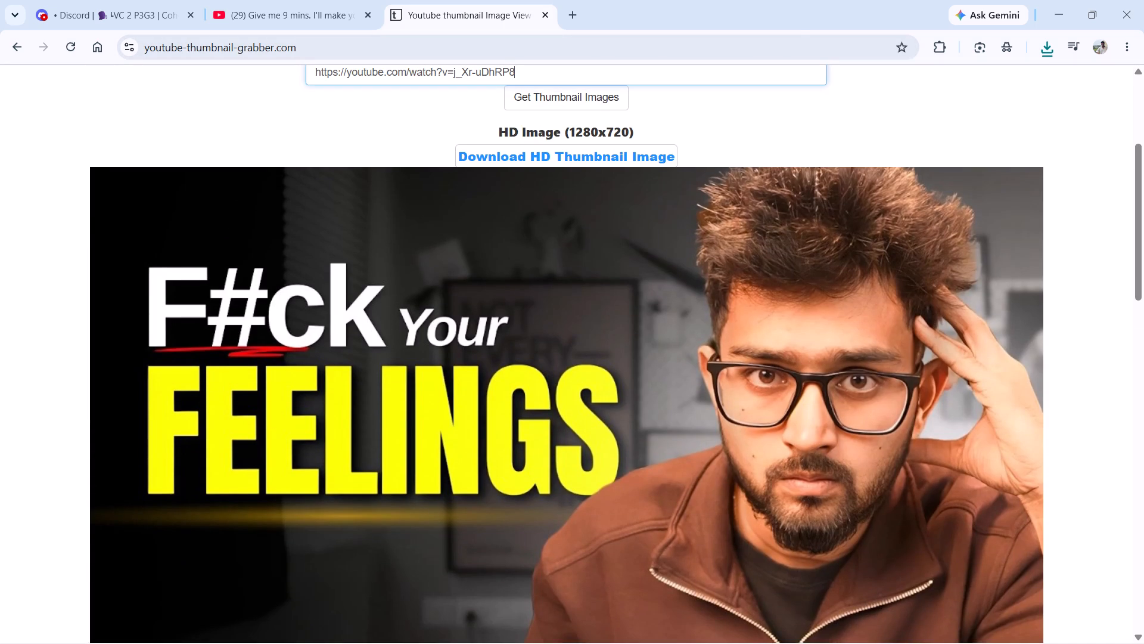
{"action": "left_click", "coordinate": [562, 160]}
Close the motivation video's share dialog and return to the Tharun Speaks Videos page.
{"action": "left_click", "coordinate": [268, 0]}
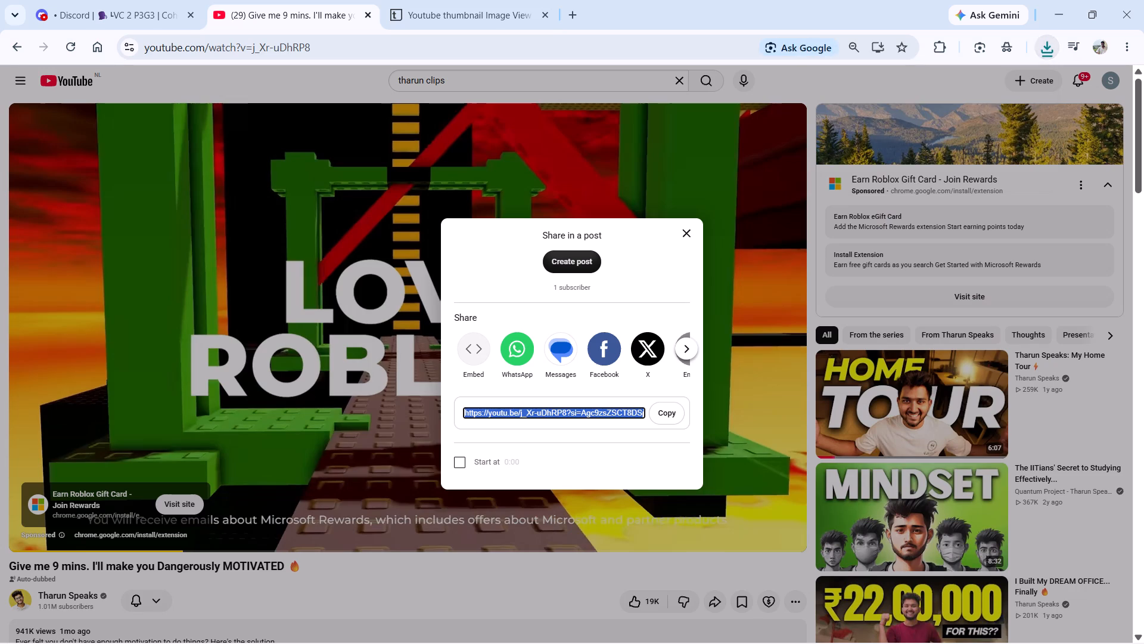
{"action": "left_click", "coordinate": [687, 233]}
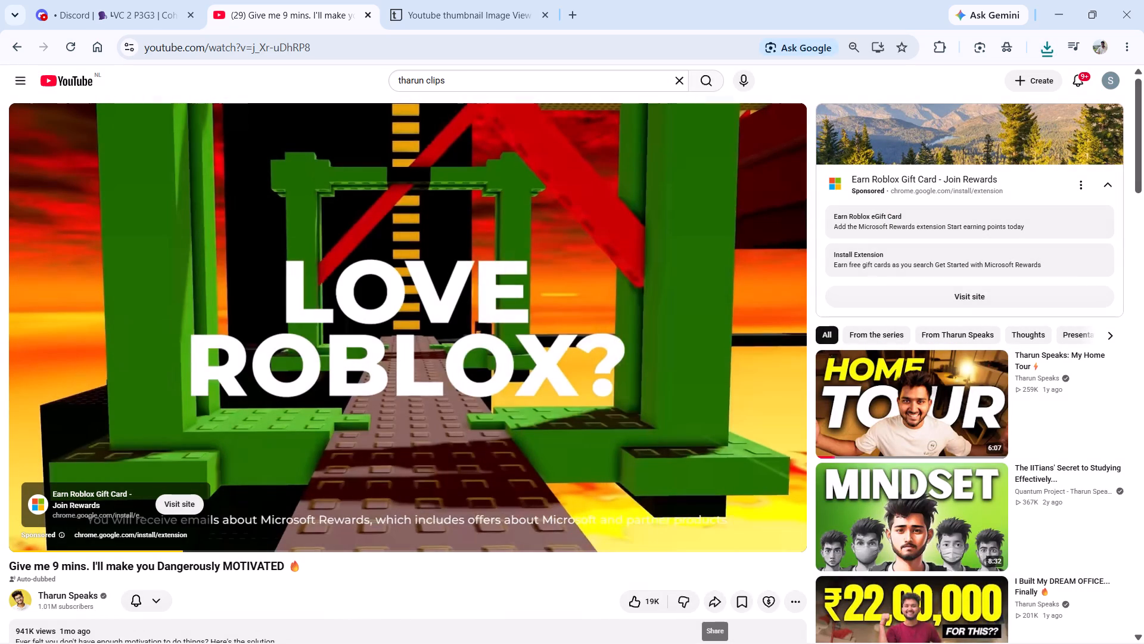
{"action": "left_click", "coordinate": [13, 52]}
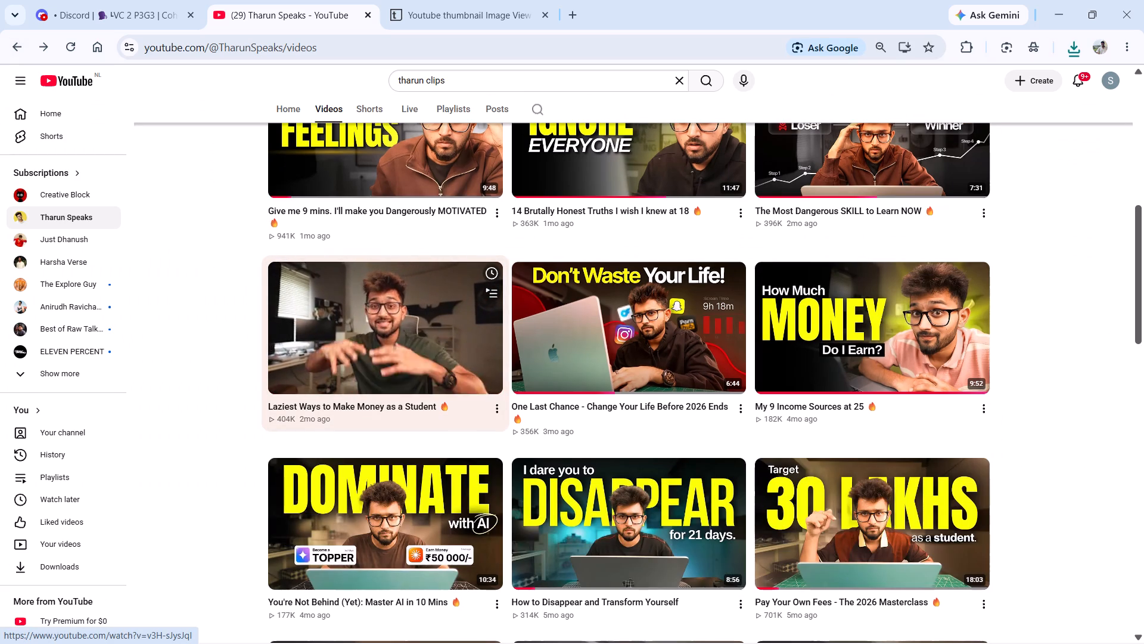
Look through the thumbnails on the Tharun Speaks Videos page for further ones to collect.
{"action": "scroll", "coordinate": [310, 299], "scroll_direction": "down", "scroll_amount": 2}
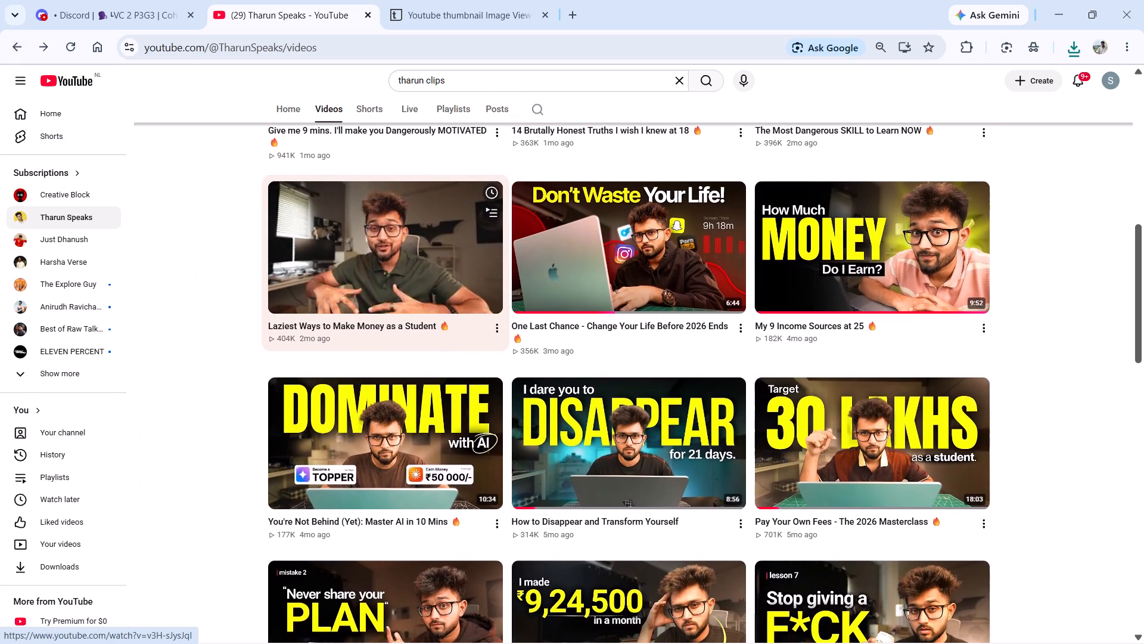
{"action": "scroll", "coordinate": [310, 299], "scroll_direction": "down", "scroll_amount": 2}
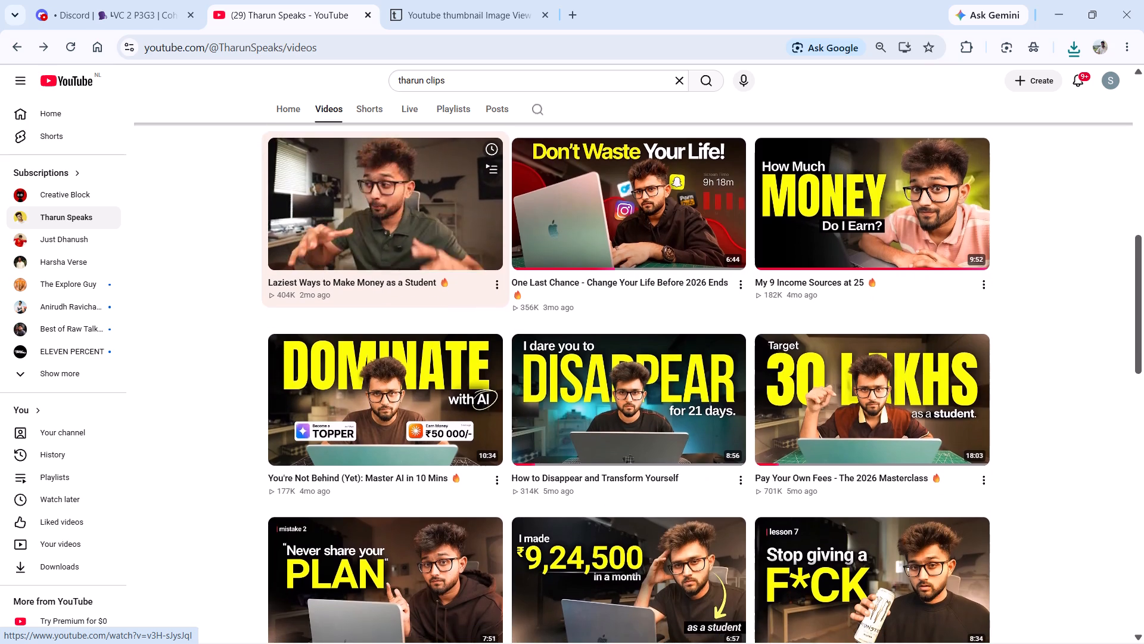
{"action": "scroll", "coordinate": [310, 299], "scroll_direction": "down", "scroll_amount": 7}
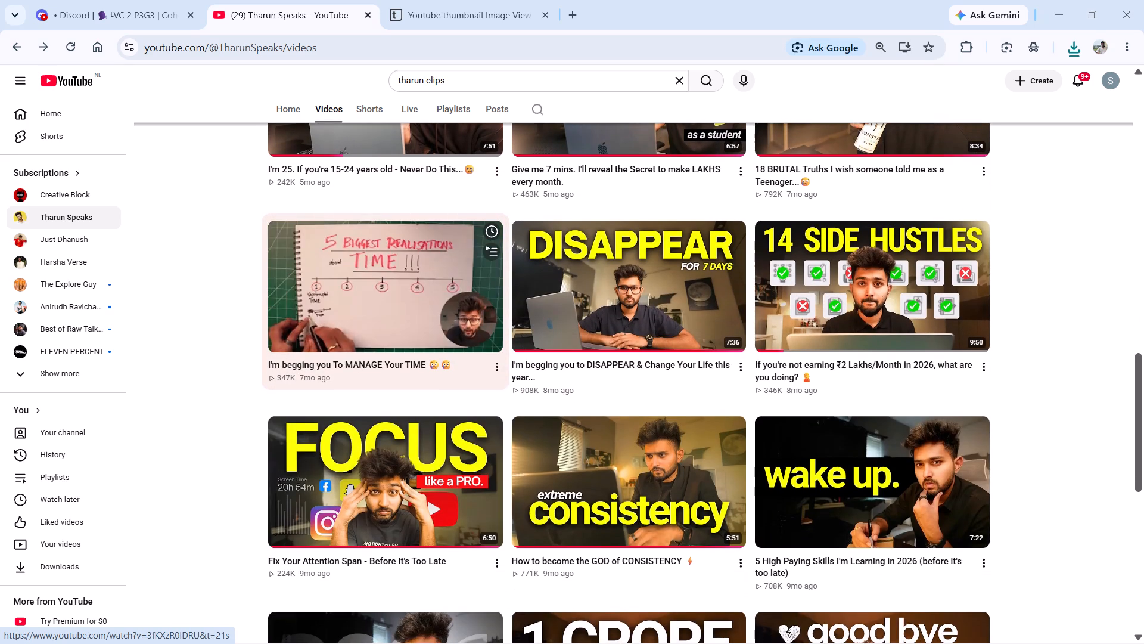
{"action": "scroll", "coordinate": [310, 299], "scroll_direction": "down", "scroll_amount": 1}
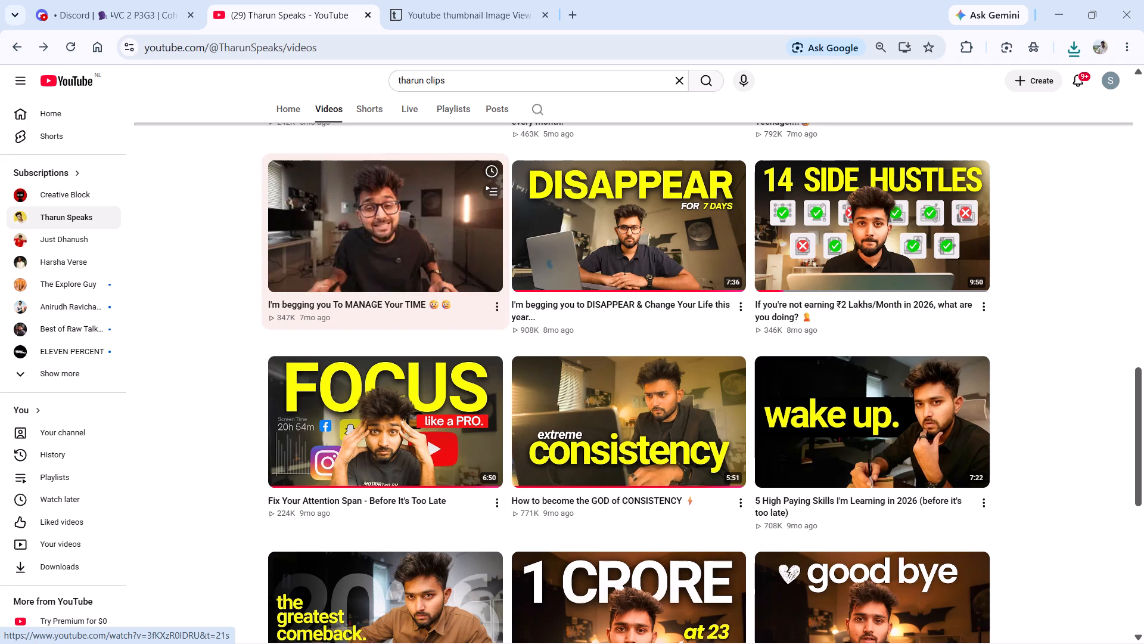
{"action": "scroll", "coordinate": [316, 335], "scroll_direction": "up", "scroll_amount": 2}
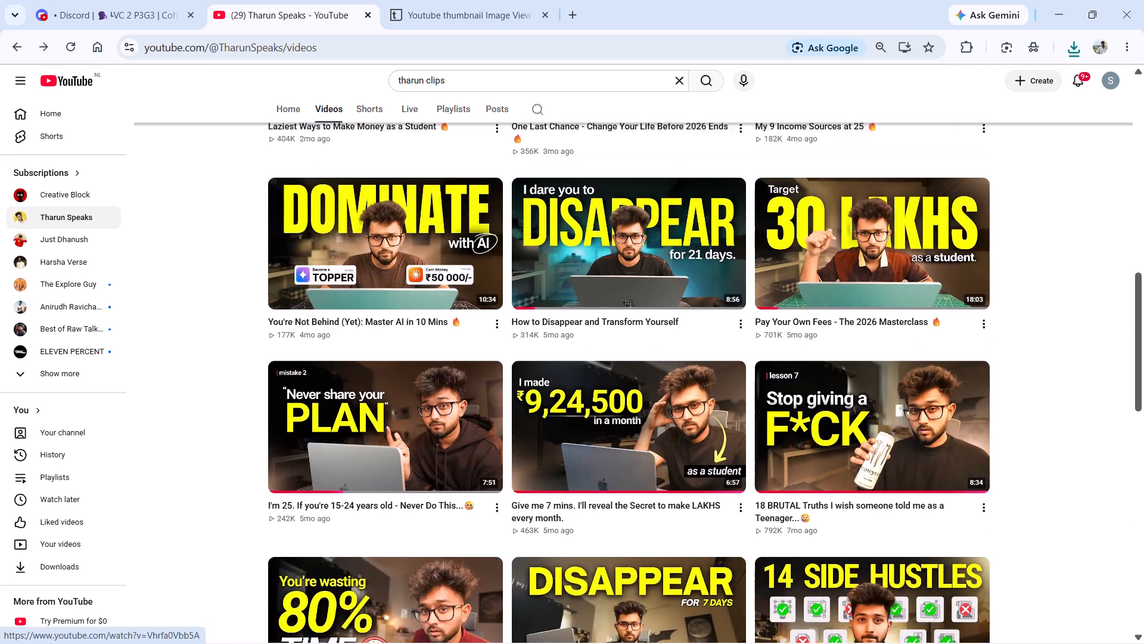
{"action": "scroll", "coordinate": [316, 335], "scroll_direction": "up", "scroll_amount": 6}
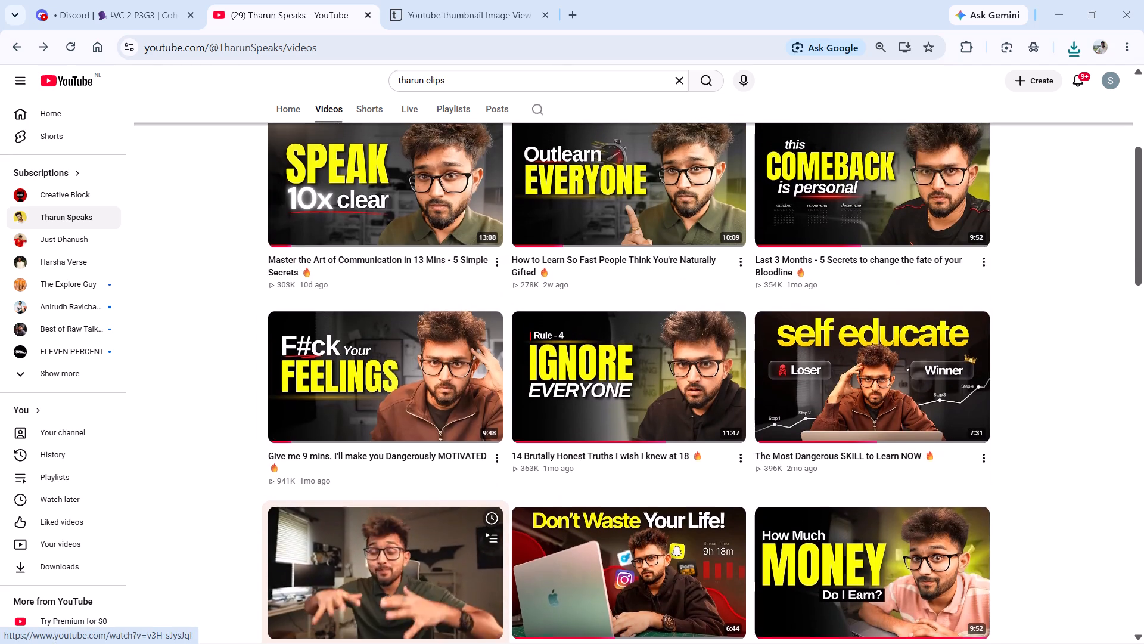
{"action": "scroll", "coordinate": [316, 335], "scroll_direction": "up", "scroll_amount": 1}
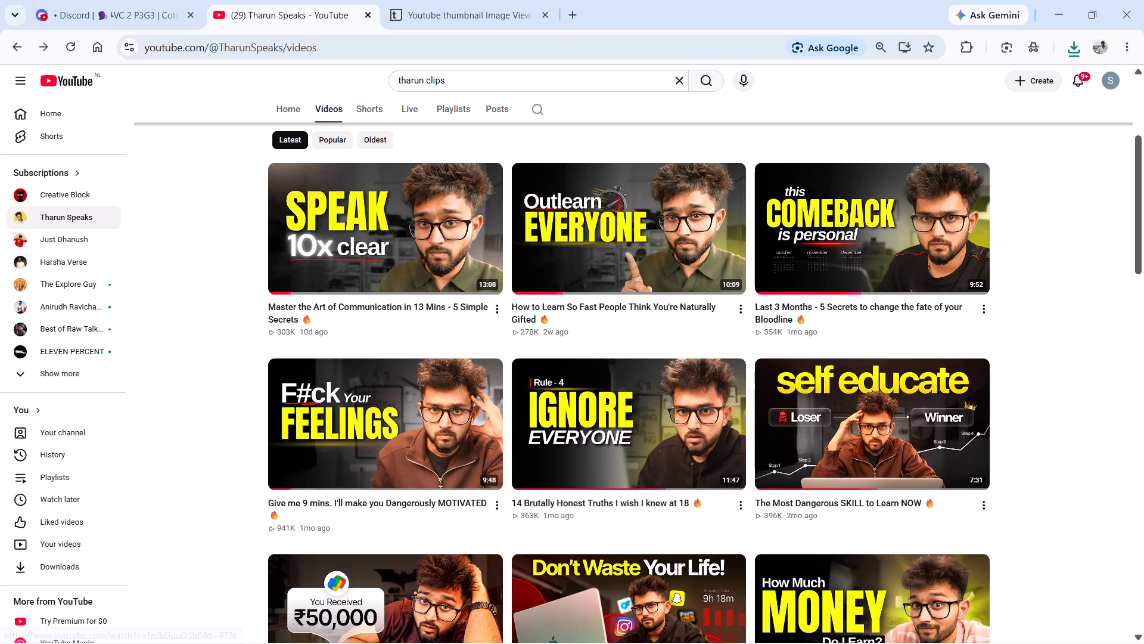
{"action": "scroll", "coordinate": [573, 343], "scroll_direction": "down", "scroll_amount": 1}
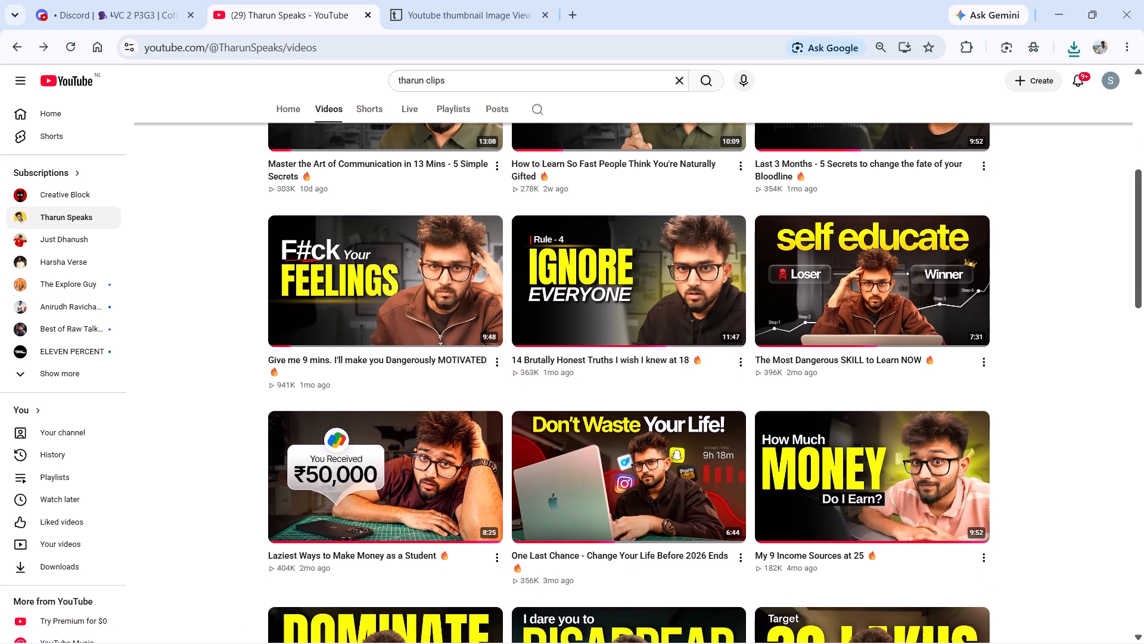
{"action": "scroll", "coordinate": [573, 343], "scroll_direction": "down", "scroll_amount": 2}
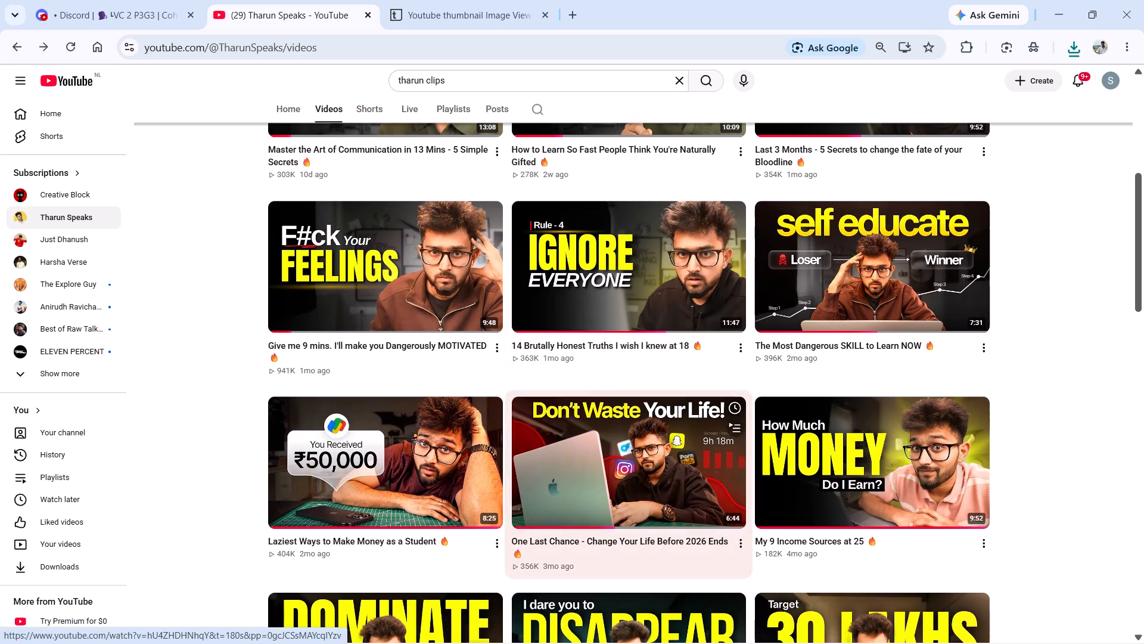
Open "One Last Chance - Change Your Life Before 2026 Ends", pause it and copy its share link.
{"action": "left_click", "coordinate": [638, 475]}
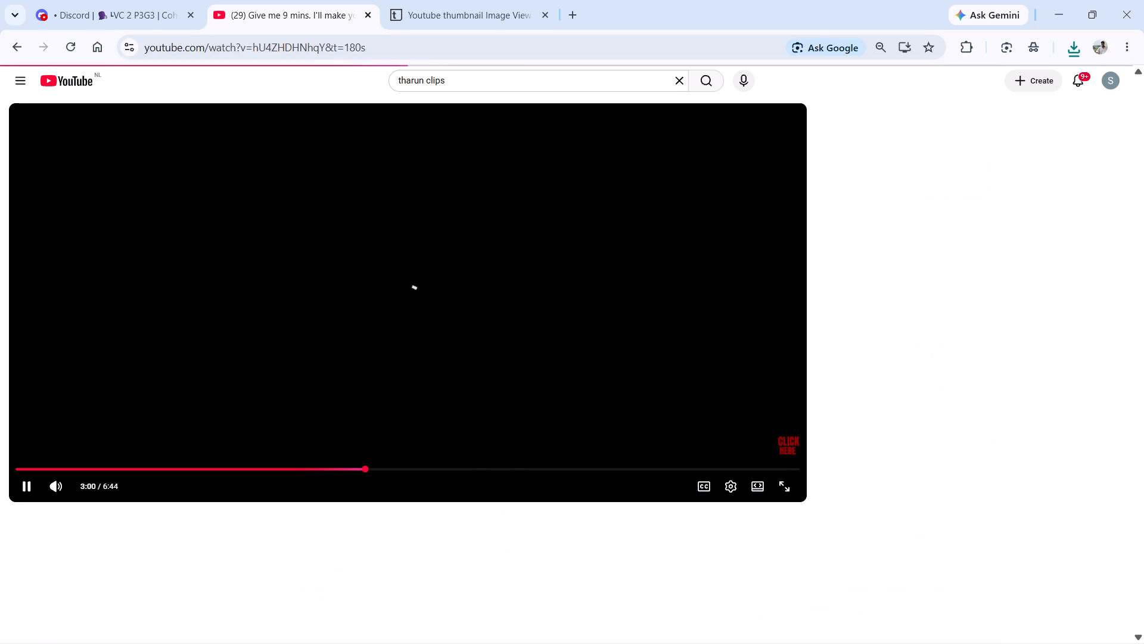
{"action": "left_click", "coordinate": [607, 369]}
{"action": "left_click", "coordinate": [607, 369]}
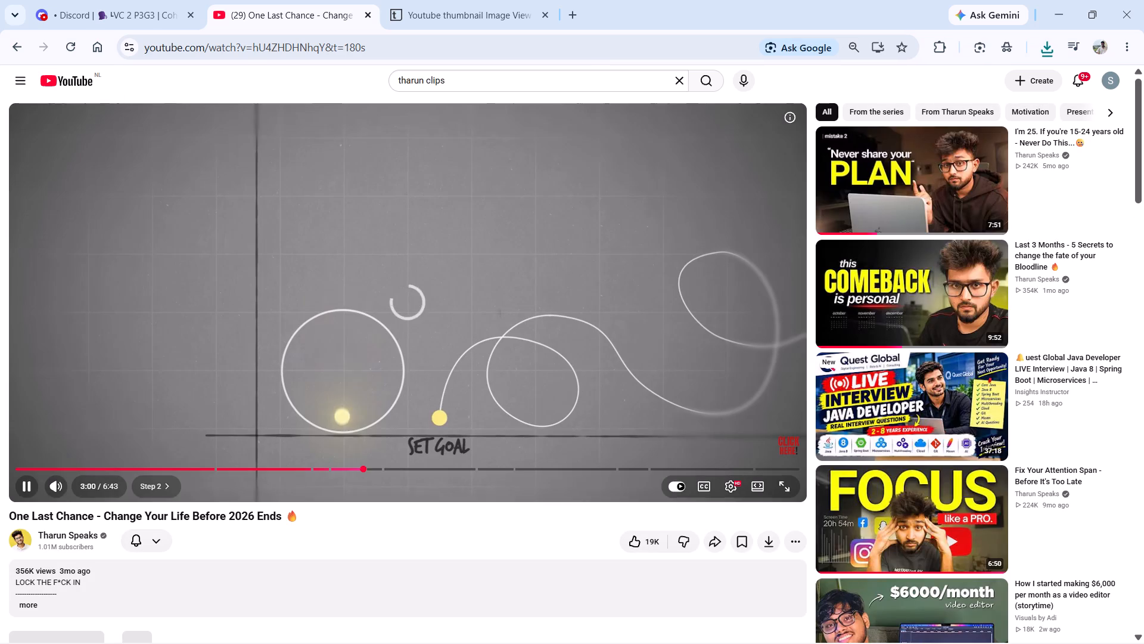
{"action": "left_click", "coordinate": [707, 537]}
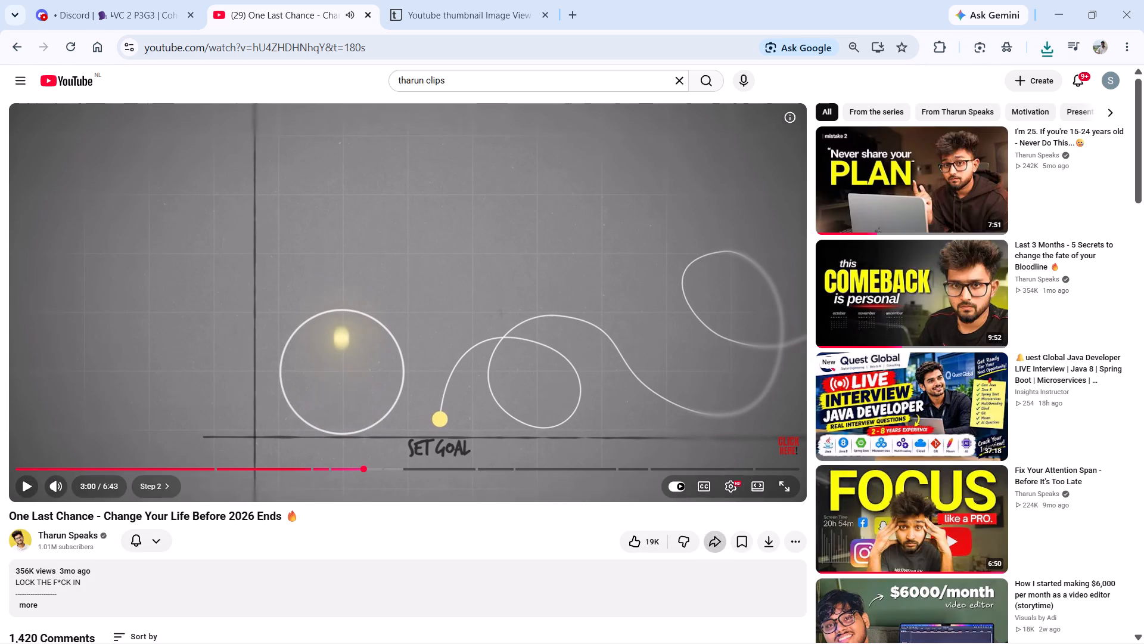
{"action": "left_click", "coordinate": [658, 411]}
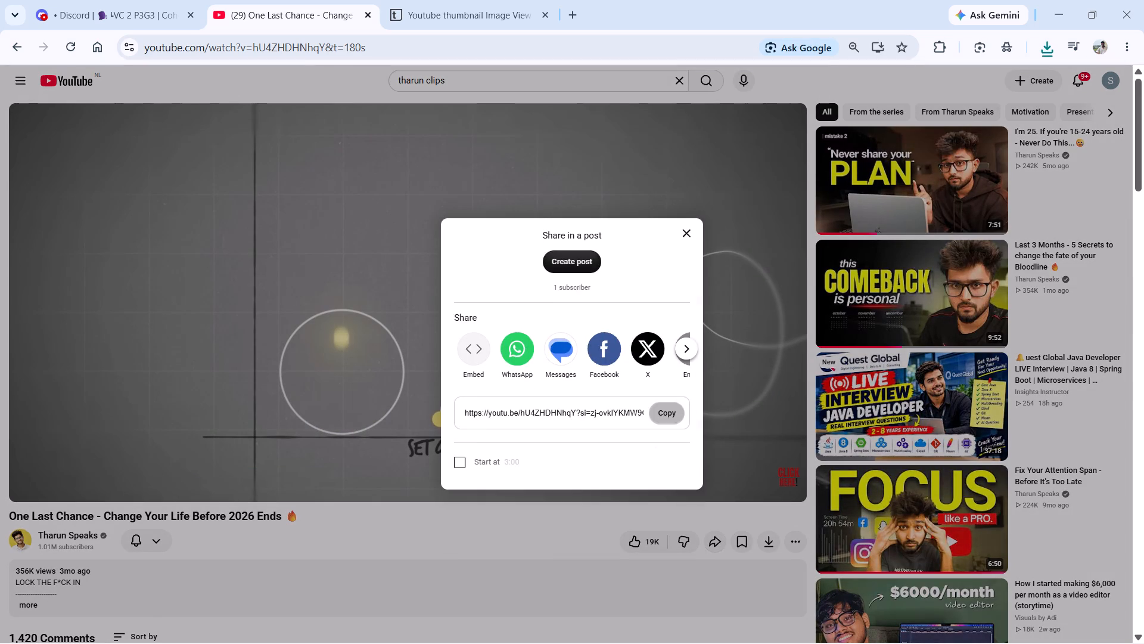
Replace the link on the thumbnail grabber site with the copied one, fetch the images and download the HD "Don't Waste Your Life!" thumbnail.
{"action": "left_click", "coordinate": [481, 0]}
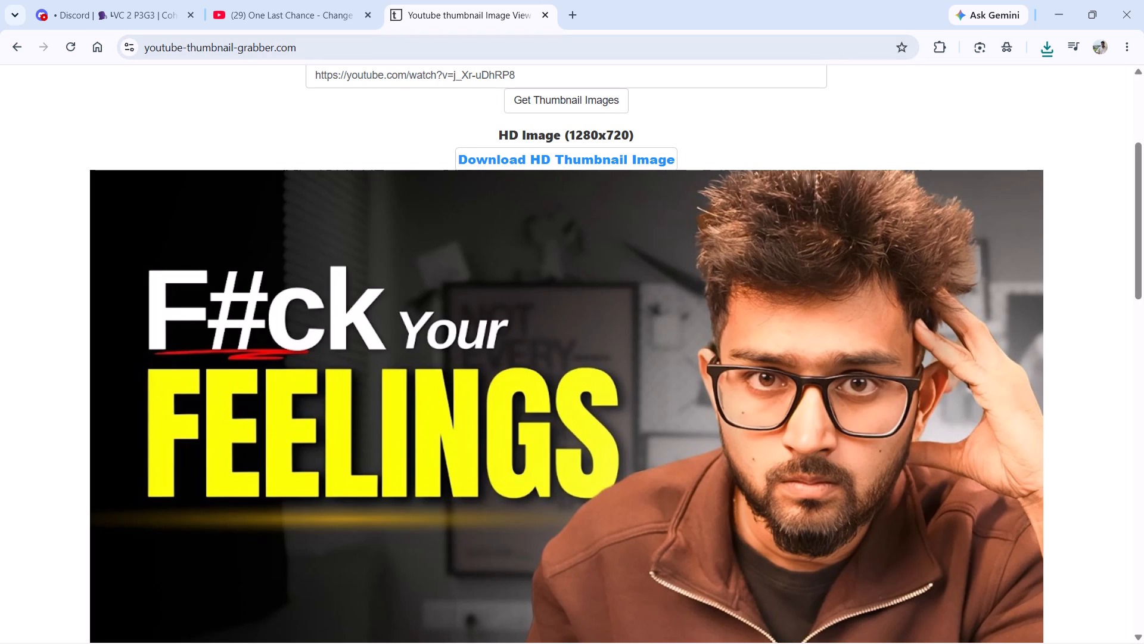
{"action": "left_click_drag", "start_coordinate": [520, 69], "coordinate": [306, 131]}
{"action": "key", "text": "ctrl+v"}
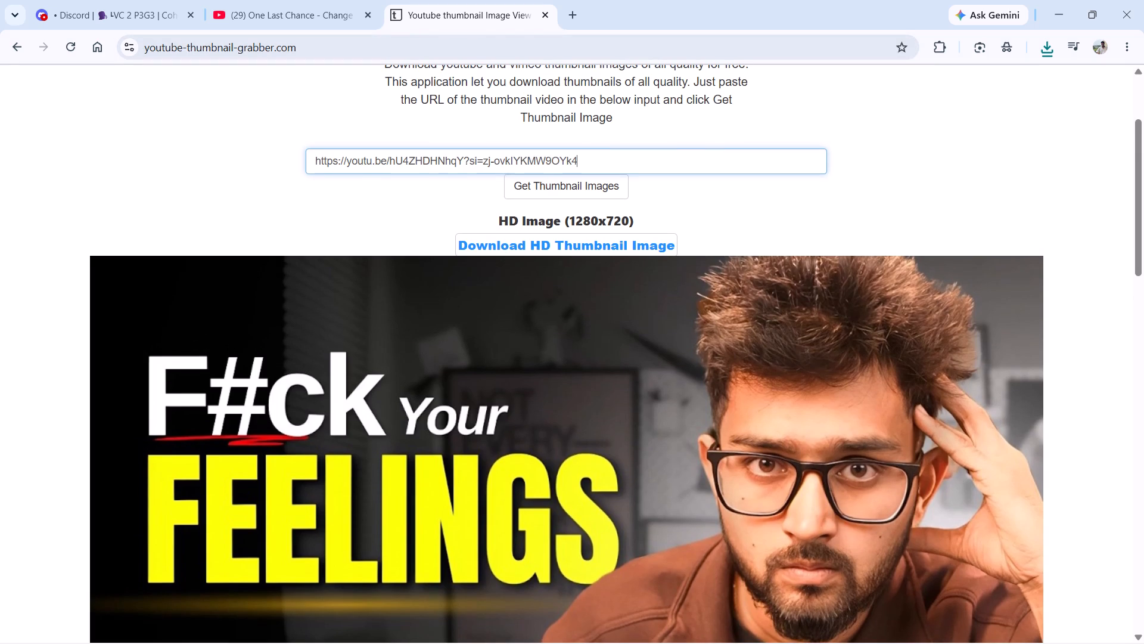
{"action": "key", "text": "Return"}
{"action": "scroll", "coordinate": [436, 320], "scroll_direction": "down", "scroll_amount": 2}
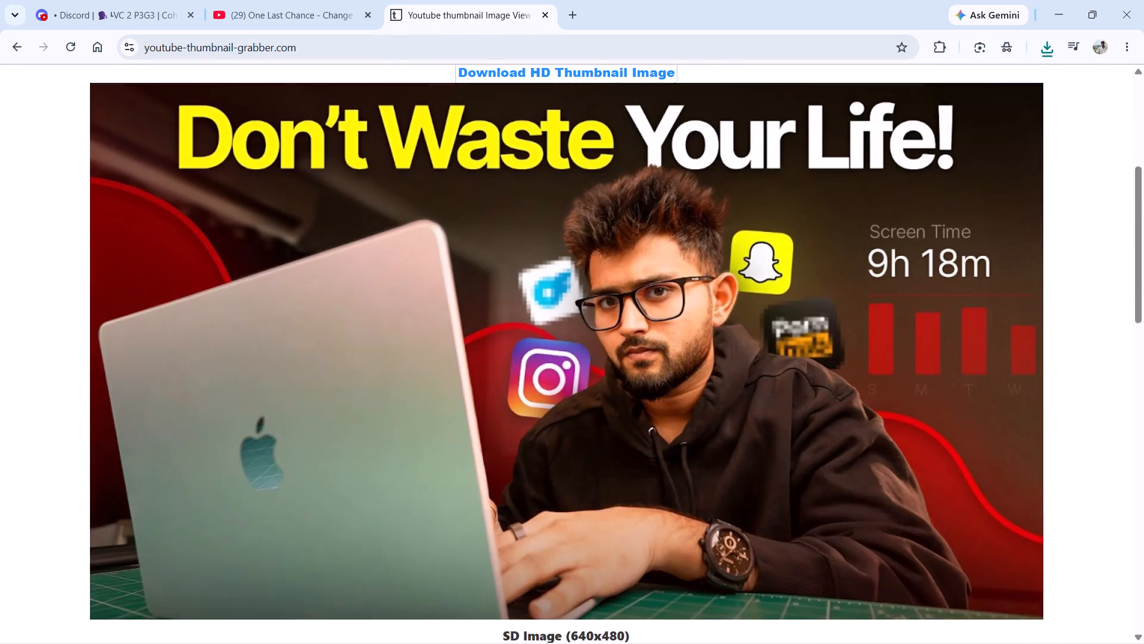
{"action": "scroll", "coordinate": [436, 320], "scroll_direction": "down", "scroll_amount": 2}
{"action": "scroll", "coordinate": [517, 197], "scroll_direction": "up", "scroll_amount": 4}
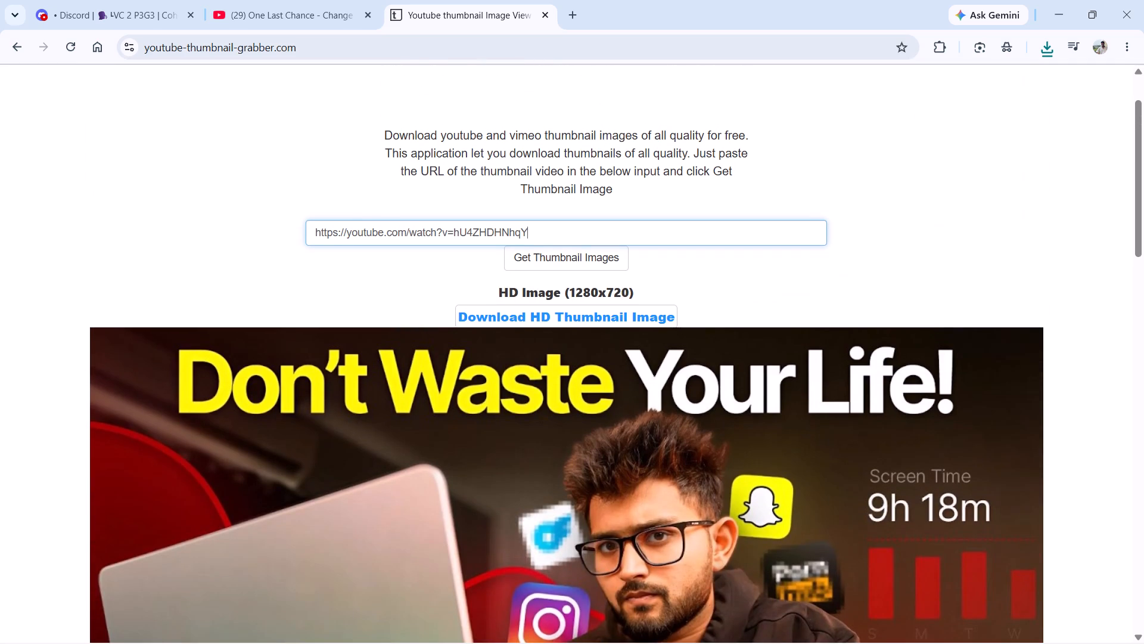
{"action": "left_click", "coordinate": [598, 320]}
Return to YouTube, close the share dialog, open the suggested video "Fix Your Attention Span - Before It's Too Late" and copy its share link.
{"action": "left_click", "coordinate": [337, 0]}
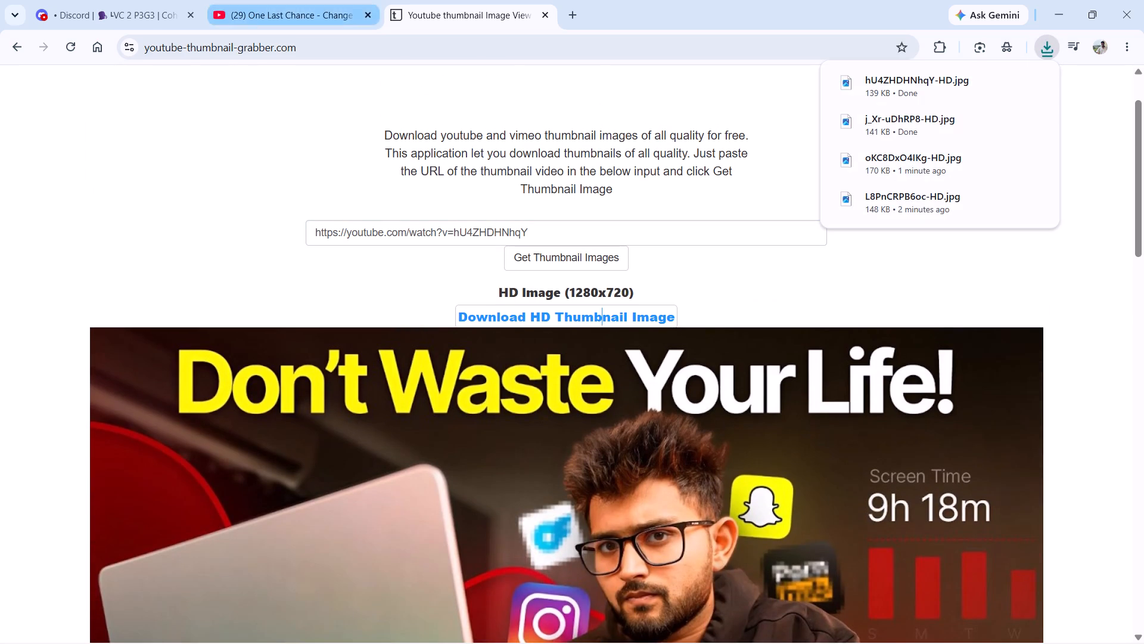
{"action": "left_click", "coordinate": [687, 233]}
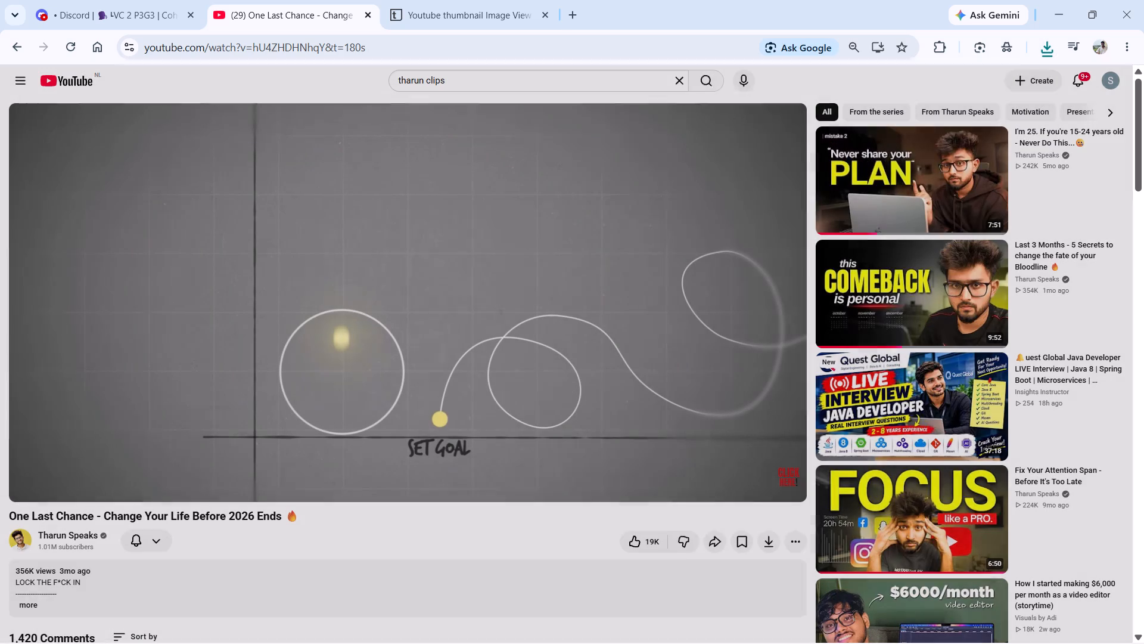
{"action": "left_click", "coordinate": [949, 512]}
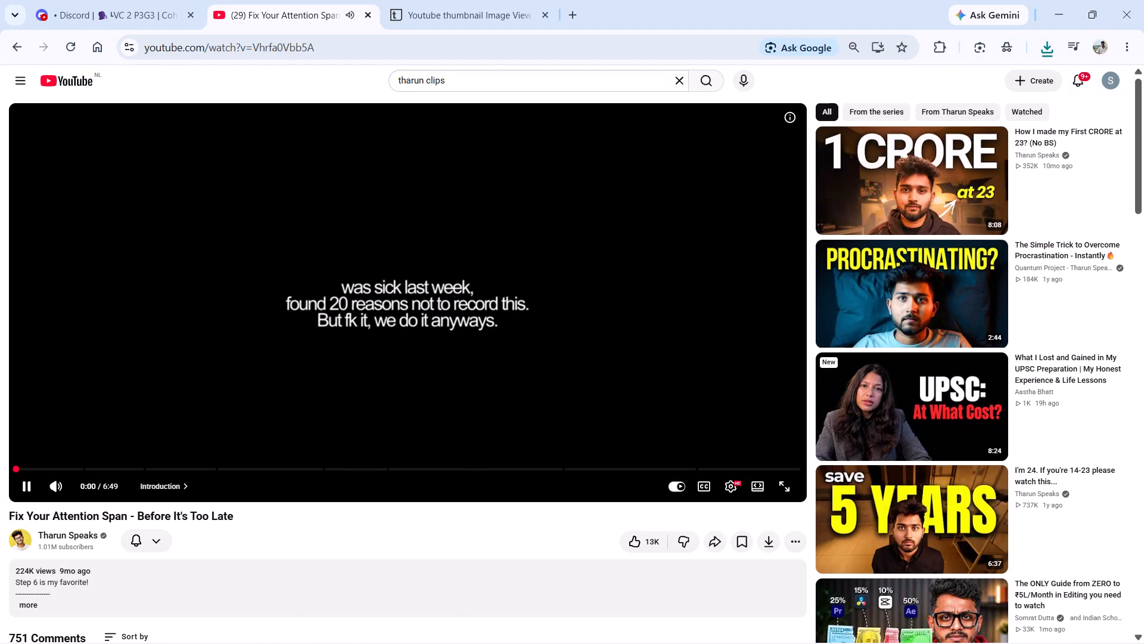
{"action": "left_click", "coordinate": [568, 250]}
{"action": "left_click", "coordinate": [713, 537]}
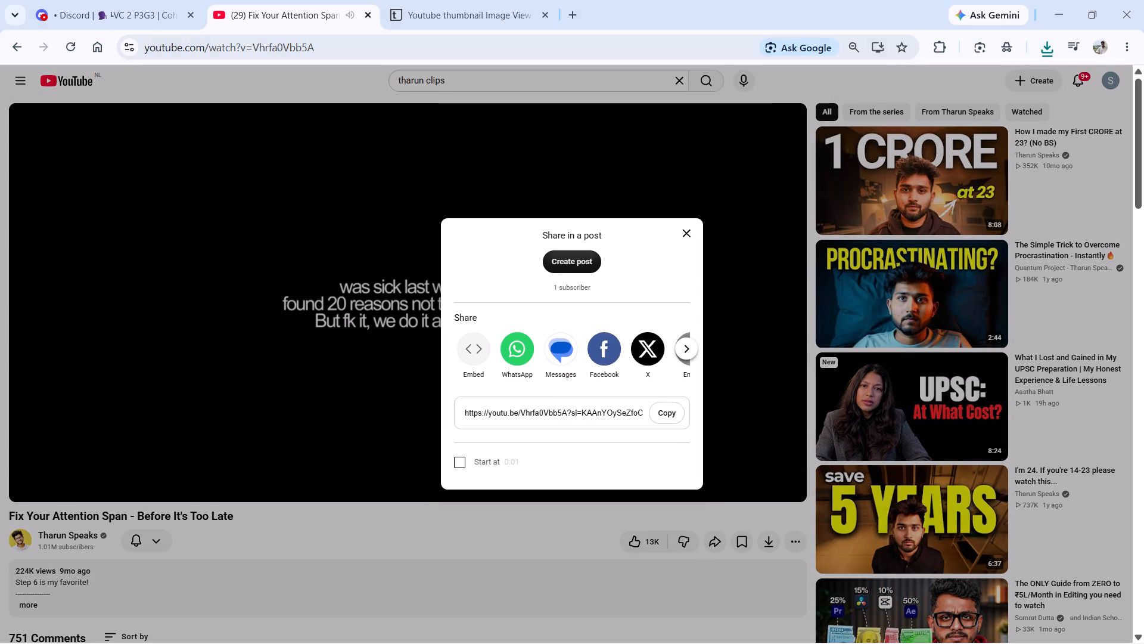
{"action": "left_click", "coordinate": [661, 417]}
Fetch the attention span video's thumbnails on the grabber site using the copied link and download the HD "FOCUS like a PRO" image.
{"action": "left_click", "coordinate": [394, 0]}
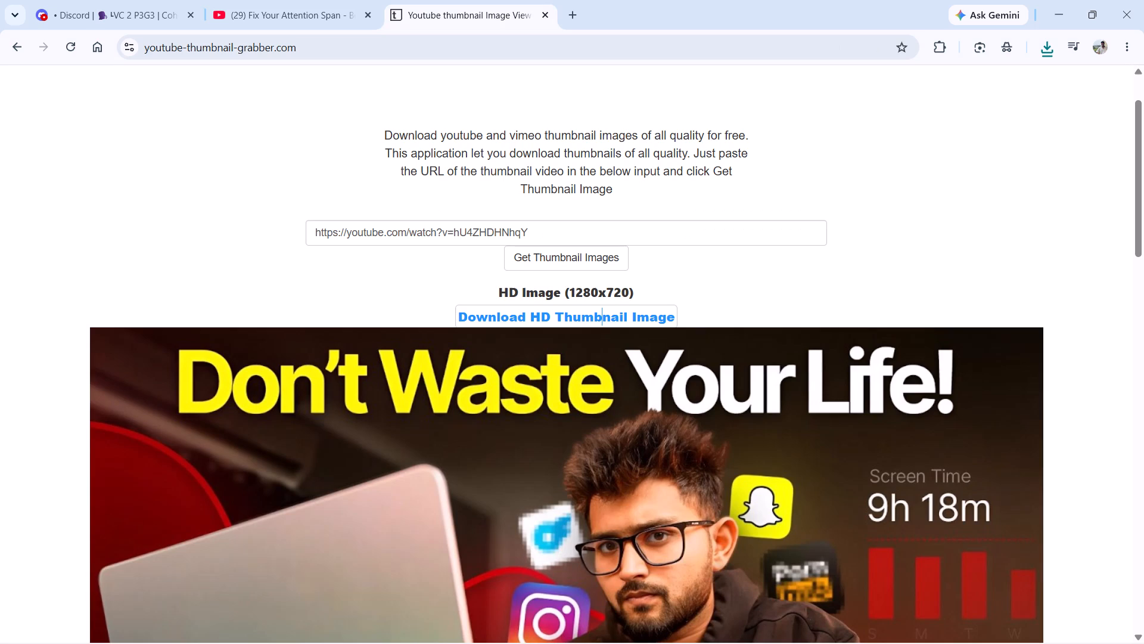
{"action": "left_click_drag", "start_coordinate": [536, 225], "coordinate": [308, 228]}
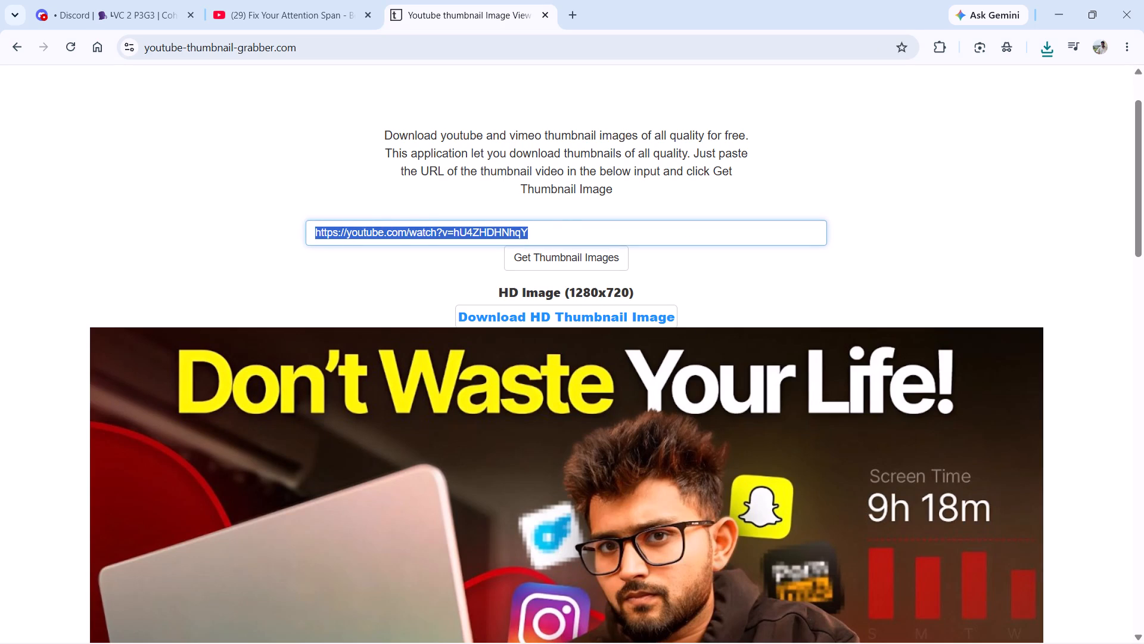
{"action": "key", "text": "ctrl+v"}
{"action": "key", "text": "Return"}
{"action": "key", "text": "backslash"}
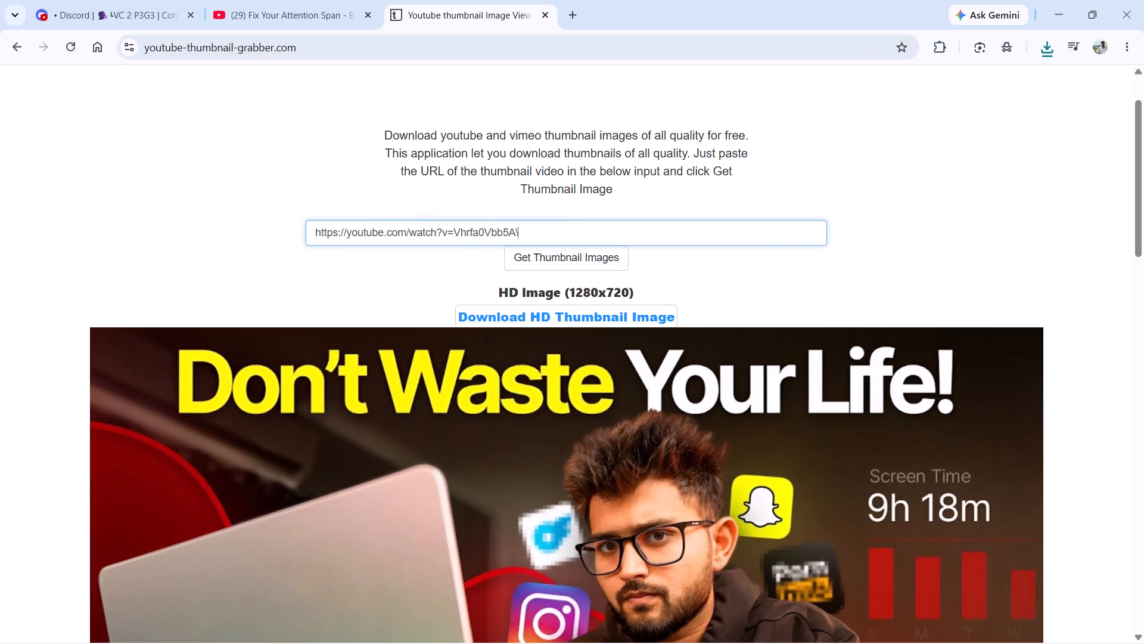
{"action": "left_click", "coordinate": [566, 261]}
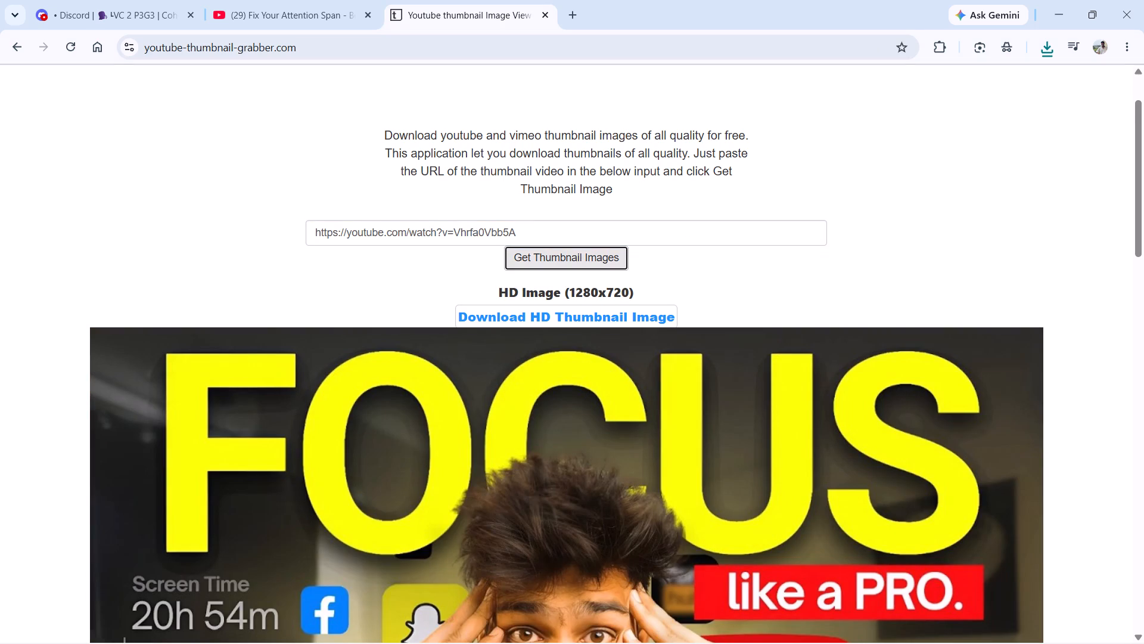
{"action": "scroll", "coordinate": [566, 261], "scroll_direction": "down", "scroll_amount": 1}
{"action": "left_click", "coordinate": [587, 238]}
Return to YouTube, close the share dialog and look through the suggested videos for another Tharun Speaks thumbnail.
{"action": "left_click", "coordinate": [284, 0]}
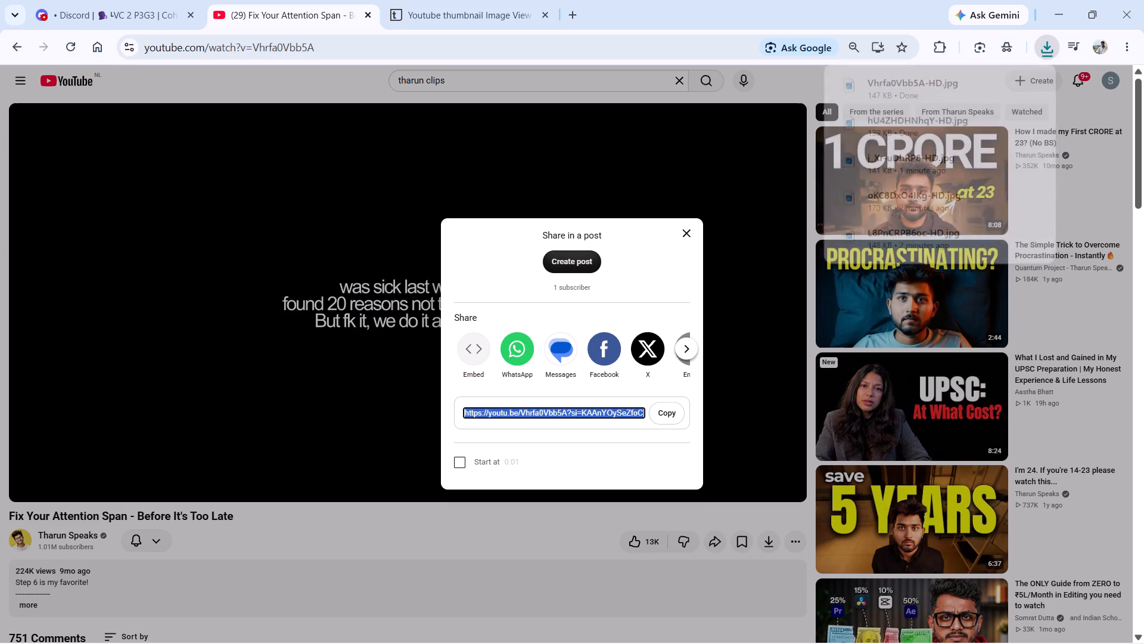
{"action": "left_click", "coordinate": [692, 231]}
{"action": "scroll", "coordinate": [890, 392], "scroll_direction": "down", "scroll_amount": 1}
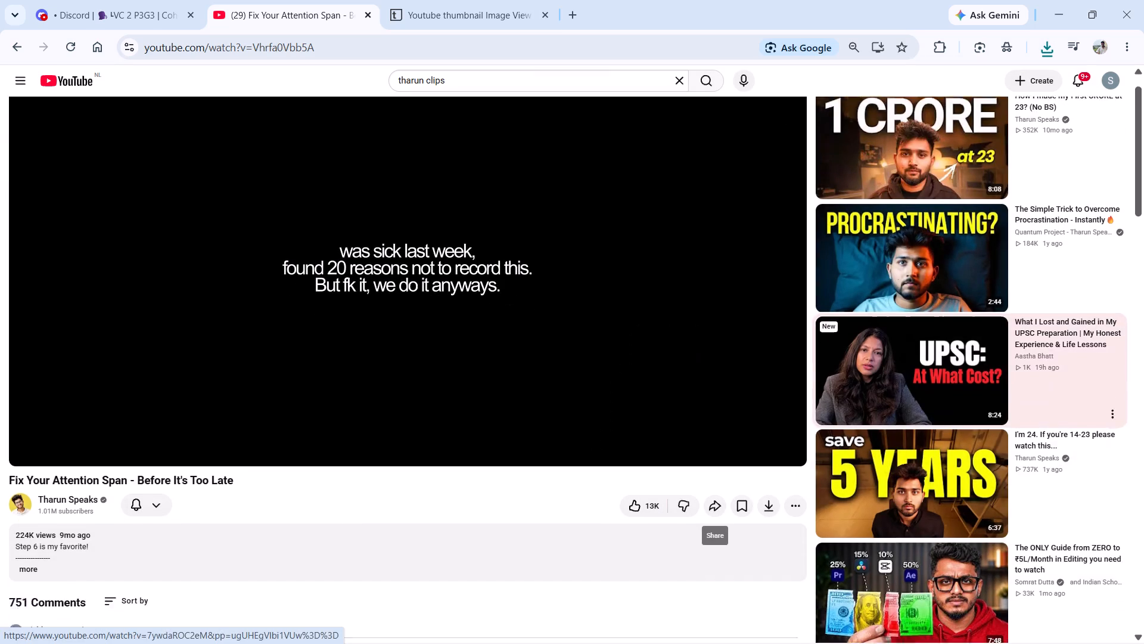
{"action": "scroll", "coordinate": [890, 392], "scroll_direction": "down", "scroll_amount": 6}
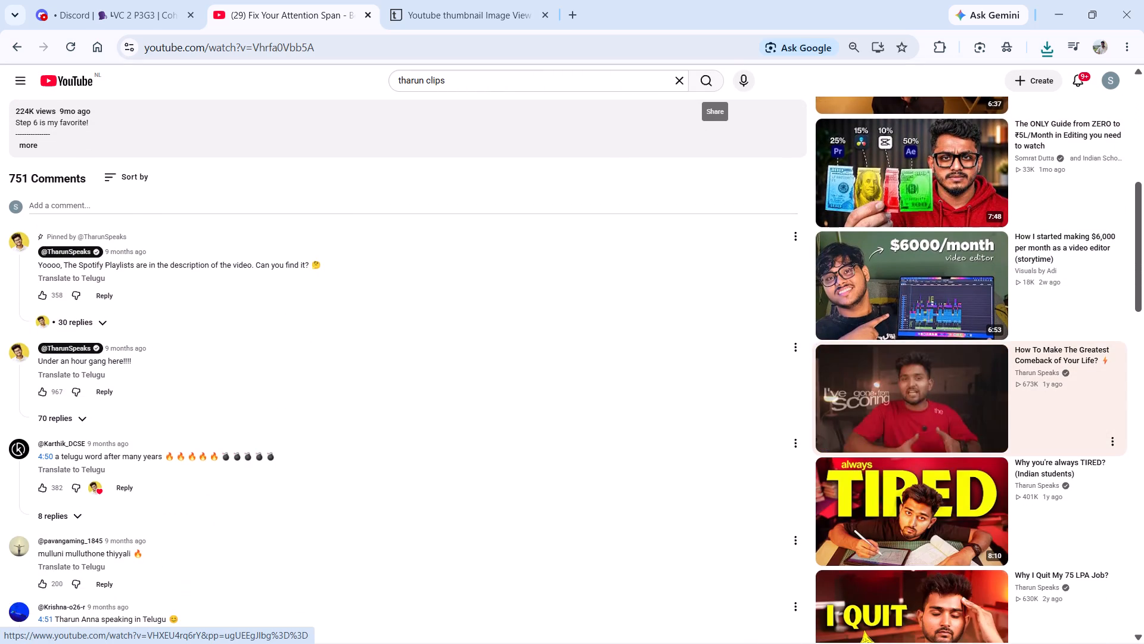
{"action": "scroll", "coordinate": [890, 392], "scroll_direction": "down", "scroll_amount": 4}
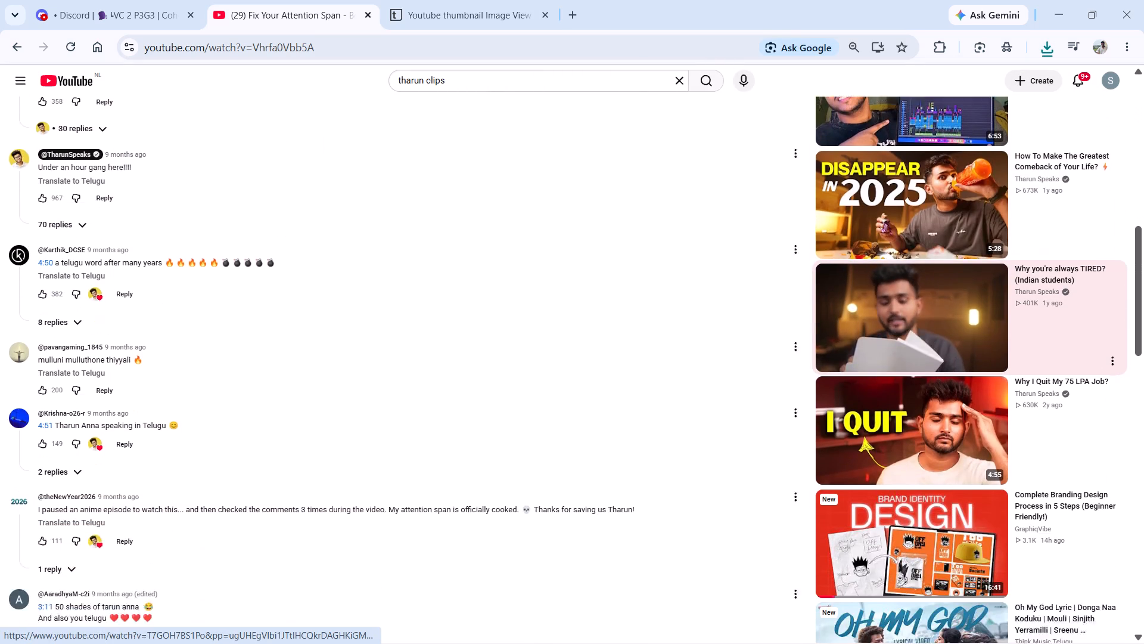
{"action": "scroll", "coordinate": [890, 392], "scroll_direction": "down", "scroll_amount": 2}
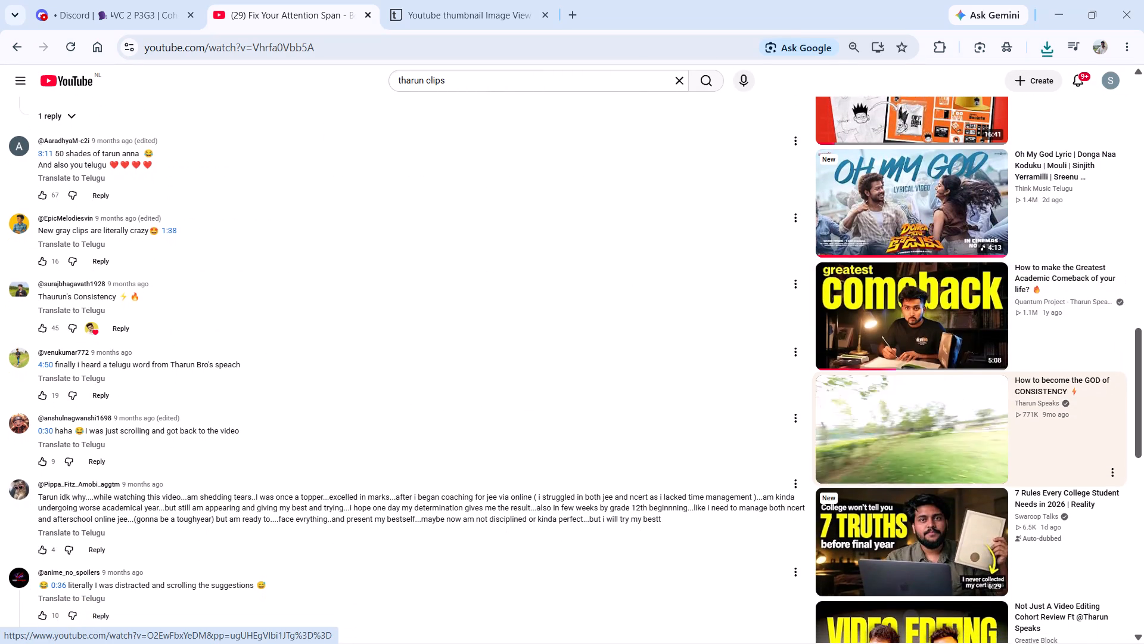
{"action": "scroll", "coordinate": [890, 392], "scroll_direction": "down", "scroll_amount": 1}
{"action": "scroll", "coordinate": [916, 516], "scroll_direction": "down", "scroll_amount": 2}
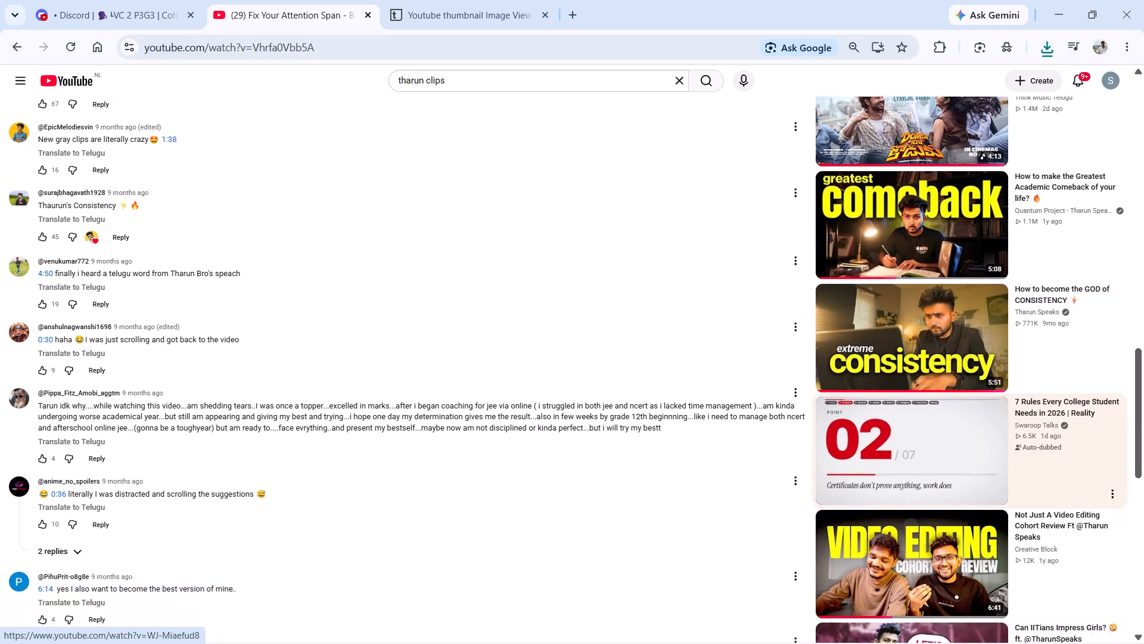
{"action": "scroll", "coordinate": [916, 516], "scroll_direction": "down", "scroll_amount": 1}
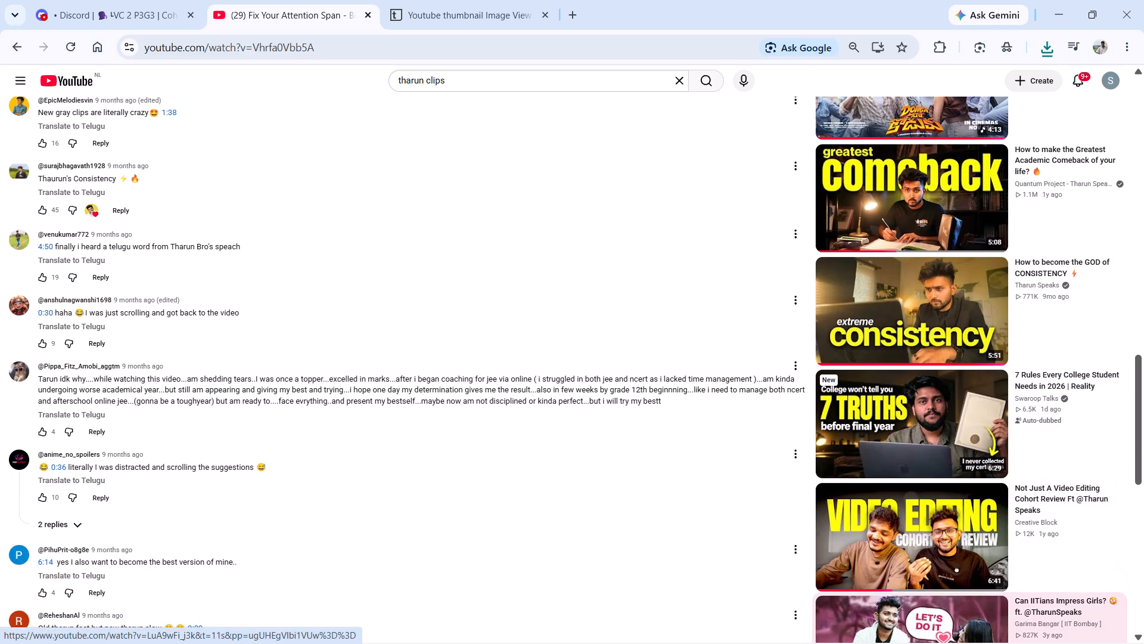
{"action": "scroll", "coordinate": [945, 445], "scroll_direction": "down", "scroll_amount": 2}
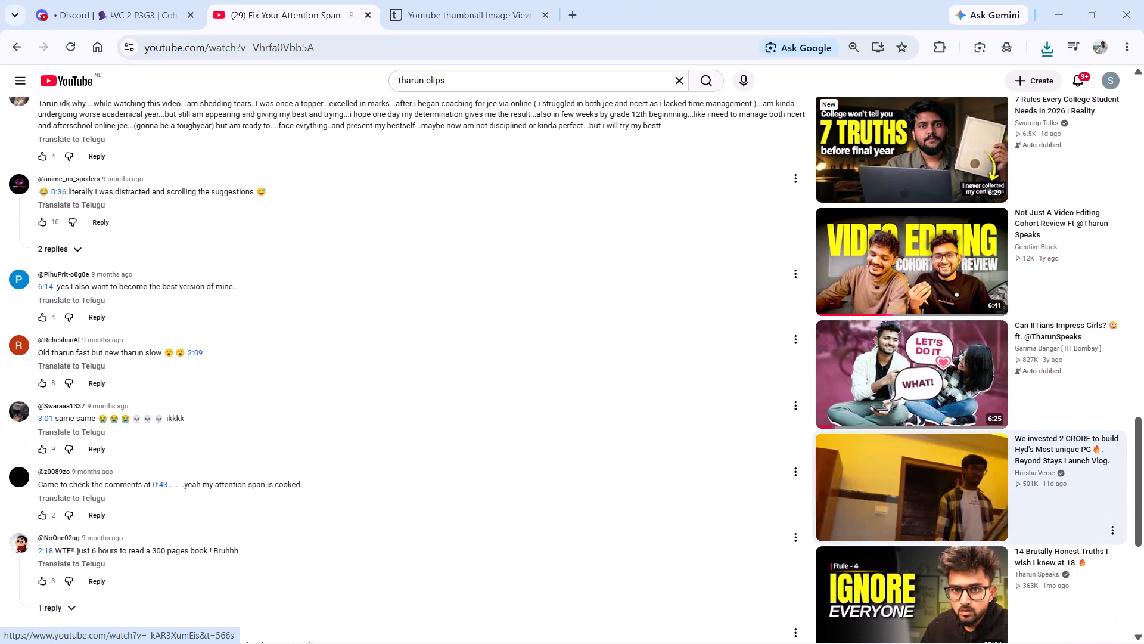
{"action": "scroll", "coordinate": [945, 445], "scroll_direction": "down", "scroll_amount": 4}
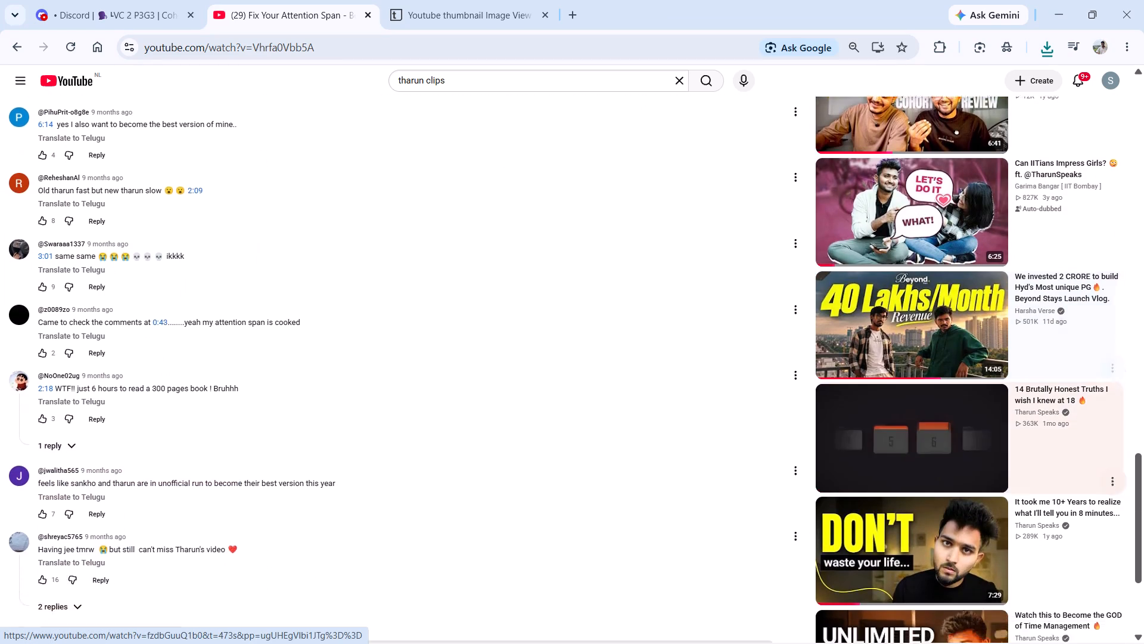
{"action": "scroll", "coordinate": [945, 445], "scroll_direction": "down", "scroll_amount": 6}
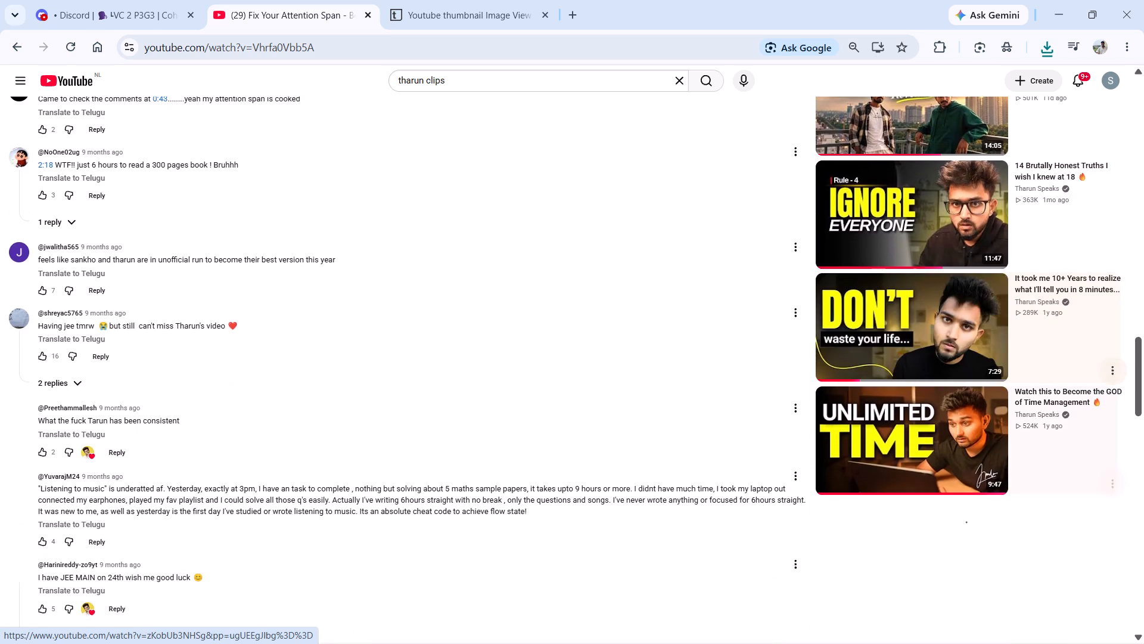
{"action": "scroll", "coordinate": [945, 445], "scroll_direction": "up", "scroll_amount": 17}
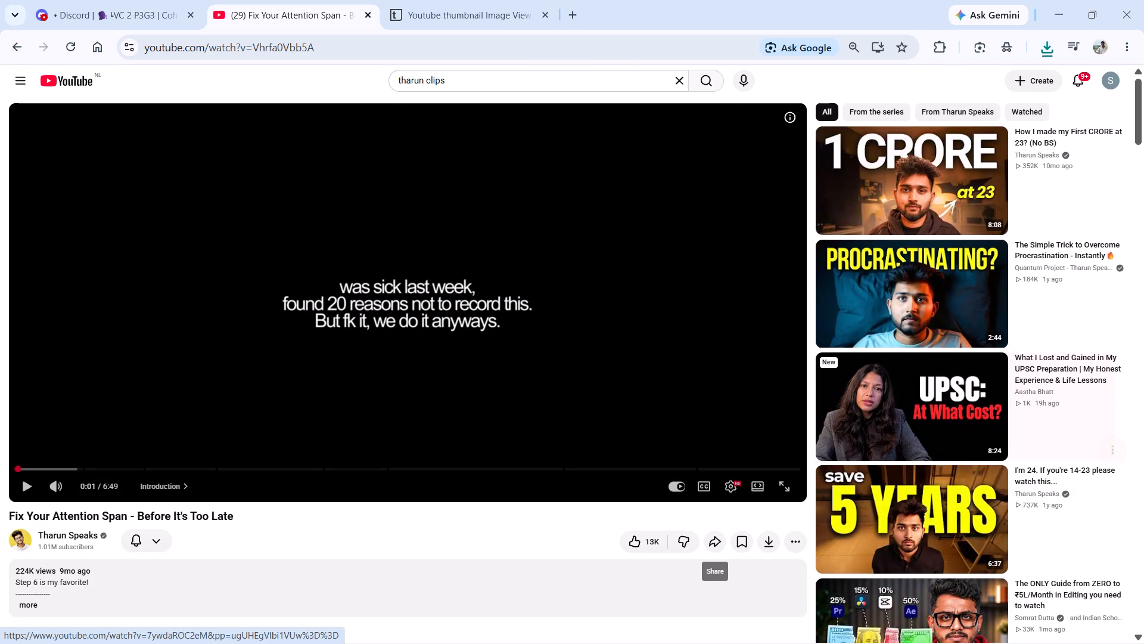
Open the Tharun Speaks channel from the YouTube home page and show its list of videos.
{"action": "left_click", "coordinate": [41, 77]}
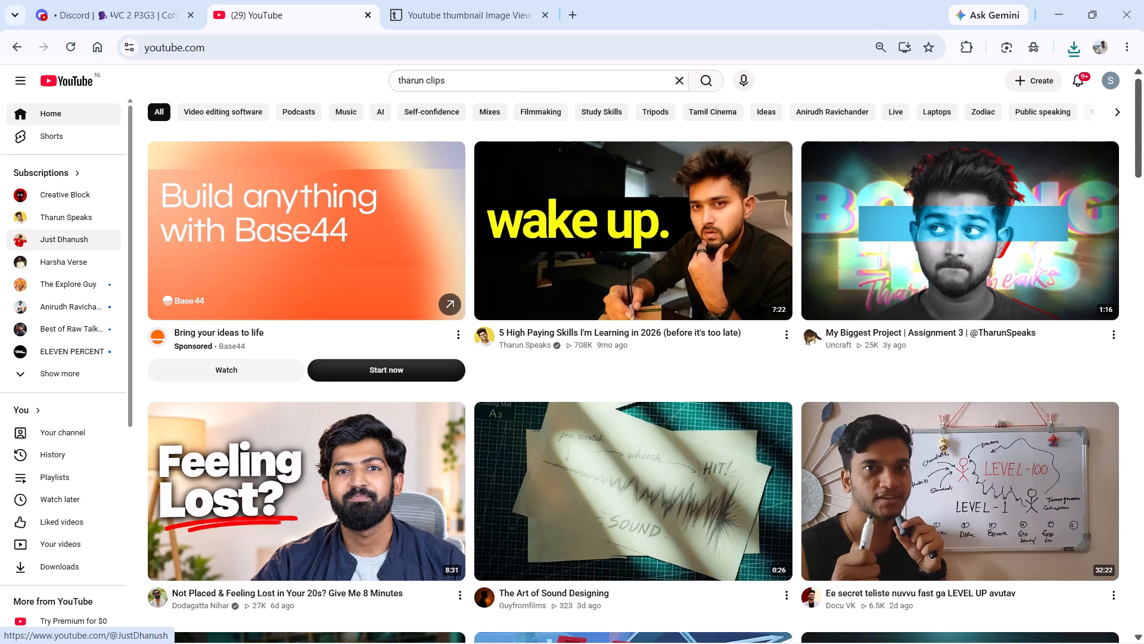
{"action": "left_click", "coordinate": [80, 217]}
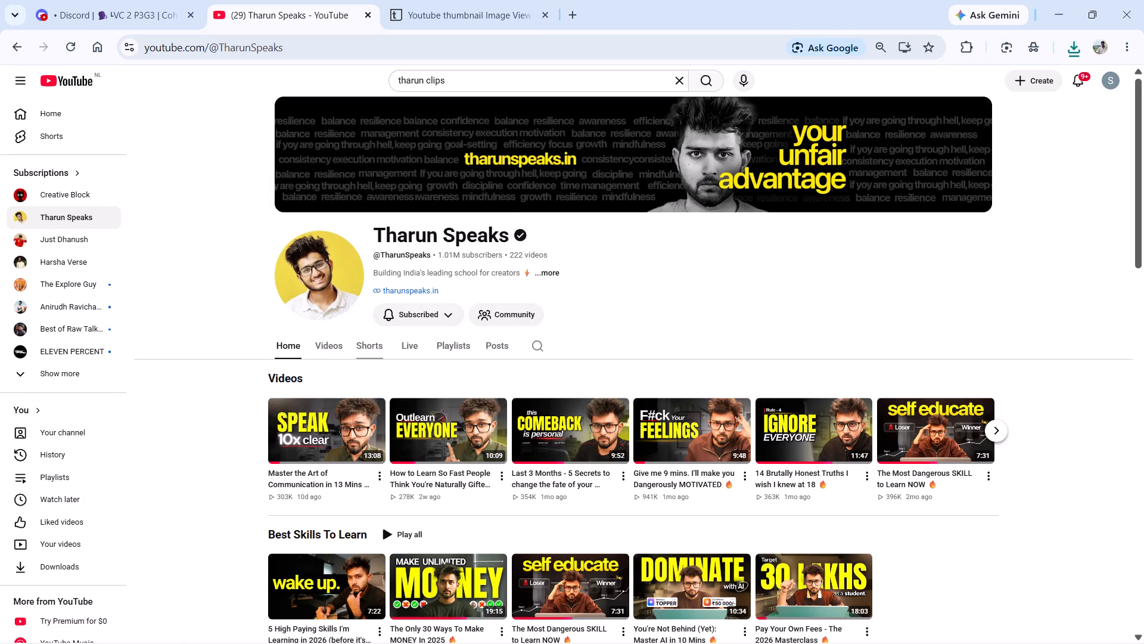
{"action": "left_click", "coordinate": [337, 341]}
Open the channel's video "How to Disappear and Transform Yourself", pause it and copy its share link.
{"action": "scroll", "coordinate": [337, 341], "scroll_direction": "down", "scroll_amount": 3}
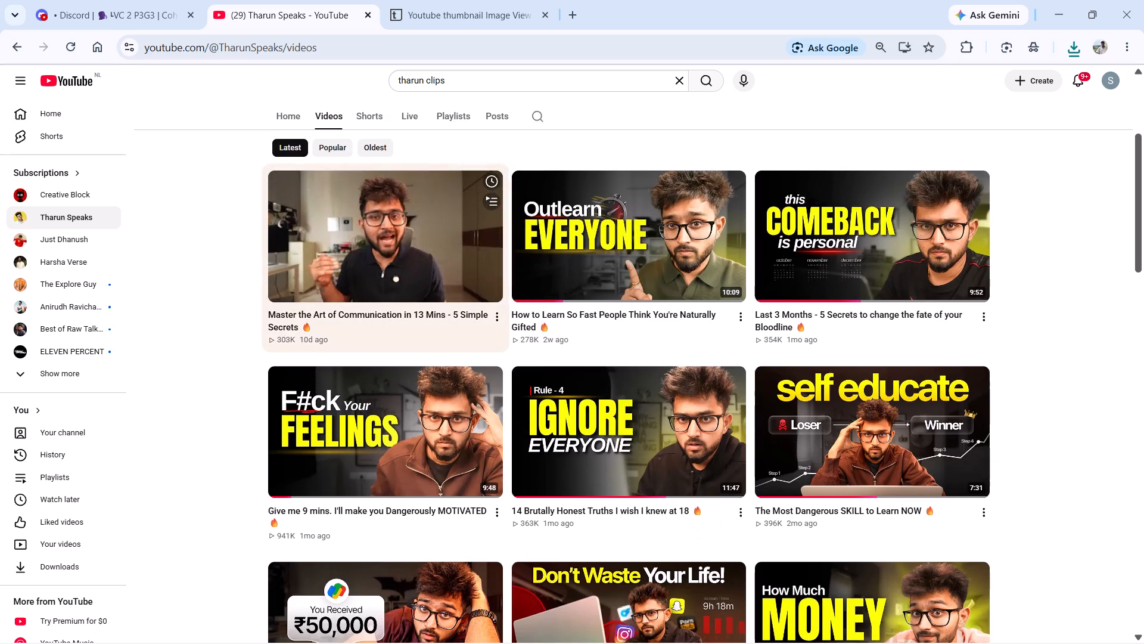
{"action": "scroll", "coordinate": [337, 341], "scroll_direction": "down", "scroll_amount": 6}
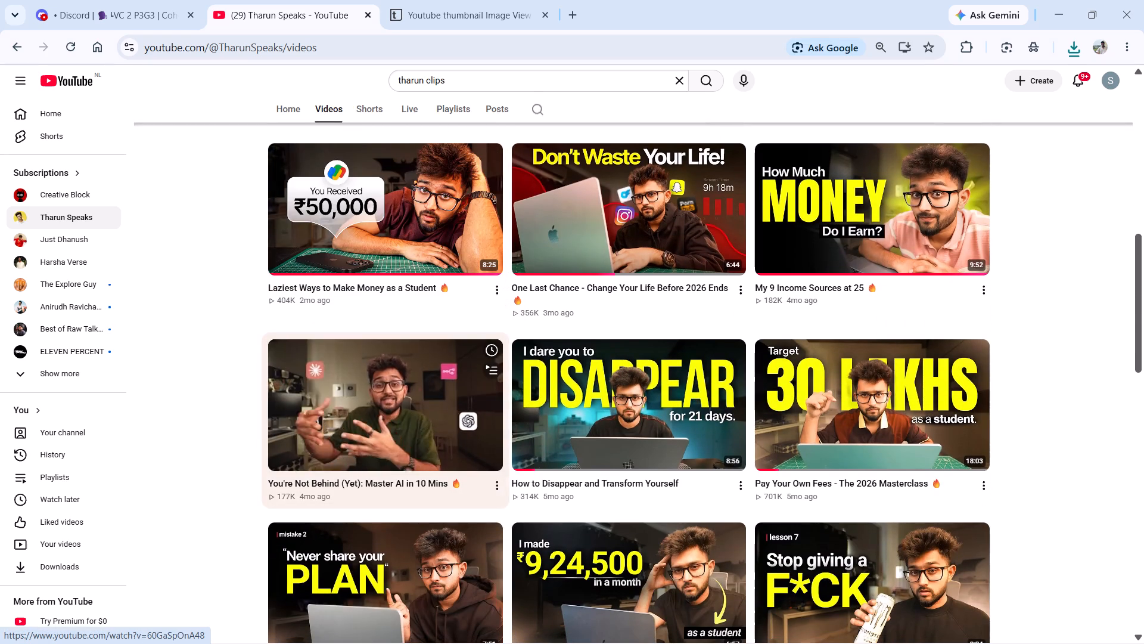
{"action": "left_click", "coordinate": [592, 435]}
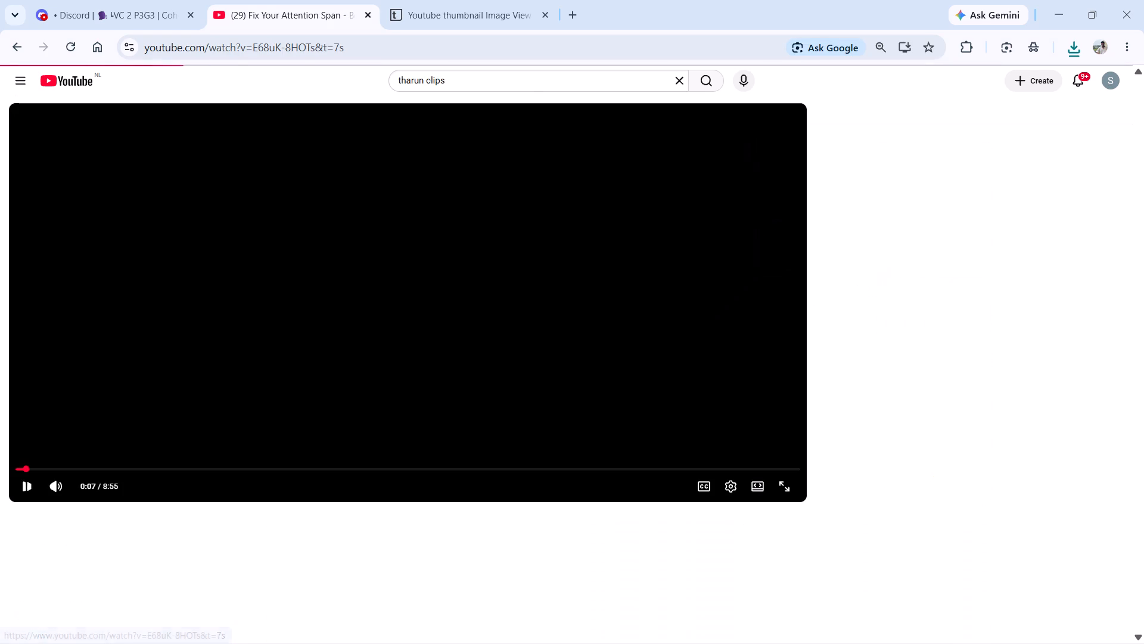
{"action": "left_click", "coordinate": [477, 316]}
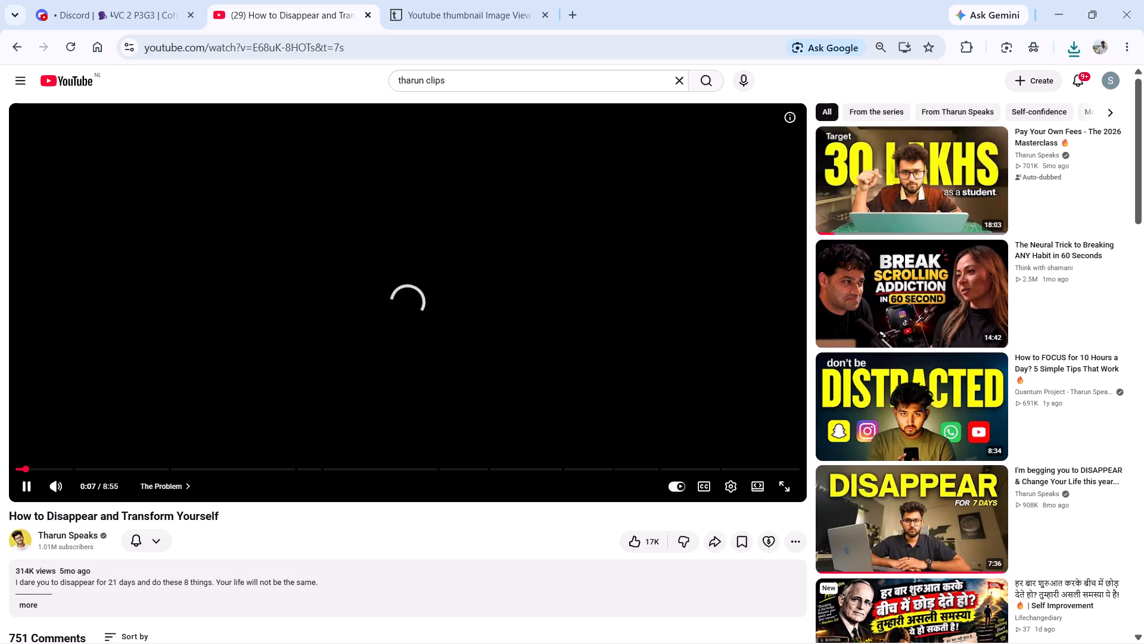
{"action": "left_click", "coordinate": [723, 537]}
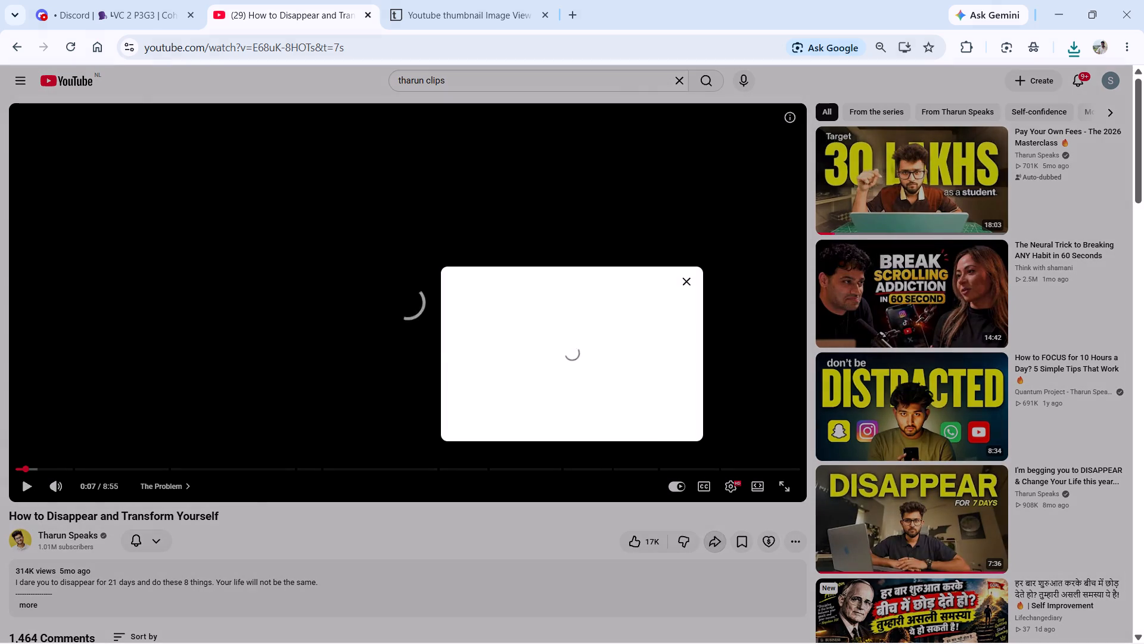
{"action": "left_click", "coordinate": [669, 414]}
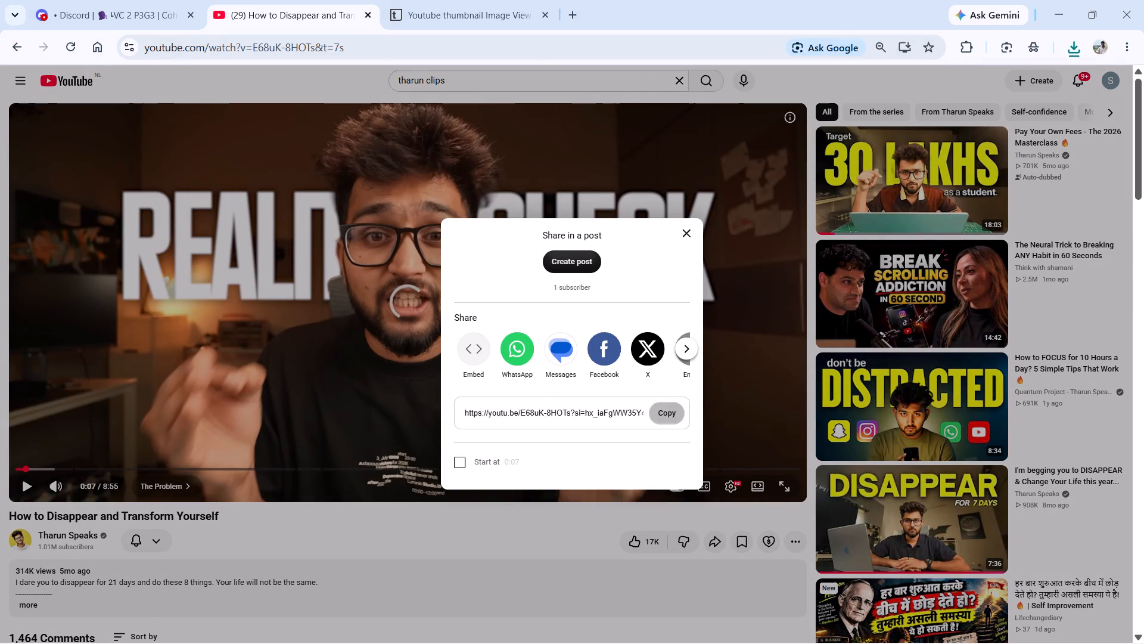
Replace the link on the thumbnail grabber site with the copied one and download the HD "I dare you to DISAPPEAR for 21 days" thumbnail.
{"action": "left_click", "coordinate": [492, 0]}
{"action": "left_click_drag", "start_coordinate": [590, 157], "coordinate": [437, 157]}
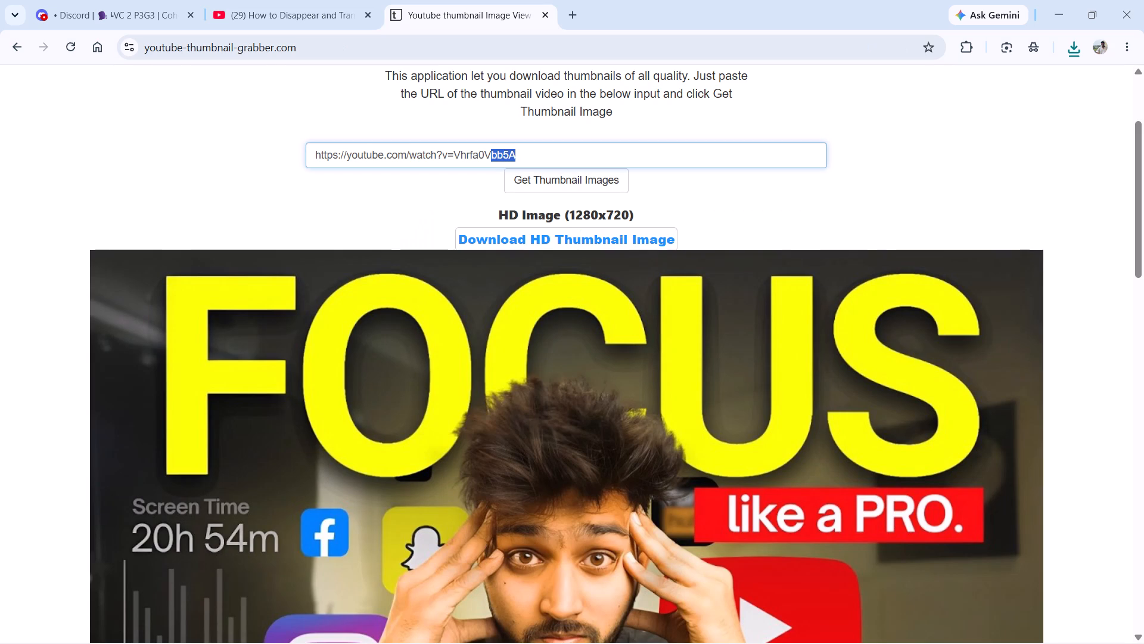
{"action": "left_click_drag", "start_coordinate": [437, 157], "coordinate": [271, 190]}
{"action": "key", "text": "ctrl+v"}
{"action": "key", "text": "Return"}
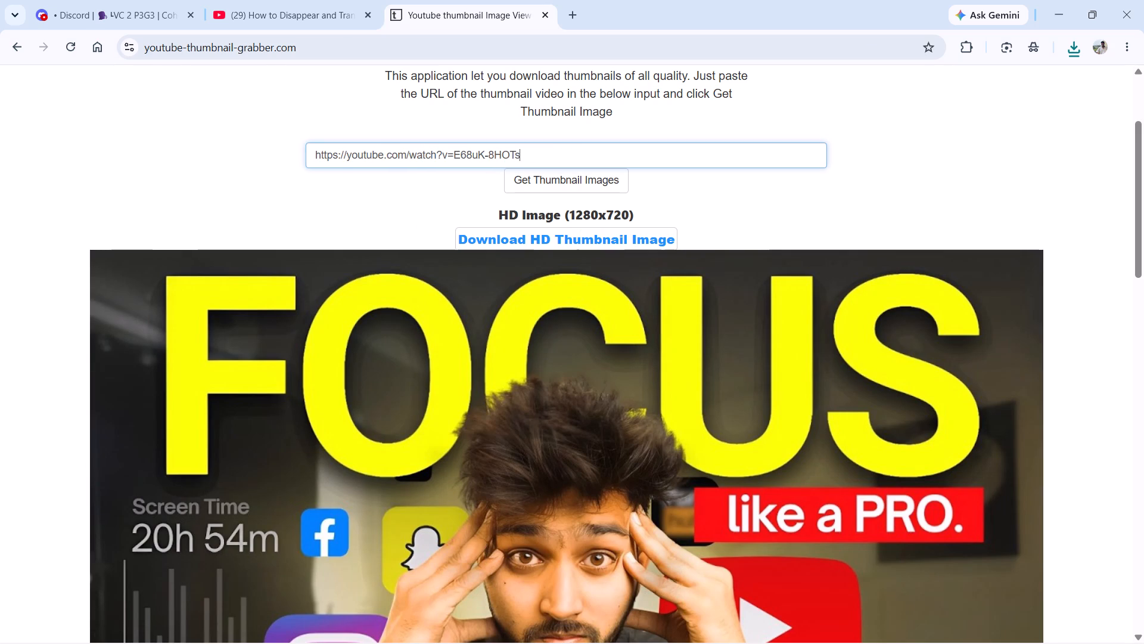
{"action": "left_click", "coordinate": [549, 249]}
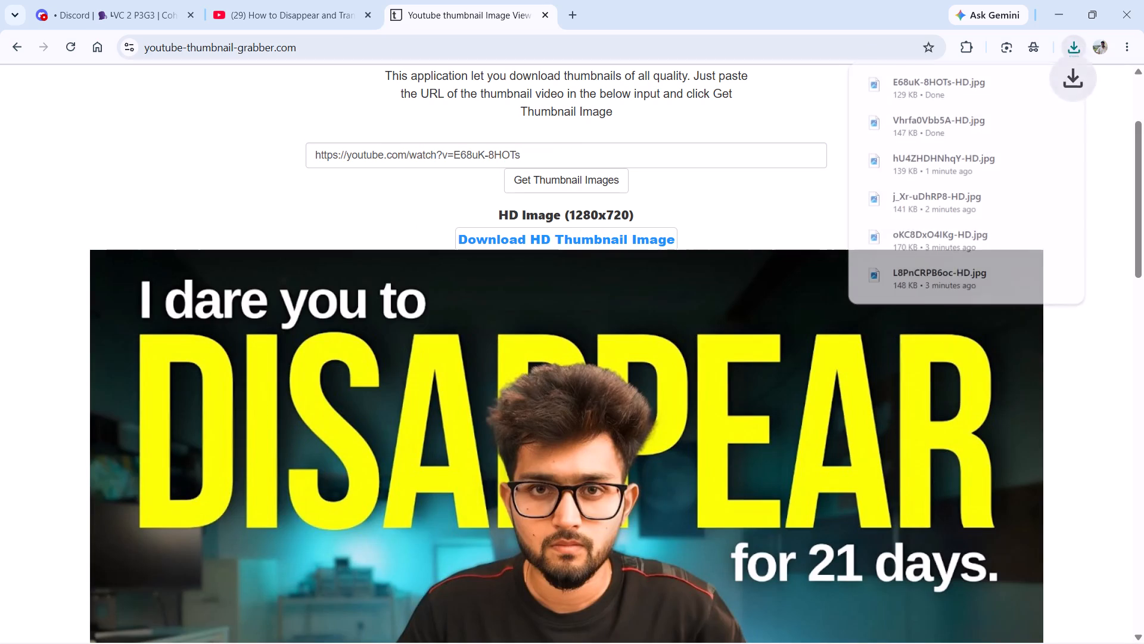
Go back to the channel's video list on YouTube, open "You're Not Behind (Yet): Master AI in 10 Mins", copy its share link and pause it.
{"action": "left_click", "coordinate": [334, 0]}
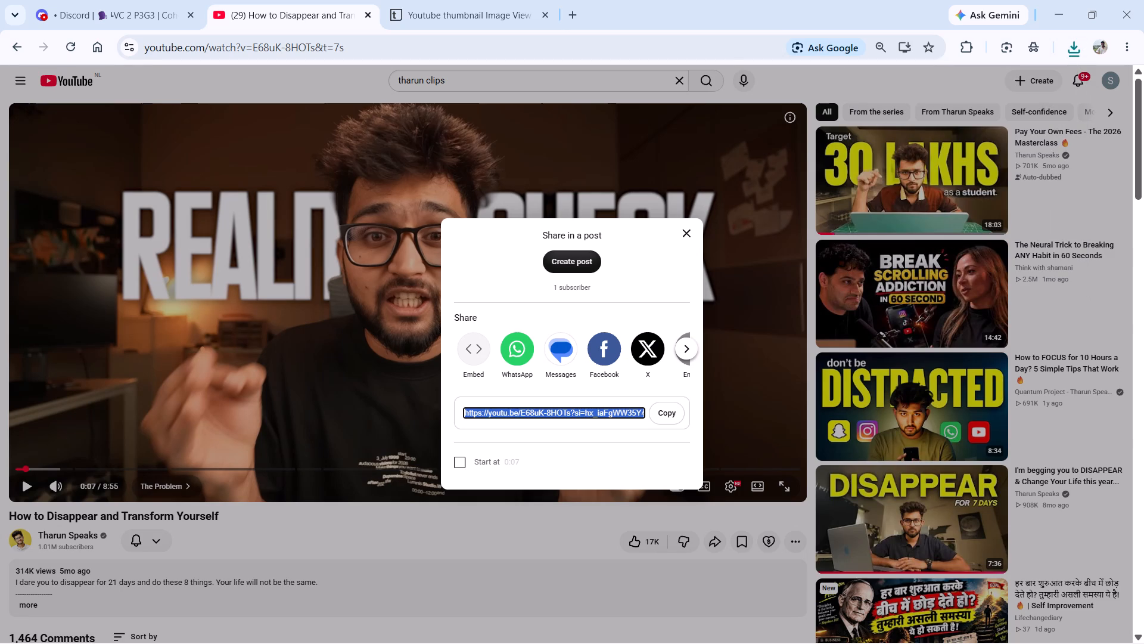
{"action": "left_click", "coordinate": [688, 237]}
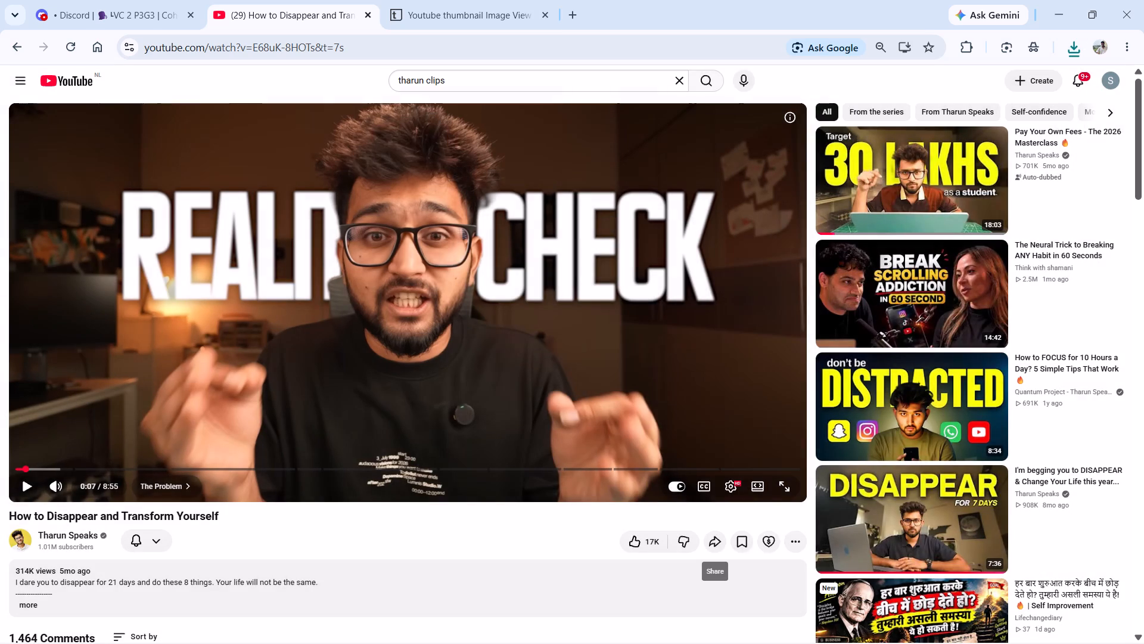
{"action": "left_click", "coordinate": [19, 47]}
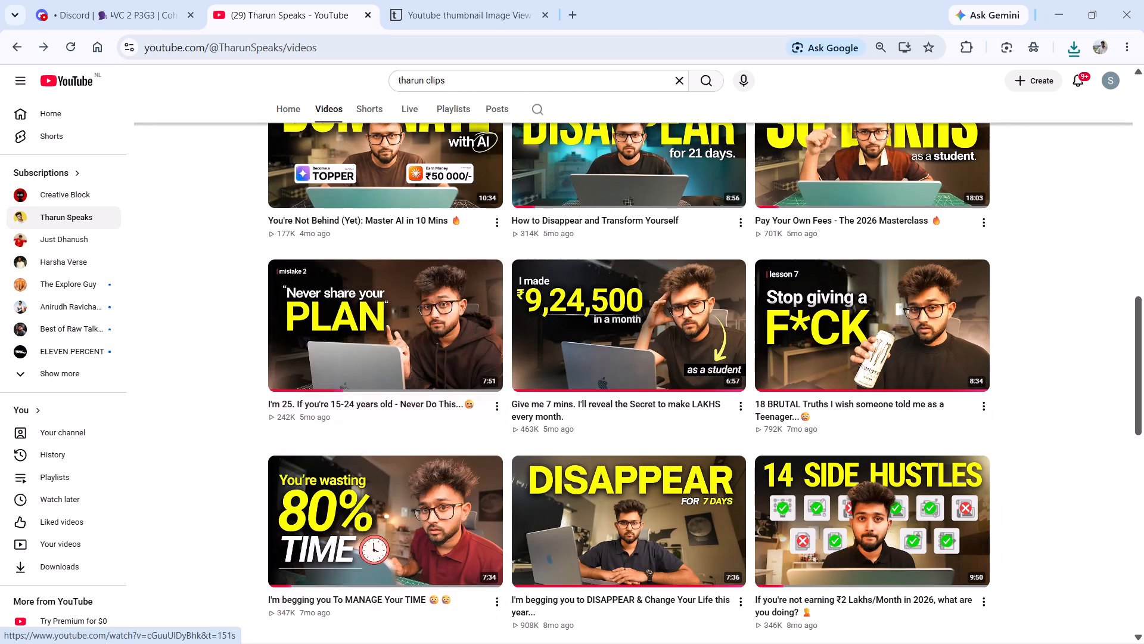
{"action": "left_click", "coordinate": [406, 190]}
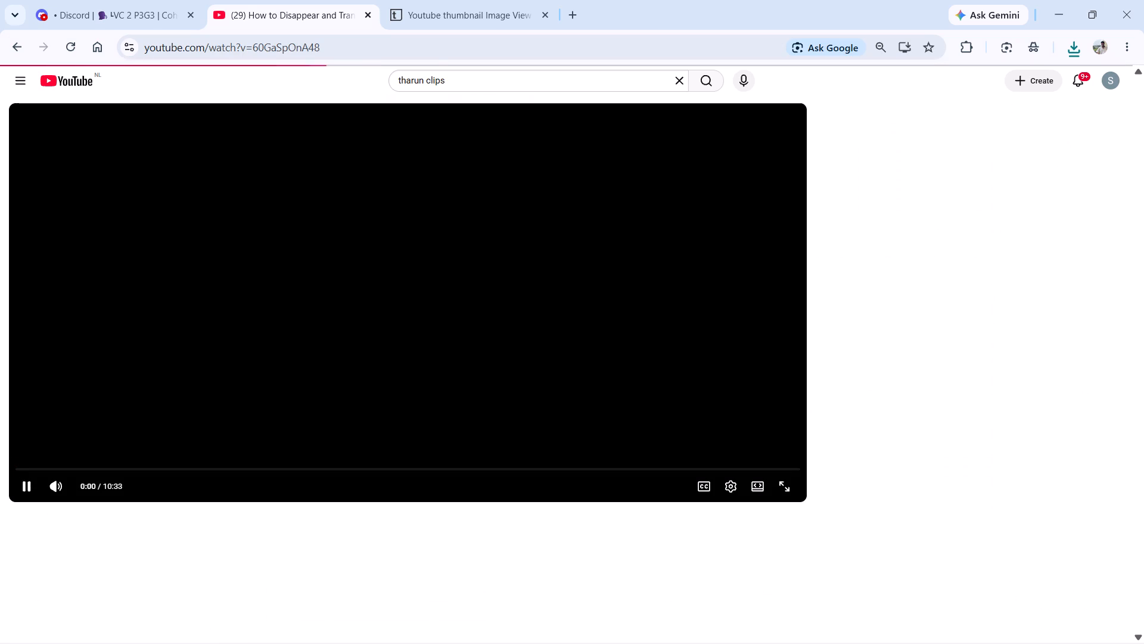
{"action": "left_click", "coordinate": [603, 282]}
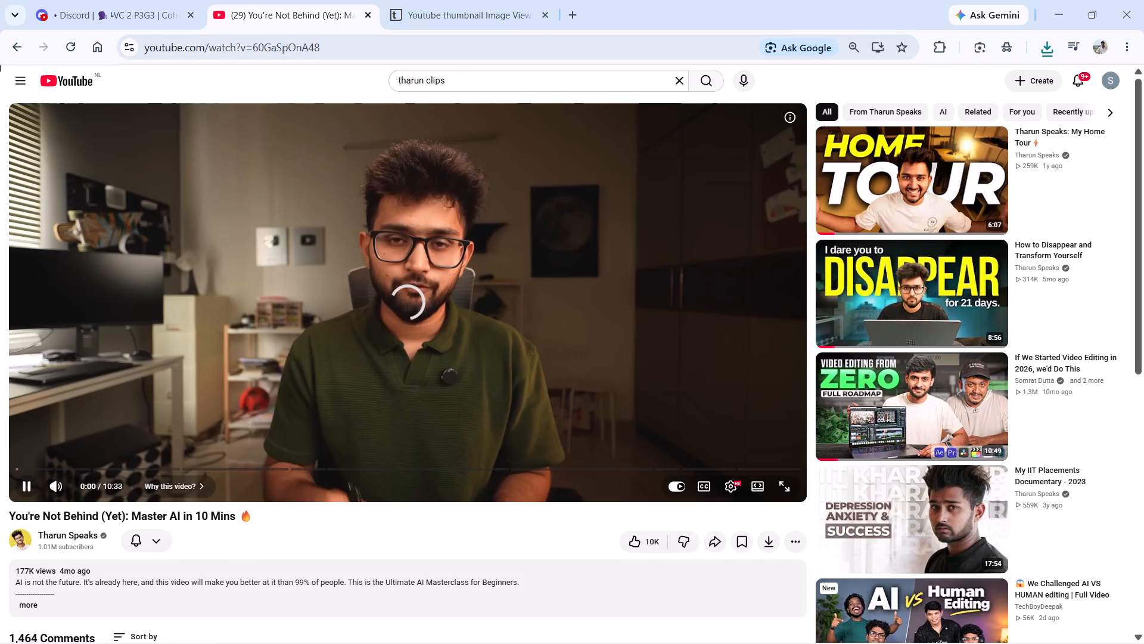
{"action": "left_click", "coordinate": [722, 548]}
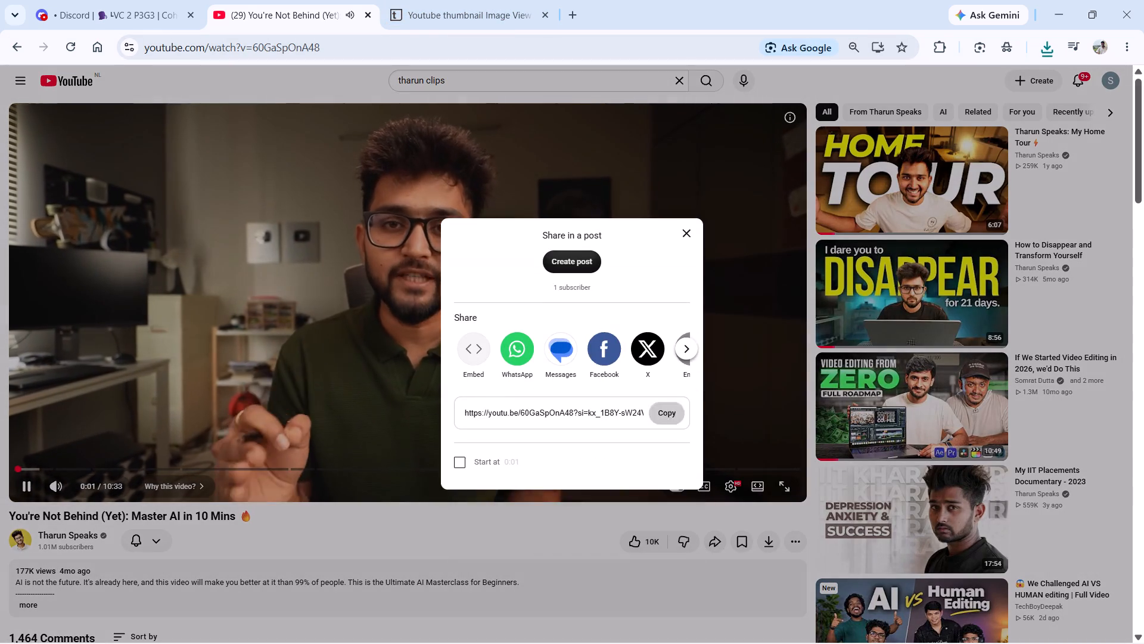
{"action": "left_click", "coordinate": [667, 415]}
{"action": "left_click", "coordinate": [684, 242]}
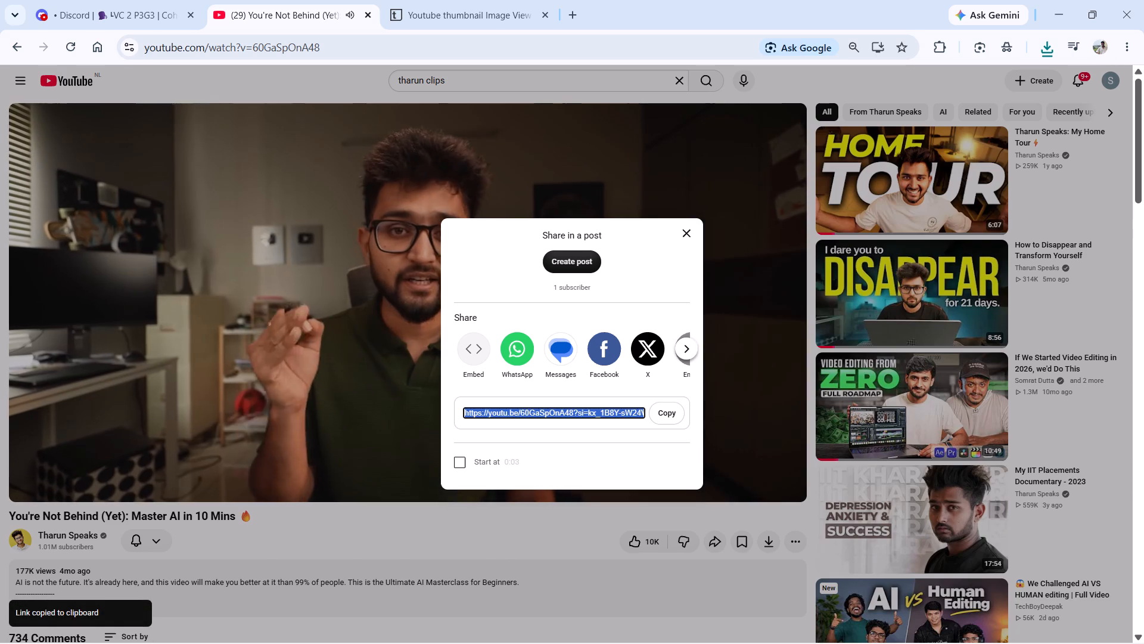
{"action": "left_click", "coordinate": [685, 236]}
{"action": "left_click", "coordinate": [551, 278]}
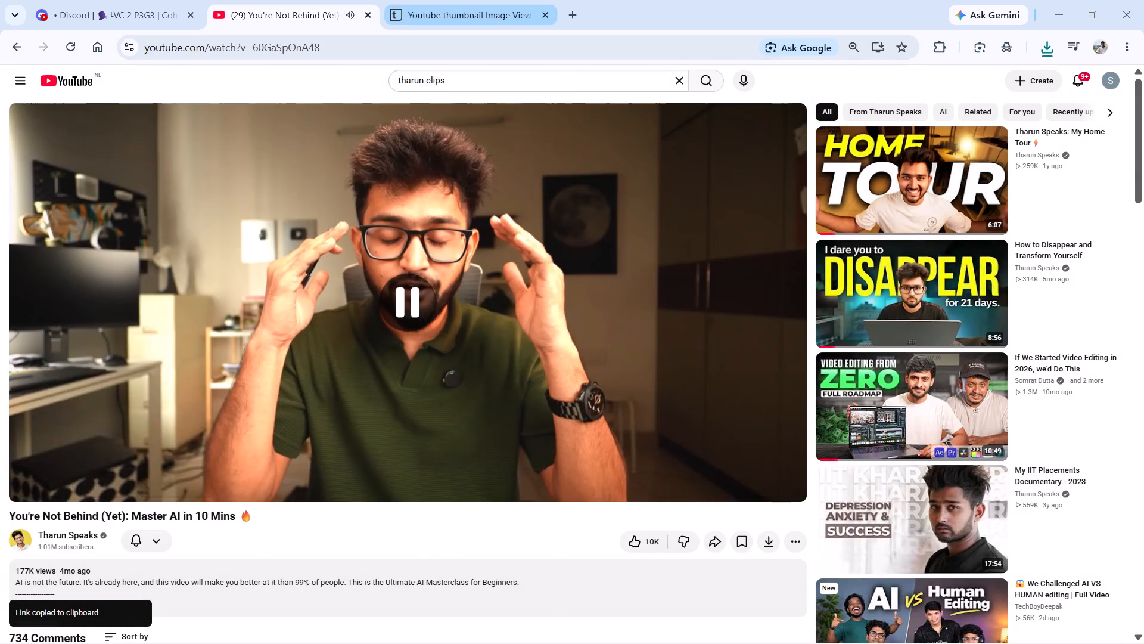
Fetch the Master AI video's thumbnails on the grabber site using the copied link and download the HD "DOMINATE with AI" image.
{"action": "left_click", "coordinate": [483, 0]}
{"action": "left_click_drag", "start_coordinate": [533, 158], "coordinate": [319, 154]}
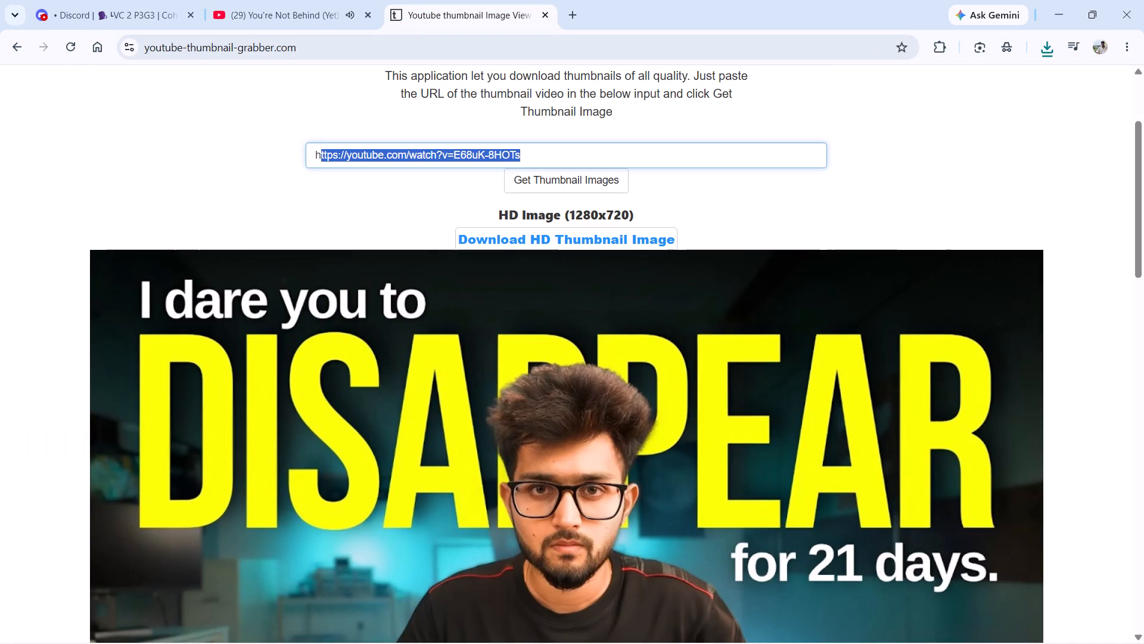
{"action": "key", "text": "BackSpace"}
{"action": "key", "text": "BackSpace"}
{"action": "key", "text": "ctrl+v"}
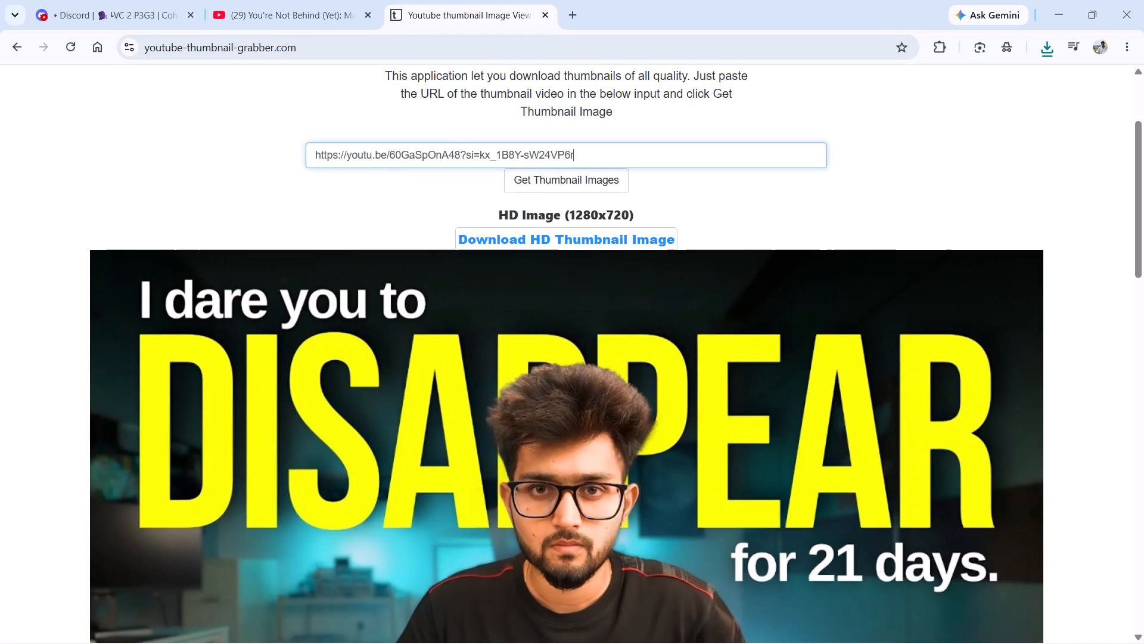
{"action": "key", "text": "Return"}
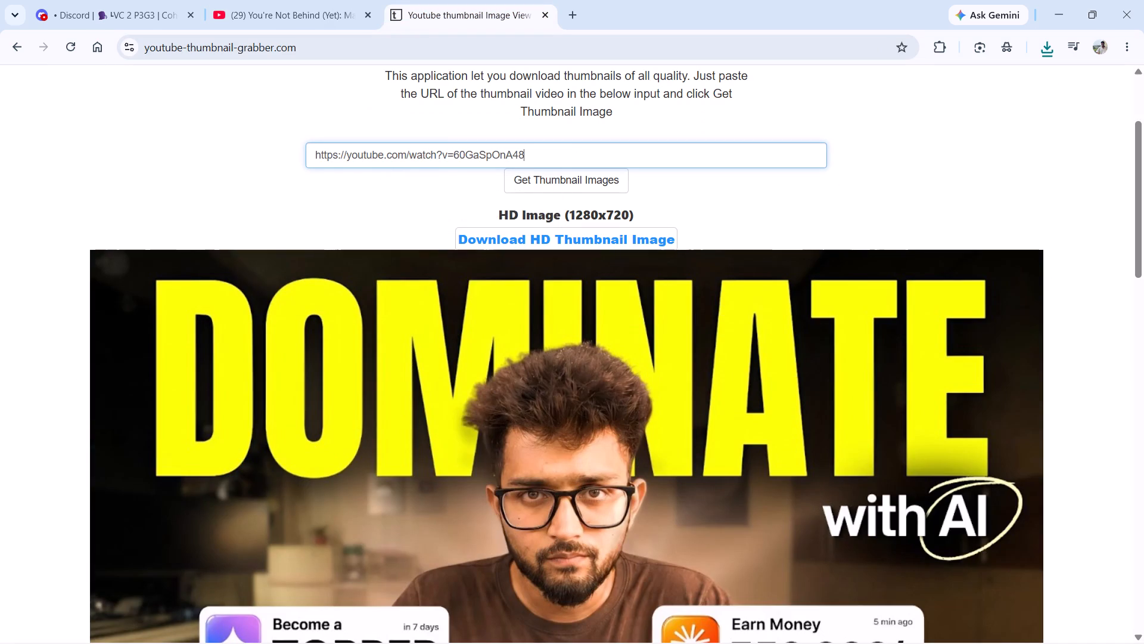
{"action": "left_click", "coordinate": [551, 245]}
Go back to the channel's video list on YouTube, open "I'm begging you To MANAGE Your TIME" and copy its share link.
{"action": "left_click", "coordinate": [306, 0]}
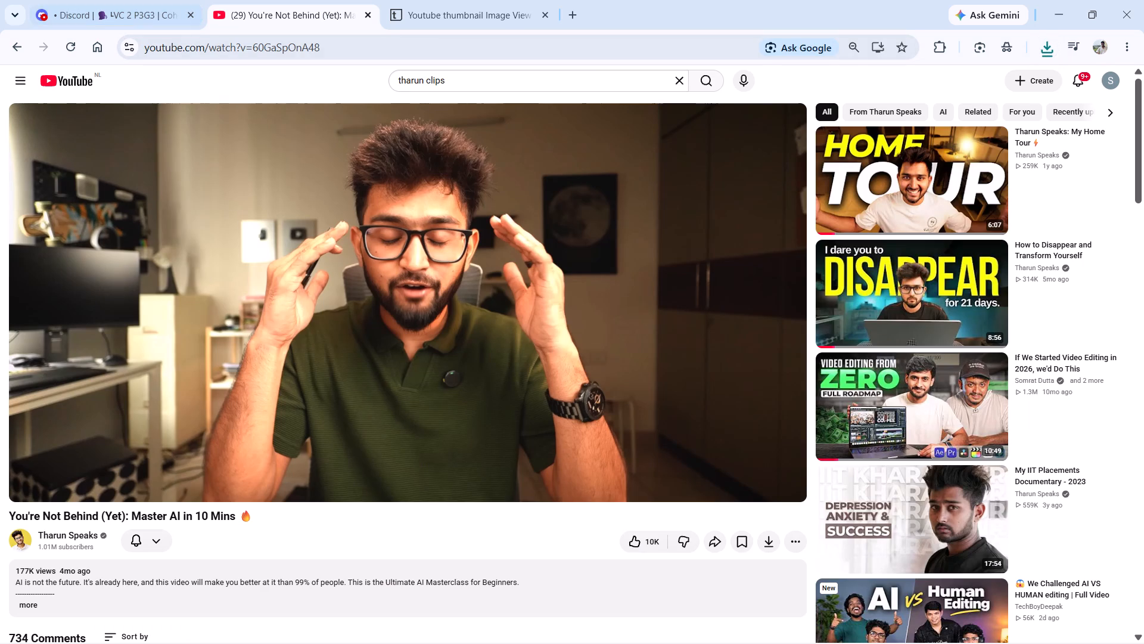
{"action": "left_click_drag", "start_coordinate": [30, 44], "coordinate": [21, 45]}
{"action": "left_click", "coordinate": [21, 45]}
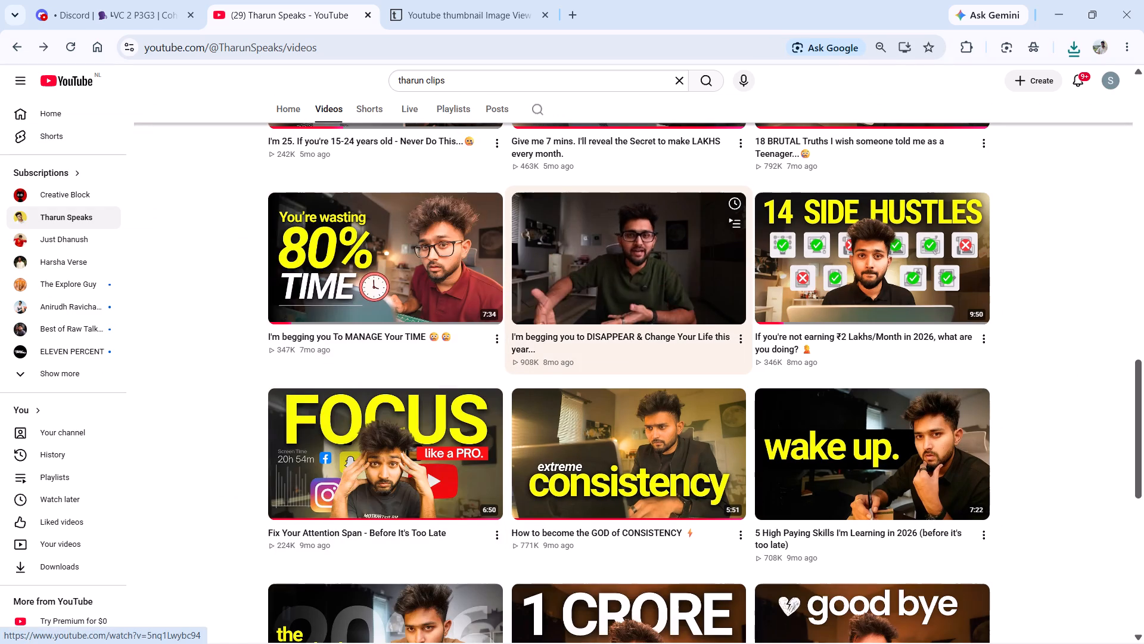
{"action": "scroll", "coordinate": [520, 359], "scroll_direction": "up", "scroll_amount": 3}
{"action": "scroll", "coordinate": [520, 340], "scroll_direction": "down", "scroll_amount": 1}
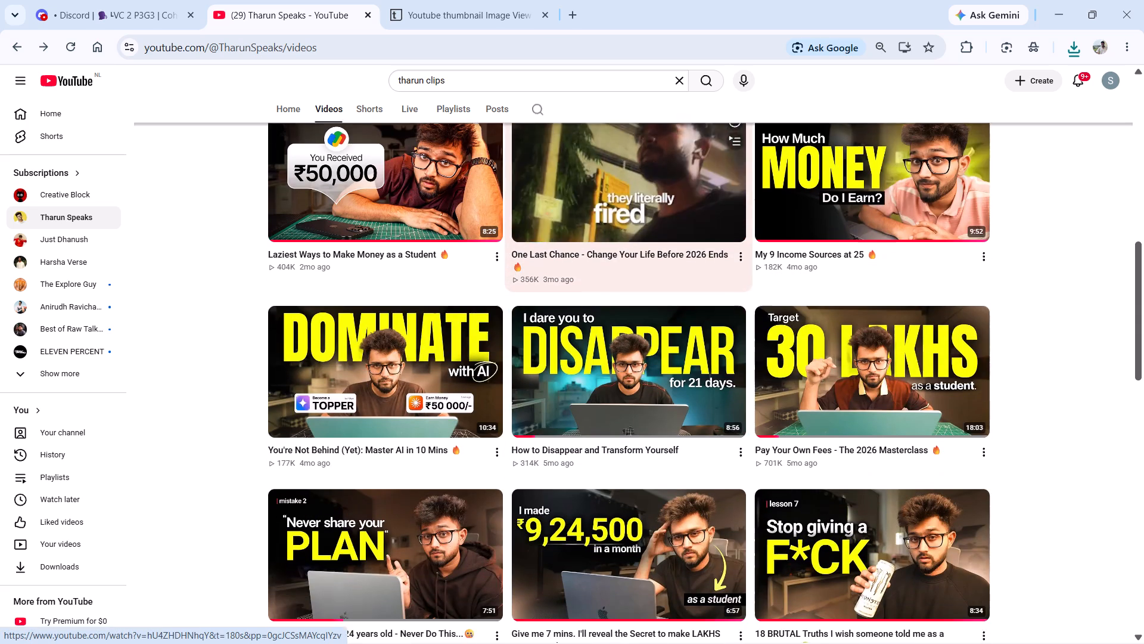
{"action": "scroll", "coordinate": [514, 274], "scroll_direction": "down", "scroll_amount": 5}
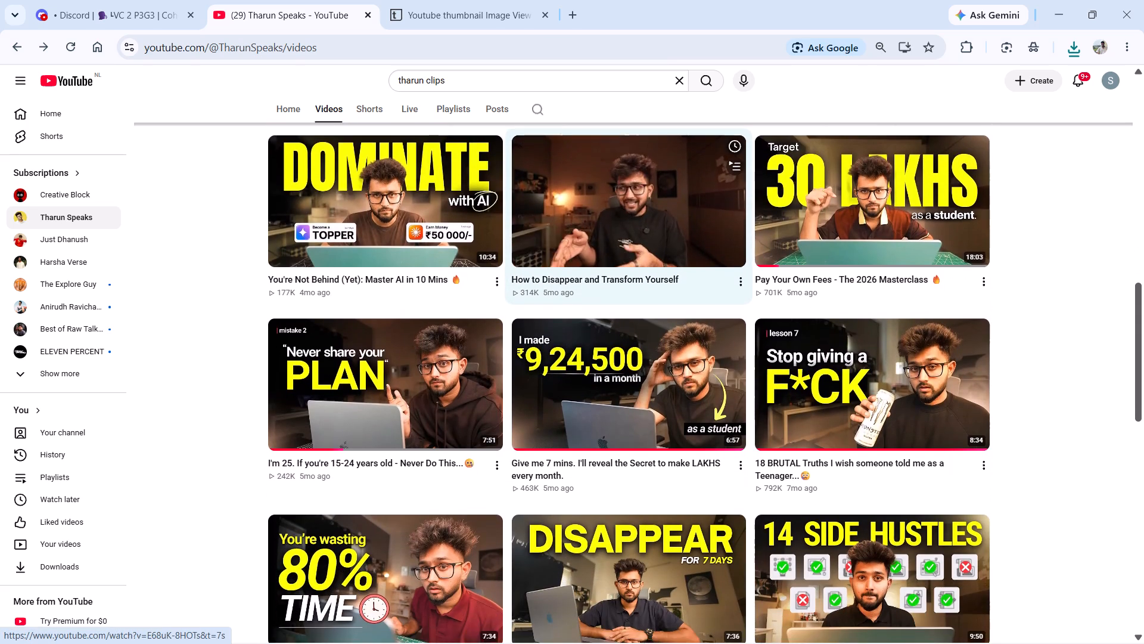
{"action": "scroll", "coordinate": [514, 274], "scroll_direction": "down", "scroll_amount": 2}
{"action": "scroll", "coordinate": [514, 274], "scroll_direction": "up", "scroll_amount": 1}
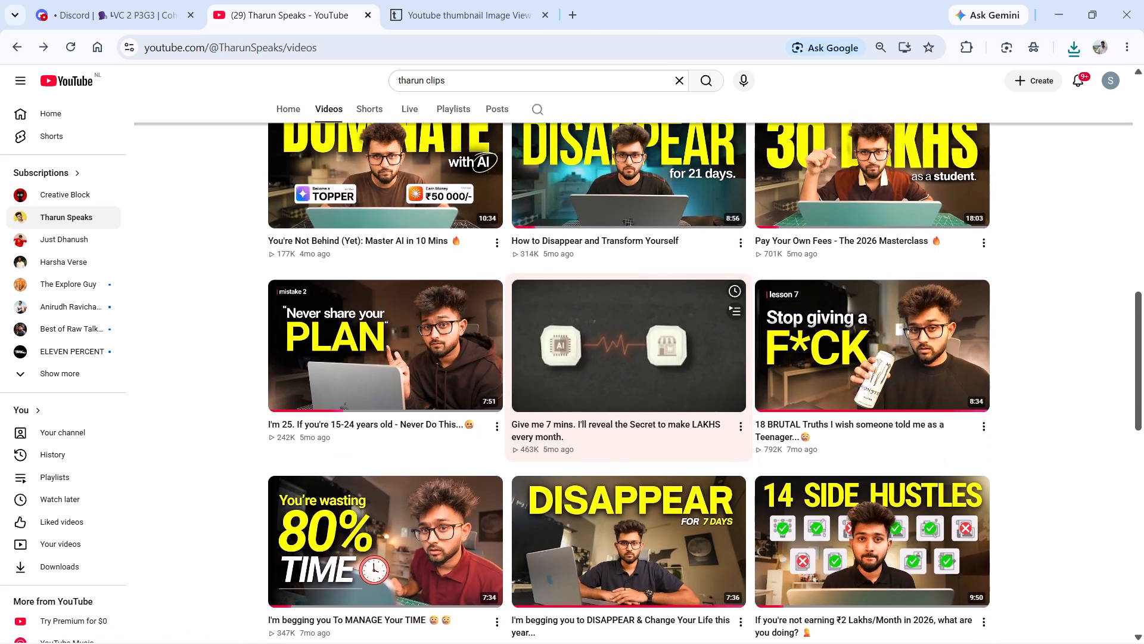
{"action": "scroll", "coordinate": [514, 274], "scroll_direction": "up", "scroll_amount": 2}
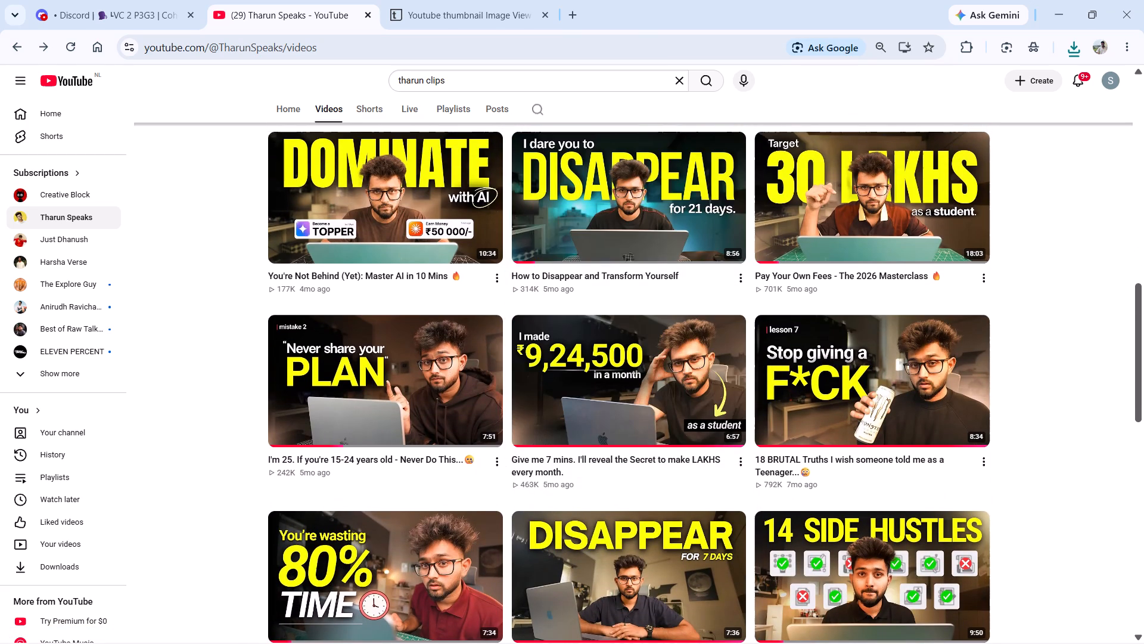
{"action": "scroll", "coordinate": [509, 306], "scroll_direction": "down", "scroll_amount": 4}
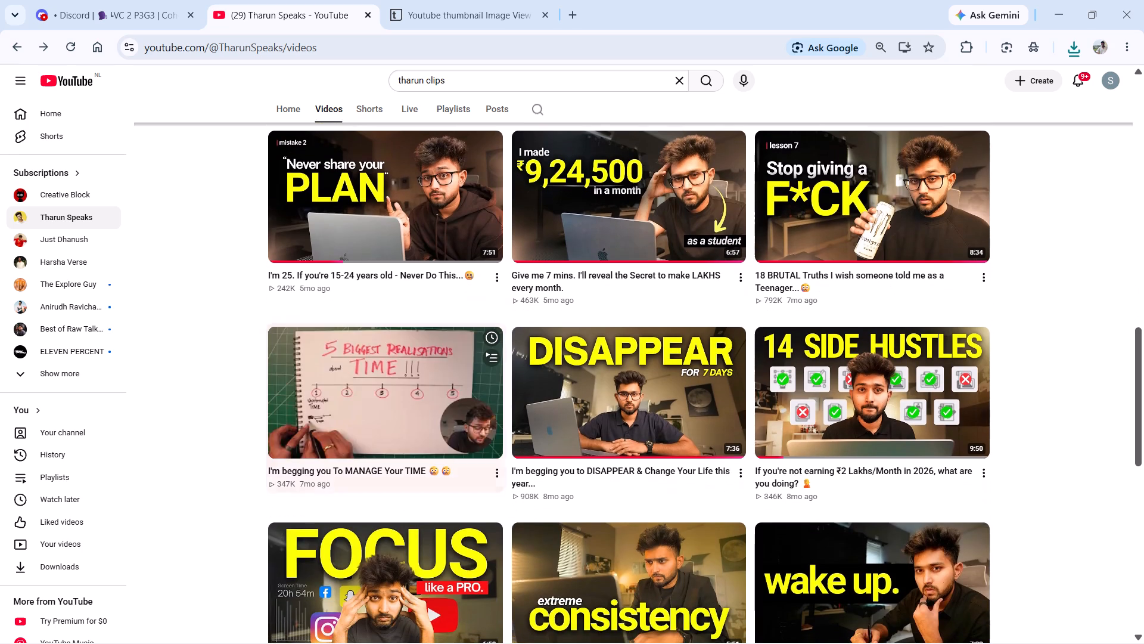
{"action": "left_click", "coordinate": [418, 373]}
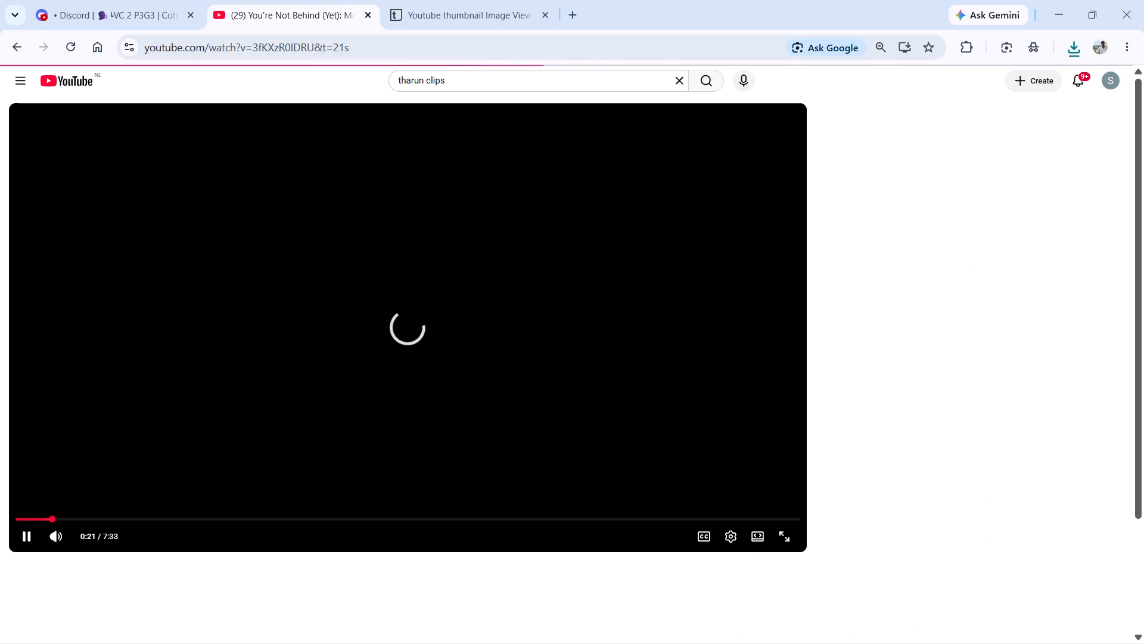
{"action": "left_click", "coordinate": [463, 354]}
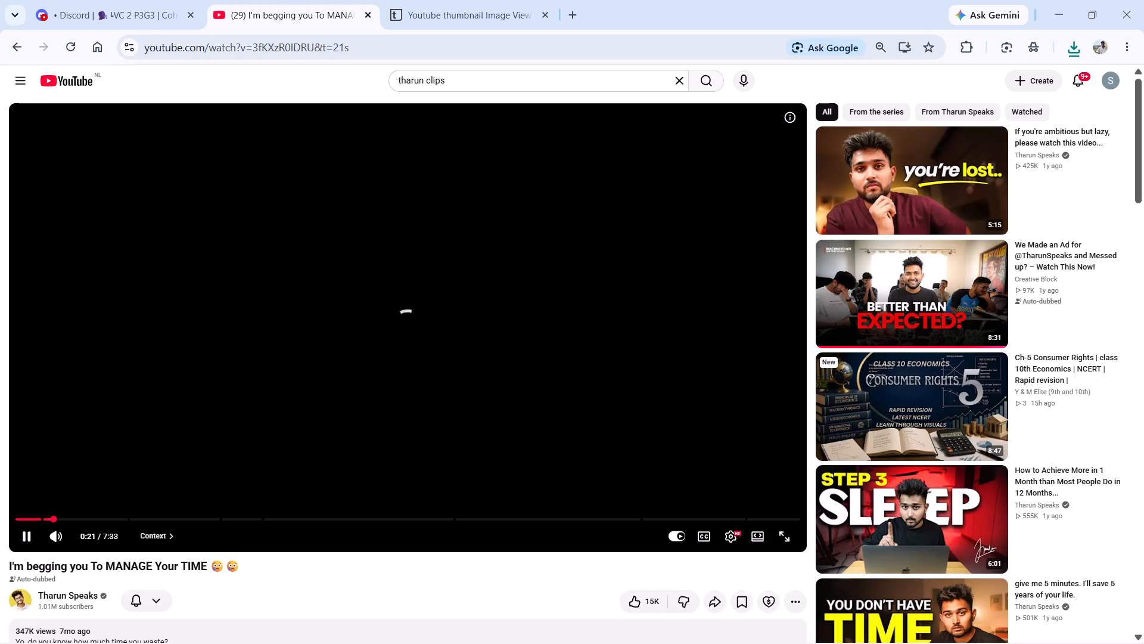
{"action": "left_click", "coordinate": [714, 602]}
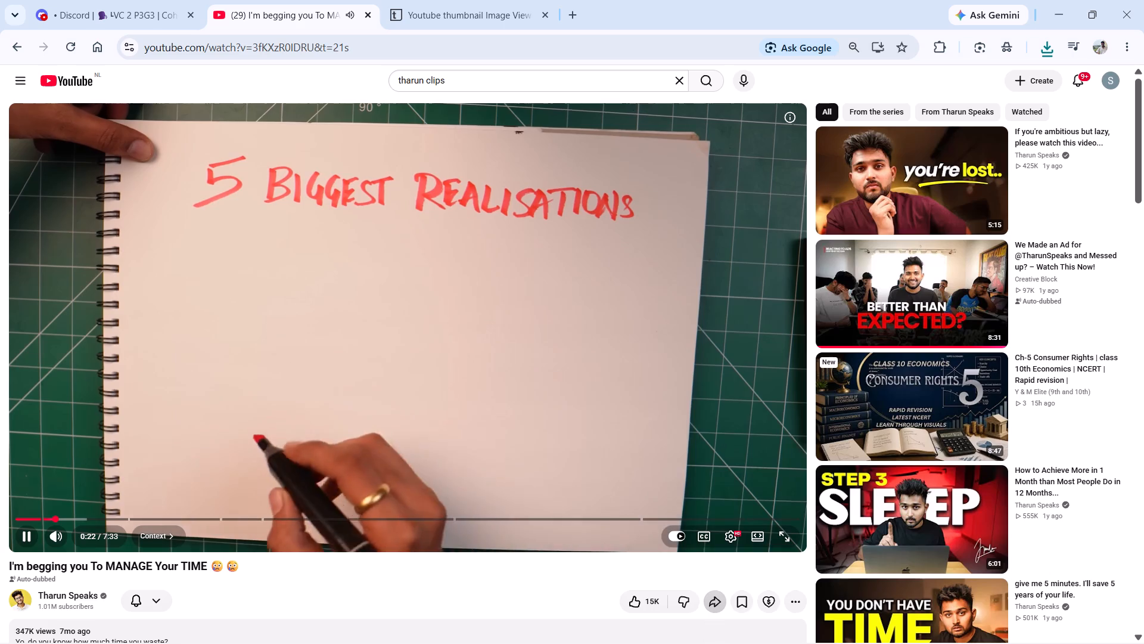
{"action": "left_click", "coordinate": [670, 425]}
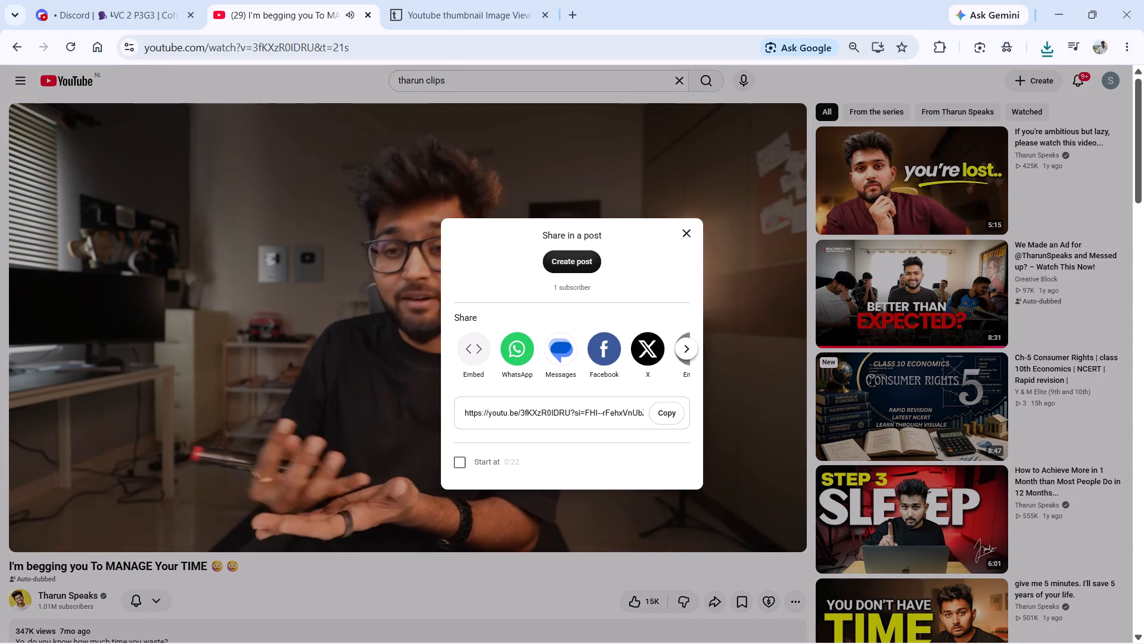
{"action": "left_click", "coordinate": [670, 415]}
Replace the link on the thumbnail grabber site with the copied one and download the HD "You're wasting 80% TIME" thumbnail.
{"action": "left_click", "coordinate": [508, 0]}
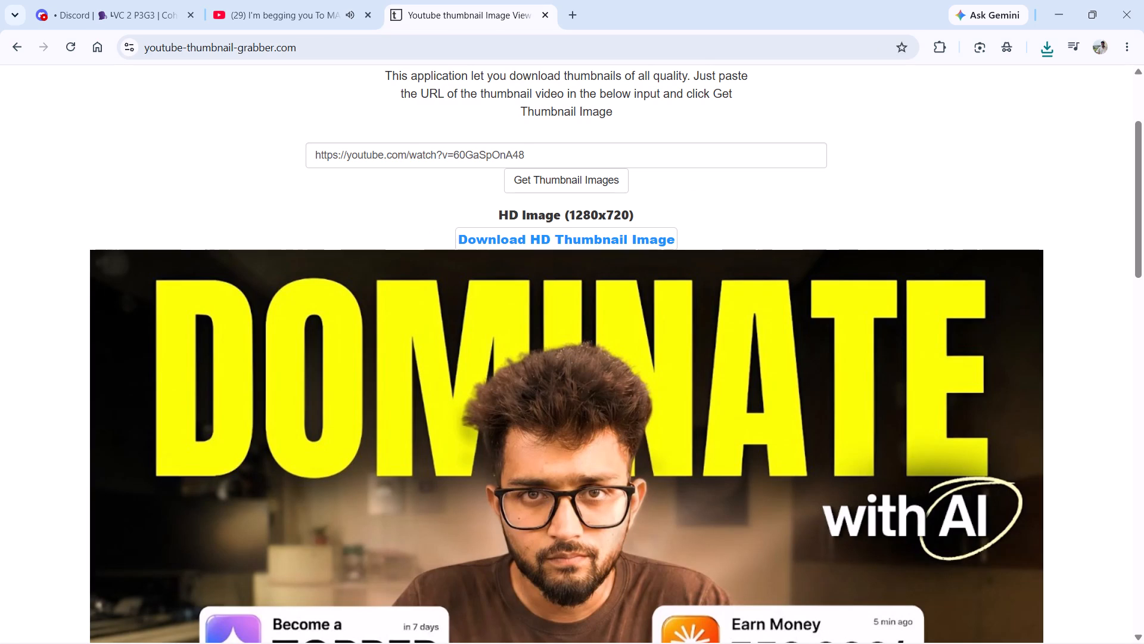
{"action": "left_click_drag", "start_coordinate": [578, 154], "coordinate": [290, 171]}
{"action": "key", "text": "ctrl+v"}
{"action": "key", "text": "Return"}
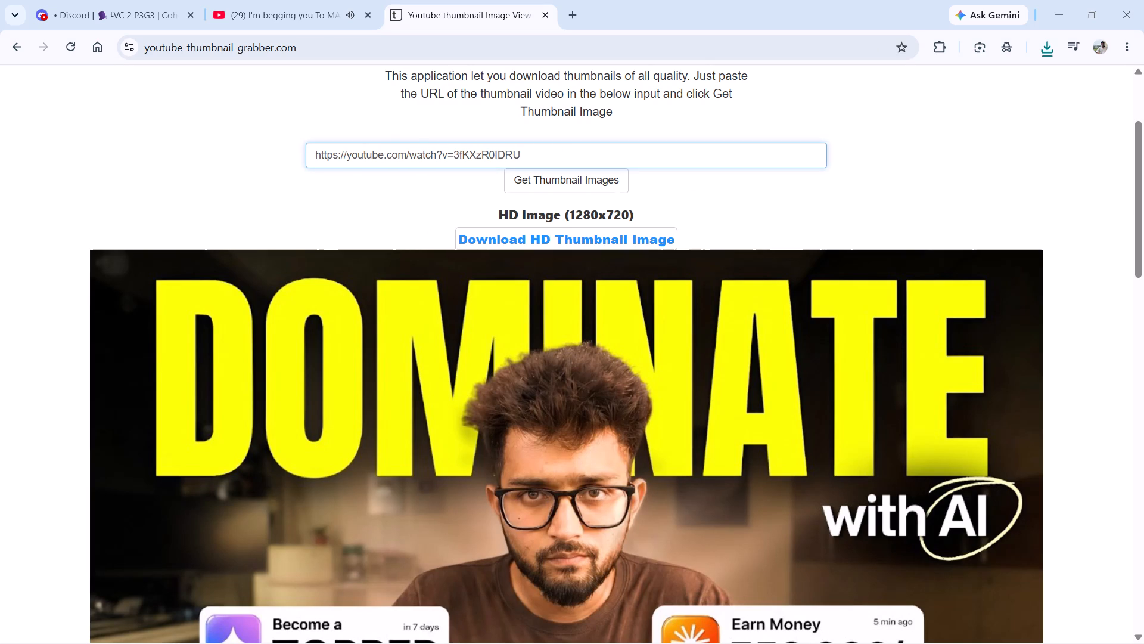
{"action": "scroll", "coordinate": [295, 349], "scroll_direction": "down", "scroll_amount": 1}
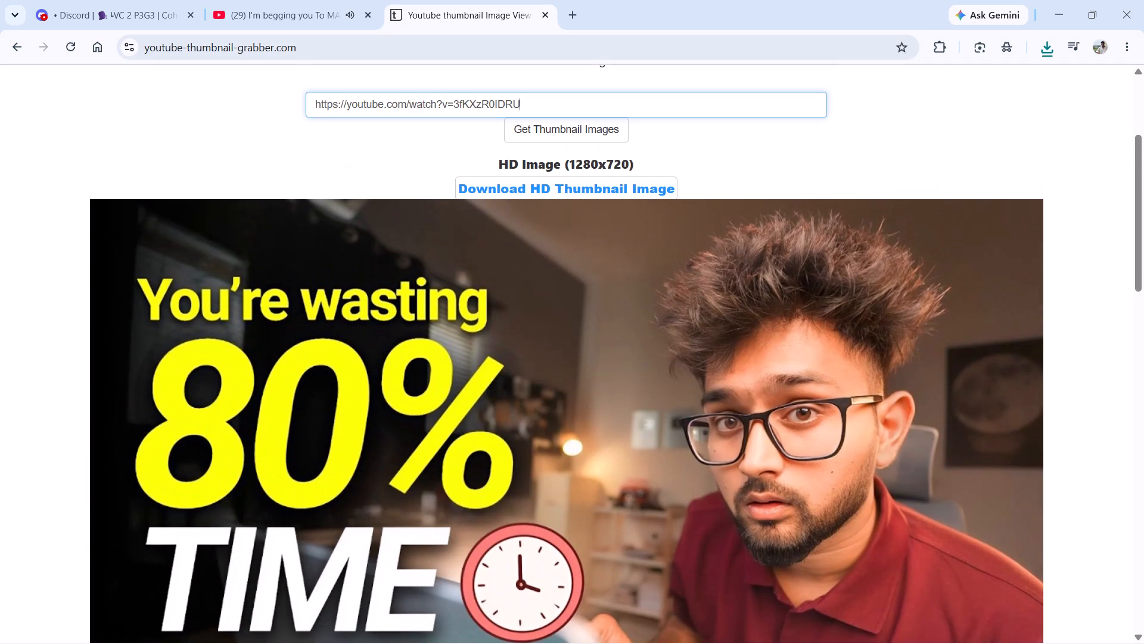
{"action": "left_click", "coordinate": [503, 188]}
Return to the time management video on YouTube, close its share dialog and pause playback.
{"action": "left_click", "coordinate": [329, 0]}
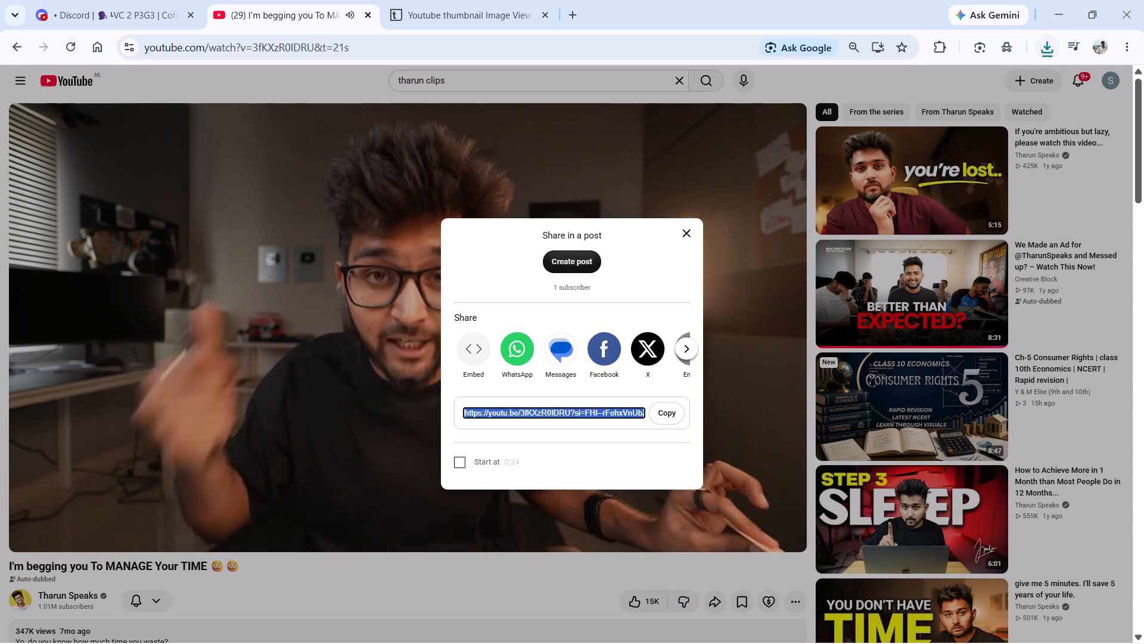
{"action": "left_click", "coordinate": [696, 227]}
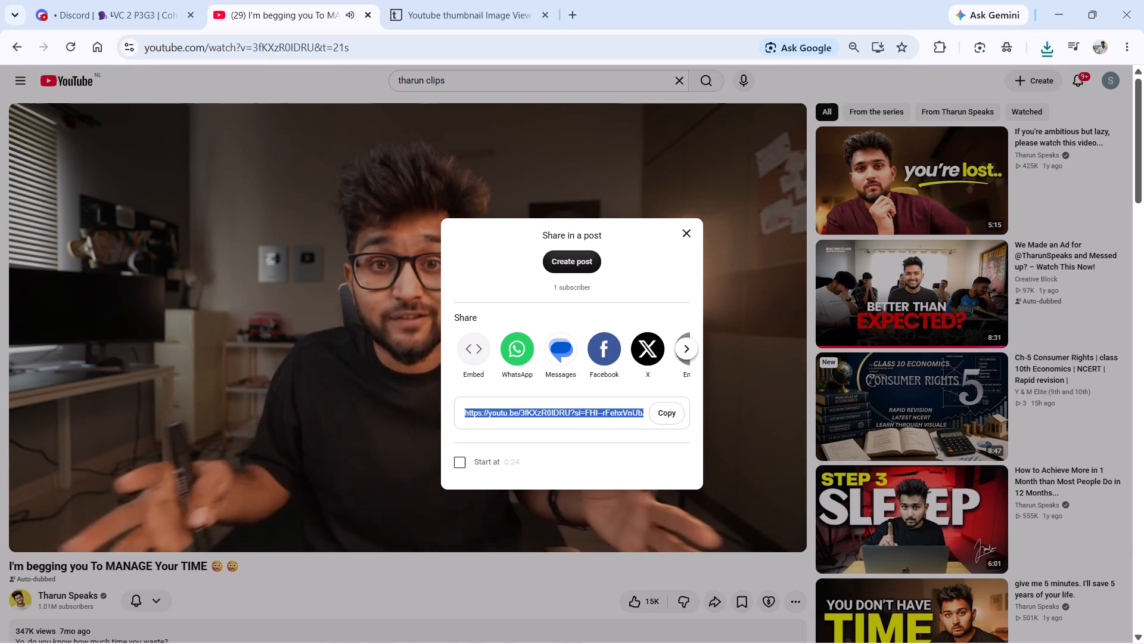
{"action": "left_click", "coordinate": [688, 231]}
{"action": "left_click", "coordinate": [546, 256]}
{"action": "scroll", "coordinate": [546, 256], "scroll_direction": "down", "scroll_amount": 1}
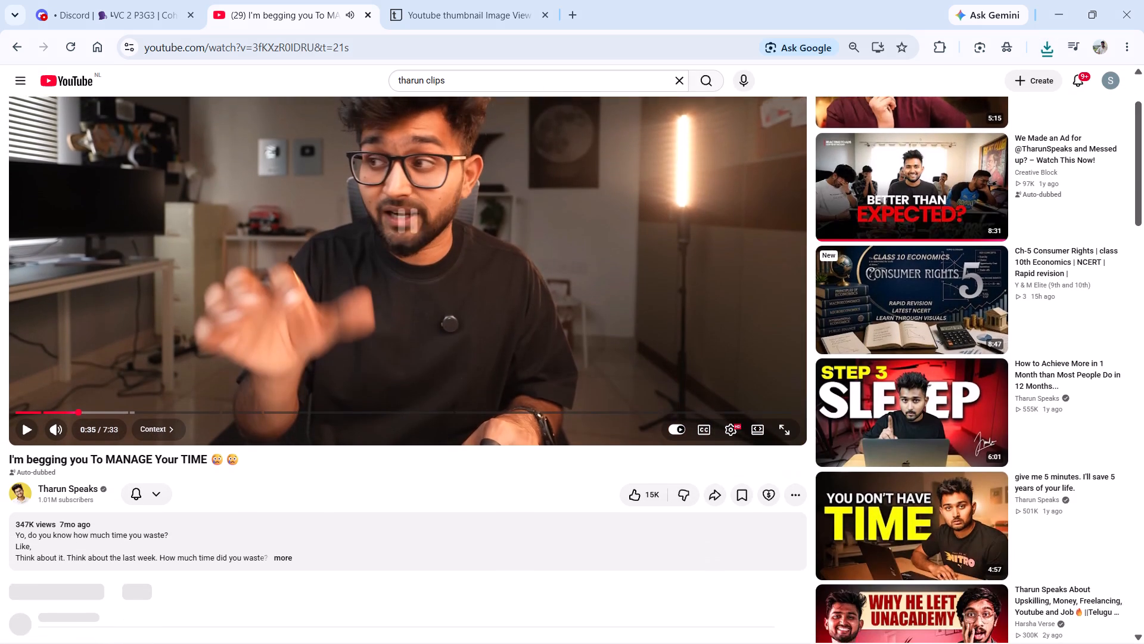
{"action": "scroll", "coordinate": [546, 256], "scroll_direction": "down", "scroll_amount": 1}
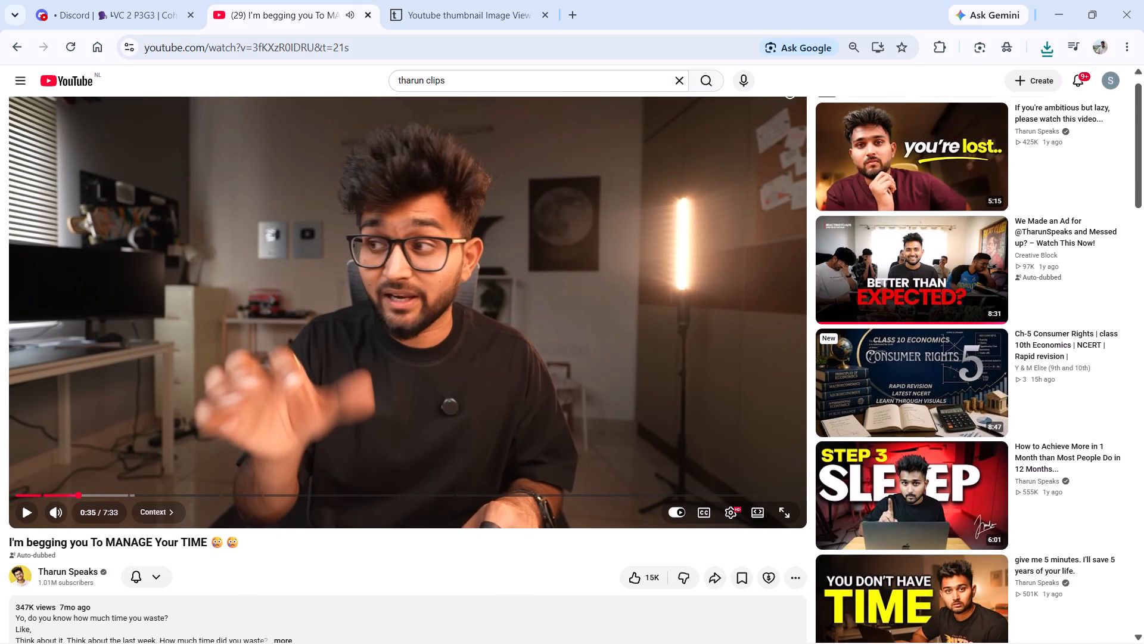
Go back to the channel's video list and examine the older uploads' thumbnails for another one worth collecting.
{"action": "left_click", "coordinate": [15, 43]}
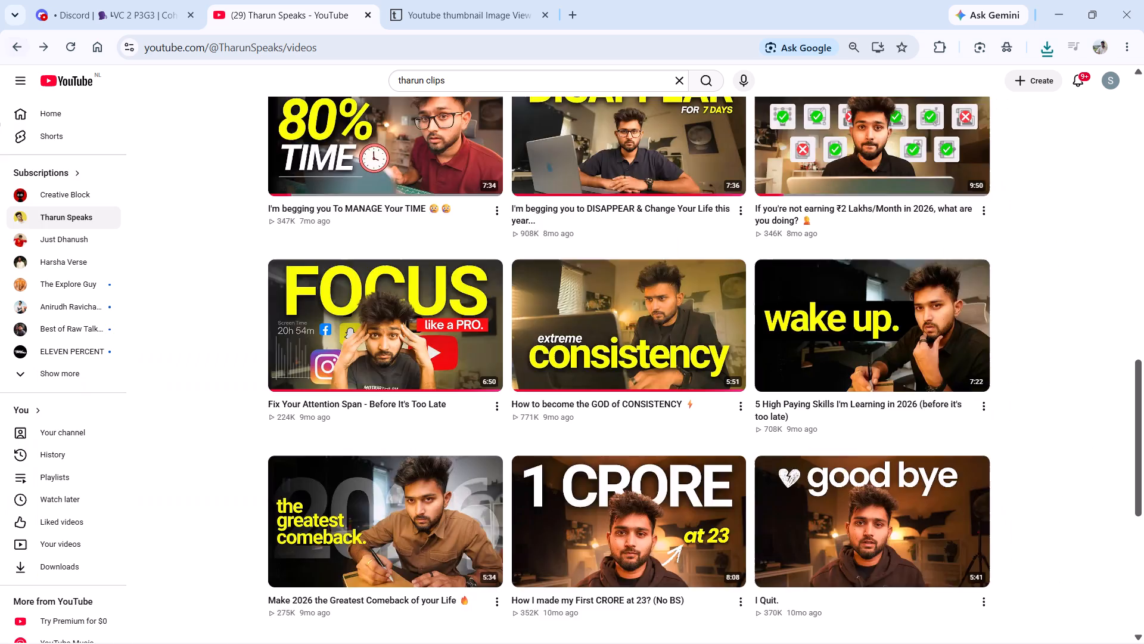
{"action": "scroll", "coordinate": [378, 336], "scroll_direction": "down", "scroll_amount": 6}
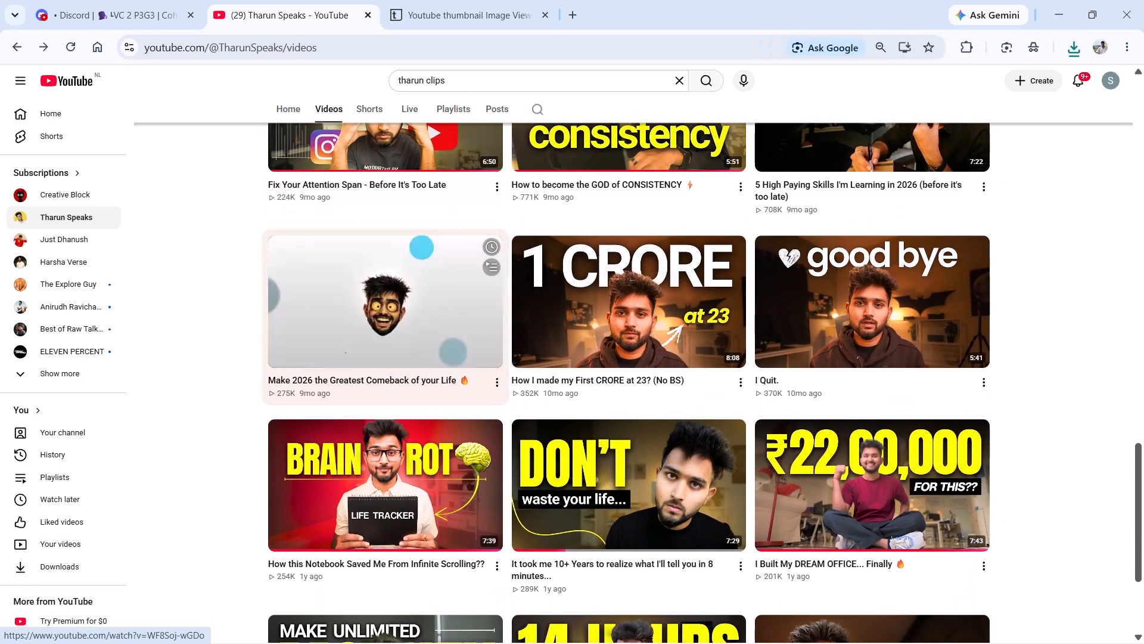
{"action": "scroll", "coordinate": [378, 336], "scroll_direction": "down", "scroll_amount": 2}
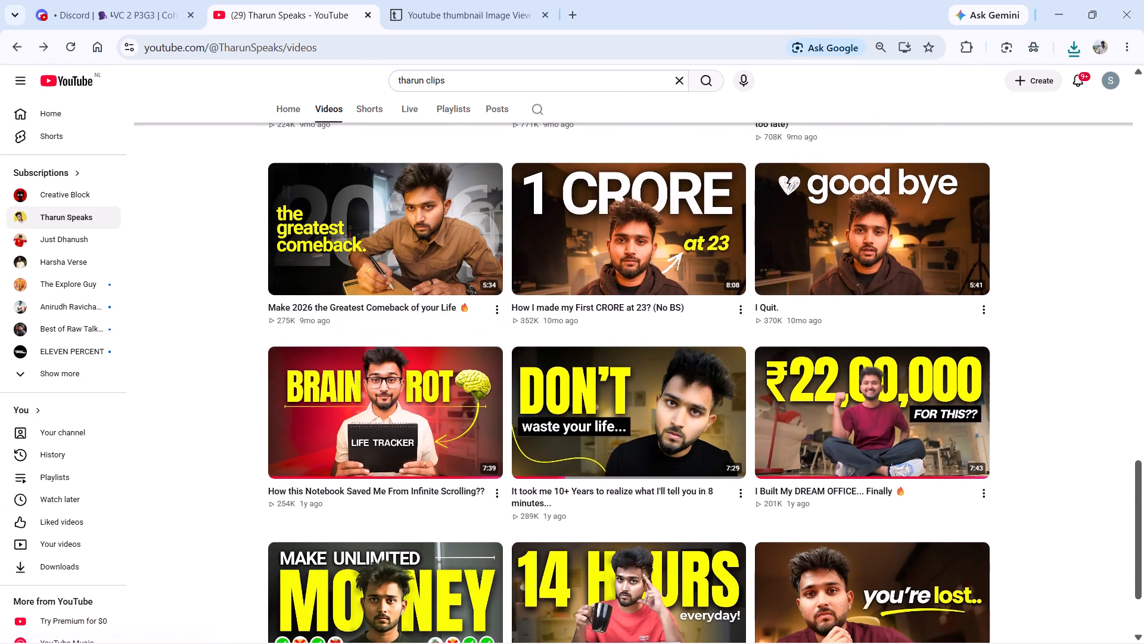
{"action": "scroll", "coordinate": [378, 336], "scroll_direction": "down", "scroll_amount": 2}
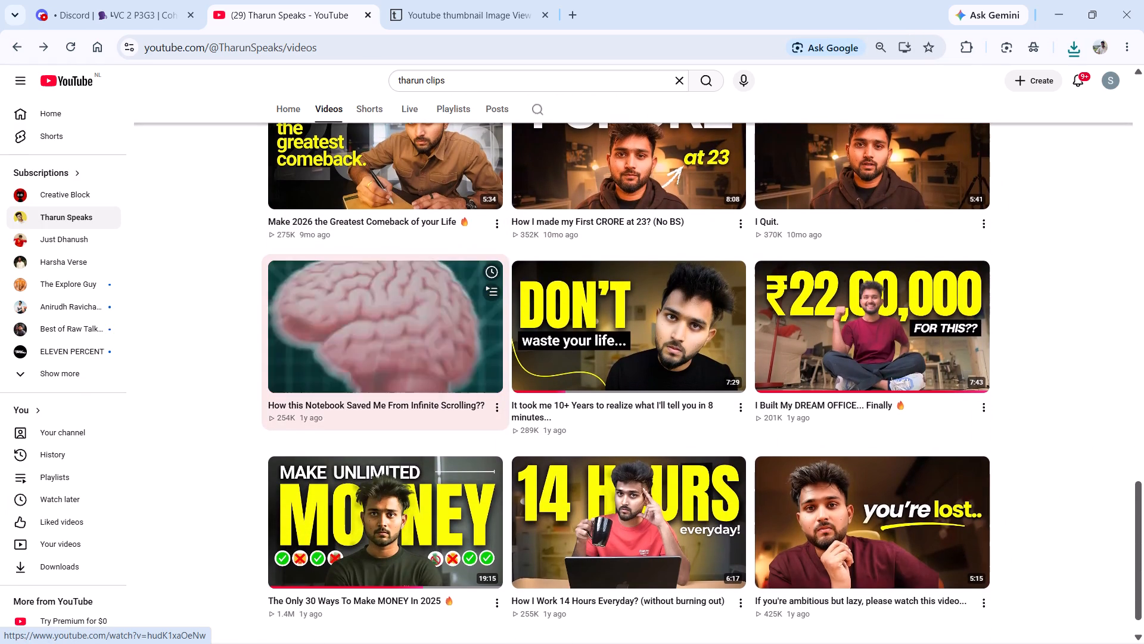
{"action": "scroll", "coordinate": [378, 336], "scroll_direction": "down", "scroll_amount": 4}
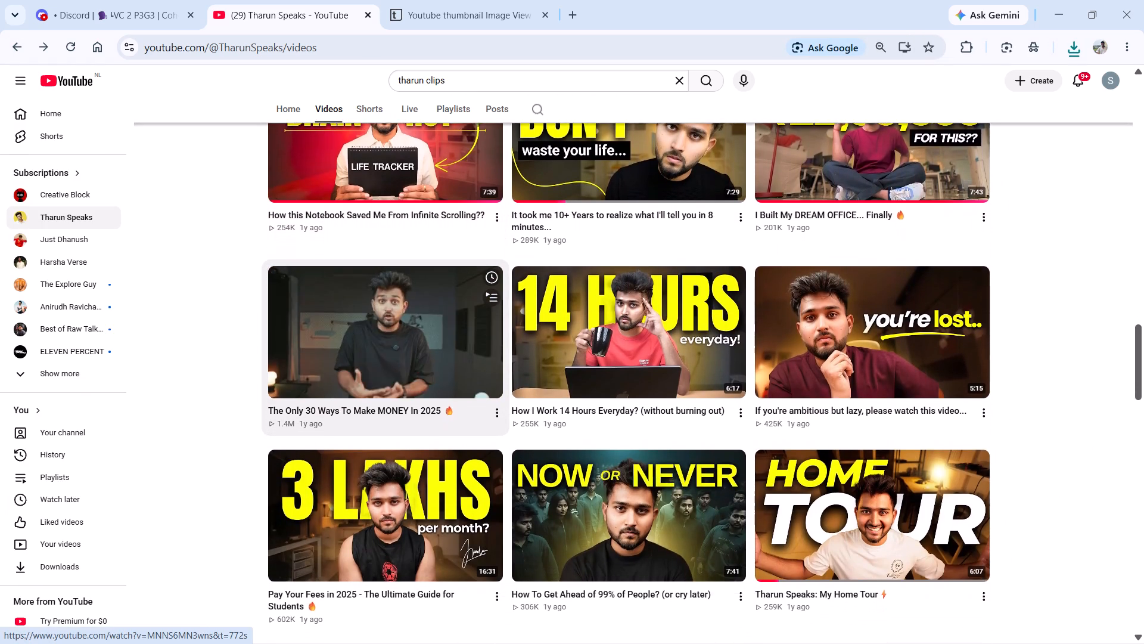
{"action": "scroll", "coordinate": [378, 336], "scroll_direction": "down", "scroll_amount": 5}
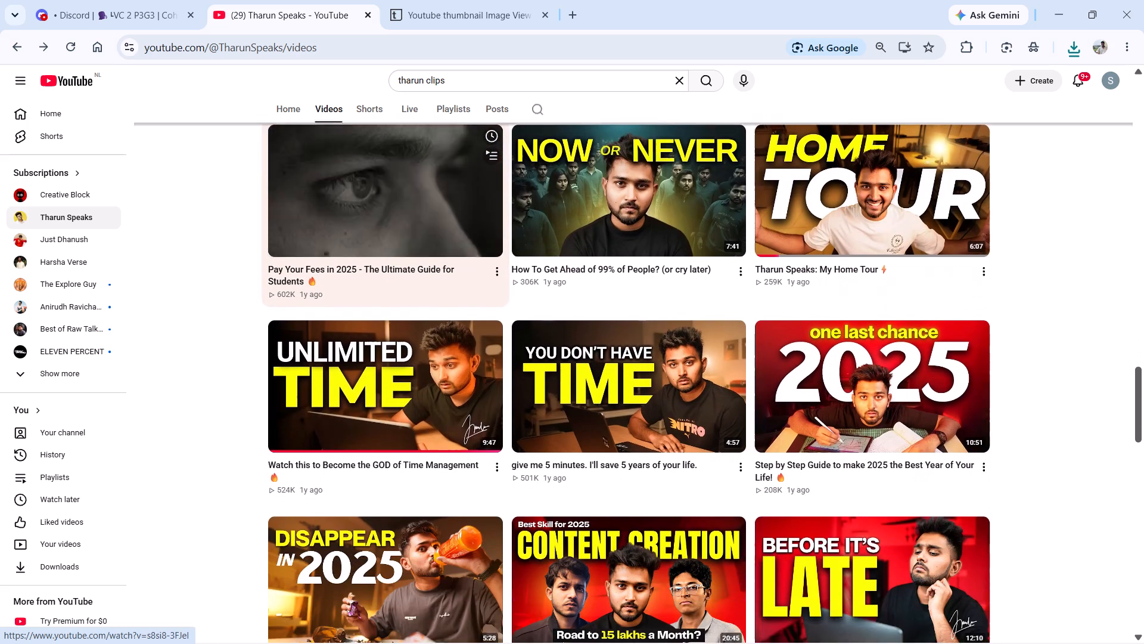
{"action": "scroll", "coordinate": [378, 336], "scroll_direction": "down", "scroll_amount": 1}
{"action": "scroll", "coordinate": [378, 336], "scroll_direction": "up", "scroll_amount": 6}
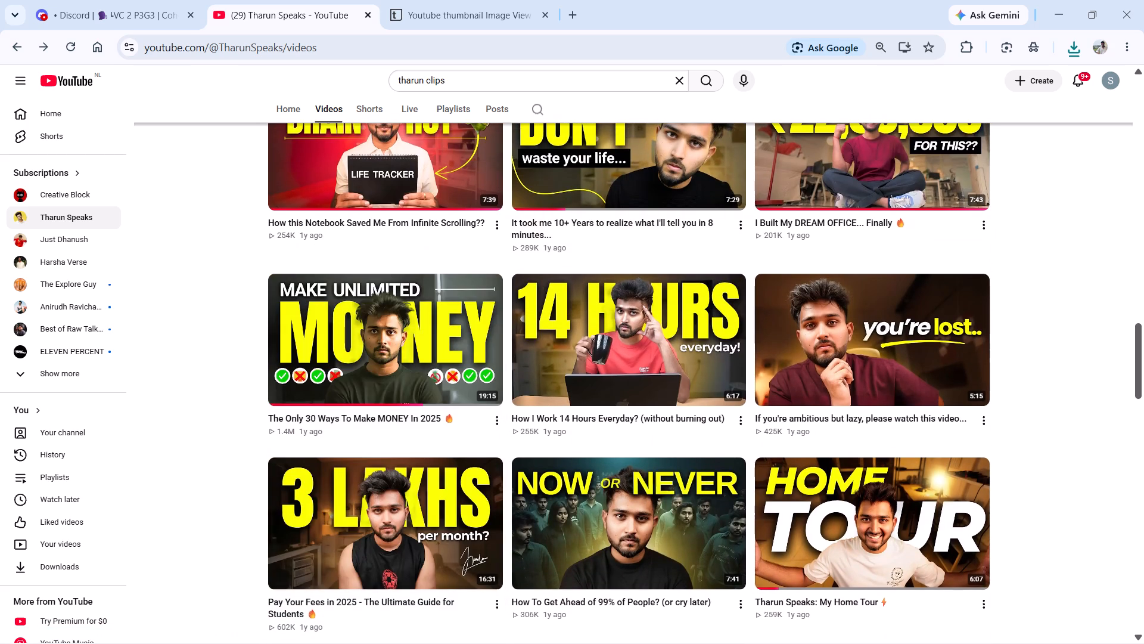
{"action": "scroll", "coordinate": [514, 264], "scroll_direction": "up", "scroll_amount": 2}
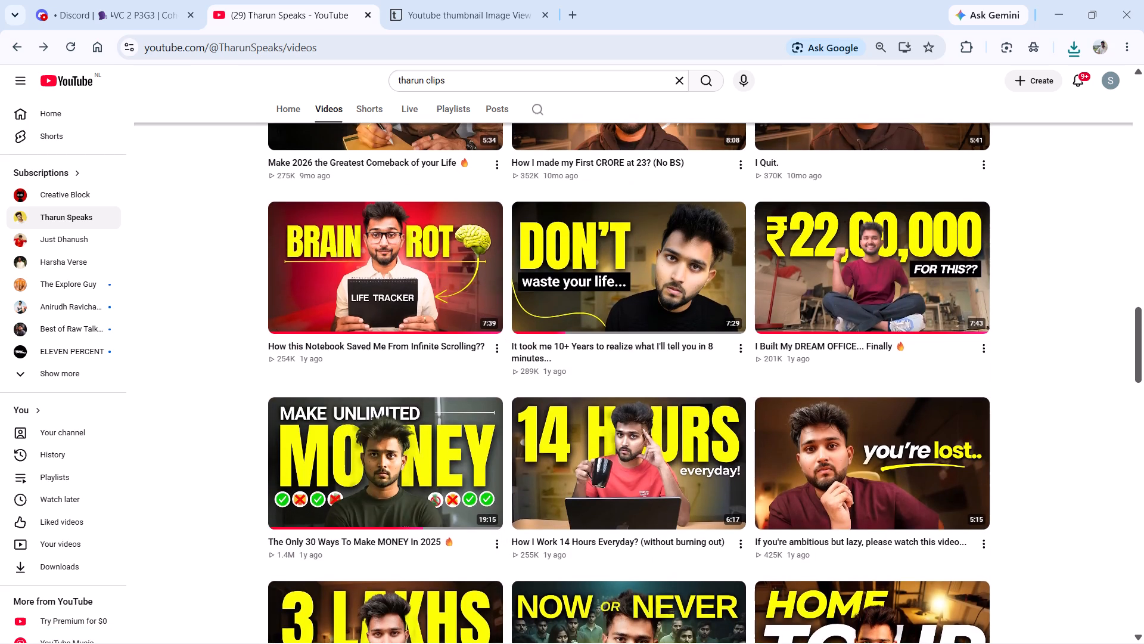
{"action": "scroll", "coordinate": [514, 264], "scroll_direction": "up", "scroll_amount": 5}
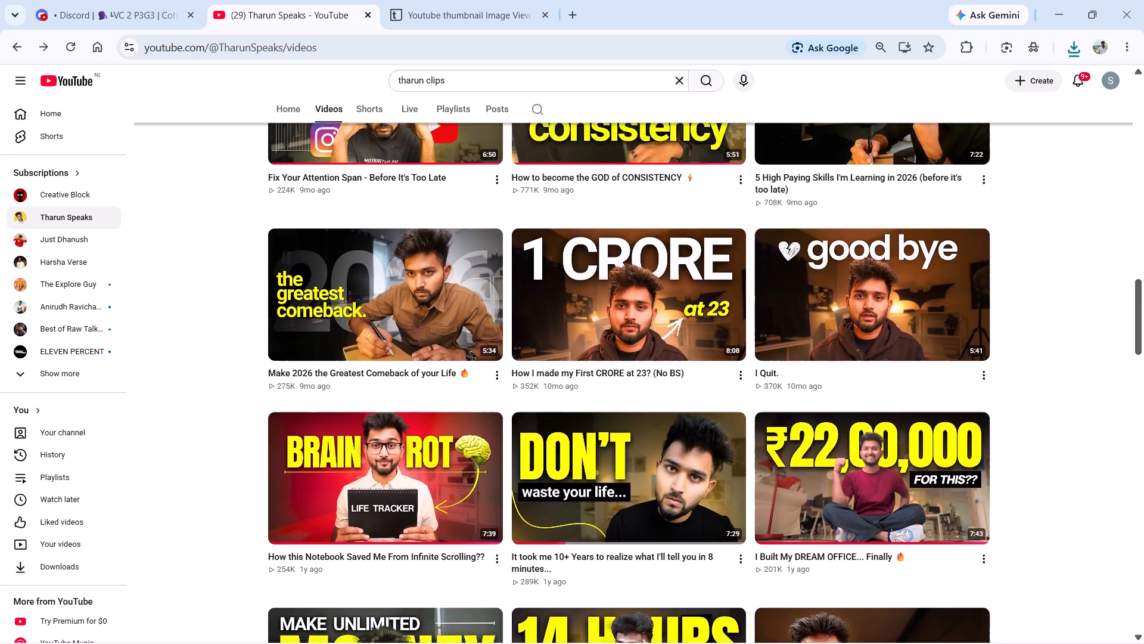
{"action": "scroll", "coordinate": [514, 264], "scroll_direction": "up", "scroll_amount": 3}
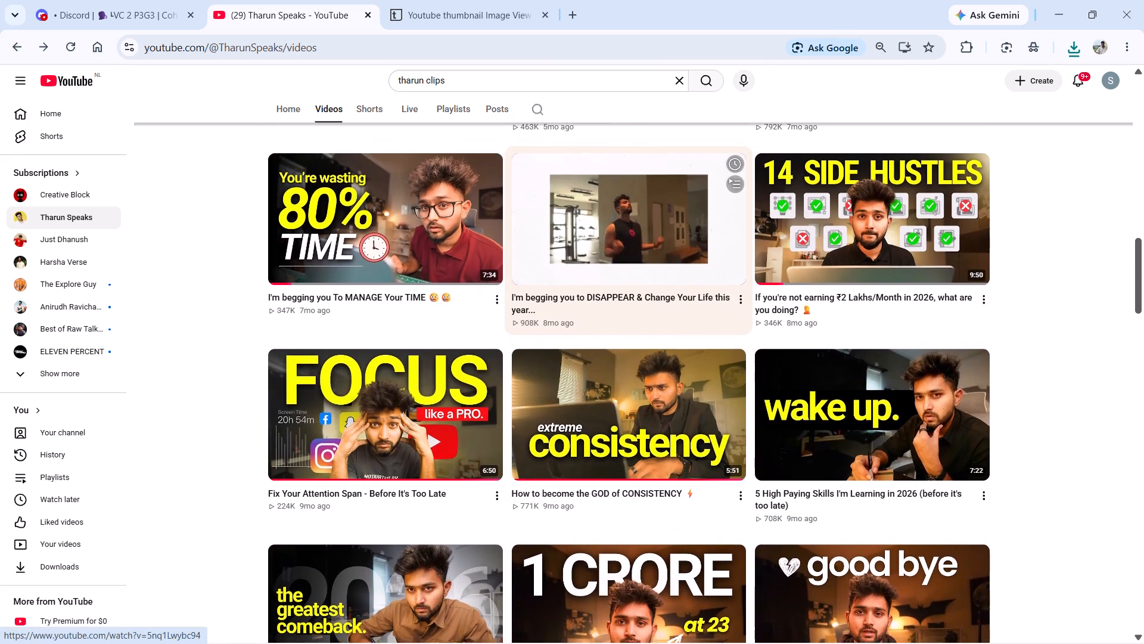
{"action": "scroll", "coordinate": [514, 264], "scroll_direction": "up", "scroll_amount": 1}
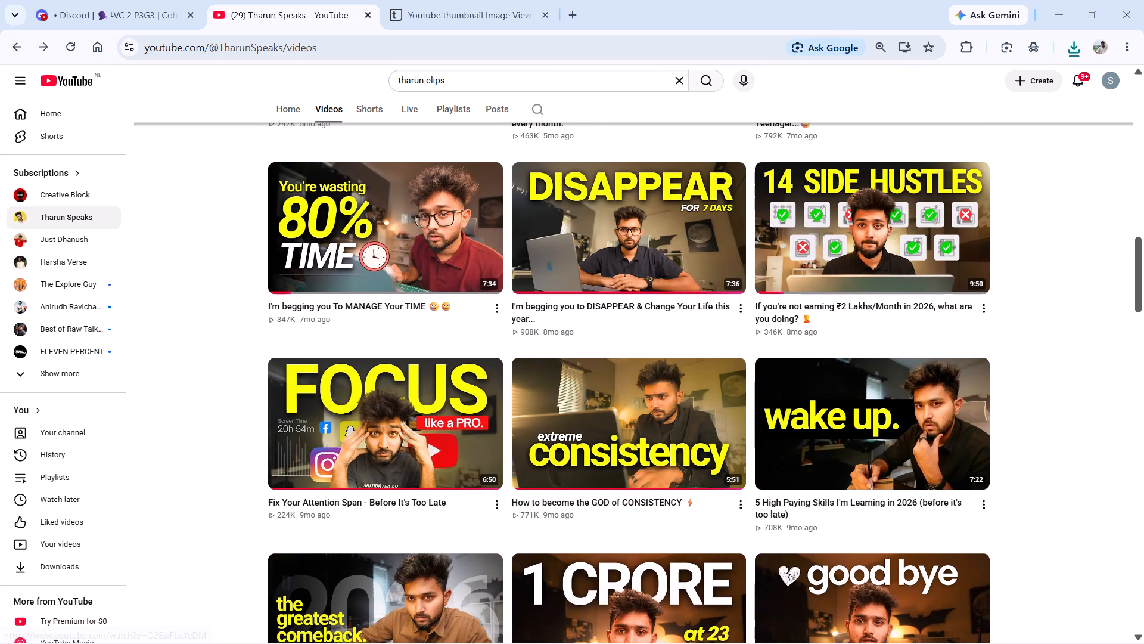
{"action": "scroll", "coordinate": [508, 338], "scroll_direction": "up", "scroll_amount": 4}
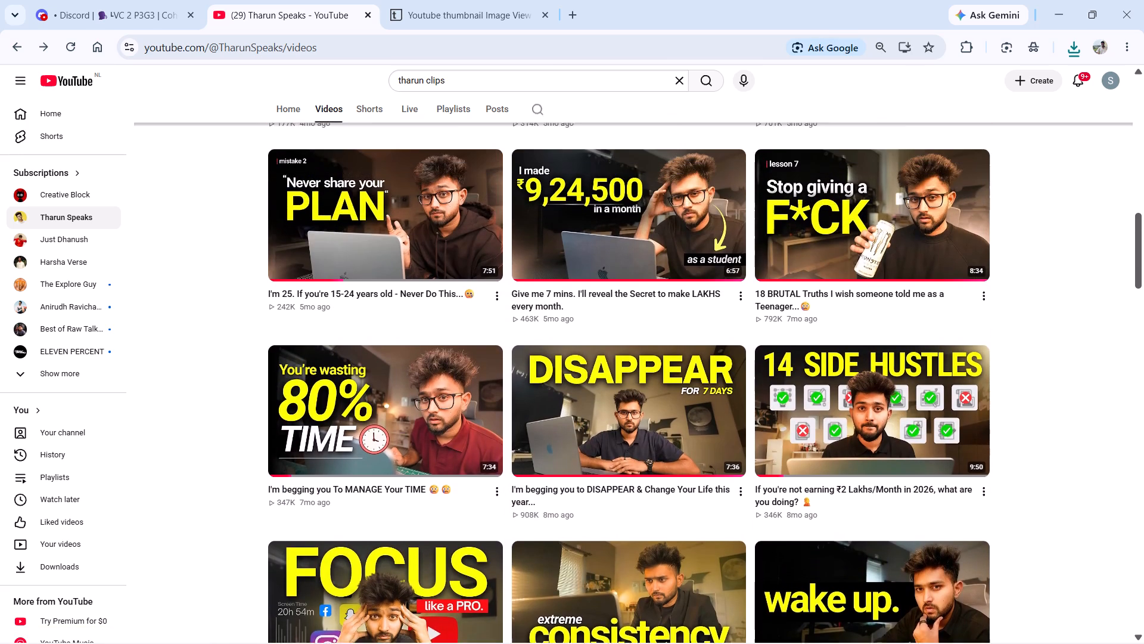
{"action": "scroll", "coordinate": [508, 338], "scroll_direction": "up", "scroll_amount": 1}
Open "If you're not earning ₹2 Lakhs/Month in 2026, what are you doing?", pause it and copy its share link.
{"action": "left_click", "coordinate": [864, 450]}
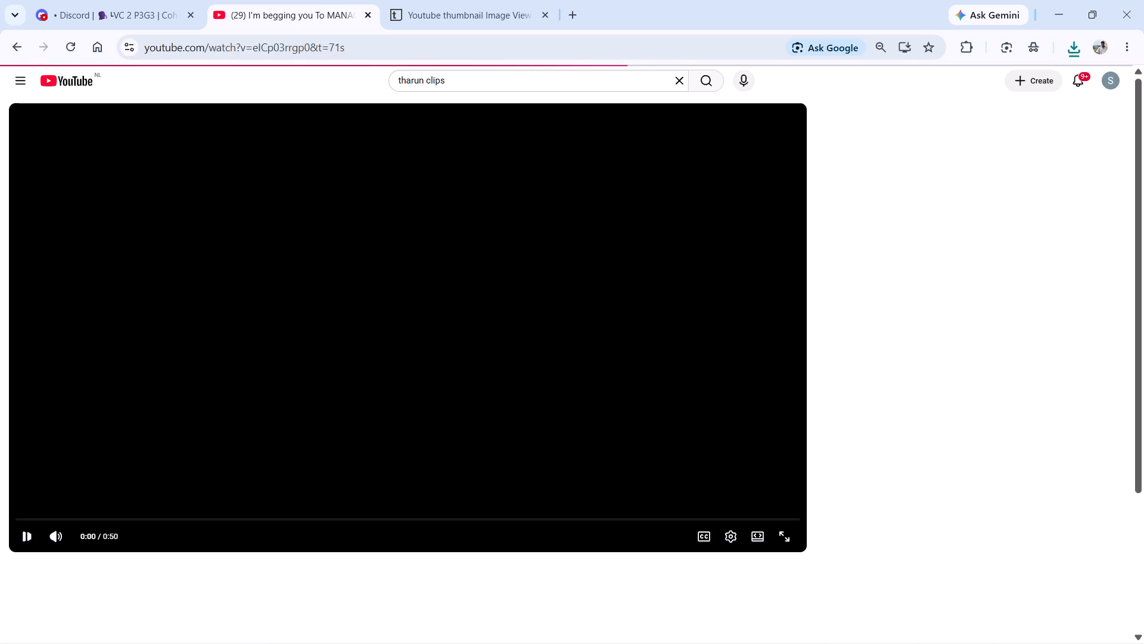
{"action": "left_click", "coordinate": [554, 349]}
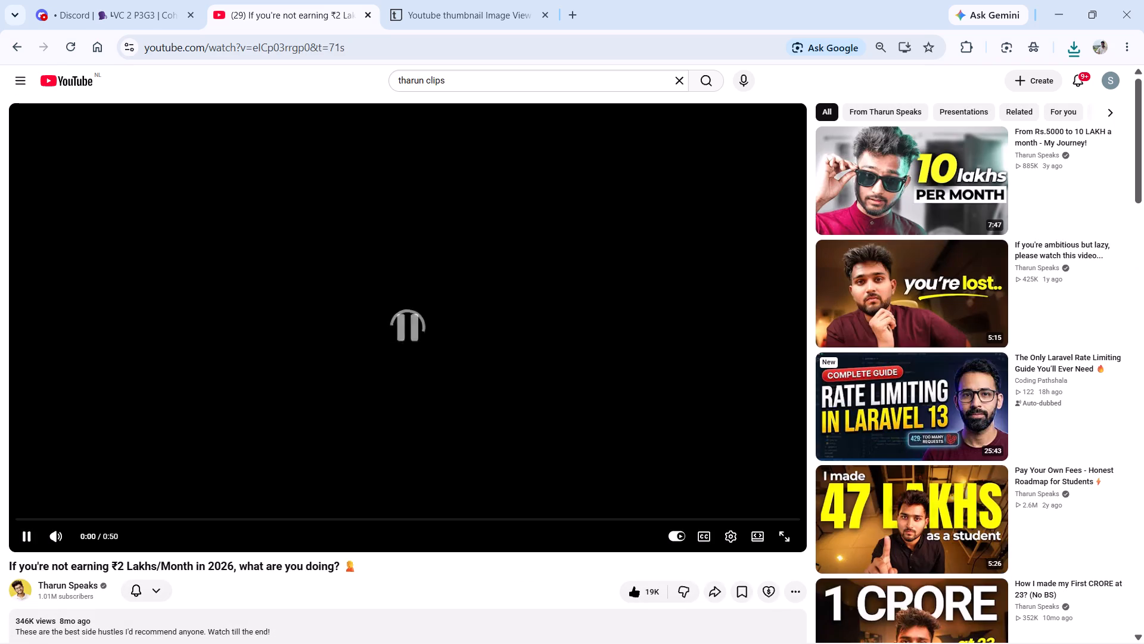
{"action": "left_click", "coordinate": [712, 583]}
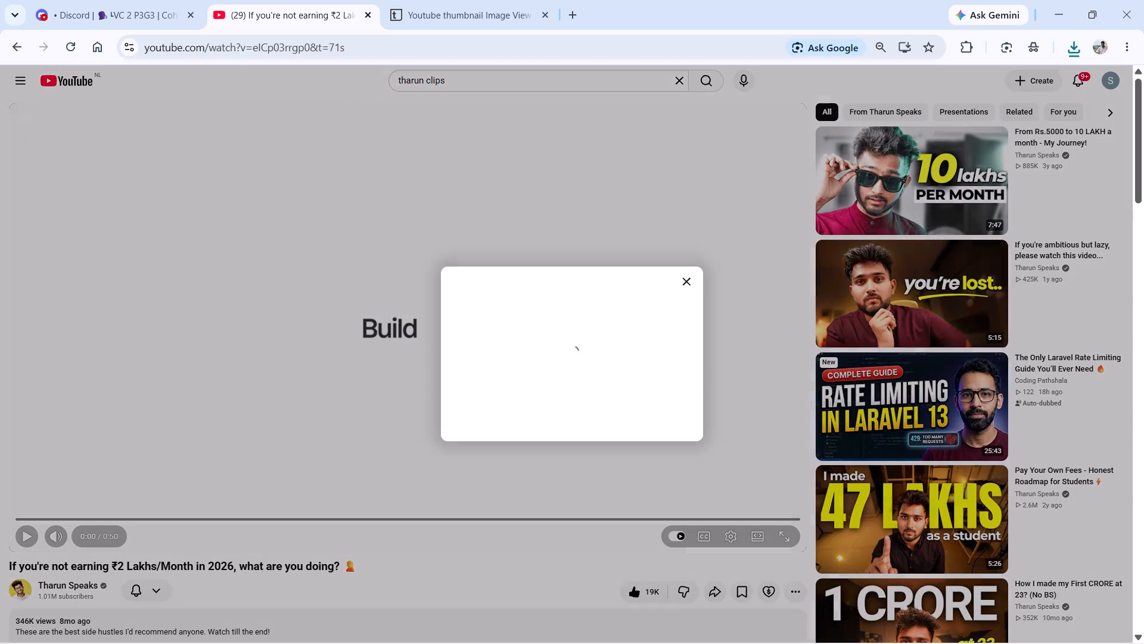
{"action": "left_click", "coordinate": [670, 422]}
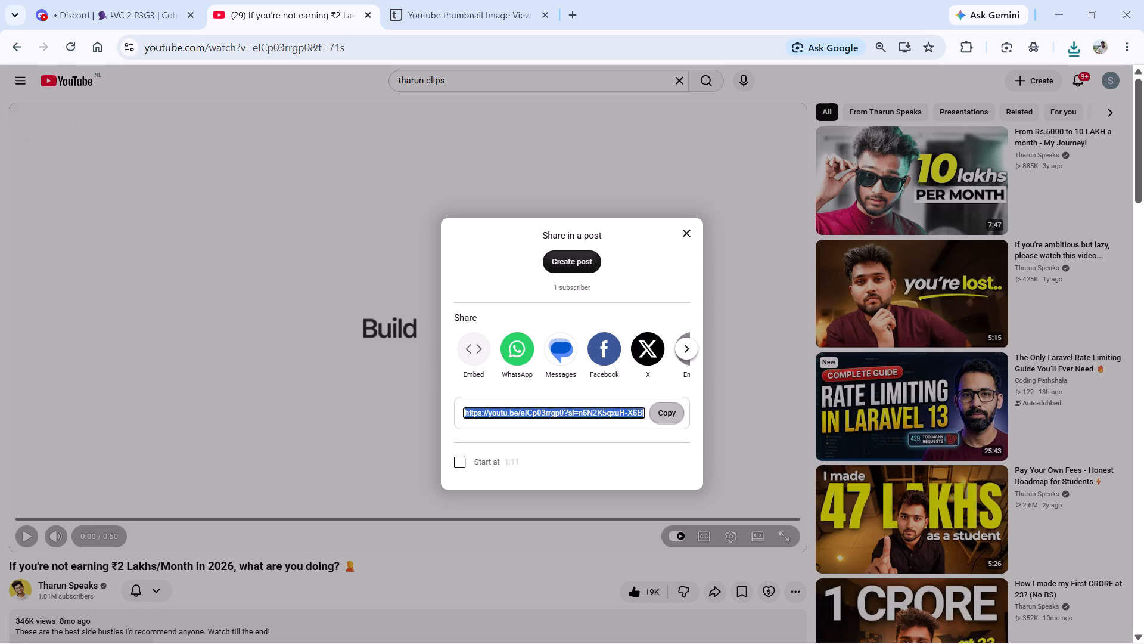
Replace the link on the thumbnail grabber site with the copied one and download the HD "14 SIDE HUSTLES" thumbnail.
{"action": "left_click", "coordinate": [509, 21]}
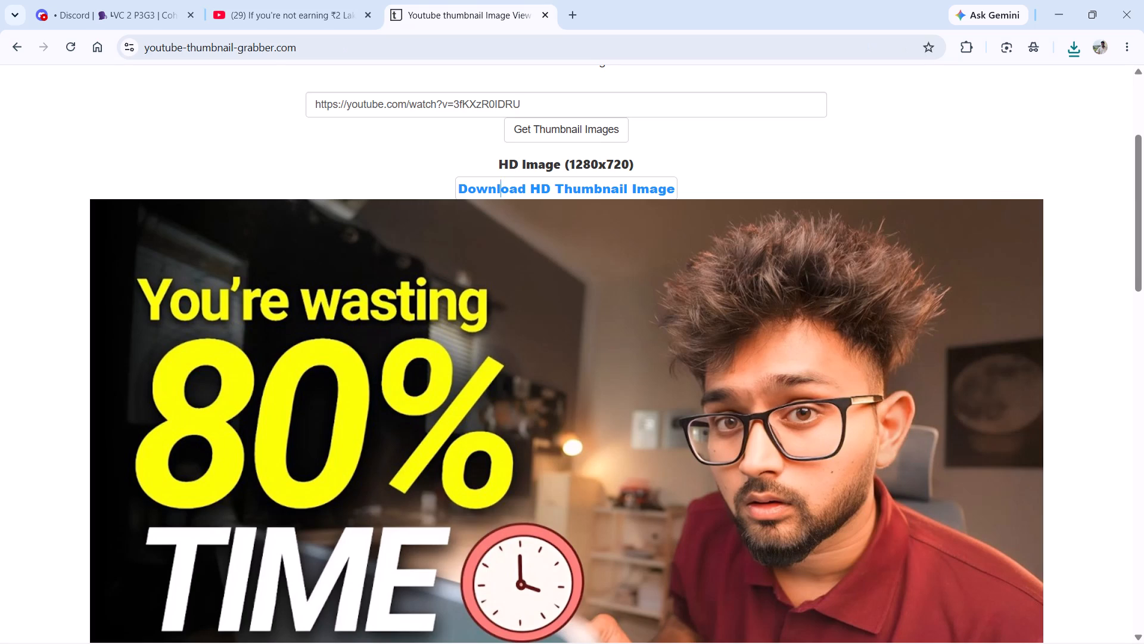
{"action": "left_click_drag", "start_coordinate": [537, 98], "coordinate": [279, 101]}
{"action": "key", "text": "ctrl+v"}
{"action": "key", "text": "Return"}
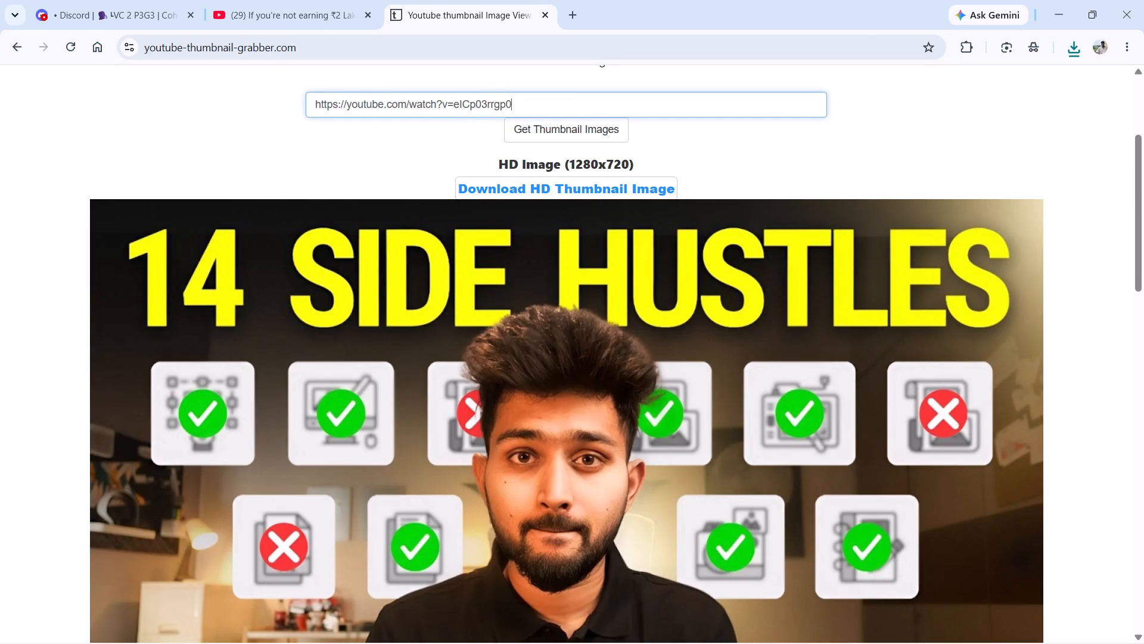
{"action": "left_click", "coordinate": [570, 189]}
Return to the channel's video list, open "I'm 25. If you're 15-24 years old - Never Do This..." and copy its share link.
{"action": "left_click_drag", "start_coordinate": [216, 0], "coordinate": [691, 218]}
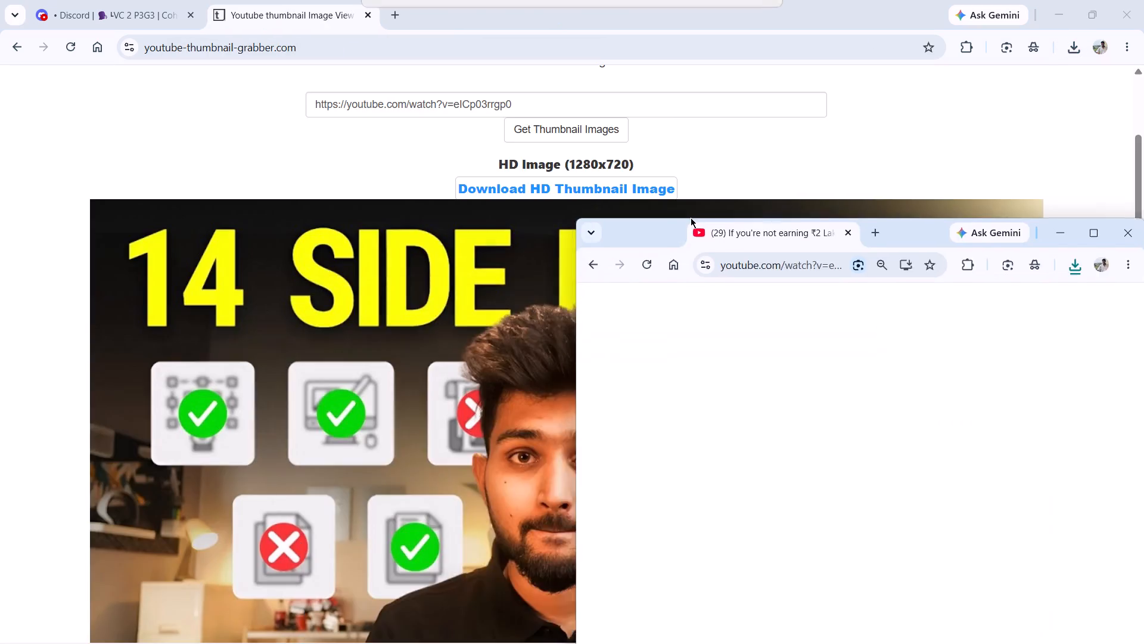
{"action": "left_click_drag", "start_coordinate": [691, 218], "coordinate": [223, 0]}
{"action": "left_click", "coordinate": [11, 44]}
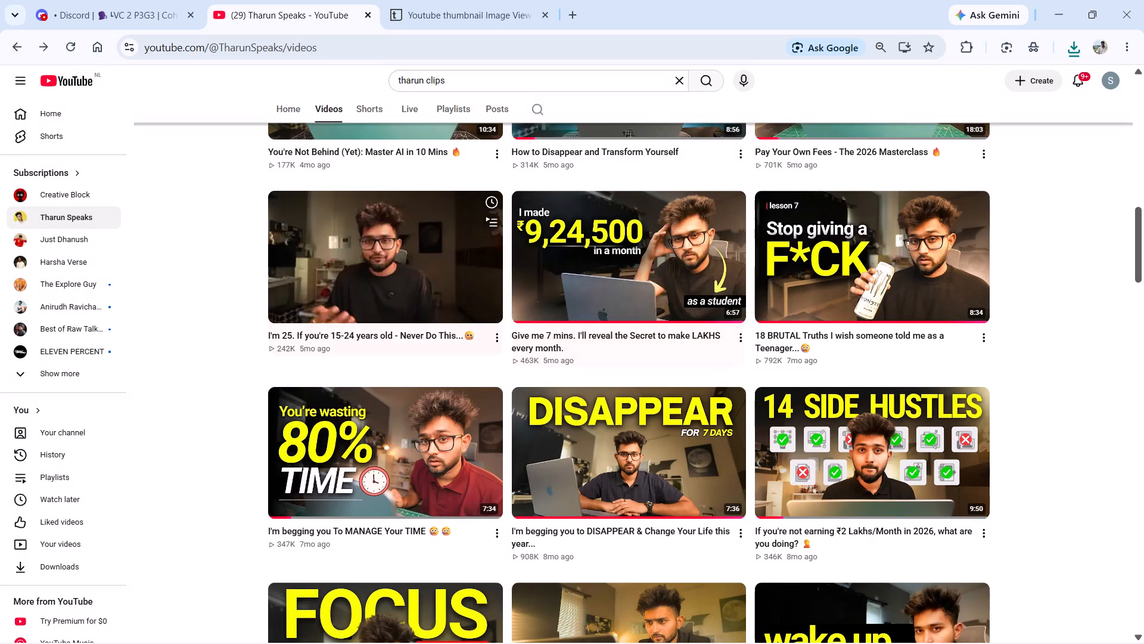
{"action": "scroll", "coordinate": [489, 324], "scroll_direction": "down", "scroll_amount": 1}
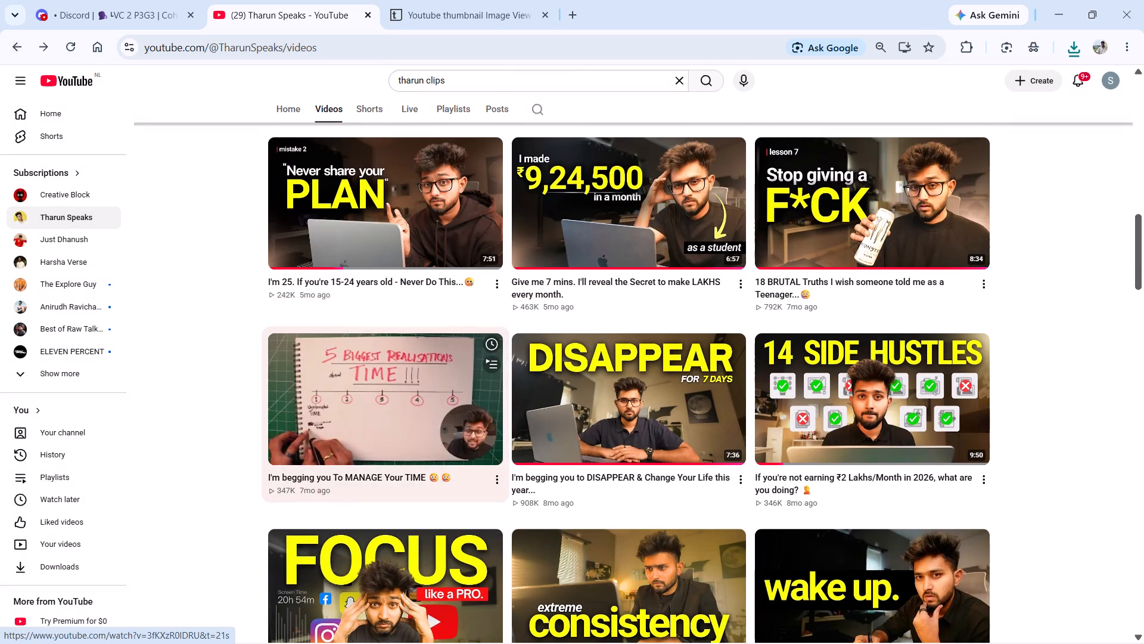
{"action": "left_click", "coordinate": [444, 191]}
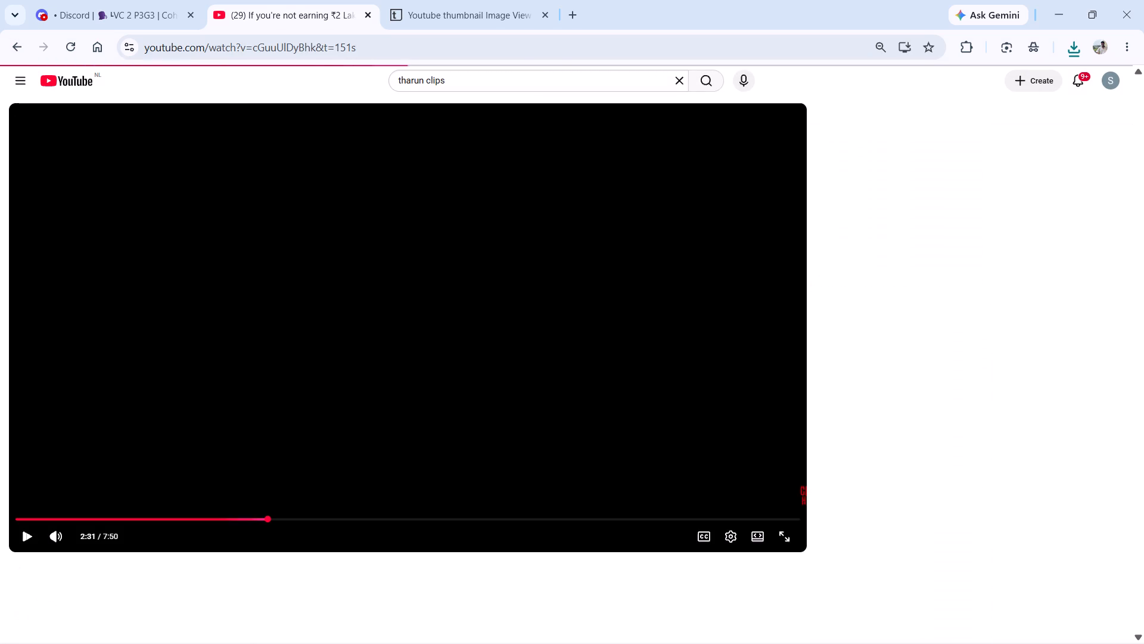
{"action": "left_click", "coordinate": [567, 333]}
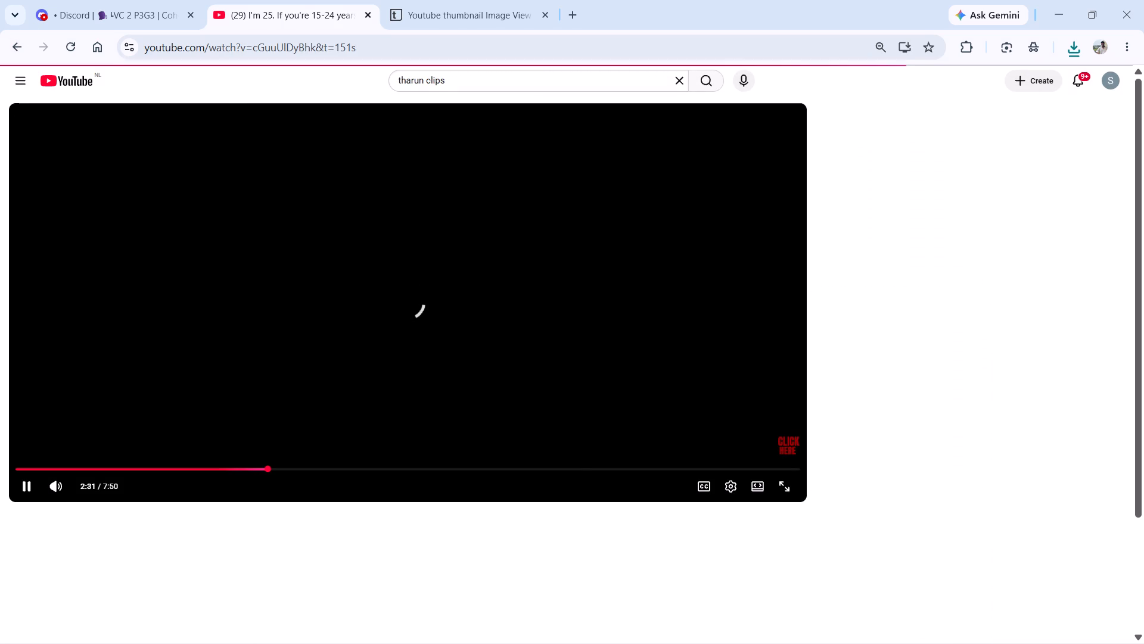
{"action": "left_click", "coordinate": [585, 358]}
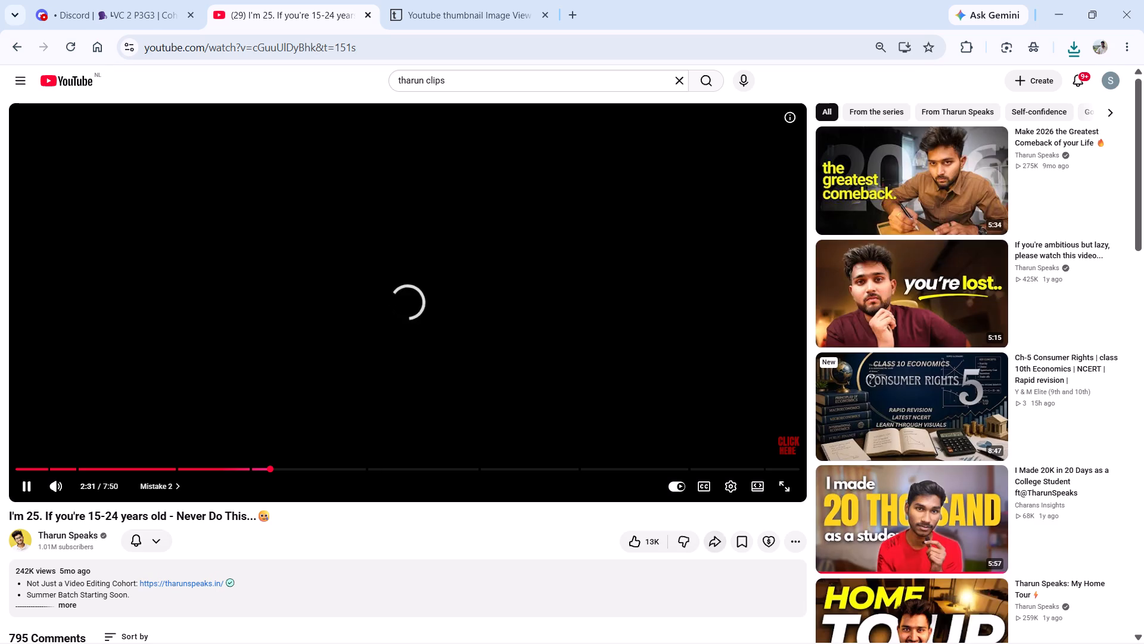
{"action": "left_click", "coordinate": [719, 535]}
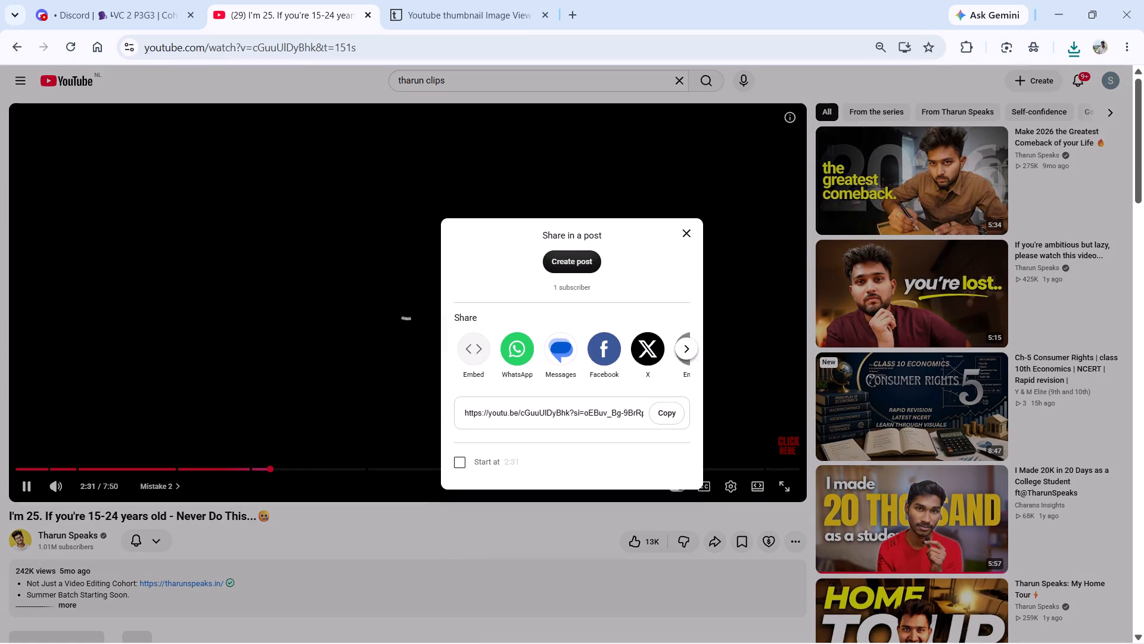
{"action": "left_click", "coordinate": [669, 416]}
Replace the link on the thumbnail grabber site with the copied one and download the HD "Never share your PLAN" thumbnail.
{"action": "left_click", "coordinate": [502, 0]}
{"action": "left_click_drag", "start_coordinate": [533, 89], "coordinate": [511, 94]}
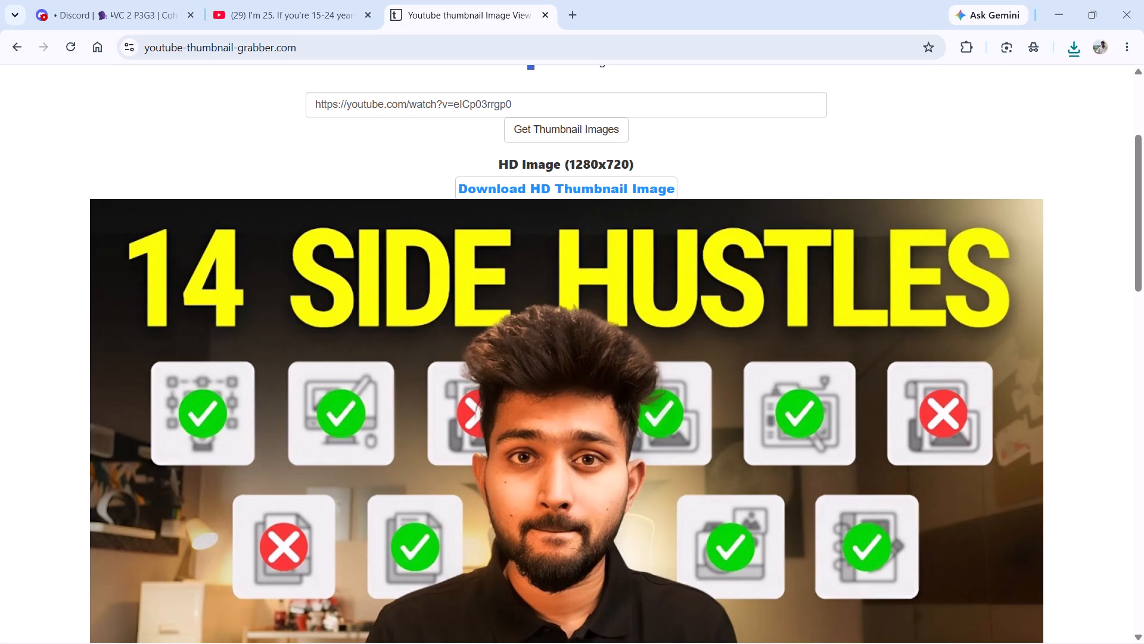
{"action": "left_click_drag", "start_coordinate": [511, 94], "coordinate": [526, 100]}
{"action": "left_click", "coordinate": [526, 100]}
{"action": "left_click_drag", "start_coordinate": [526, 100], "coordinate": [309, 99]}
{"action": "key", "text": "ctrl+v"}
{"action": "key", "text": "Return"}
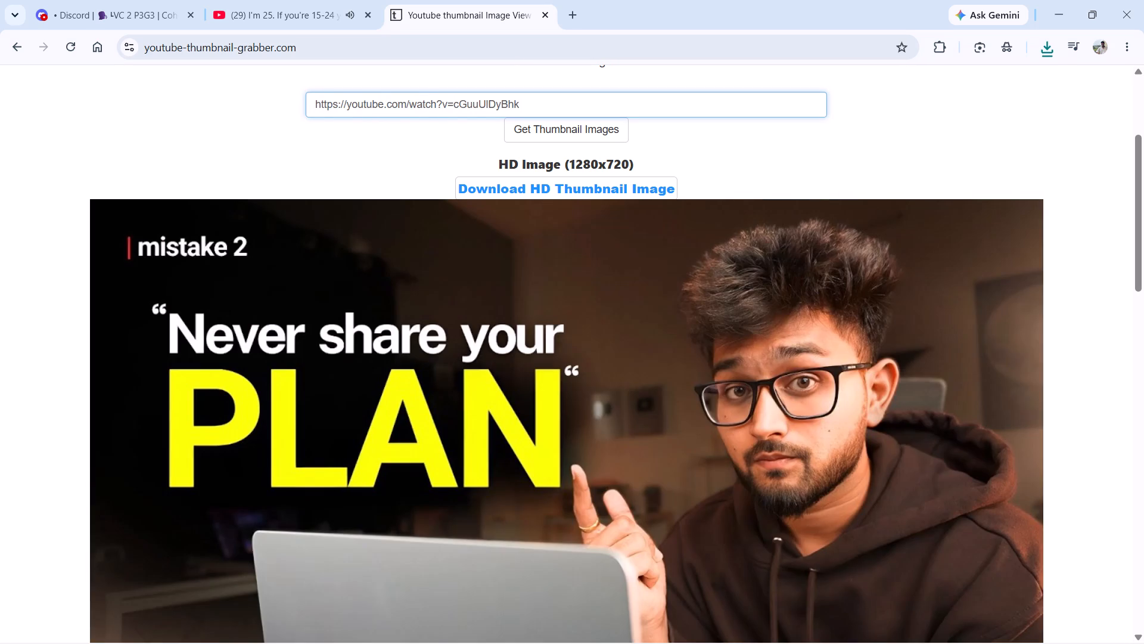
{"action": "left_click", "coordinate": [520, 187]}
Return to the "Never Do This" video on YouTube, close its share dialog and pause playback.
{"action": "left_click", "coordinate": [348, 0]}
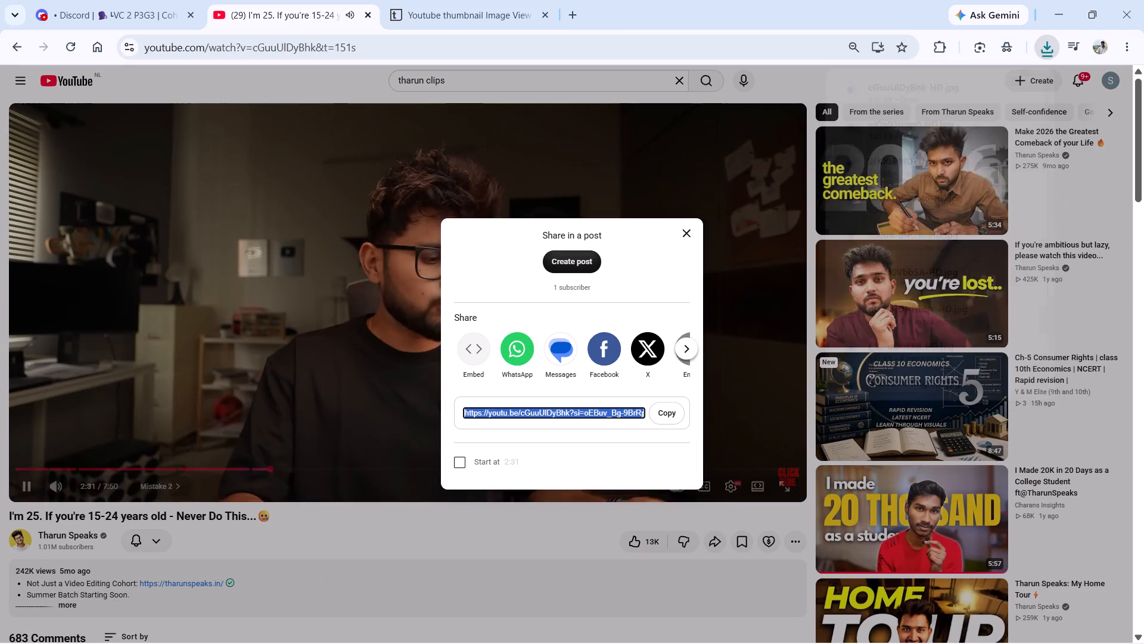
{"action": "left_click", "coordinate": [682, 233]}
{"action": "left_click", "coordinate": [427, 221]}
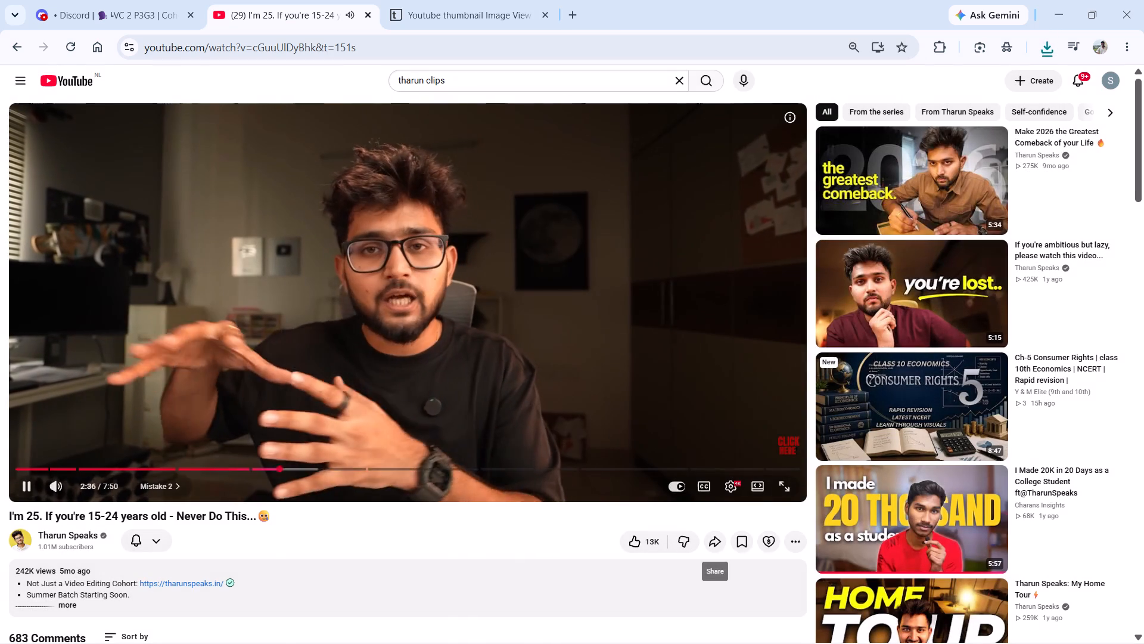
Switch to File Explorer and open the Downloads folder to check the collected thumbnails.
{"action": "left_click", "coordinate": [620, 620]}
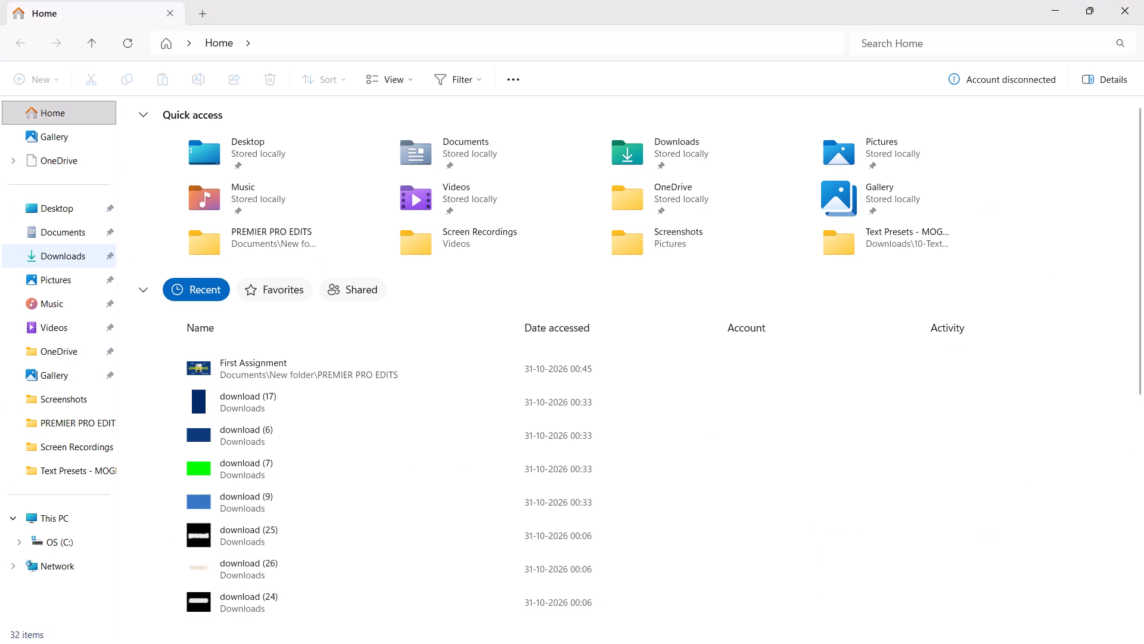
{"action": "left_click", "coordinate": [75, 253]}
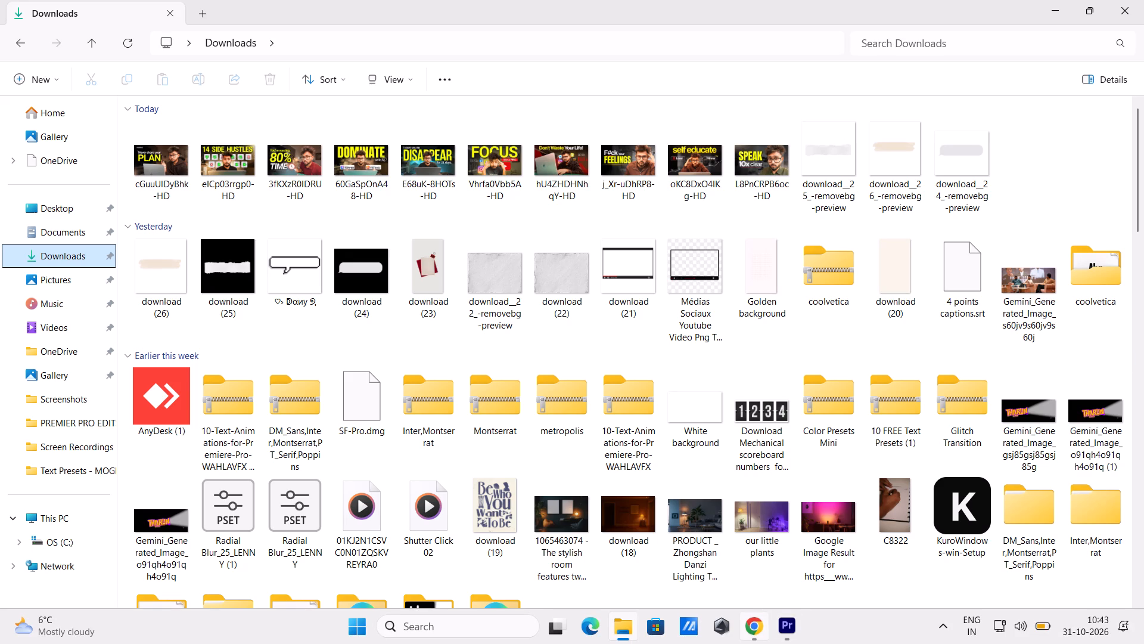
Go back to YouTube in Chrome and search for "edit ideas fro intro".
{"action": "left_click", "coordinate": [766, 639]}
{"action": "left_click_drag", "start_coordinate": [512, 82], "coordinate": [380, 85]}
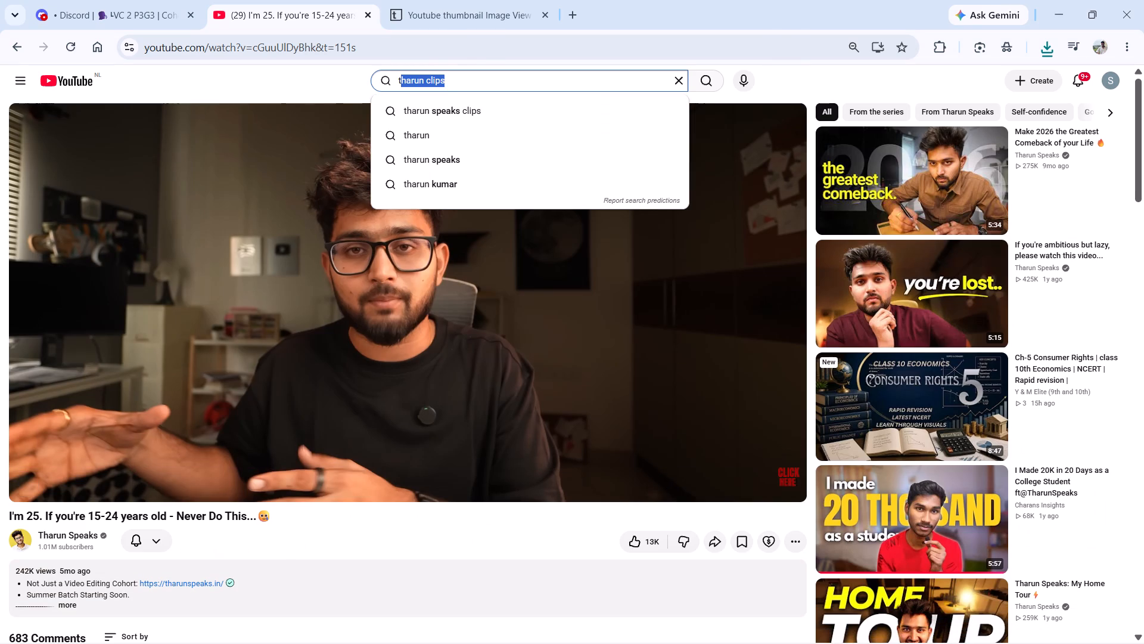
{"action": "type", "text": "edit ideas fro im"}
{"action": "key", "text": "BackSpace"}
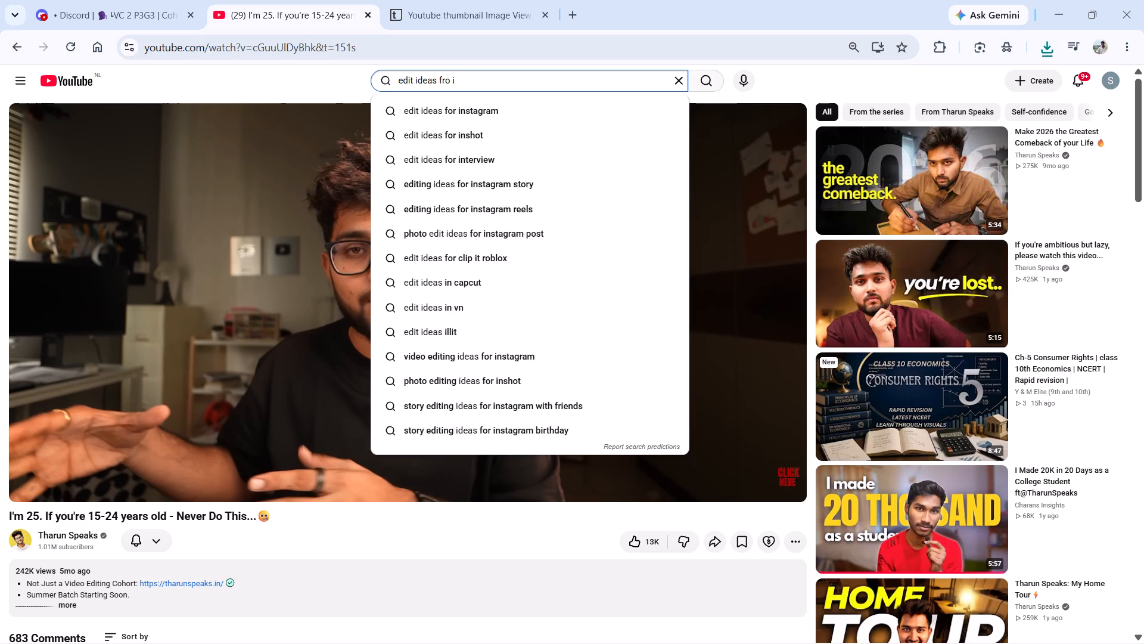
{"action": "type", "text": "ntro"}
{"action": "key", "text": "Return"}
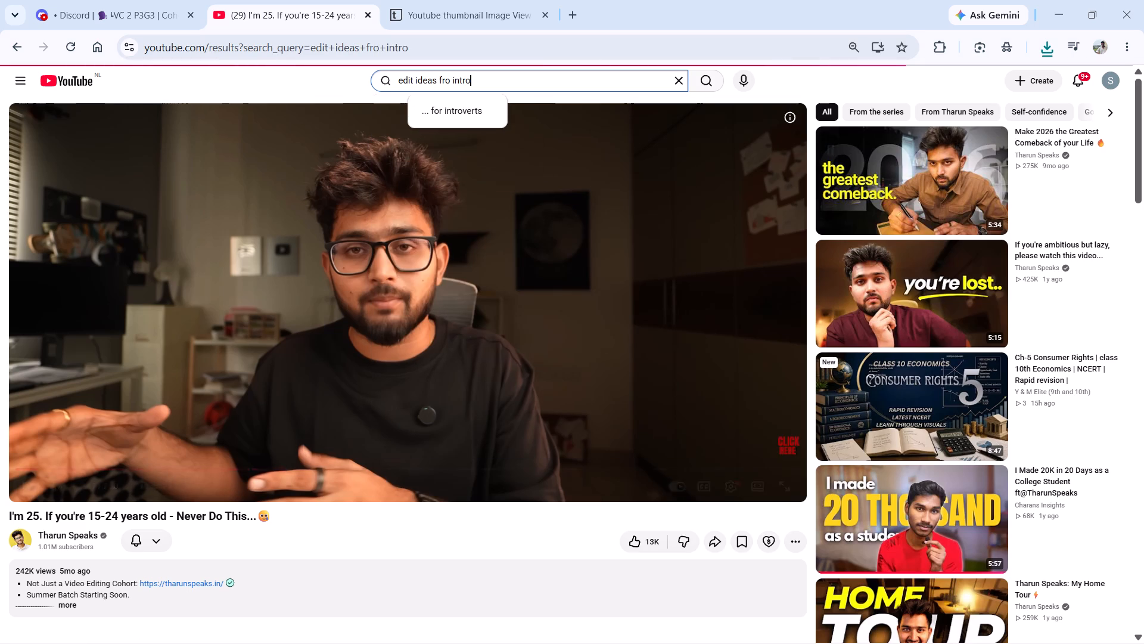
Browse the search results for an intro editing tutorial worth watching.
{"action": "scroll", "coordinate": [464, 250], "scroll_direction": "down", "scroll_amount": 1}
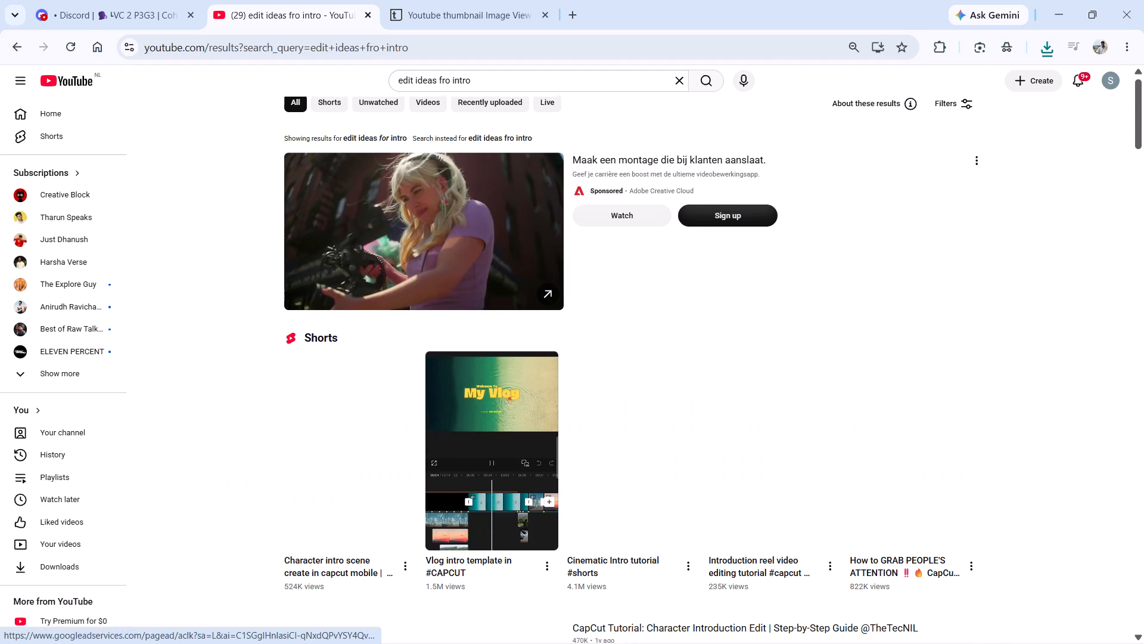
{"action": "scroll", "coordinate": [464, 250], "scroll_direction": "down", "scroll_amount": 6}
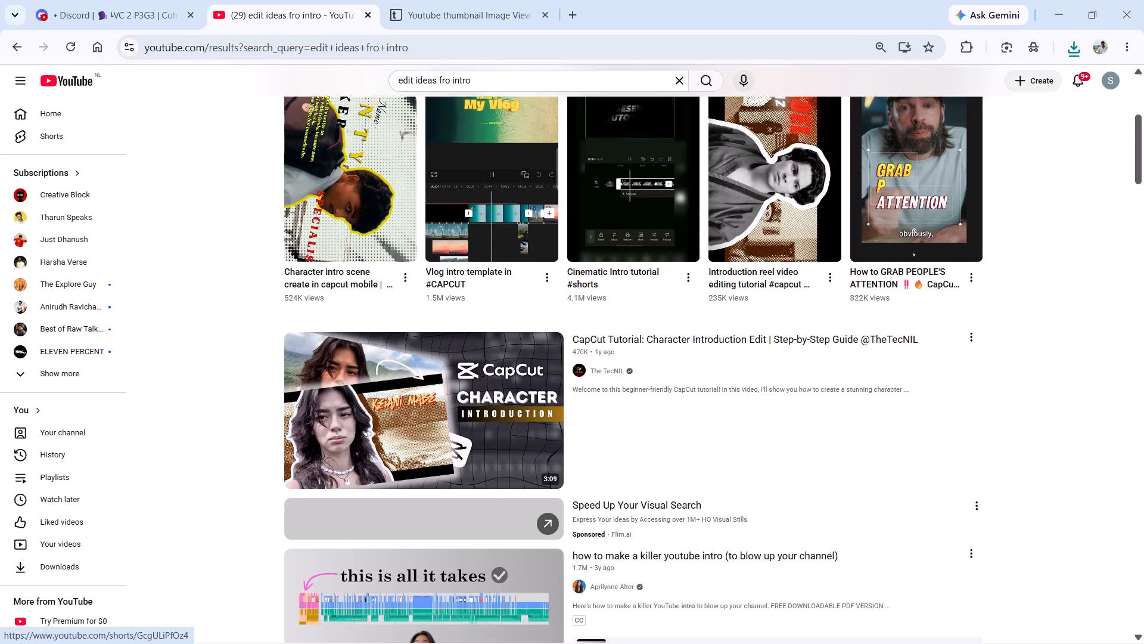
{"action": "scroll", "coordinate": [464, 250], "scroll_direction": "down", "scroll_amount": 7}
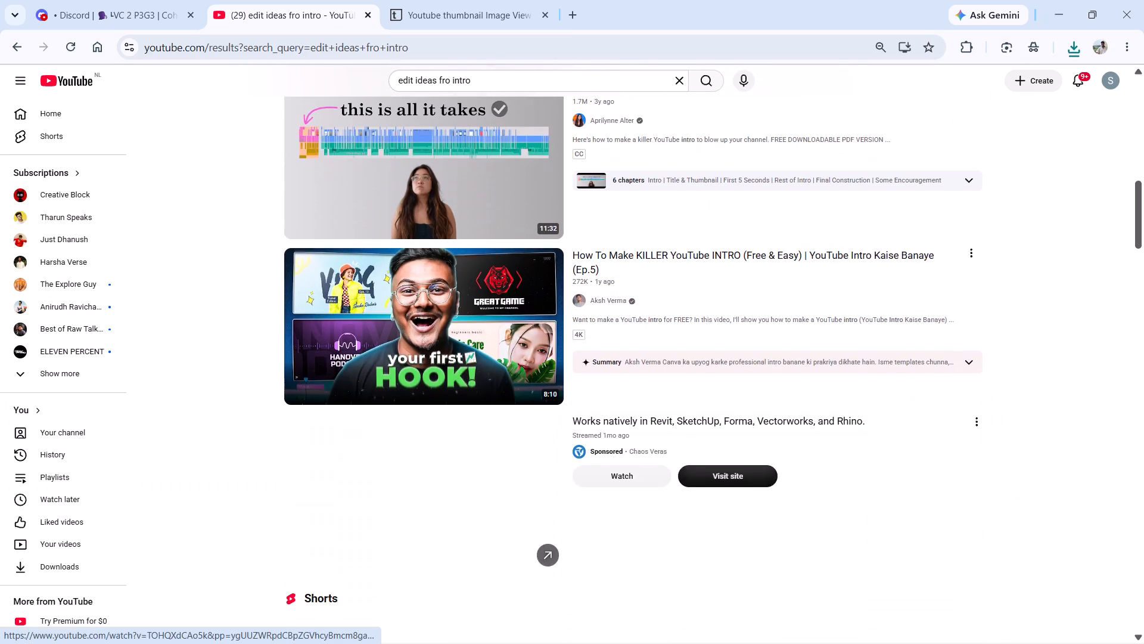
{"action": "scroll", "coordinate": [464, 250], "scroll_direction": "down", "scroll_amount": 6}
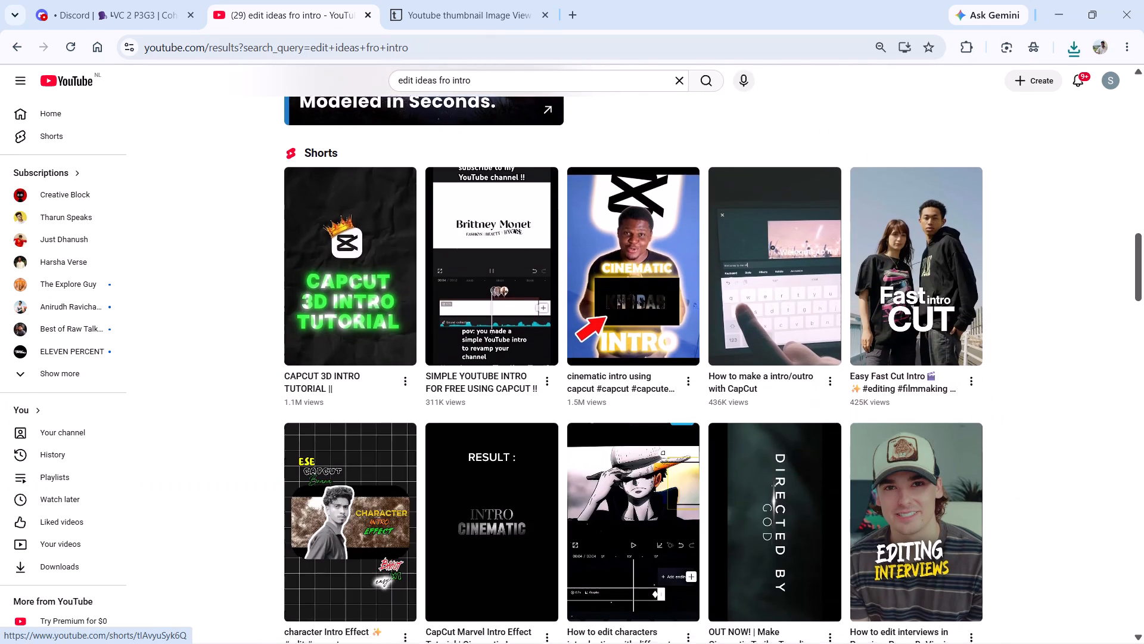
{"action": "scroll", "coordinate": [464, 250], "scroll_direction": "down", "scroll_amount": 4}
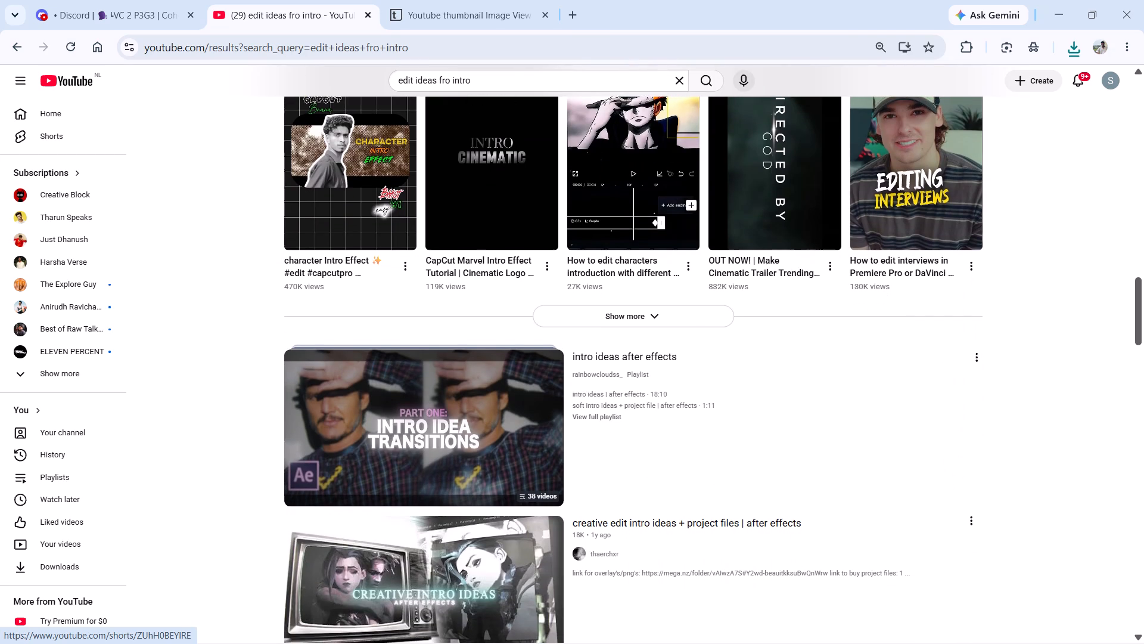
{"action": "scroll", "coordinate": [604, 185], "scroll_direction": "down", "scroll_amount": 2}
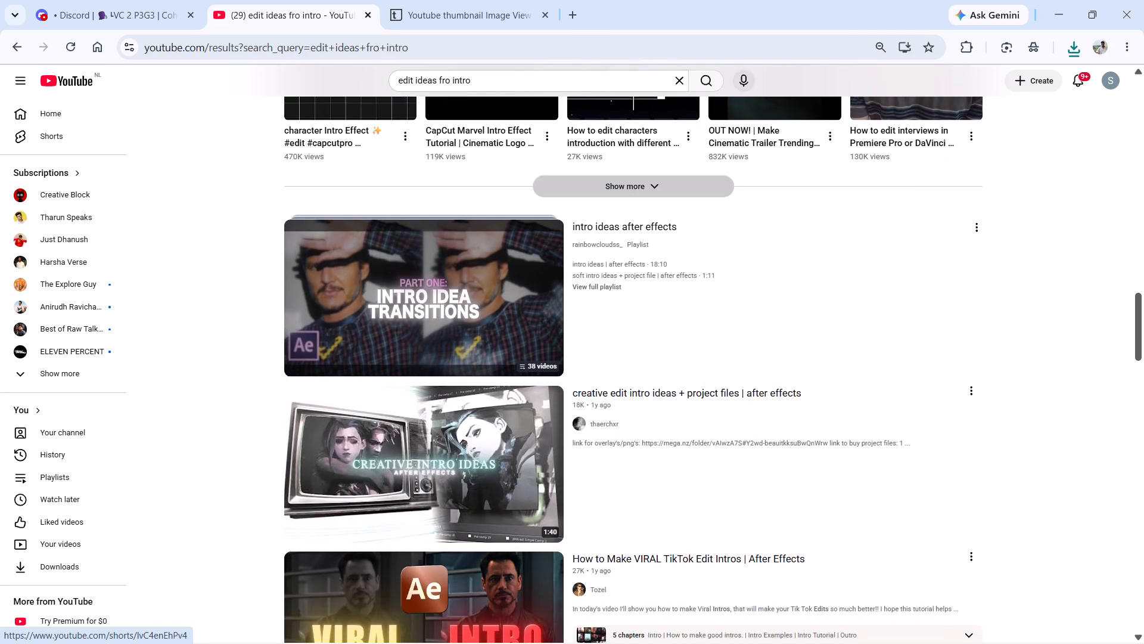
{"action": "scroll", "coordinate": [604, 185], "scroll_direction": "down", "scroll_amount": 2}
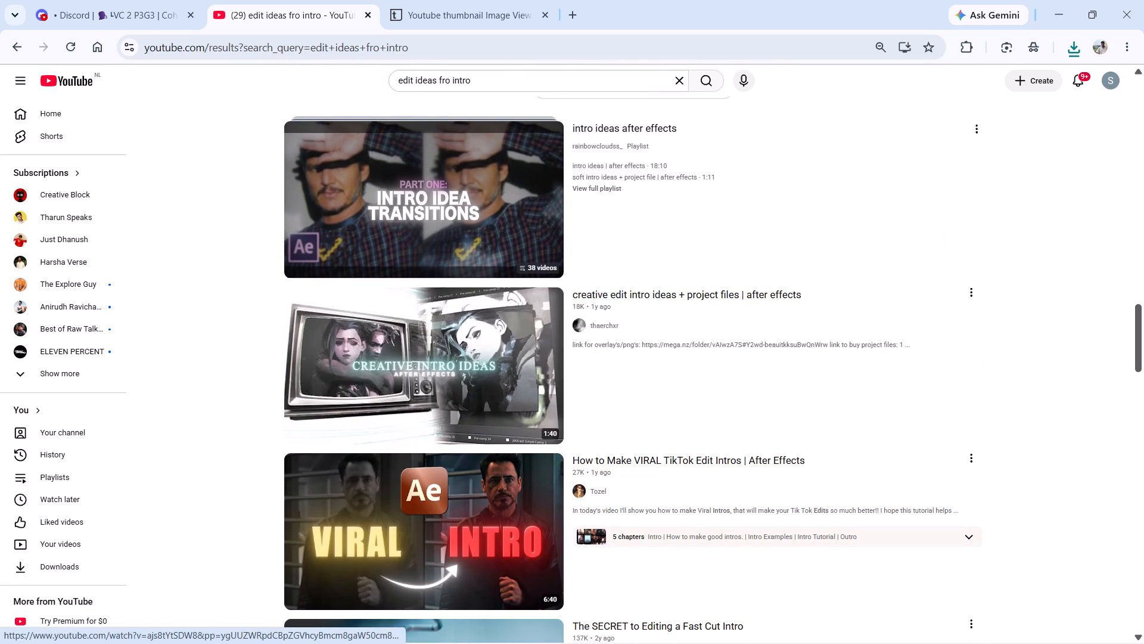
{"action": "scroll", "coordinate": [490, 346], "scroll_direction": "down", "scroll_amount": 4}
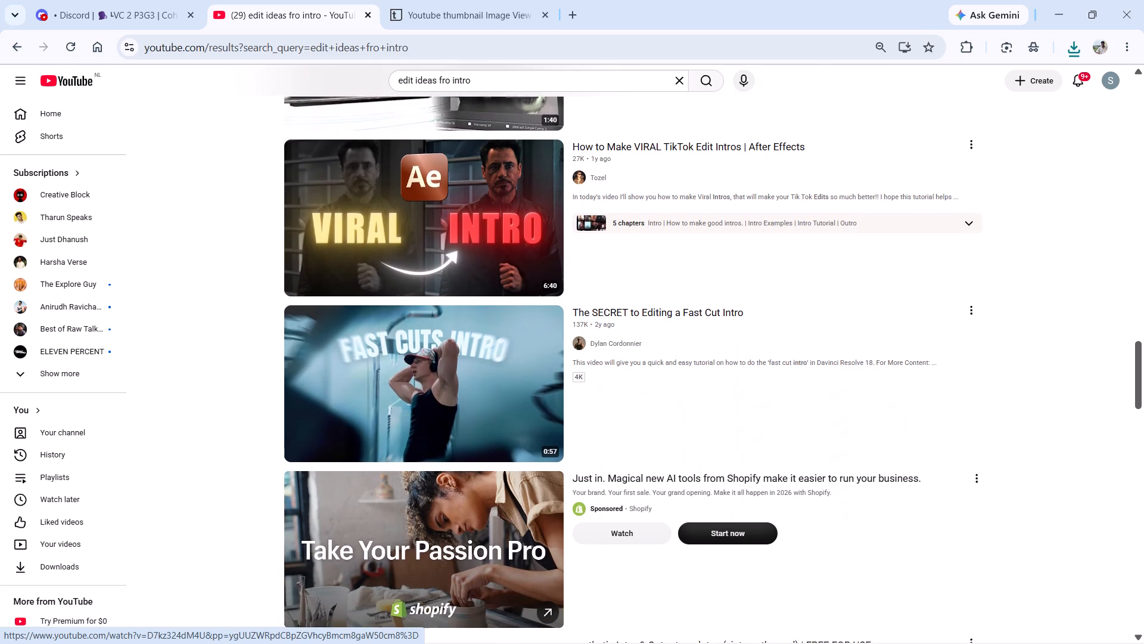
{"action": "scroll", "coordinate": [490, 346], "scroll_direction": "down", "scroll_amount": 3}
{"action": "scroll", "coordinate": [490, 346], "scroll_direction": "up", "scroll_amount": 2}
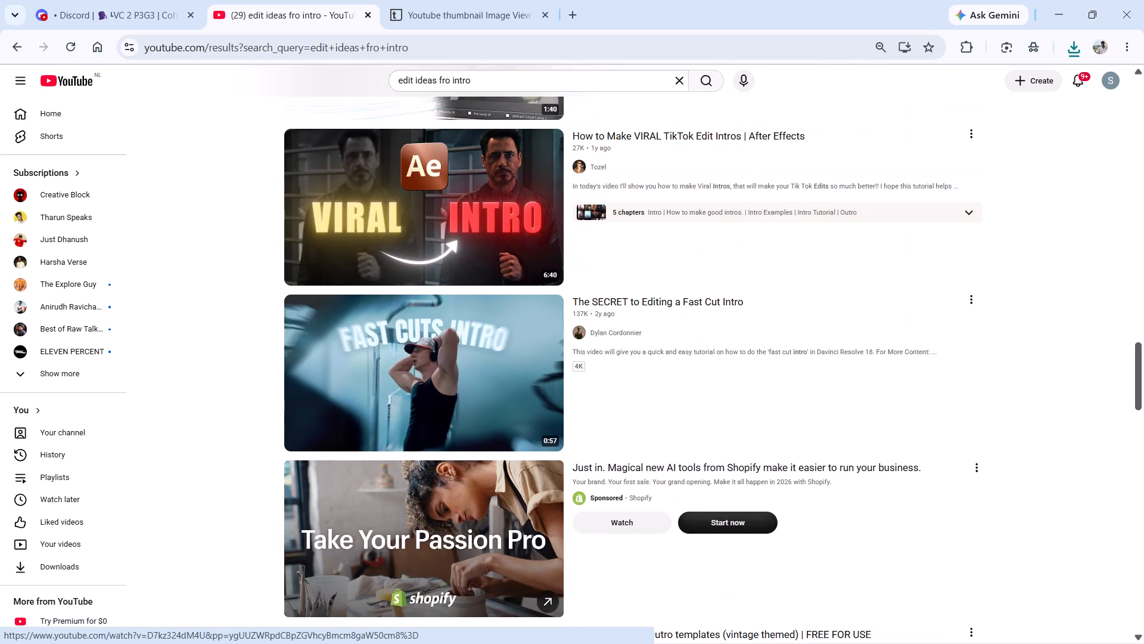
Open the video "The SECRET to Editing a Fast Cut Intro", watch its opening and pause it.
{"action": "left_click", "coordinate": [475, 366]}
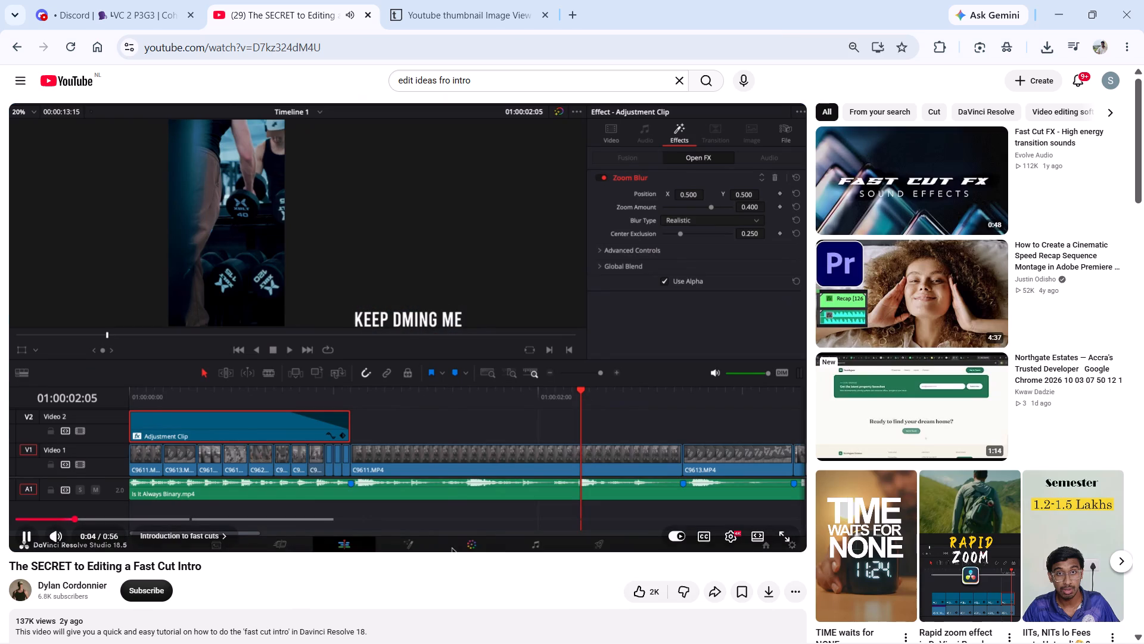
{"action": "left_click", "coordinate": [388, 315]}
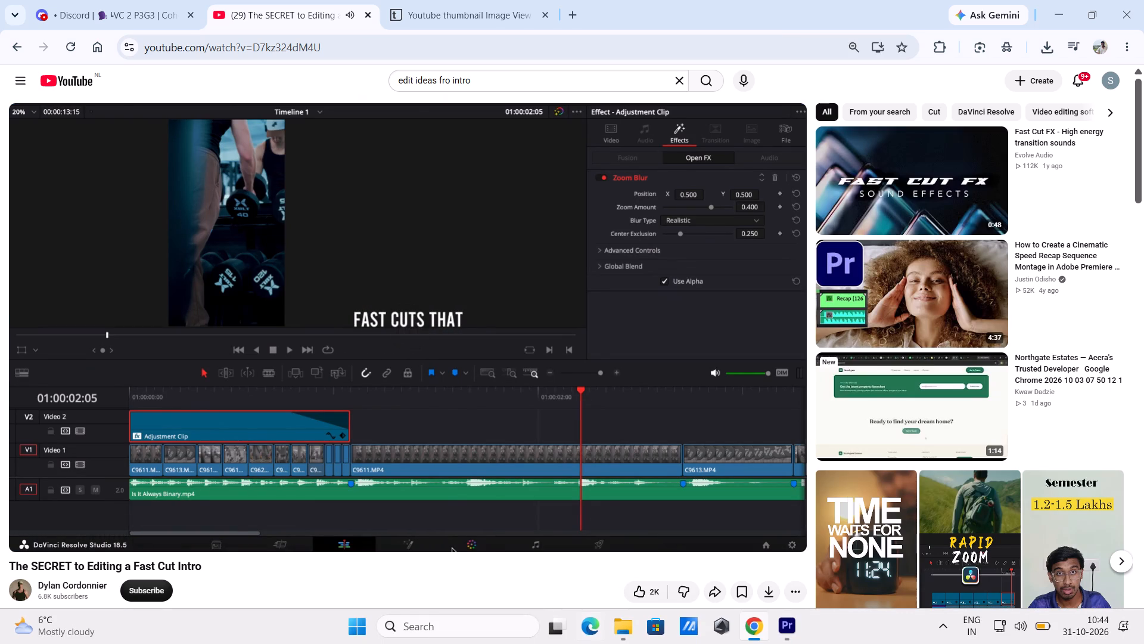
Import the ten HD thumbnails from the Downloads folder into the Assignment 2 Slow Pacing project in Premiere Pro.
{"action": "left_click", "coordinate": [621, 626]}
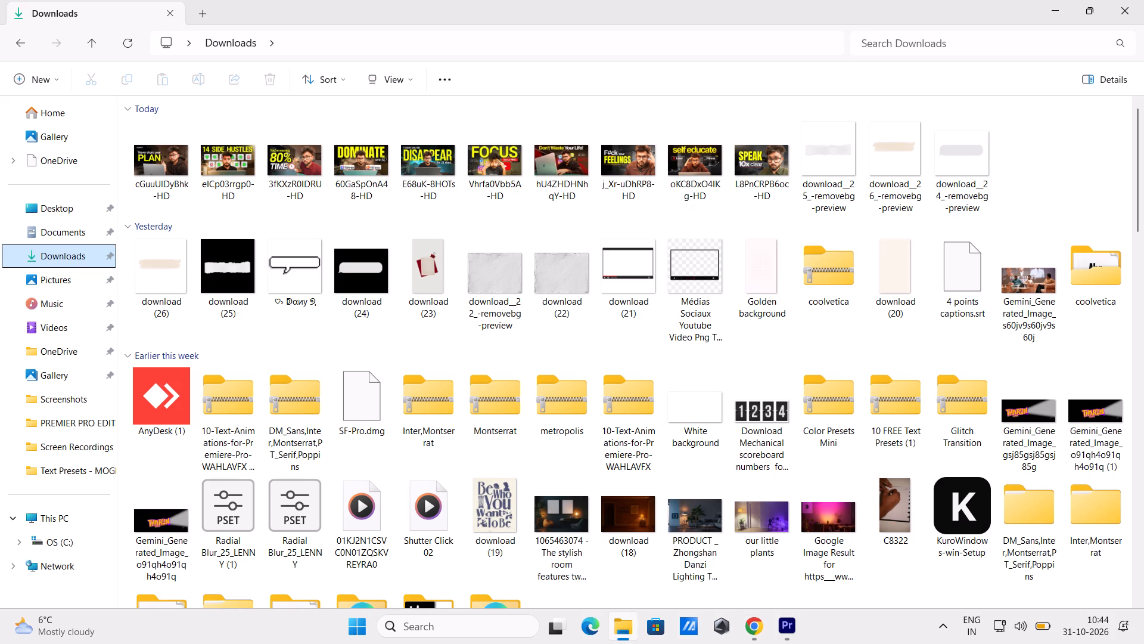
{"action": "left_click_drag", "start_coordinate": [781, 207], "coordinate": [400, 185]}
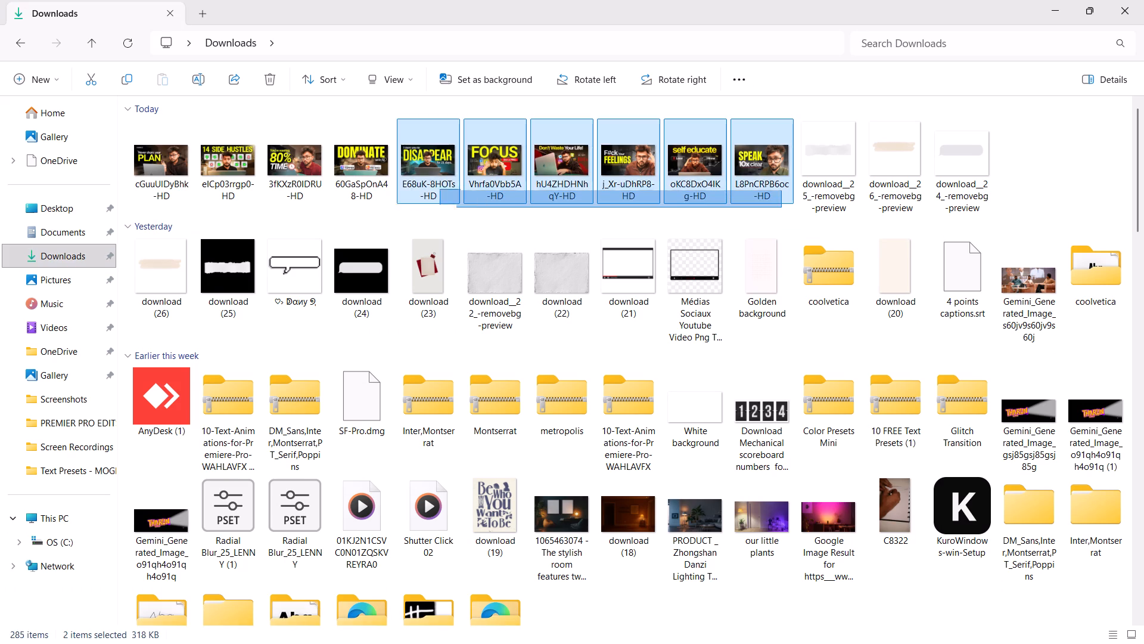
{"action": "left_click_drag", "start_coordinate": [400, 185], "coordinate": [138, 176]}
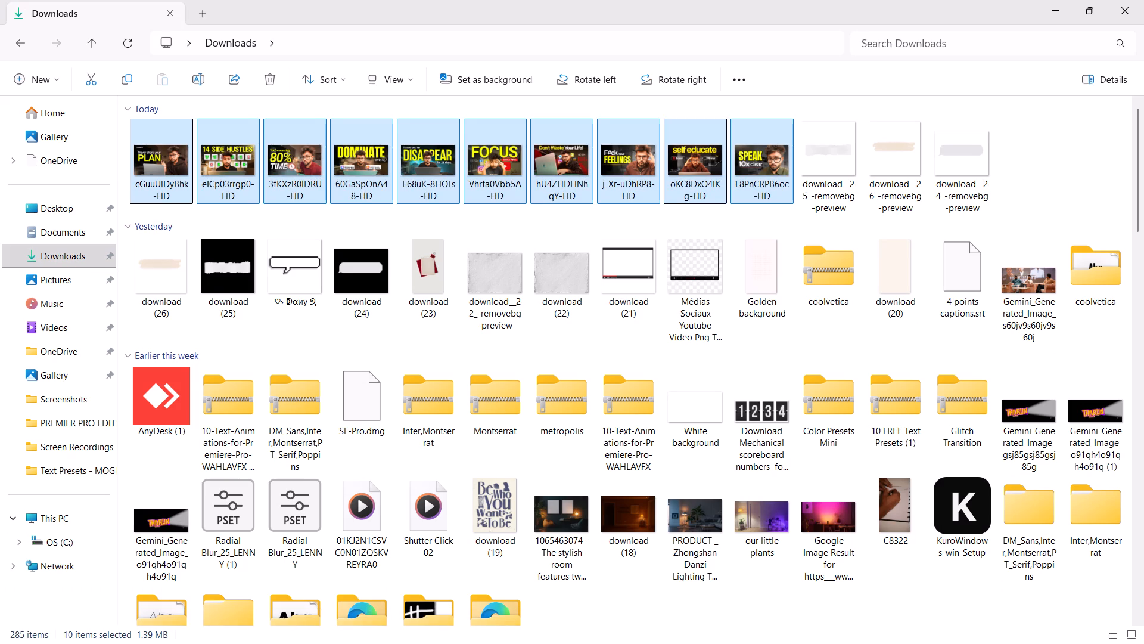
{"action": "left_click", "coordinate": [753, 135]}
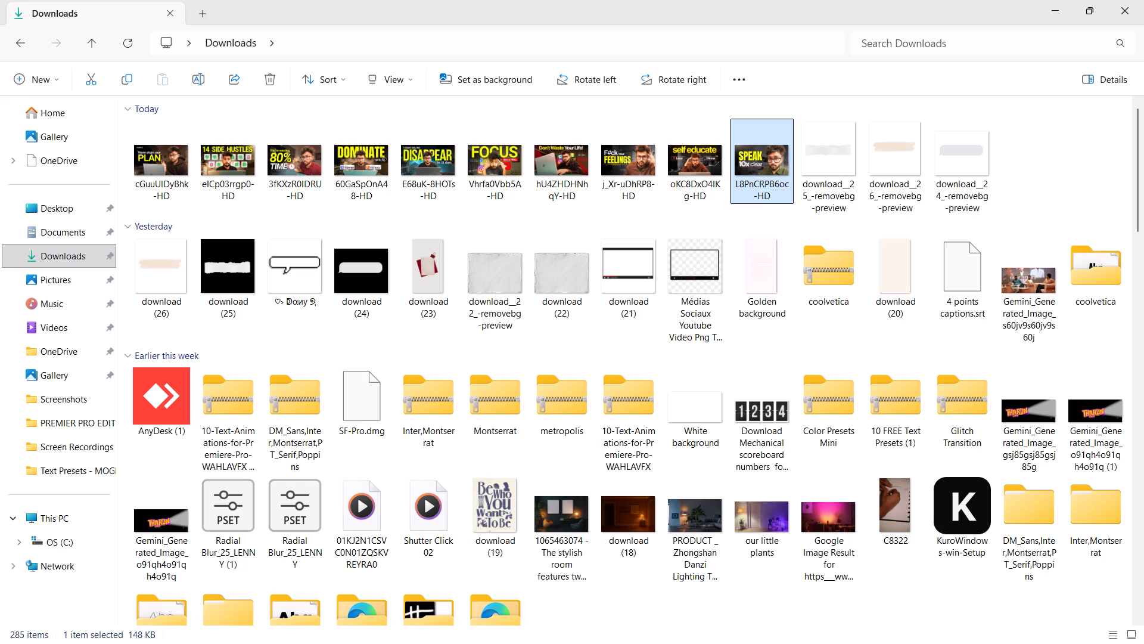
{"action": "left_click_drag", "start_coordinate": [791, 208], "coordinate": [210, 141]}
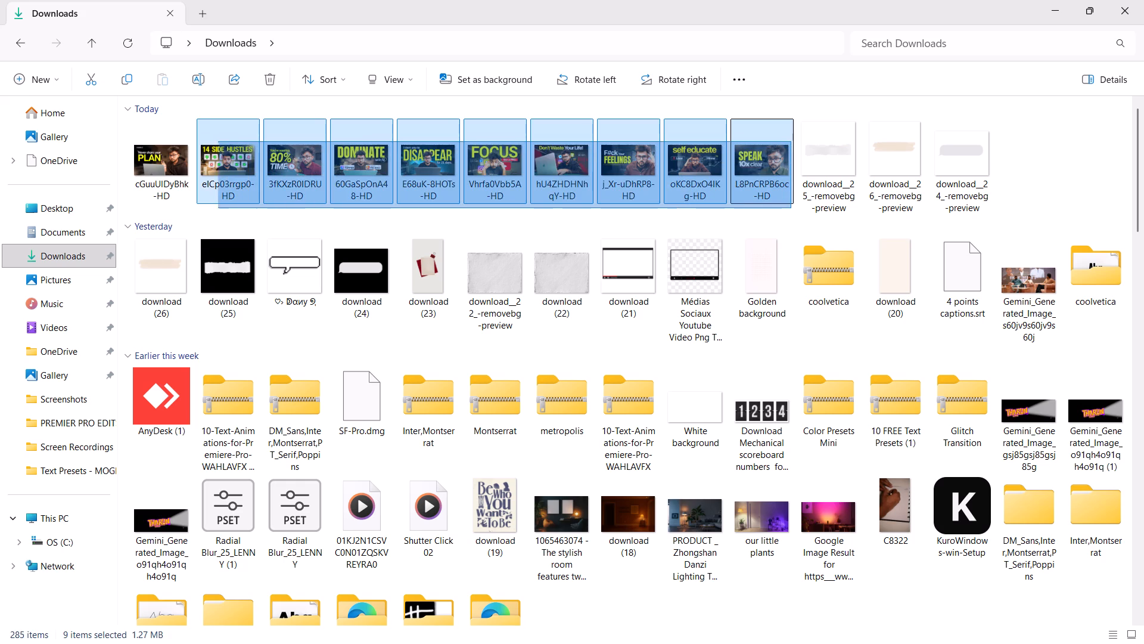
{"action": "left_click_drag", "start_coordinate": [210, 141], "coordinate": [179, 139]}
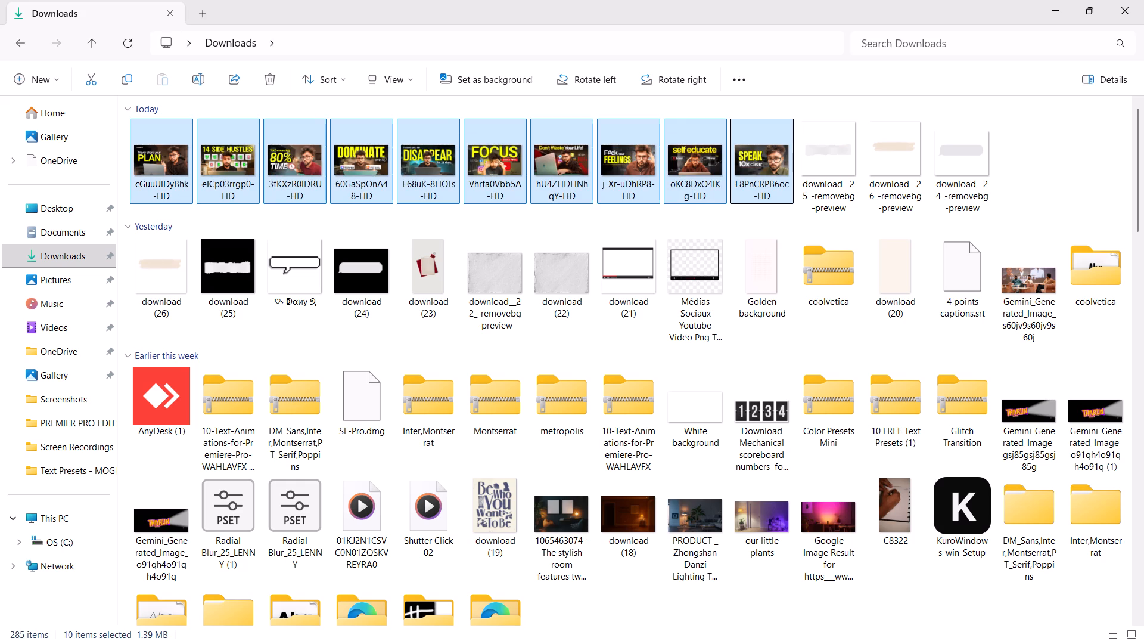
{"action": "left_click_drag", "start_coordinate": [633, 168], "coordinate": [761, 589]}
{"action": "scroll", "coordinate": [716, 379], "scroll_direction": "up", "scroll_amount": 1}
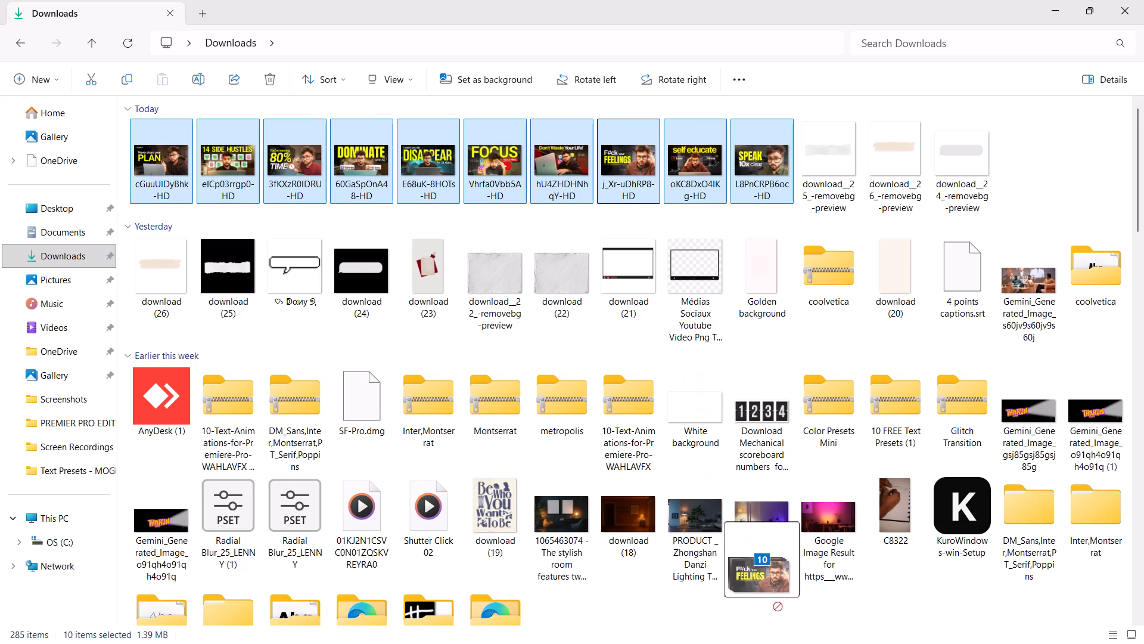
{"action": "left_click_drag", "start_coordinate": [761, 589], "coordinate": [785, 624]}
{"action": "scroll", "coordinate": [788, 590], "scroll_direction": "up", "scroll_amount": 1}
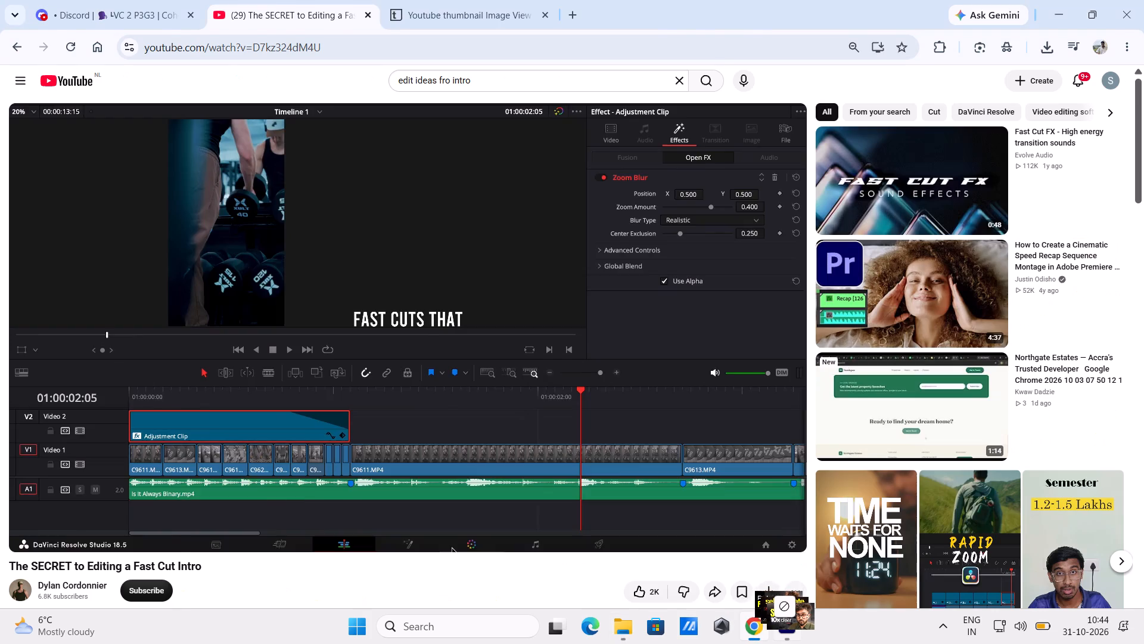
{"action": "left_click_drag", "start_coordinate": [785, 624], "coordinate": [166, 566]}
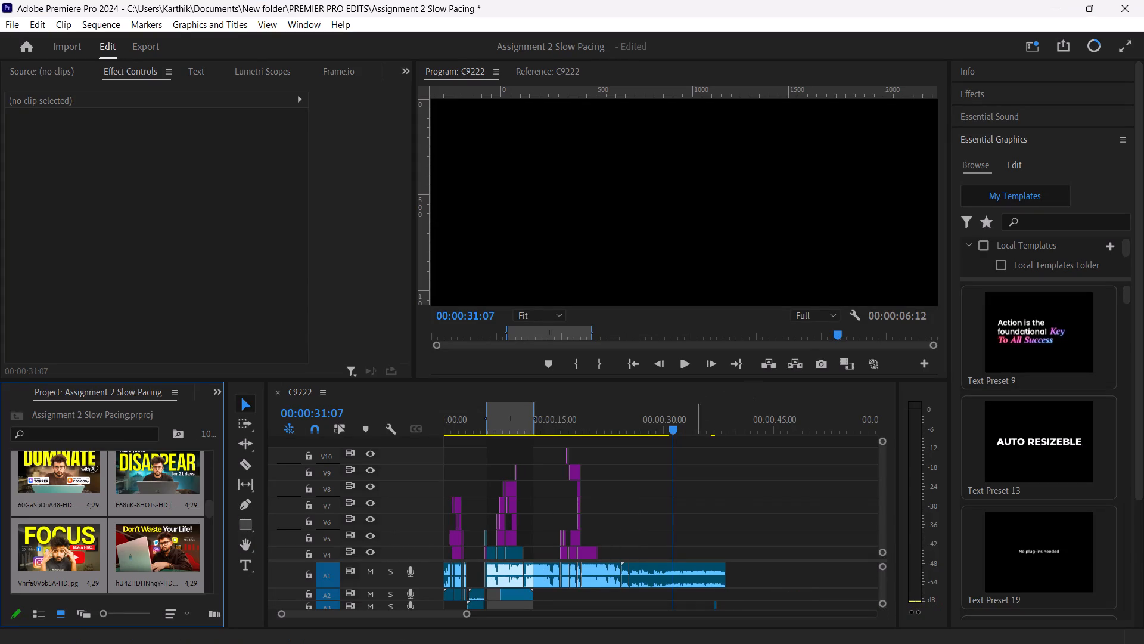
Place the playhead at 00:00:30:20 in sequence C9222, where the video footage ends.
{"action": "left_click", "coordinate": [674, 431]}
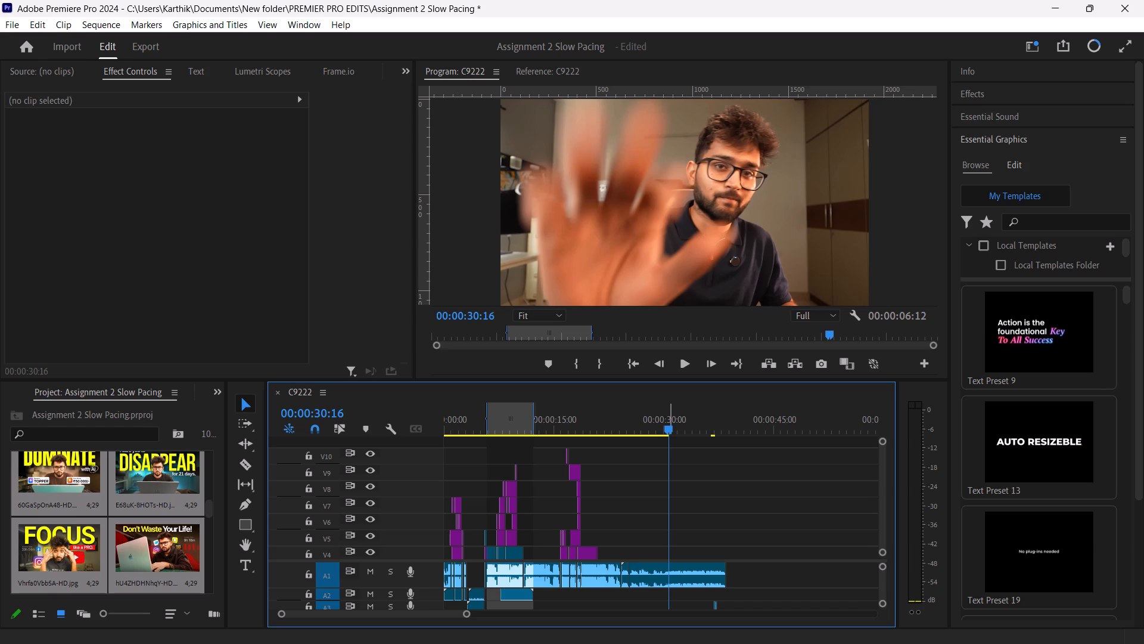
{"action": "left_click_drag", "start_coordinate": [469, 614], "coordinate": [439, 614]}
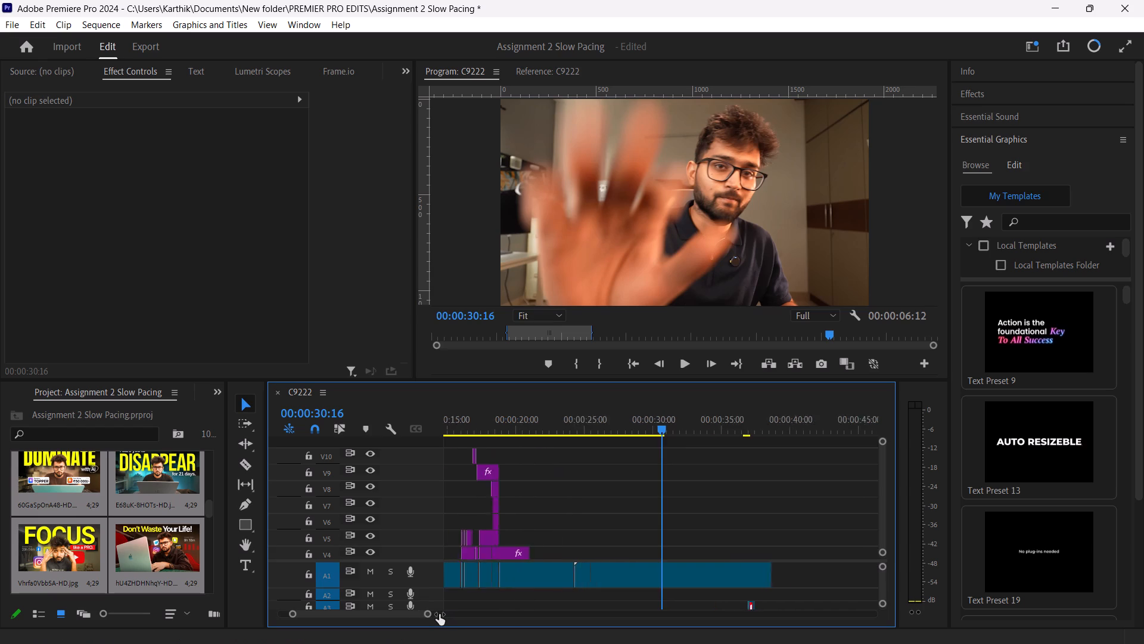
{"action": "left_click_drag", "start_coordinate": [439, 614], "coordinate": [405, 605]}
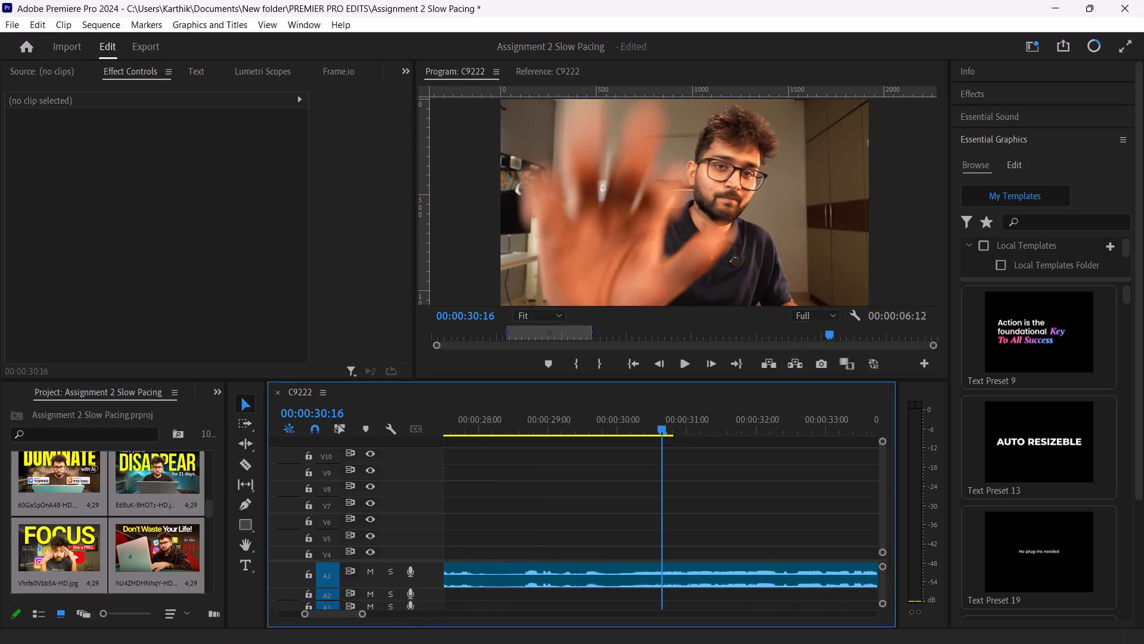
{"action": "left_click_drag", "start_coordinate": [663, 429], "coordinate": [668, 429]}
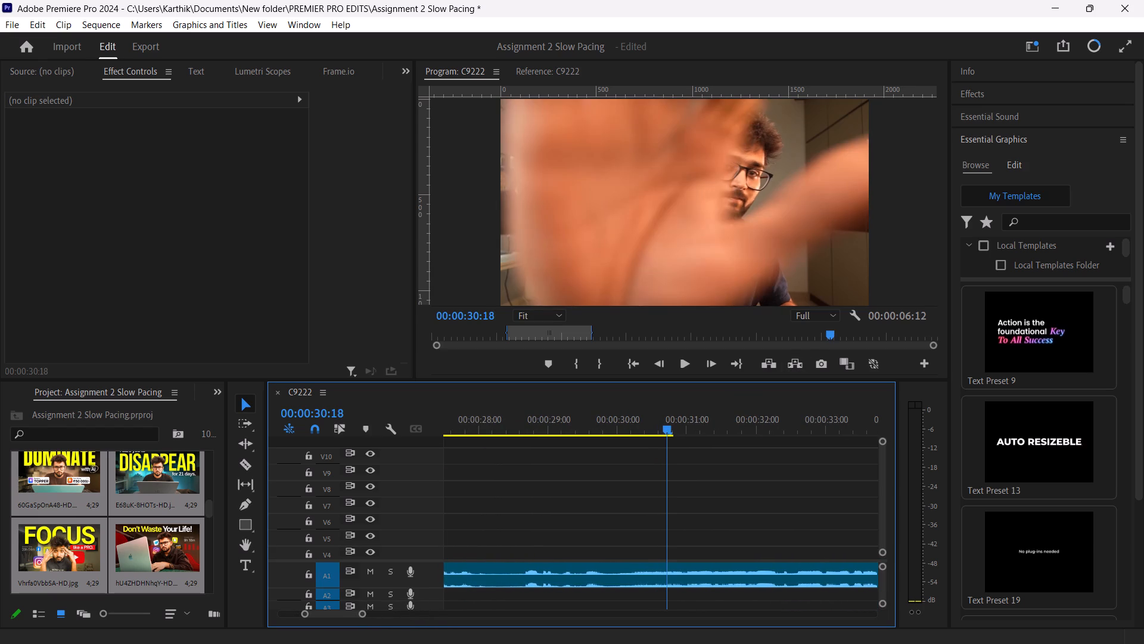
{"action": "left_click_drag", "start_coordinate": [668, 429], "coordinate": [673, 431]}
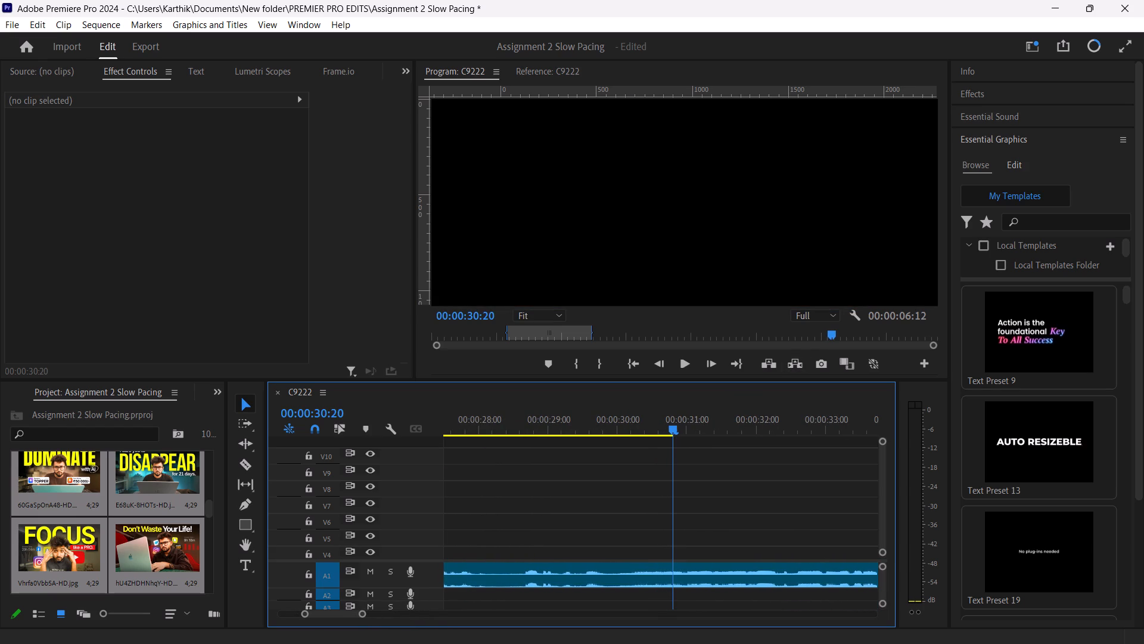
{"action": "left_click_drag", "start_coordinate": [673, 431], "coordinate": [674, 432]}
Look through the project media to locate the imported thumbnails and choose the first one for the timeline.
{"action": "scroll", "coordinate": [148, 547], "scroll_direction": "up", "scroll_amount": 1}
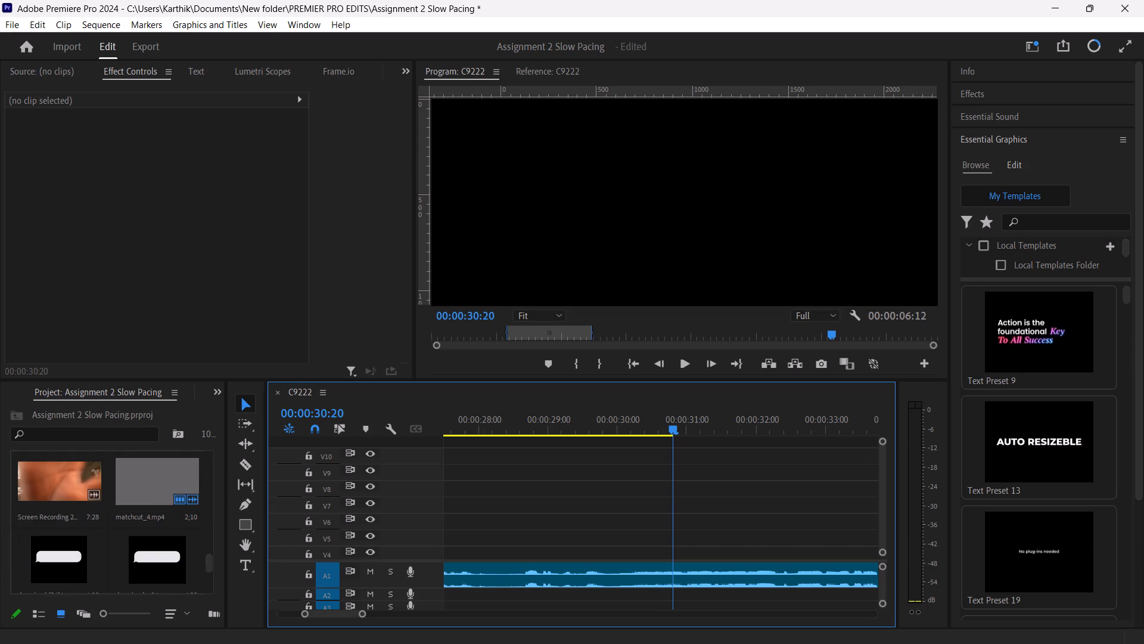
{"action": "left_click", "coordinate": [140, 556]}
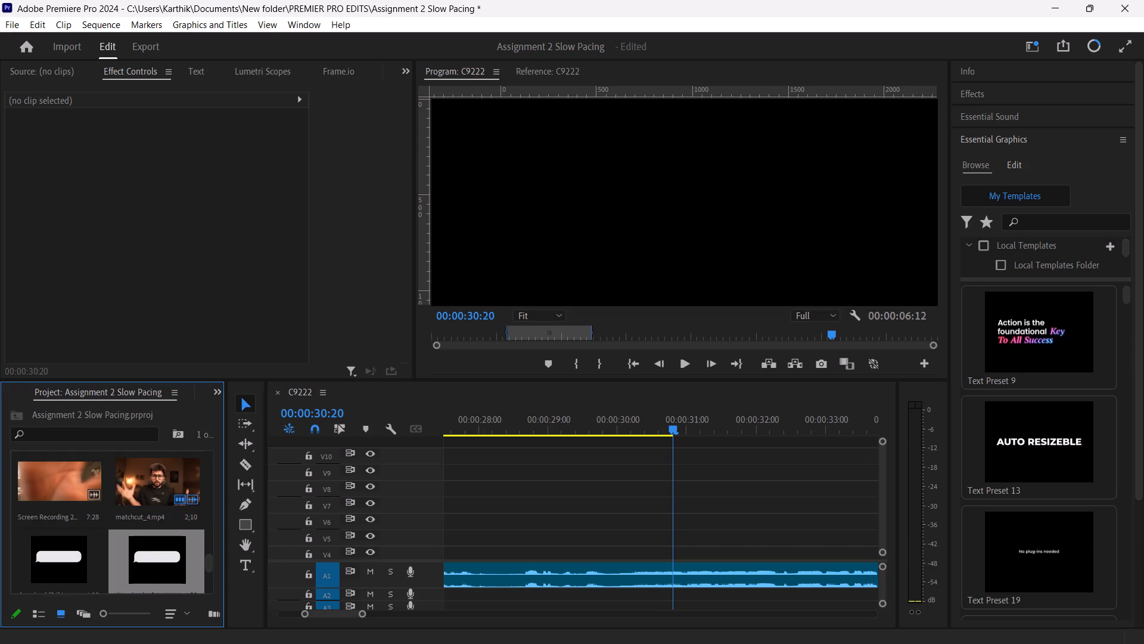
{"action": "key", "text": "Down"}
{"action": "key", "text": "Down"}
{"action": "key", "text": "Down"}
{"action": "key", "text": "Up"}
{"action": "key", "text": "Up"}
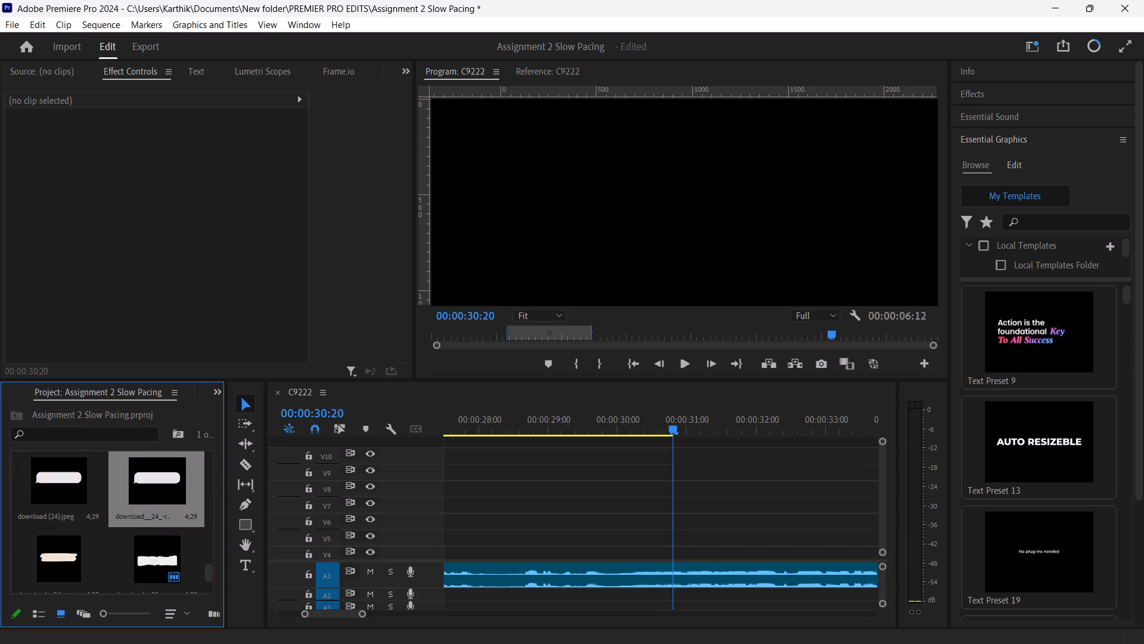
{"action": "key", "text": "Up"}
{"action": "key", "text": "Up"}
{"action": "key", "text": "Up"}
{"action": "key", "text": "Up"}
{"action": "key", "text": "Up"}
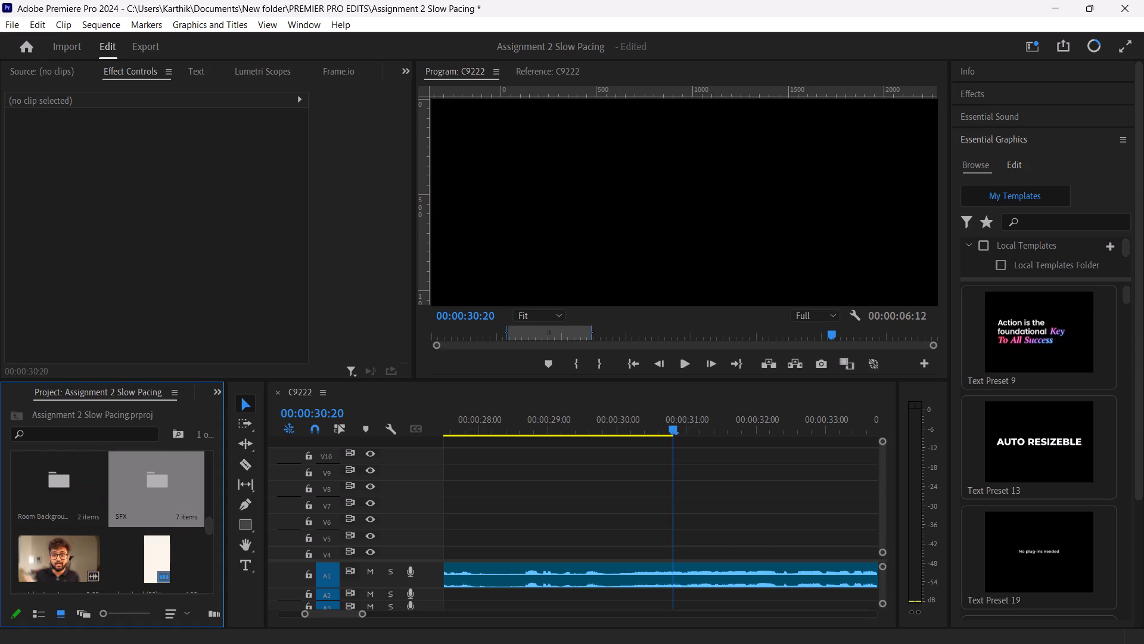
{"action": "key", "text": "Up"}
{"action": "key", "text": "Up"}
{"action": "key", "text": "Up"}
{"action": "key", "text": "Up"}
{"action": "key", "text": "Up"}
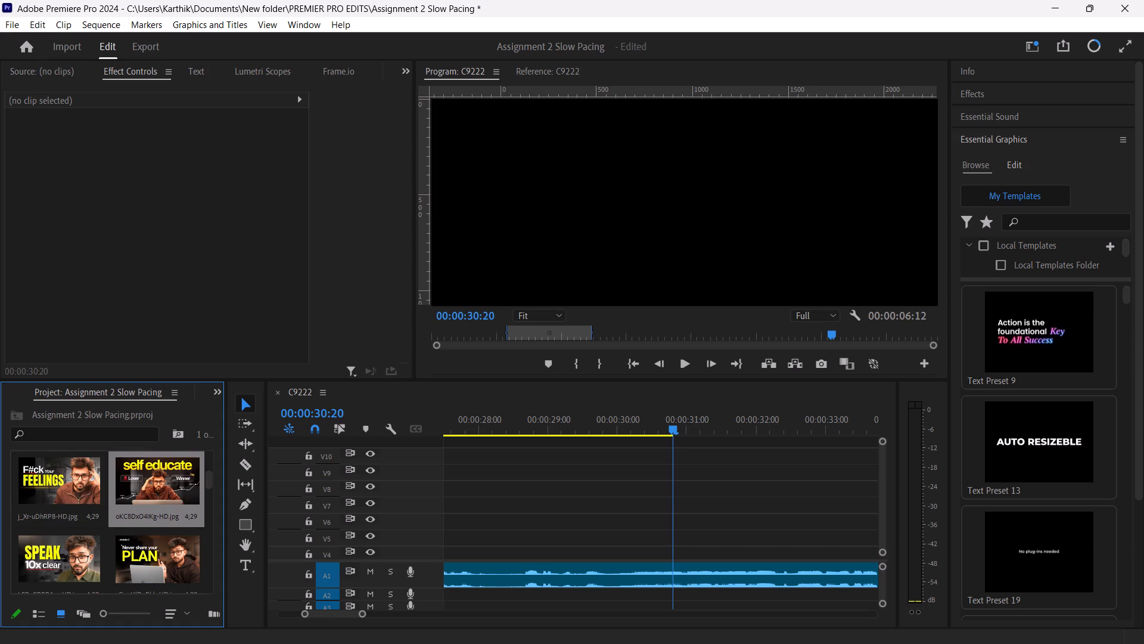
{"action": "key", "text": "Up"}
{"action": "key", "text": "Down"}
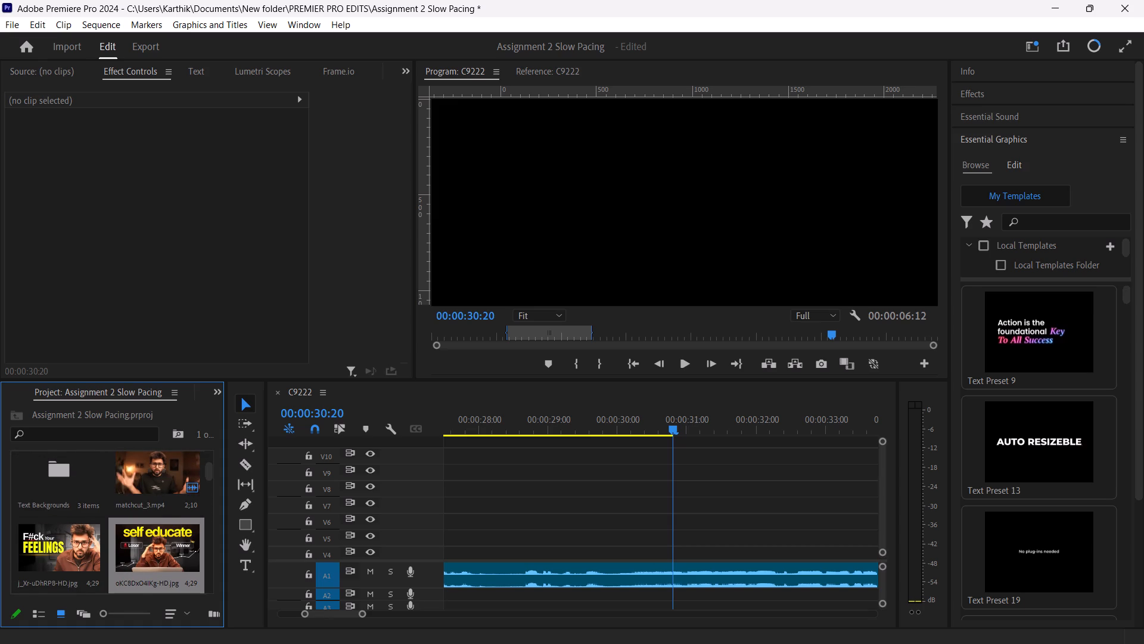
{"action": "key", "text": "Down"}
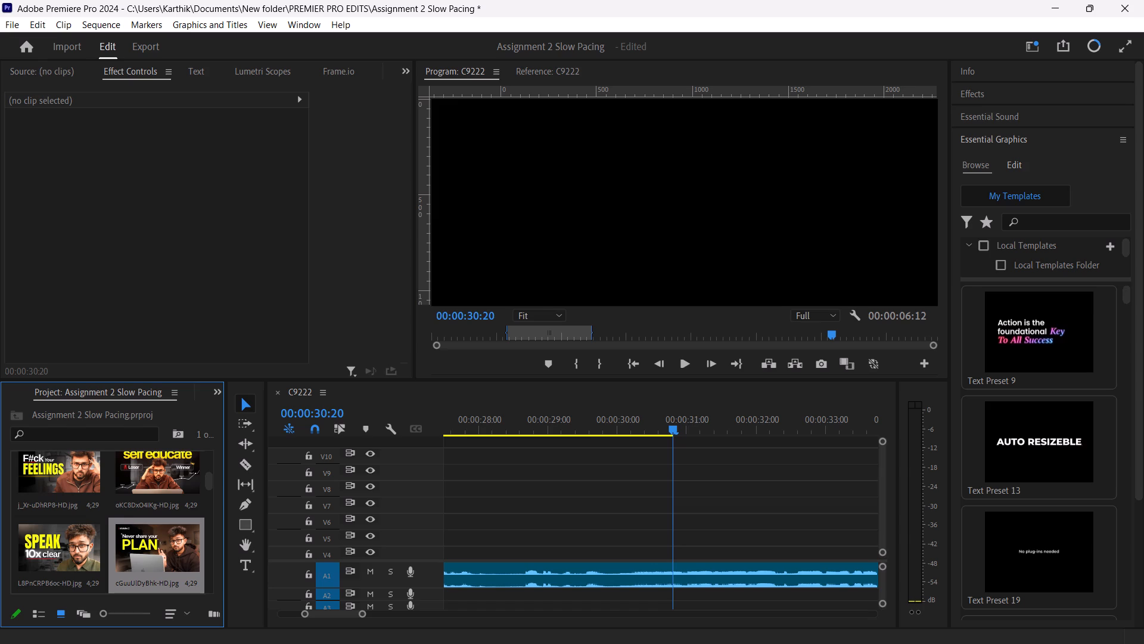
{"action": "key", "text": "Up"}
{"action": "key", "text": "Up"}
{"action": "key", "text": "Down"}
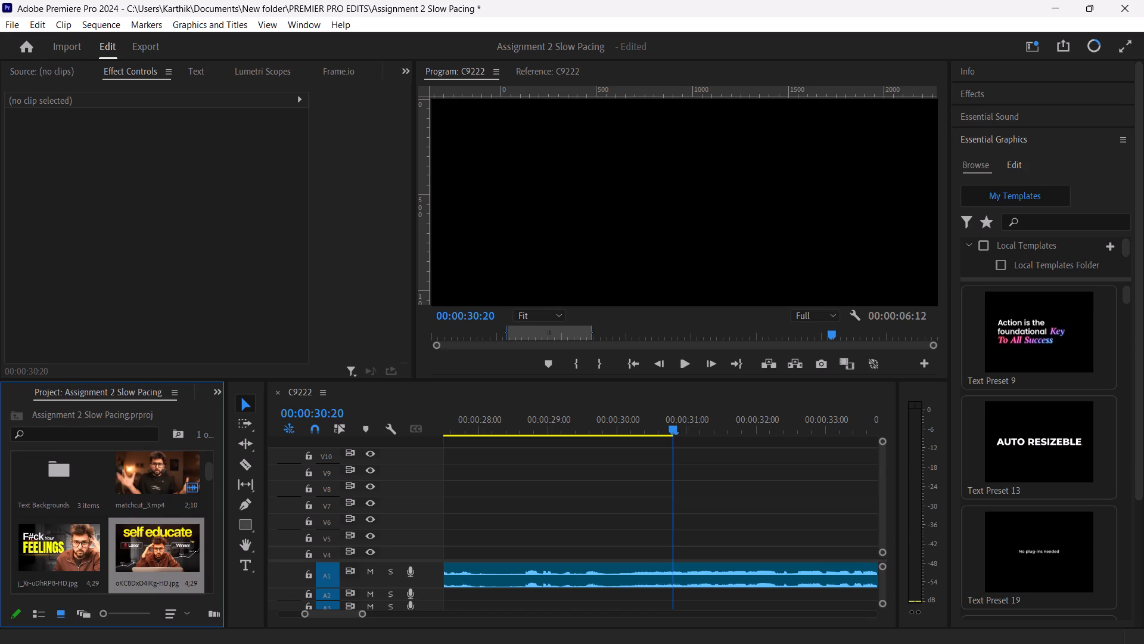
Place the "self educate" thumbnail on V4 at 00:00:30:20 and cut off everything after 00:00:32:01.
{"action": "left_click_drag", "start_coordinate": [152, 550], "coordinate": [214, 537]}
{"action": "left_click_drag", "start_coordinate": [214, 537], "coordinate": [672, 552]}
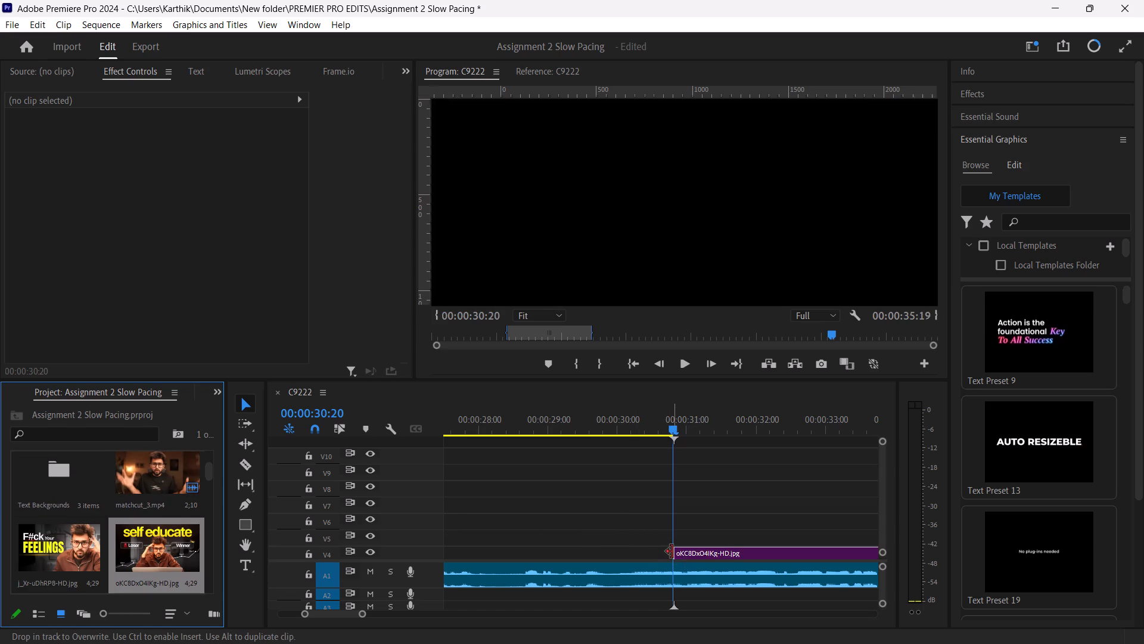
{"action": "left_click_drag", "start_coordinate": [667, 423], "coordinate": [764, 424]}
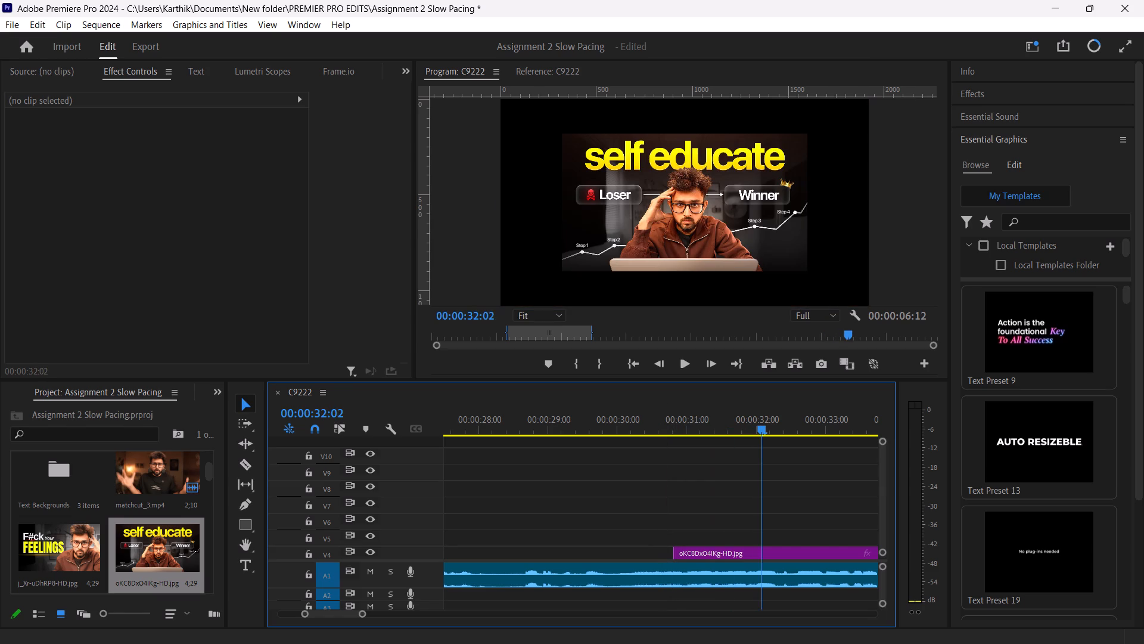
{"action": "left_click_drag", "start_coordinate": [764, 424], "coordinate": [761, 426]}
{"action": "left_click", "coordinate": [766, 558]}
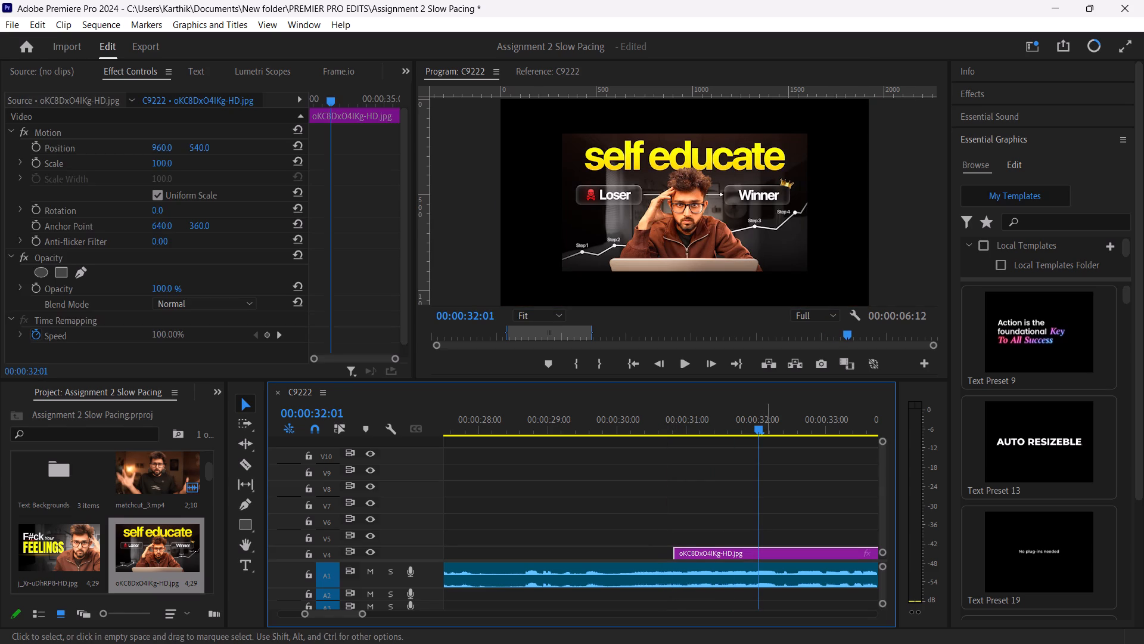
{"action": "key", "text": "c"}
{"action": "left_click", "coordinate": [776, 551]}
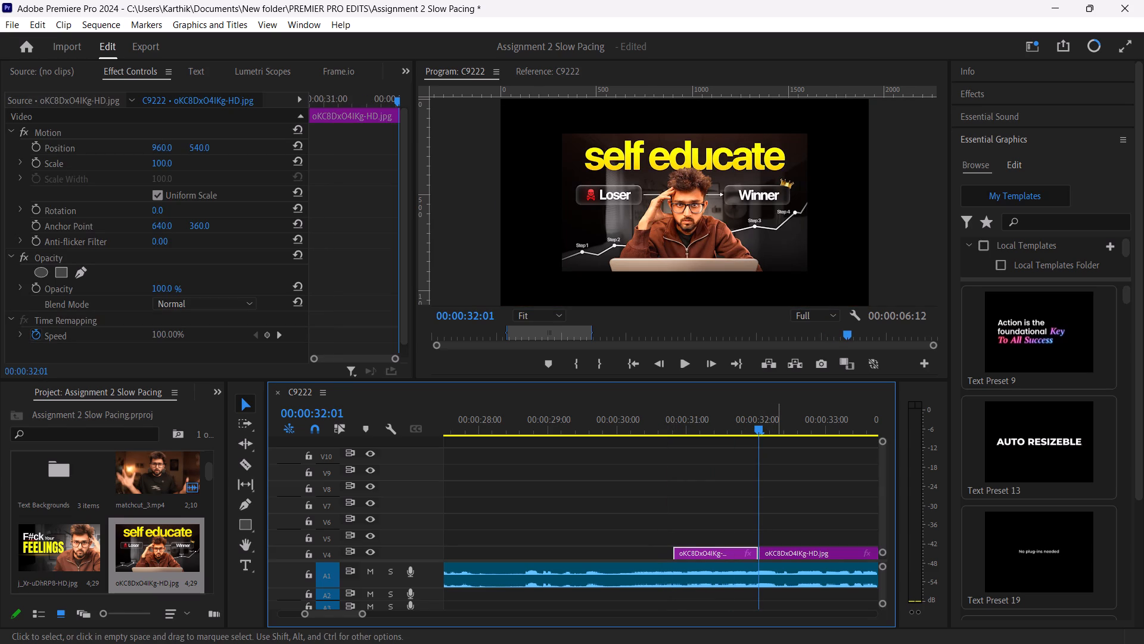
{"action": "key", "text": "BackSpace"}
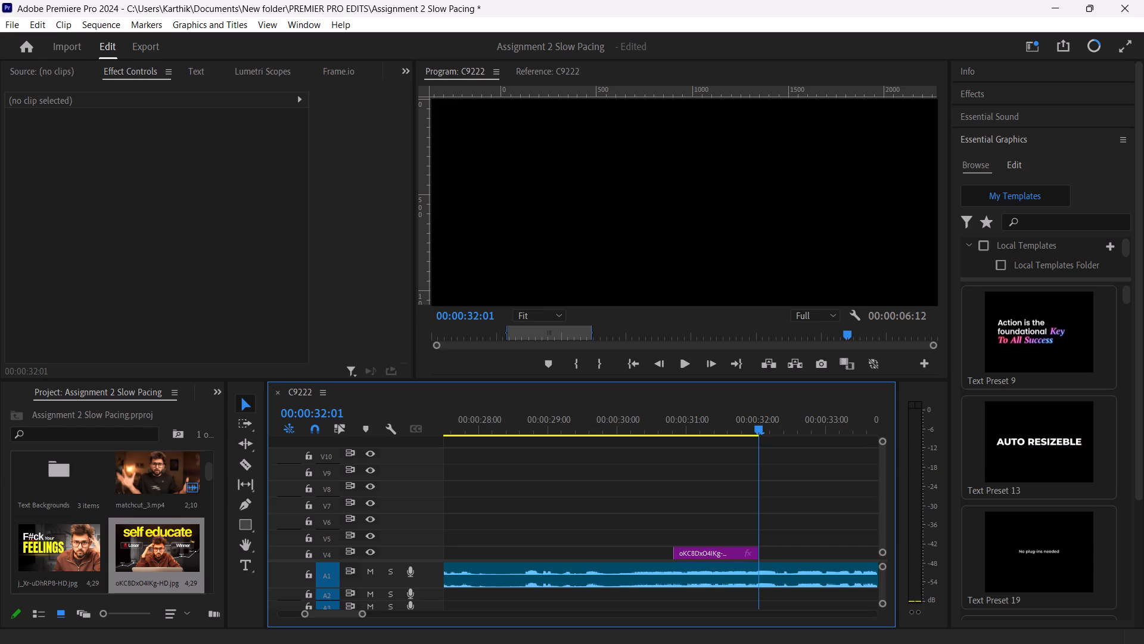
Place the "SPEAK 10x clear" thumbnail on V4 directly after "self educate" and ripple-trim its end to 00:00:33:01.
{"action": "key", "text": "Down"}
{"action": "key", "text": "Up"}
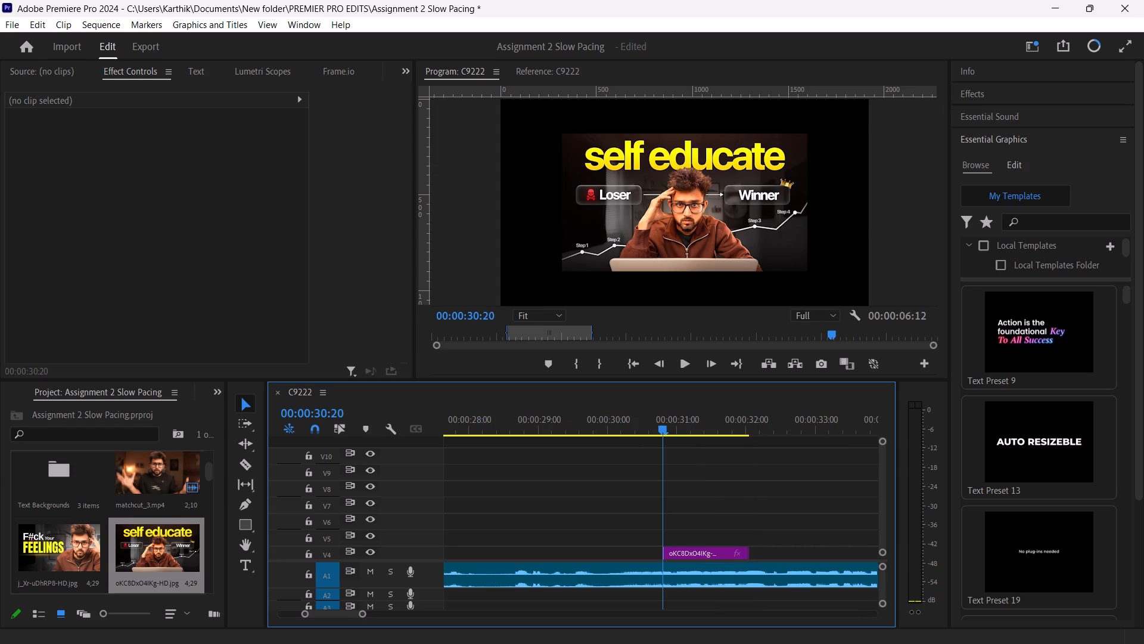
{"action": "left_click", "coordinate": [148, 547]}
{"action": "key", "text": "Down"}
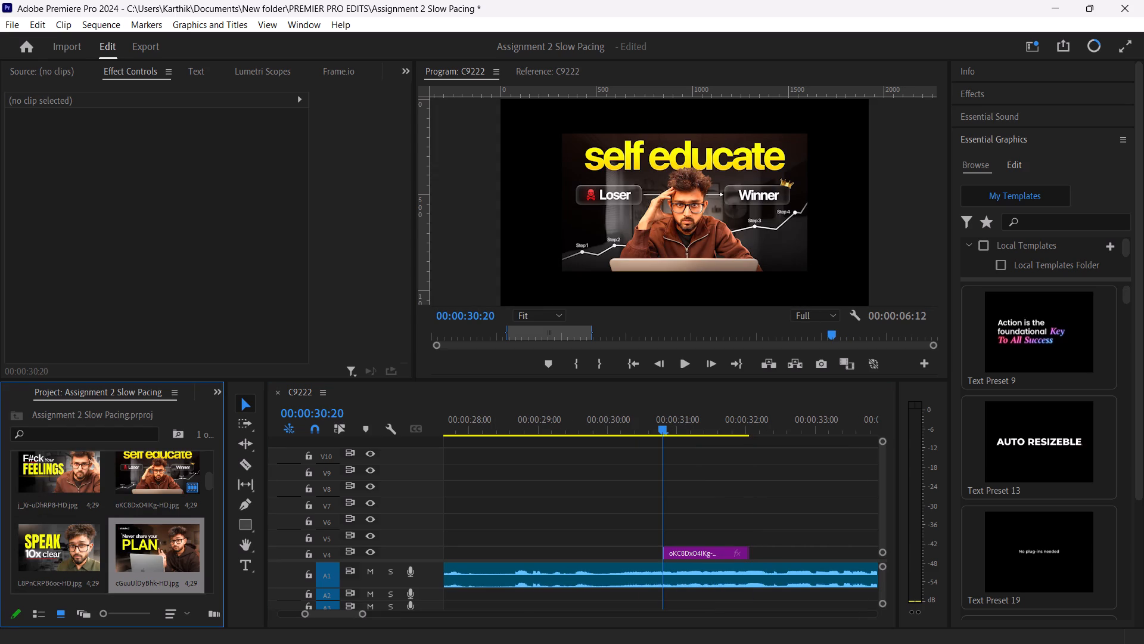
{"action": "left_click_drag", "start_coordinate": [63, 472], "coordinate": [69, 473]}
{"action": "left_click_drag", "start_coordinate": [54, 543], "coordinate": [749, 550]}
{"action": "left_click_drag", "start_coordinate": [663, 425], "coordinate": [802, 428]}
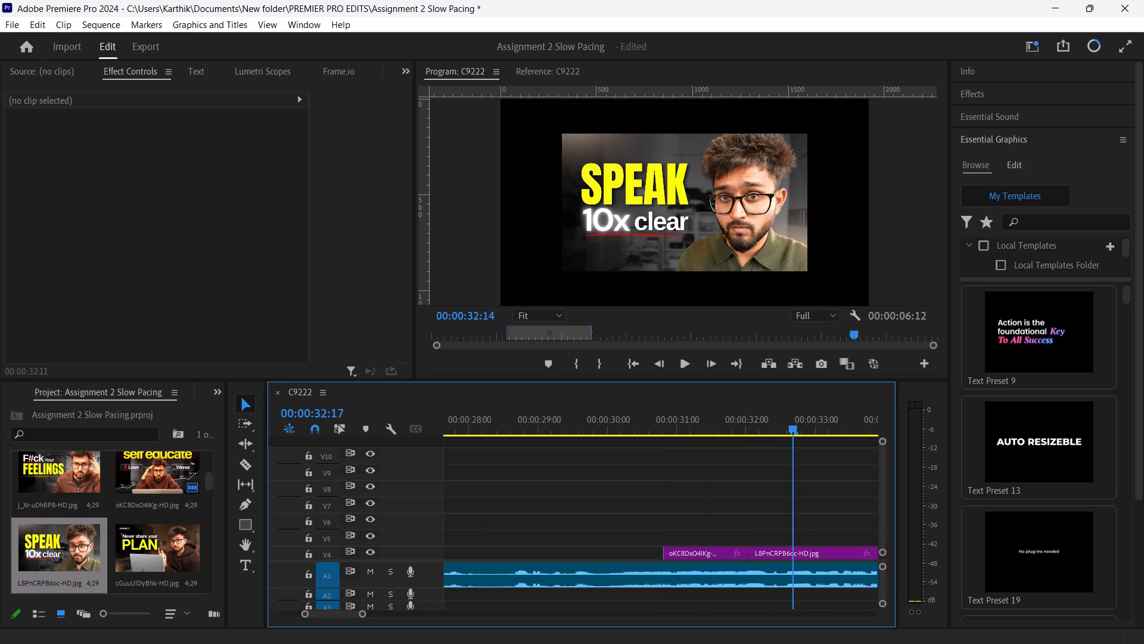
{"action": "left_click_drag", "start_coordinate": [802, 428], "coordinate": [817, 430]}
{"action": "left_click", "coordinate": [834, 555]}
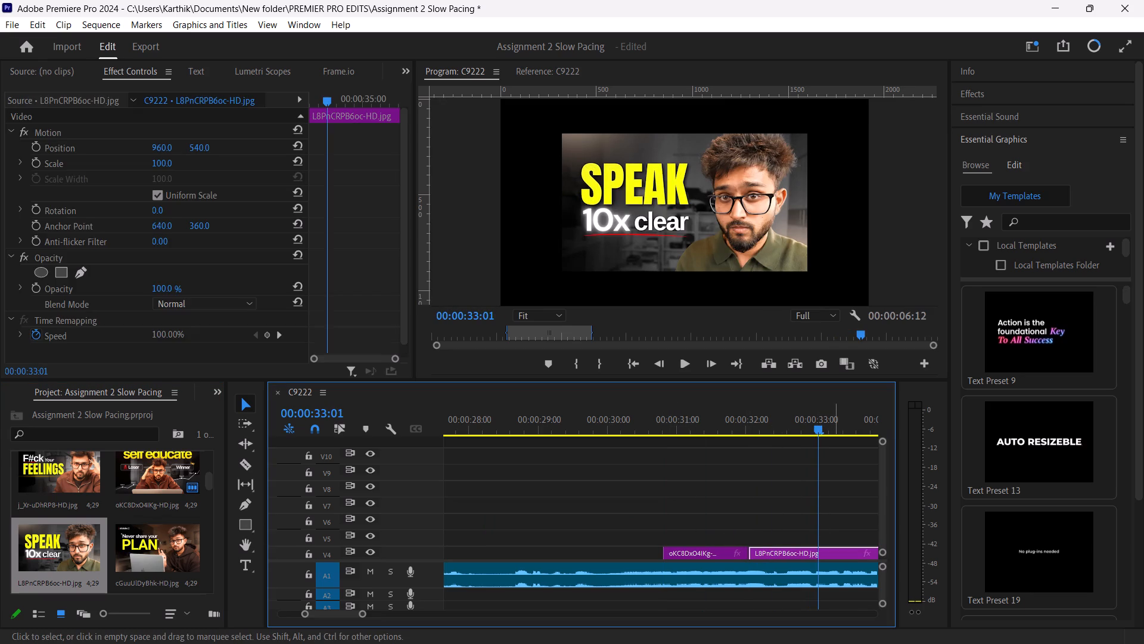
{"action": "key", "text": "w"}
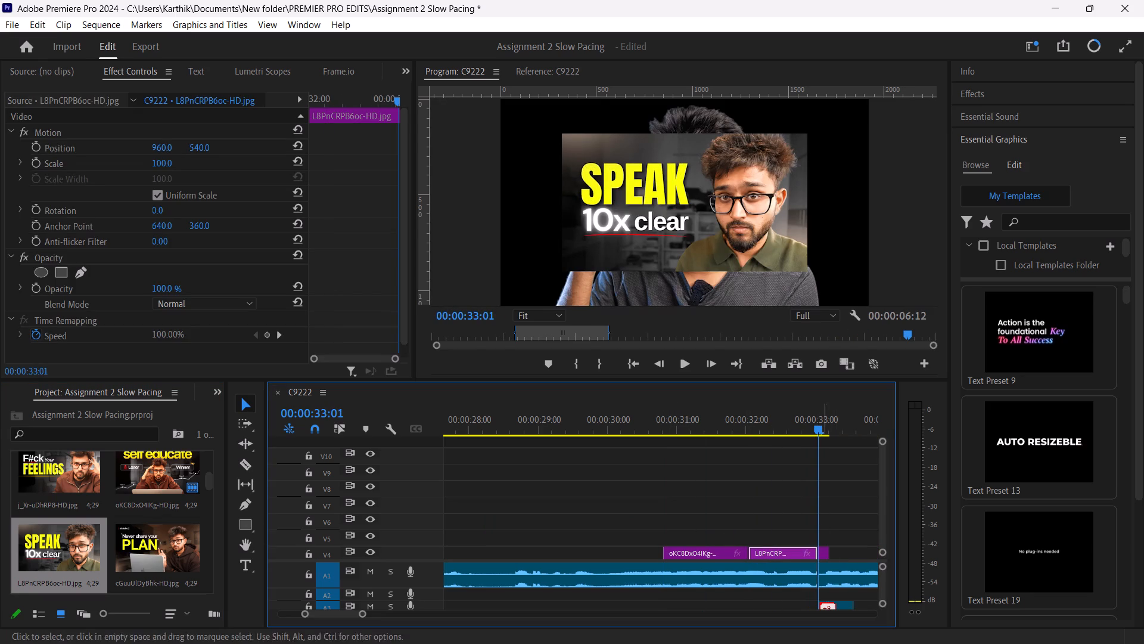
Delete the short leftover clip on V4 and the leftover audio clip on A3, both starting at 00:00:33:01.
{"action": "left_click", "coordinate": [822, 558]}
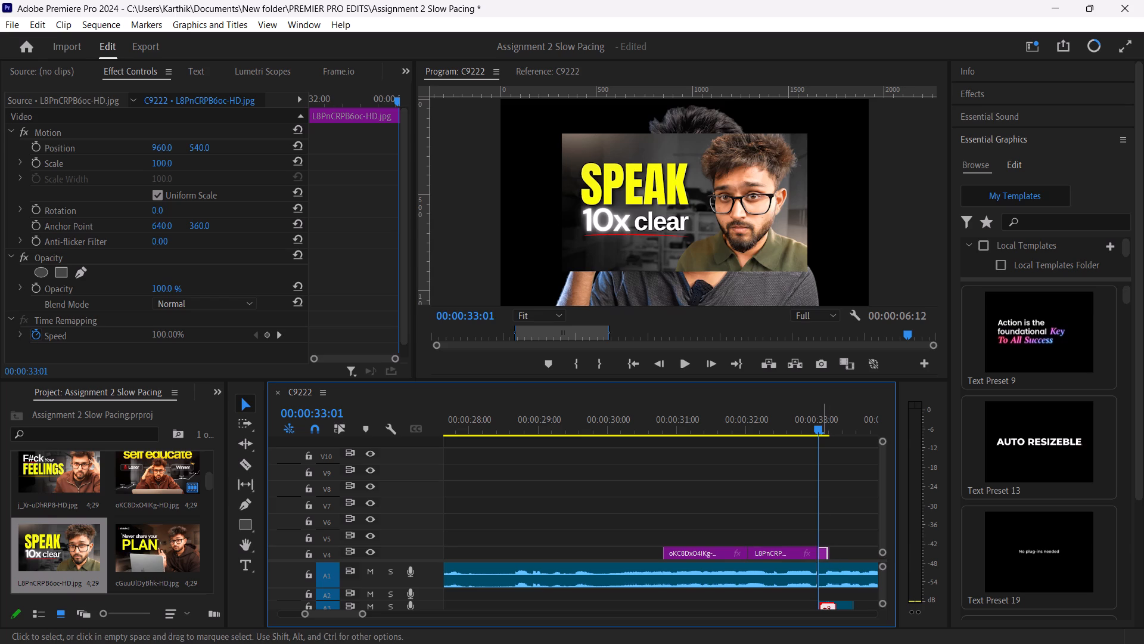
{"action": "key", "text": "BackSpace"}
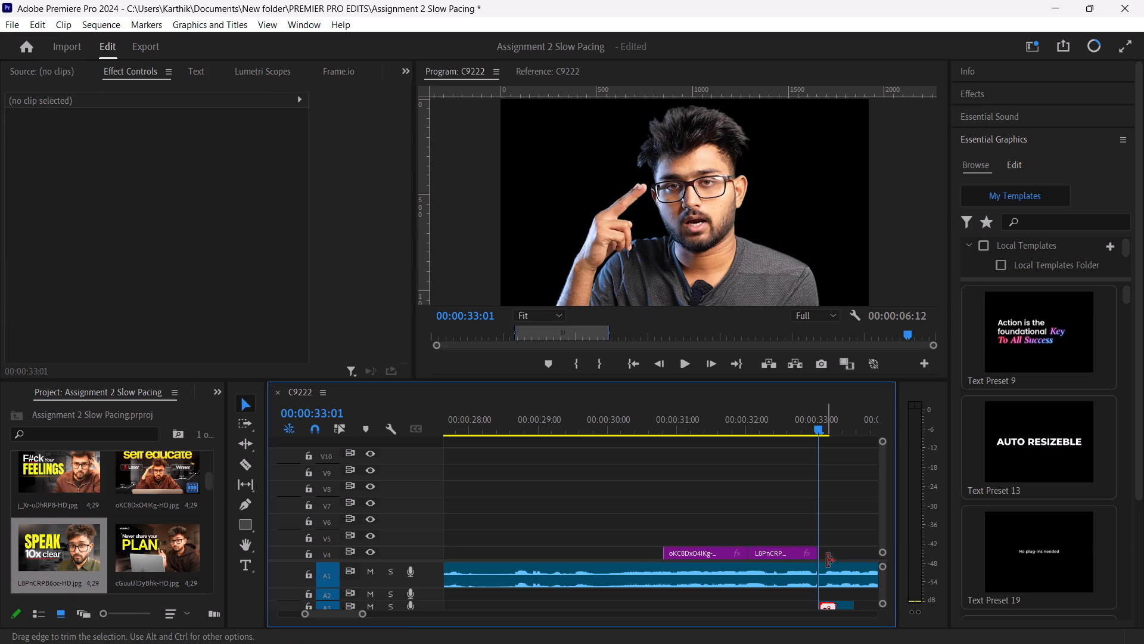
{"action": "left_click", "coordinate": [851, 606]}
{"action": "left_click_drag", "start_coordinate": [817, 426], "coordinate": [814, 434]}
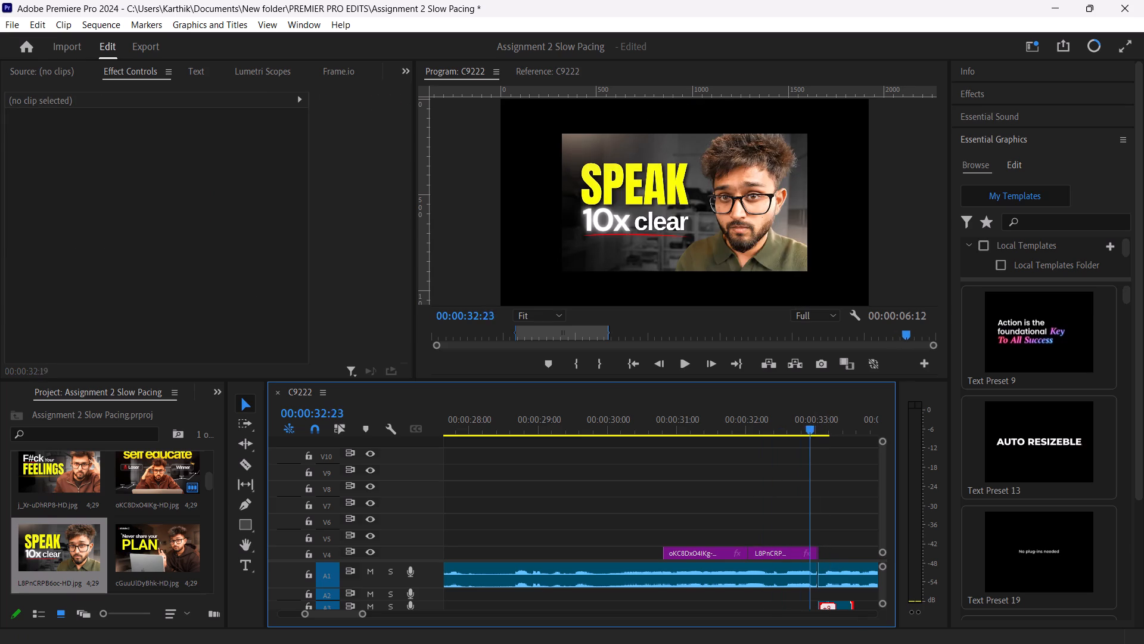
{"action": "left_click_drag", "start_coordinate": [814, 434], "coordinate": [820, 451]}
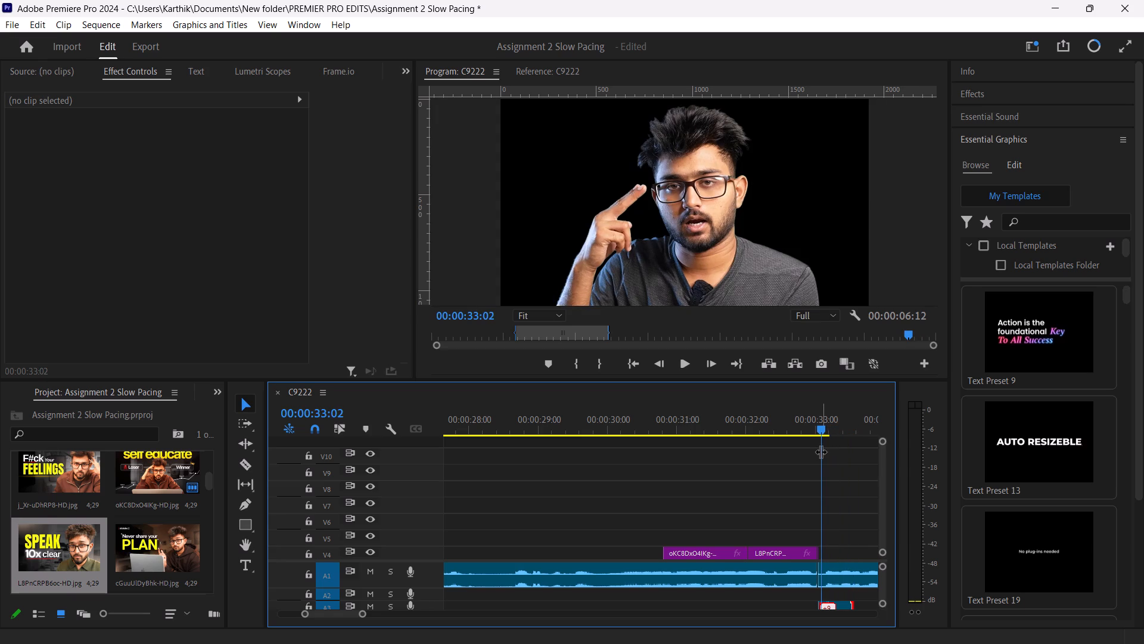
{"action": "left_click_drag", "start_coordinate": [363, 616], "coordinate": [337, 619]}
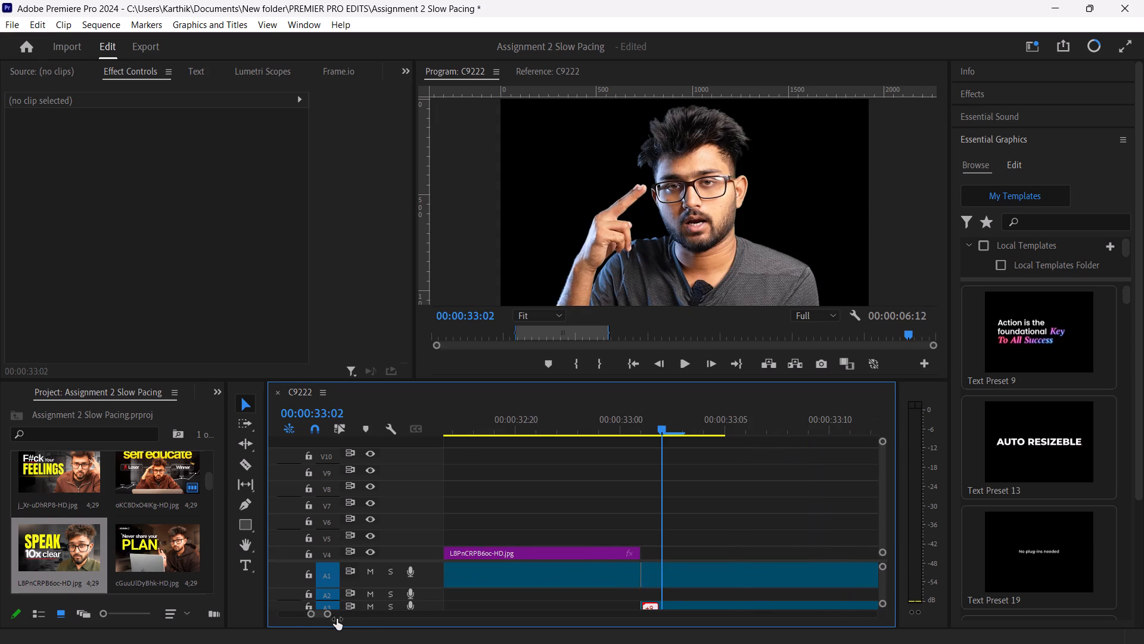
{"action": "left_click_drag", "start_coordinate": [337, 619], "coordinate": [316, 617]}
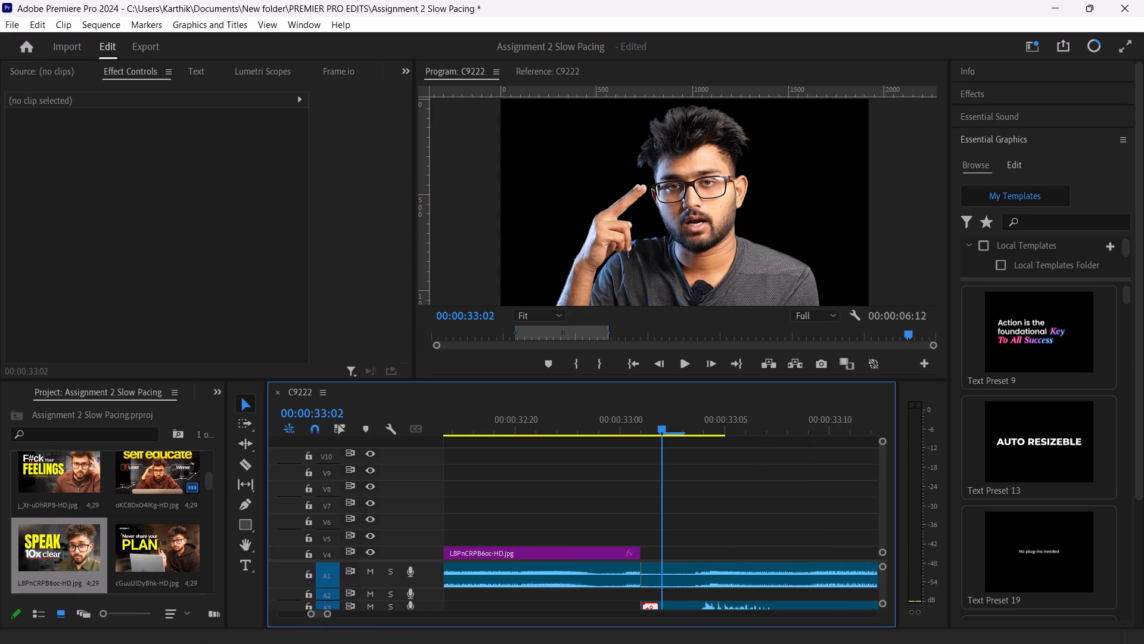
{"action": "left_click", "coordinate": [691, 607]}
{"action": "key", "text": "BackSpace"}
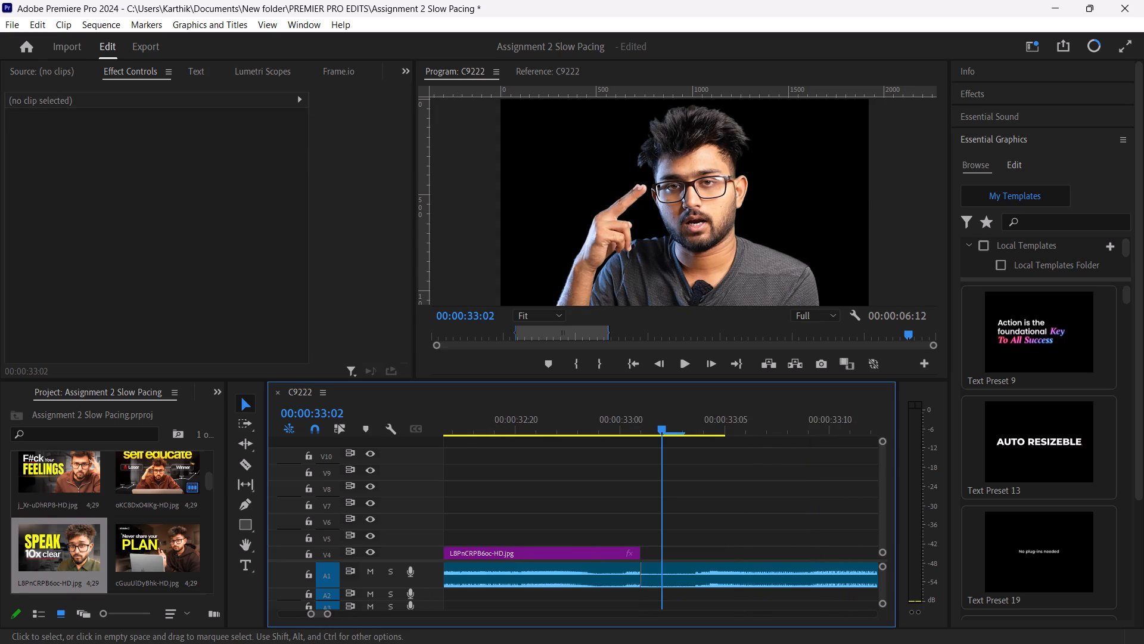
Check playback around the end of the "SPEAK 10x clear" thumbnail and delete the leftover C9222.MP4 clip on V2.
{"action": "left_click_drag", "start_coordinate": [662, 426], "coordinate": [530, 448]}
{"action": "key", "text": "space"}
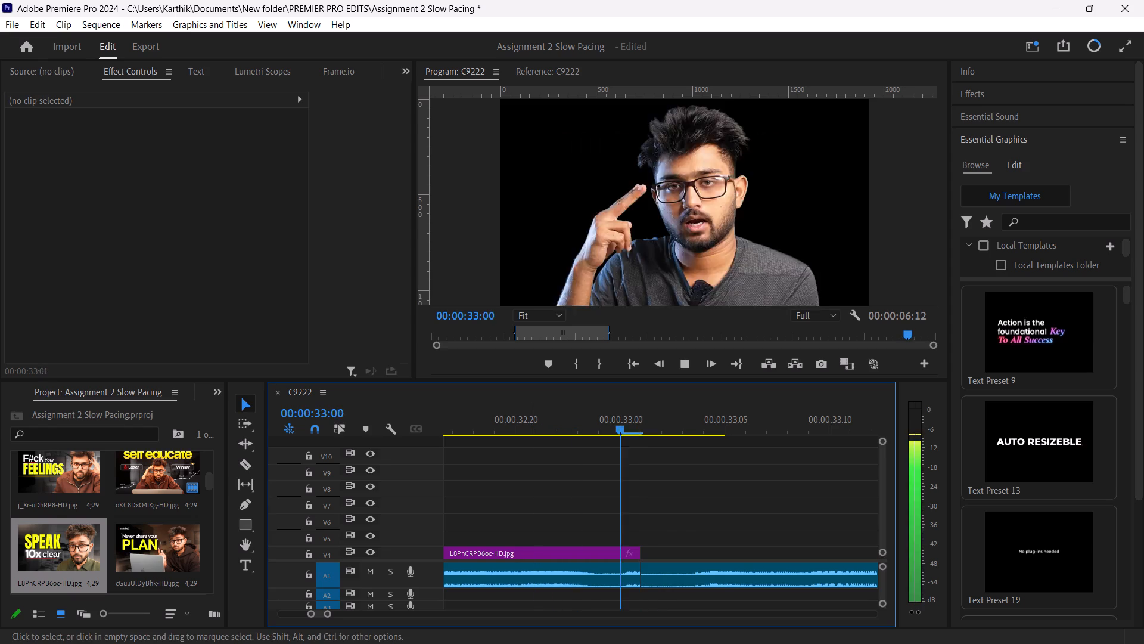
{"action": "key", "text": "space"}
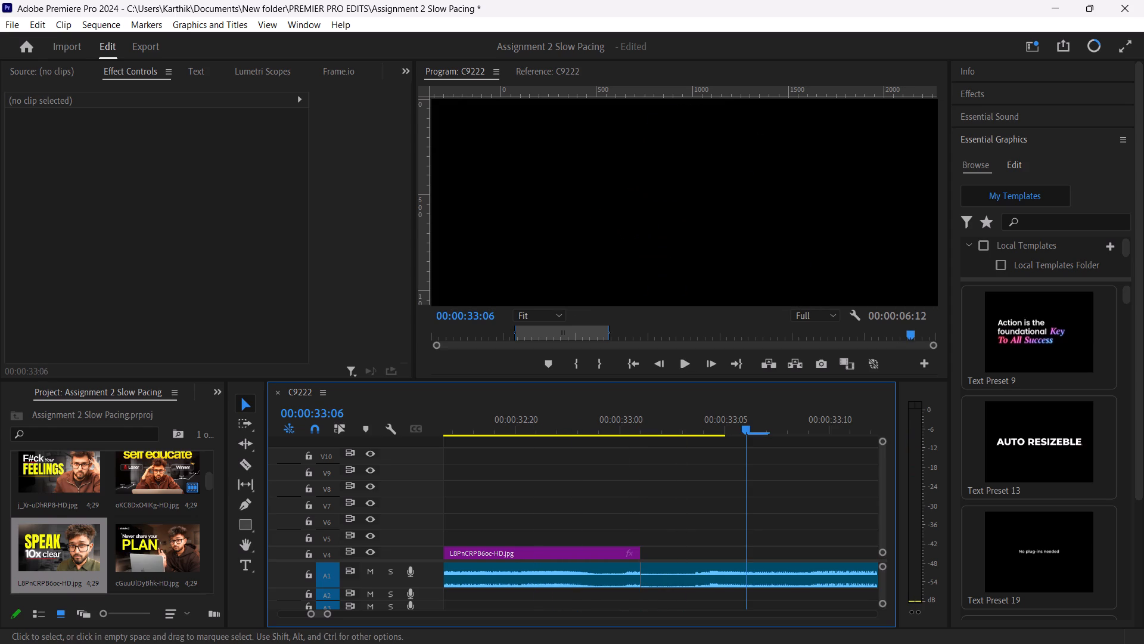
{"action": "left_click", "coordinate": [596, 550]}
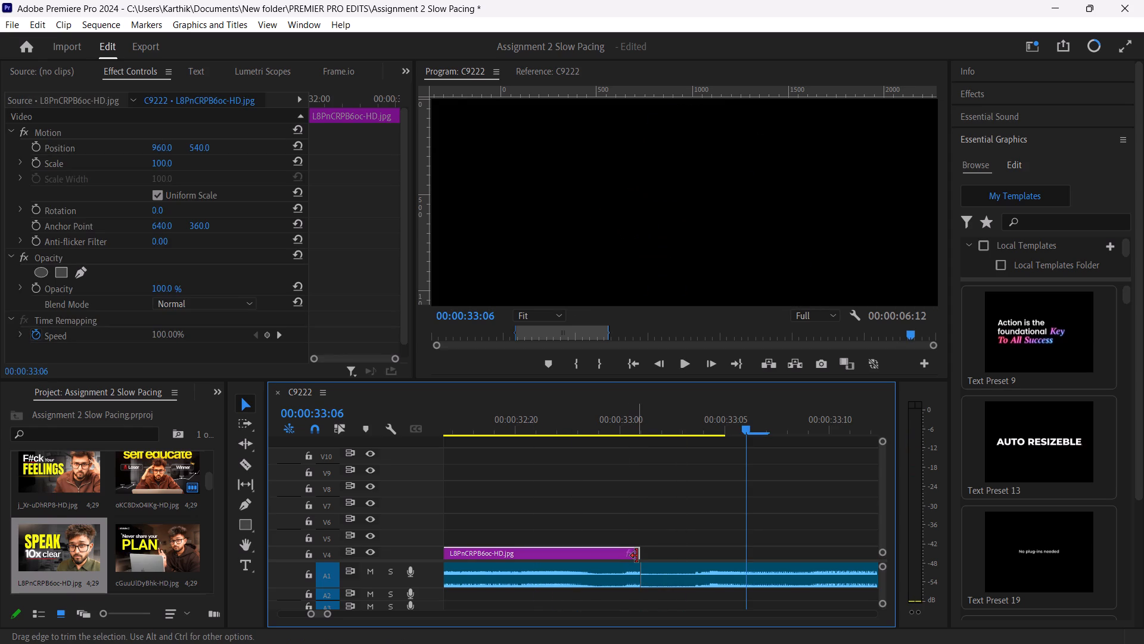
{"action": "left_click_drag", "start_coordinate": [637, 556], "coordinate": [642, 553]}
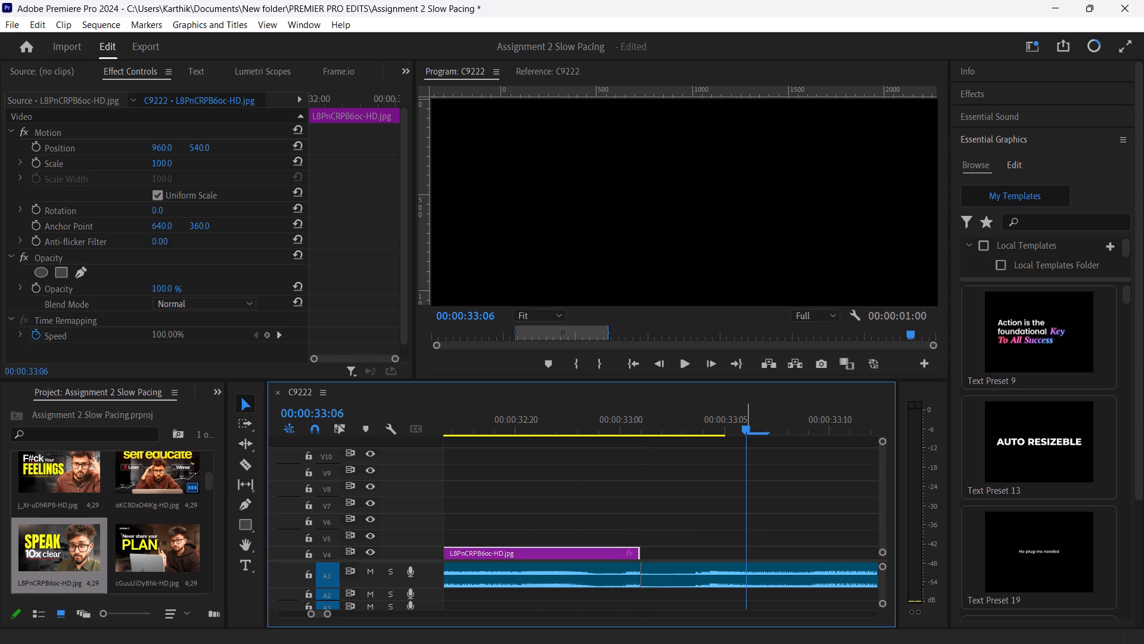
{"action": "left_click_drag", "start_coordinate": [745, 423], "coordinate": [660, 438]}
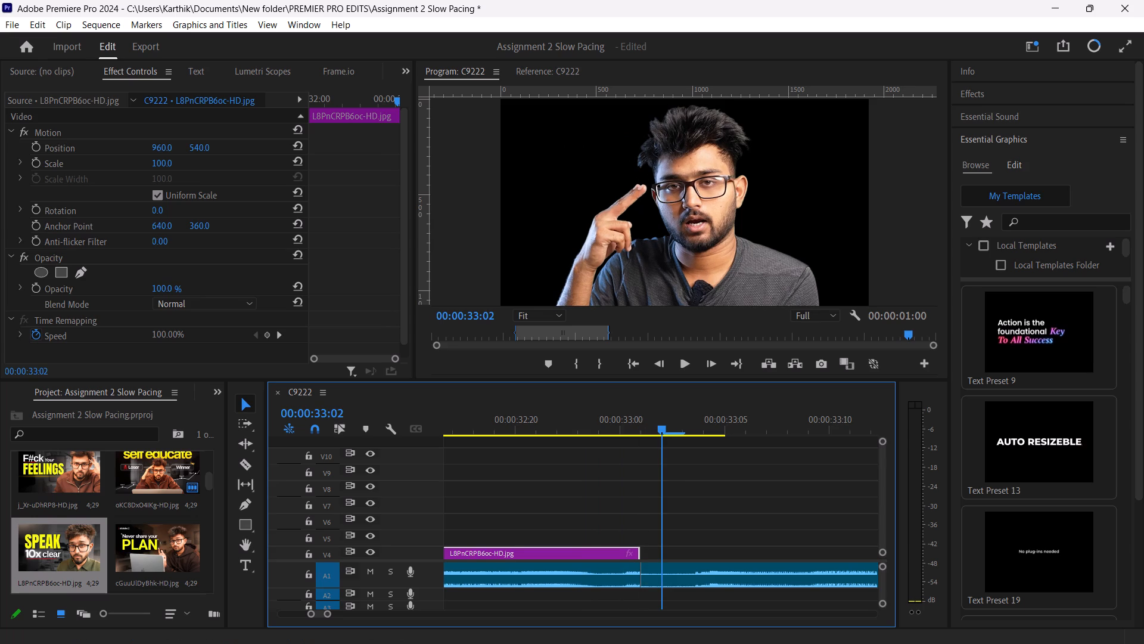
{"action": "left_click_drag", "start_coordinate": [882, 459], "coordinate": [887, 496]}
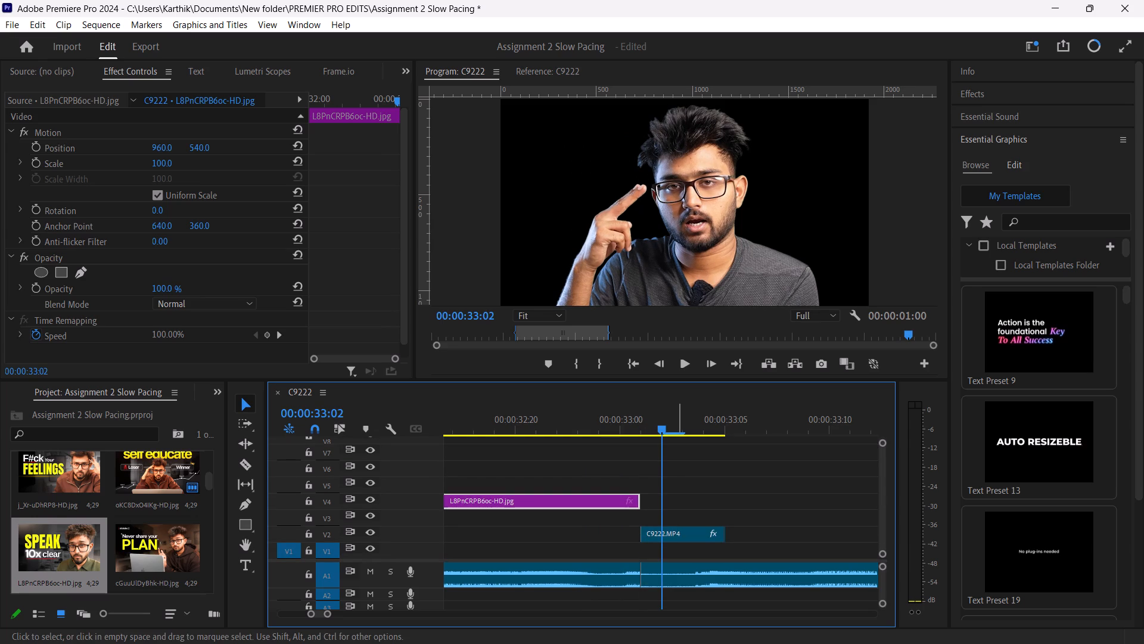
{"action": "left_click", "coordinate": [677, 532]}
{"action": "key", "text": "BackSpace"}
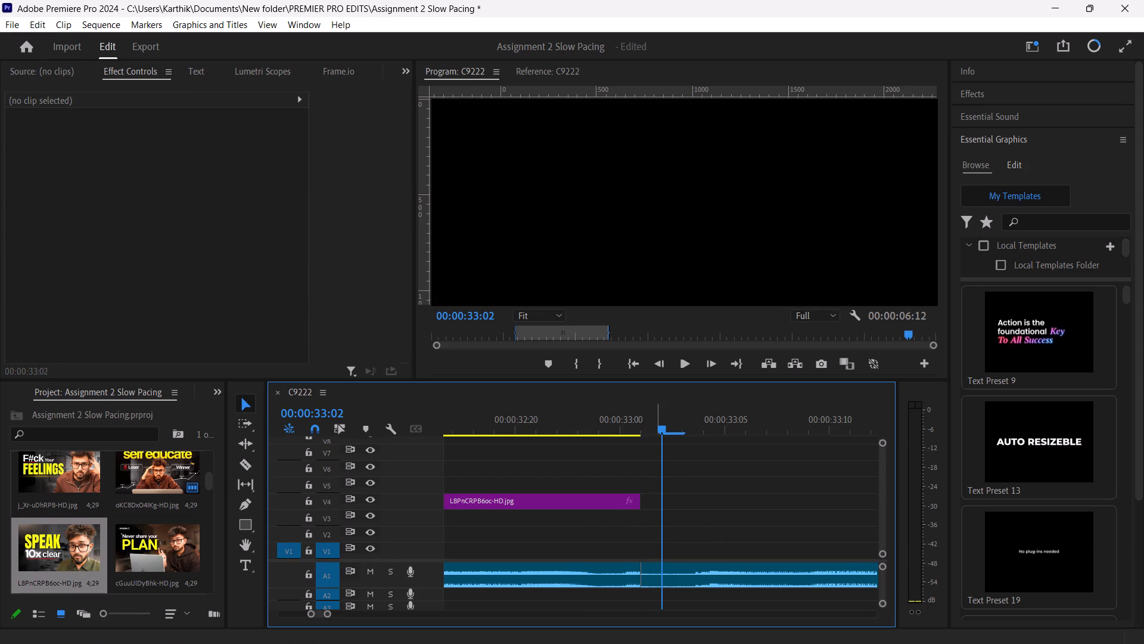
Place the "I dare you to DISAPPEAR for 21 days" thumbnail on V4 at 00:00:33:01, directly after "SPEAK 10x clear".
{"action": "left_click_drag", "start_coordinate": [660, 420], "coordinate": [630, 427]}
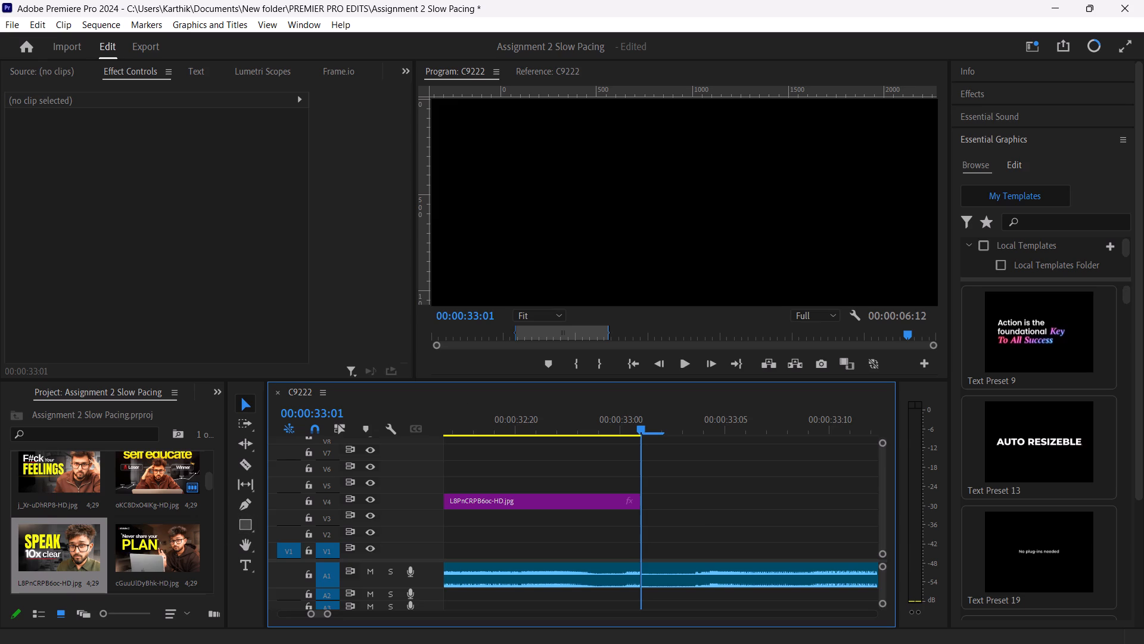
{"action": "left_click", "coordinate": [162, 521]}
{"action": "left_click", "coordinate": [160, 540]}
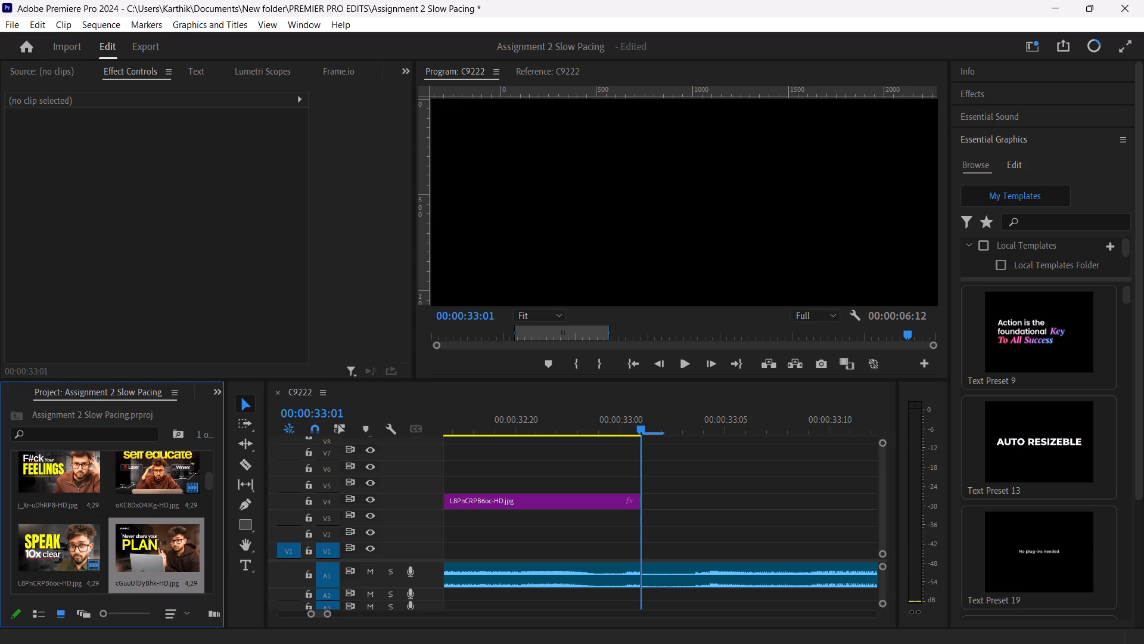
{"action": "key", "text": "Down"}
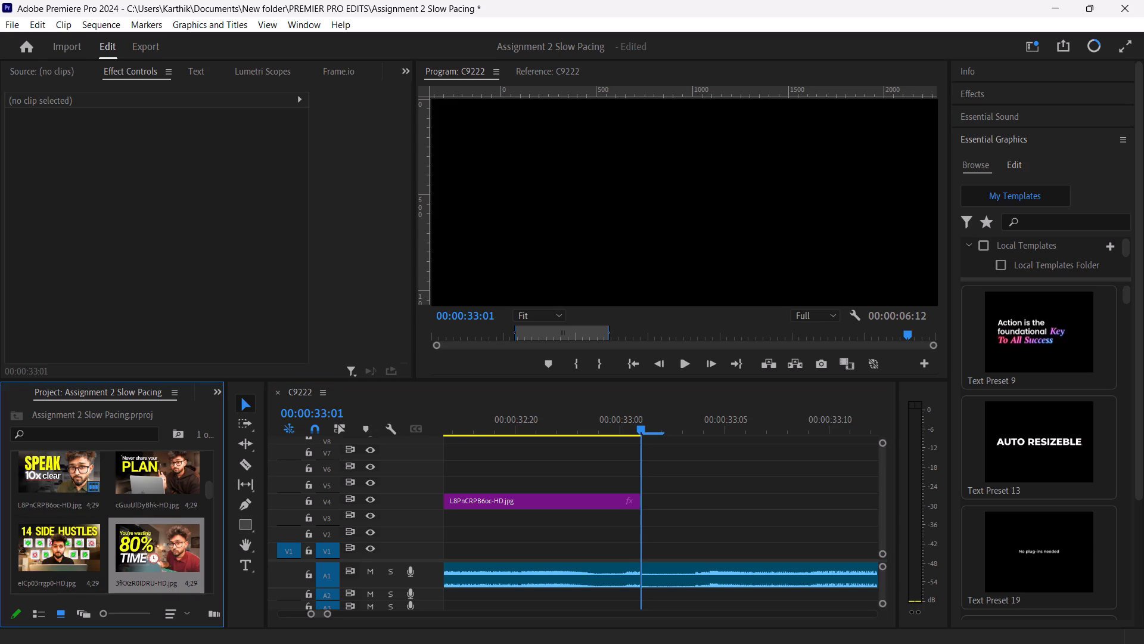
{"action": "key", "text": "Down"}
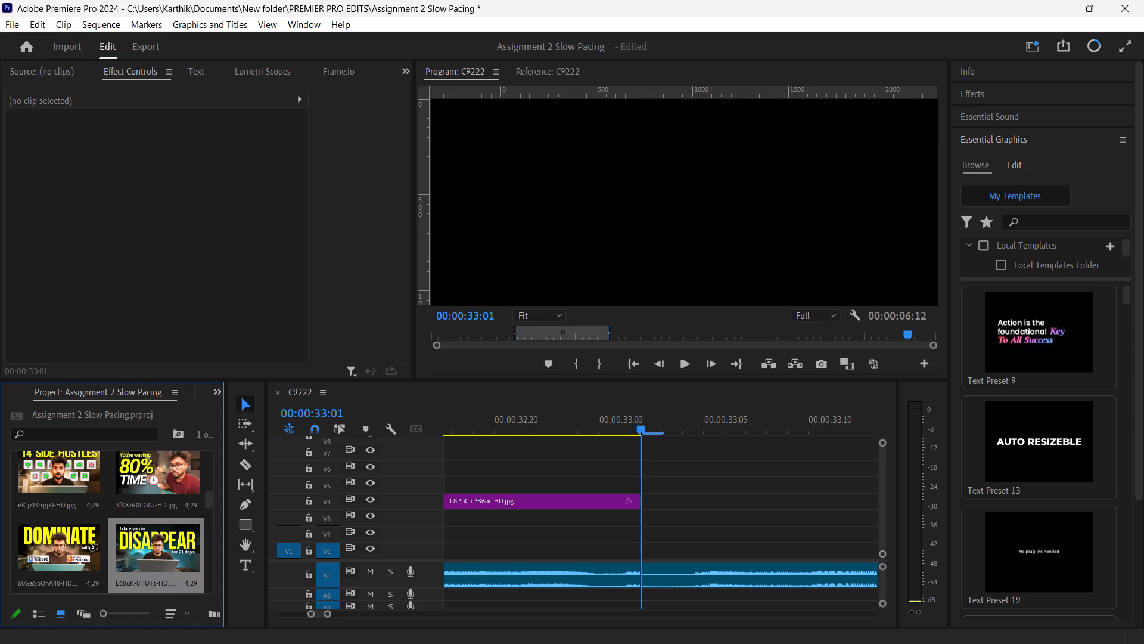
{"action": "left_click_drag", "start_coordinate": [153, 543], "coordinate": [644, 493]}
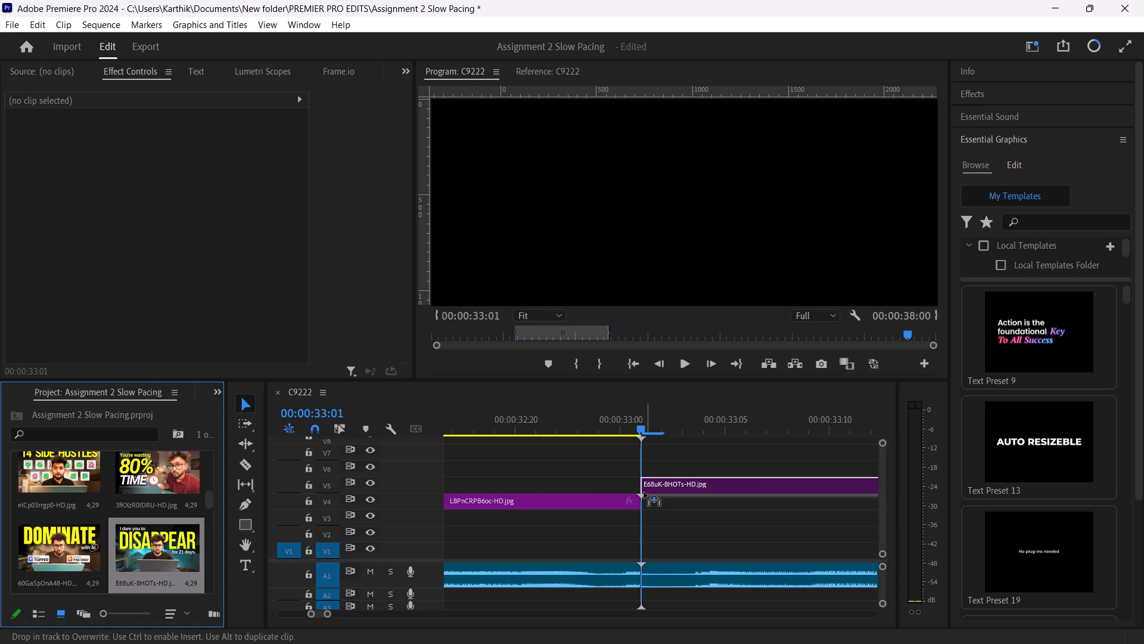
{"action": "left_click_drag", "start_coordinate": [644, 493], "coordinate": [642, 499]}
Review the "self educate", "SPEAK 10x clear" and "DISAPPEAR for 21 days" thumbnails on V4 to check their timing against the audio.
{"action": "left_click_drag", "start_coordinate": [643, 428], "coordinate": [705, 425]}
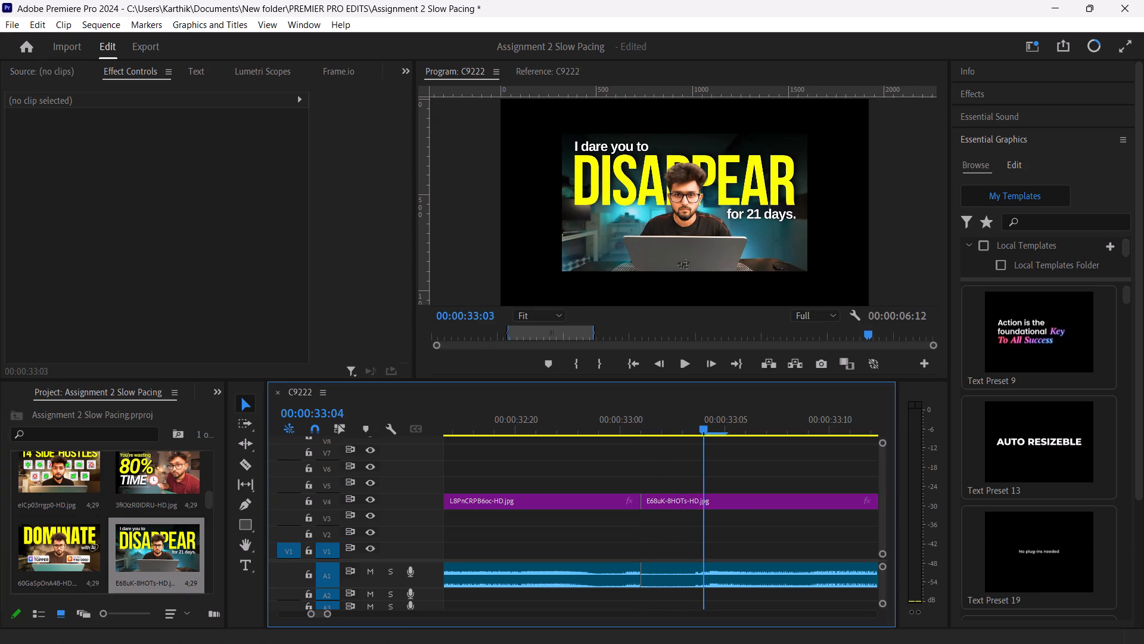
{"action": "left_click_drag", "start_coordinate": [705, 425], "coordinate": [723, 427]}
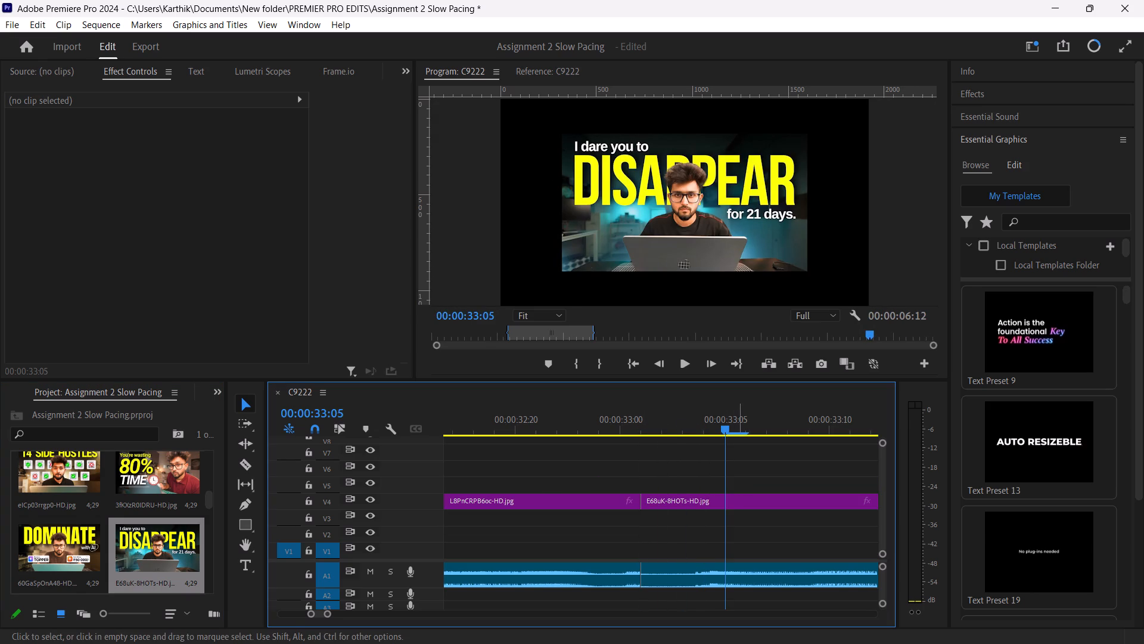
{"action": "left_click_drag", "start_coordinate": [327, 618], "coordinate": [327, 610]}
{"action": "left_click_drag", "start_coordinate": [327, 610], "coordinate": [355, 611]}
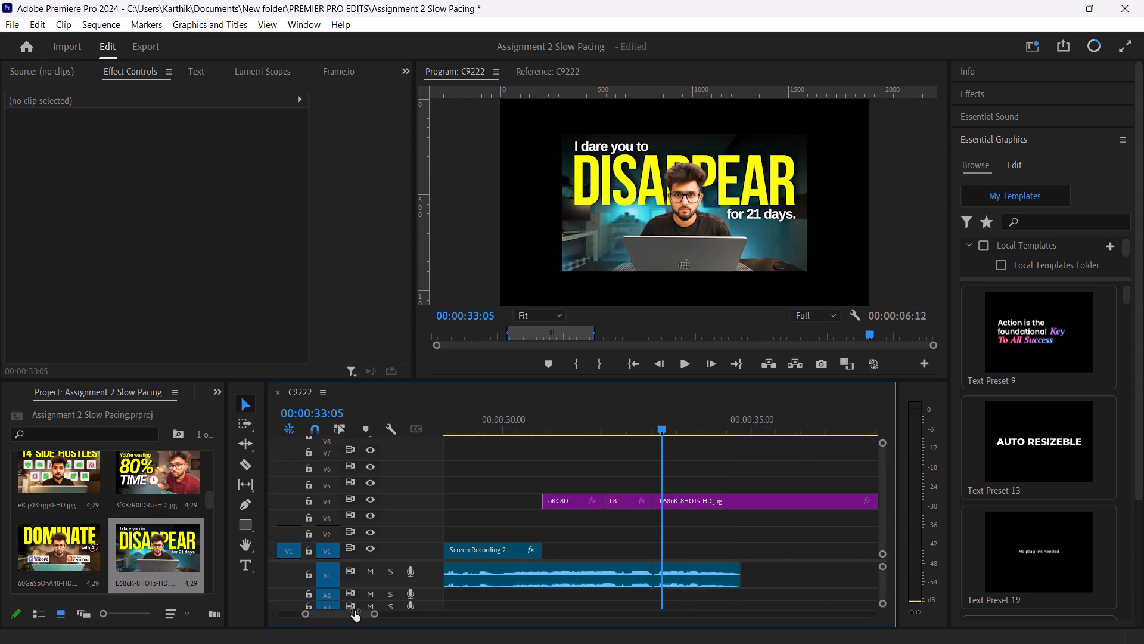
{"action": "left_click_drag", "start_coordinate": [355, 611], "coordinate": [348, 615]}
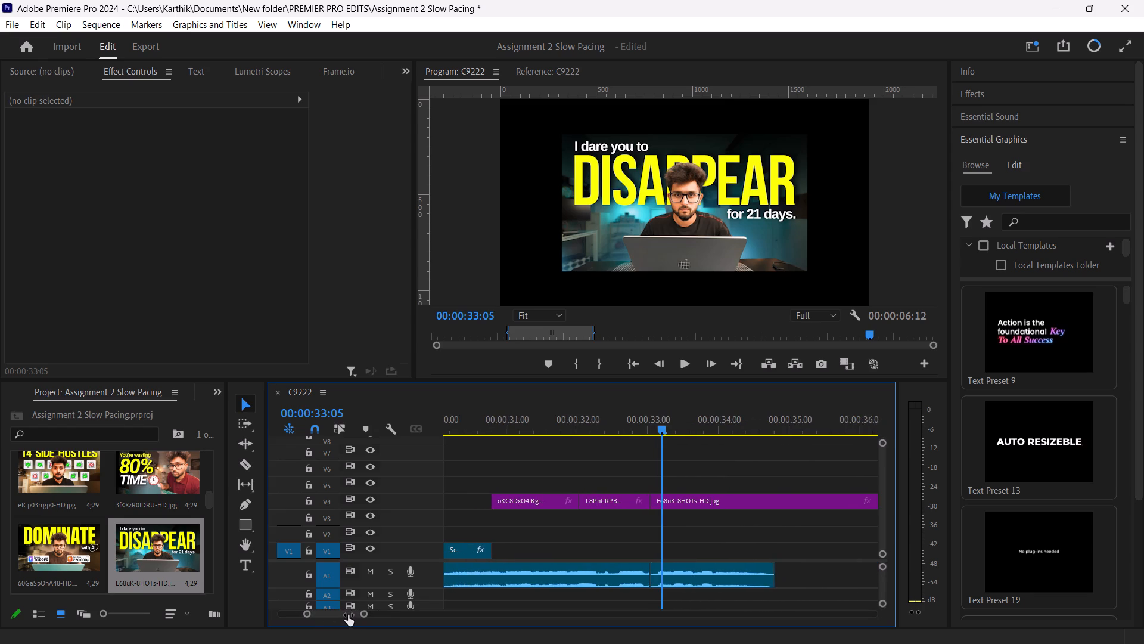
{"action": "left_click_drag", "start_coordinate": [348, 615], "coordinate": [349, 615]}
{"action": "left_click_drag", "start_coordinate": [660, 422], "coordinate": [520, 436]}
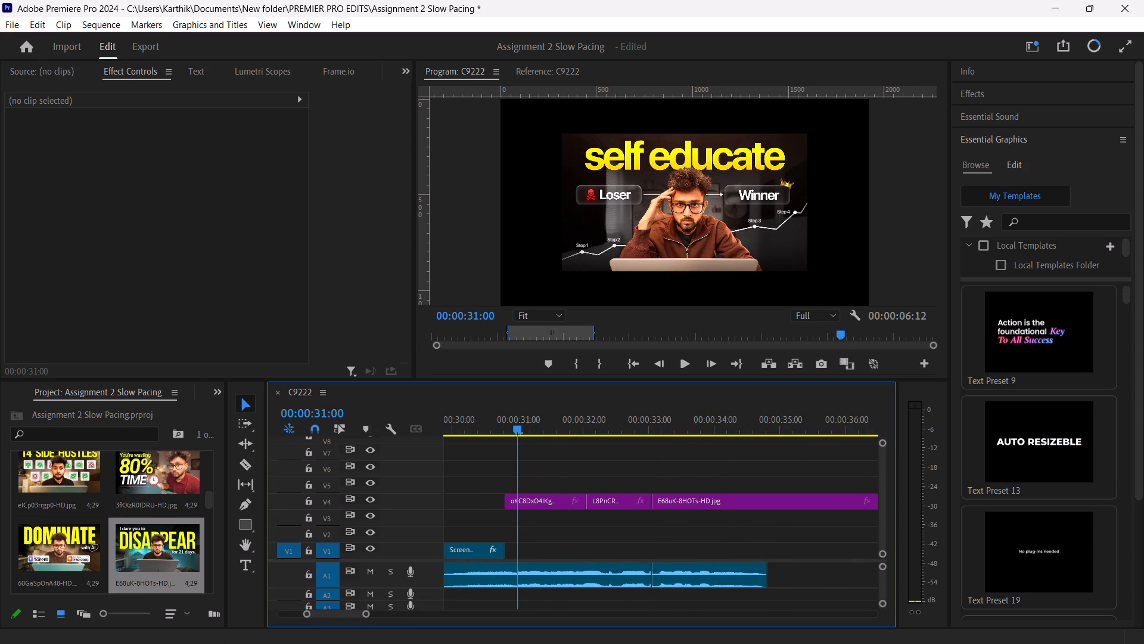
{"action": "left_click_drag", "start_coordinate": [520, 436], "coordinate": [633, 448]}
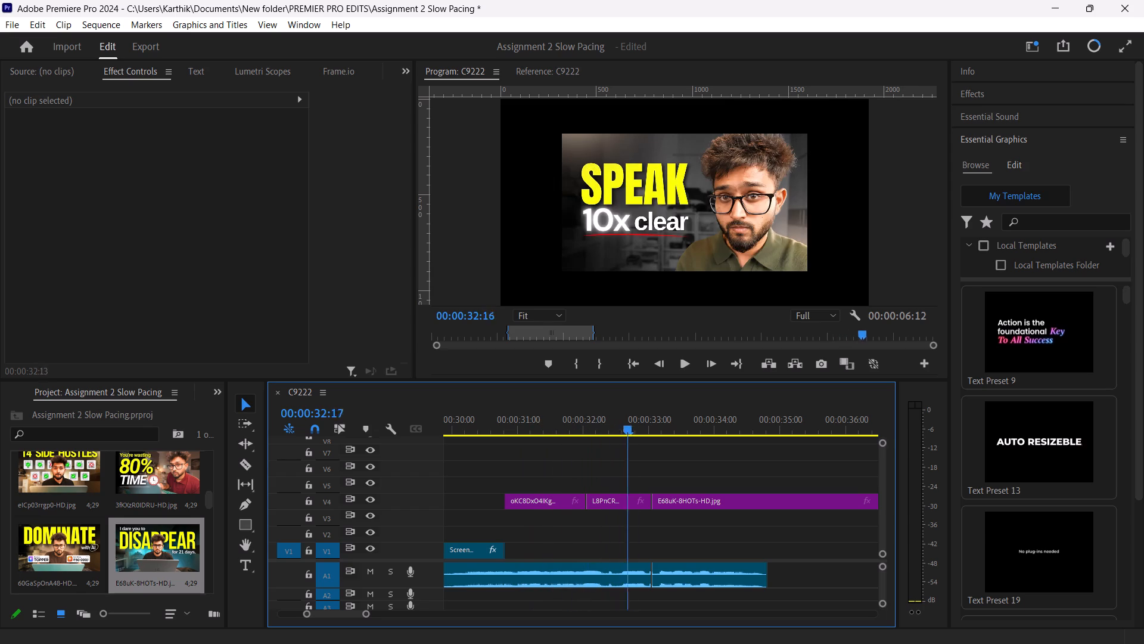
{"action": "left_click_drag", "start_coordinate": [633, 448], "coordinate": [487, 449]}
{"action": "key", "text": "space"}
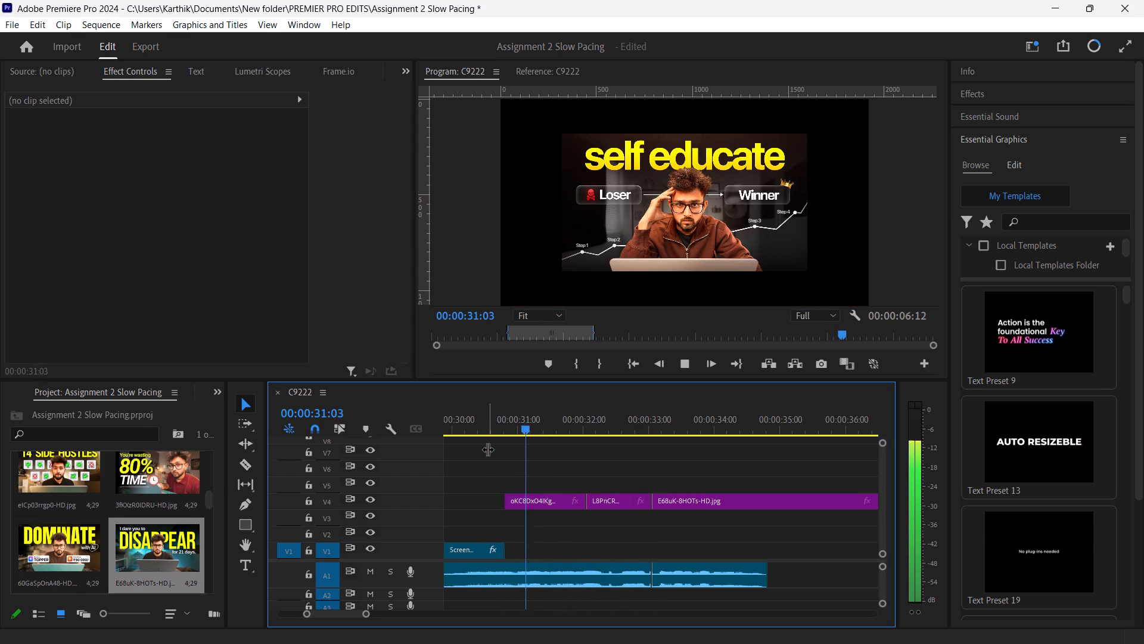
{"action": "key", "text": "space"}
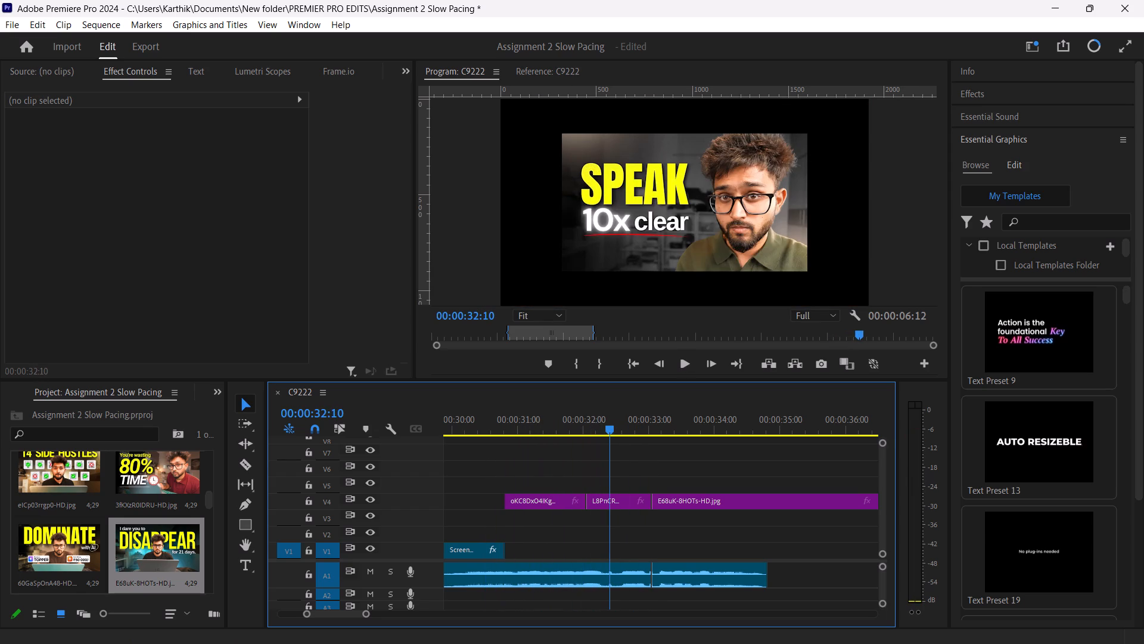
Ripple-trim the end of the "self educate" thumbnail on V4 to 00:00:31:00, closing up to the "DISAPPEAR for 21 days" thumbnail.
{"action": "left_click_drag", "start_coordinate": [367, 616], "coordinate": [350, 617]}
{"action": "left_click_drag", "start_coordinate": [660, 428], "coordinate": [426, 453]}
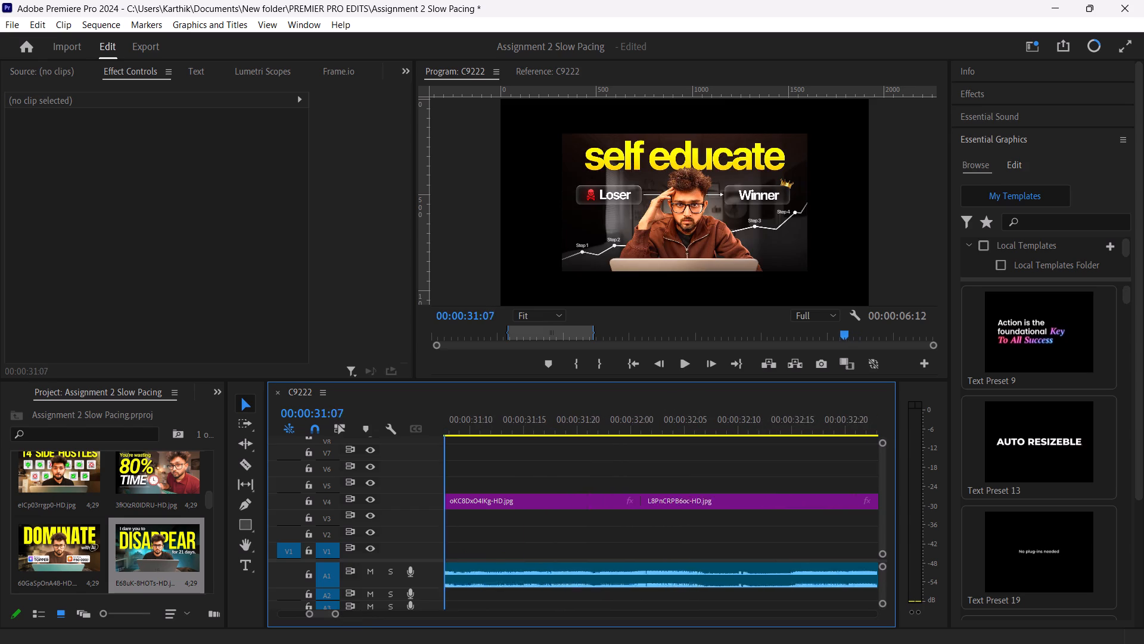
{"action": "left_click_drag", "start_coordinate": [426, 453], "coordinate": [610, 452]}
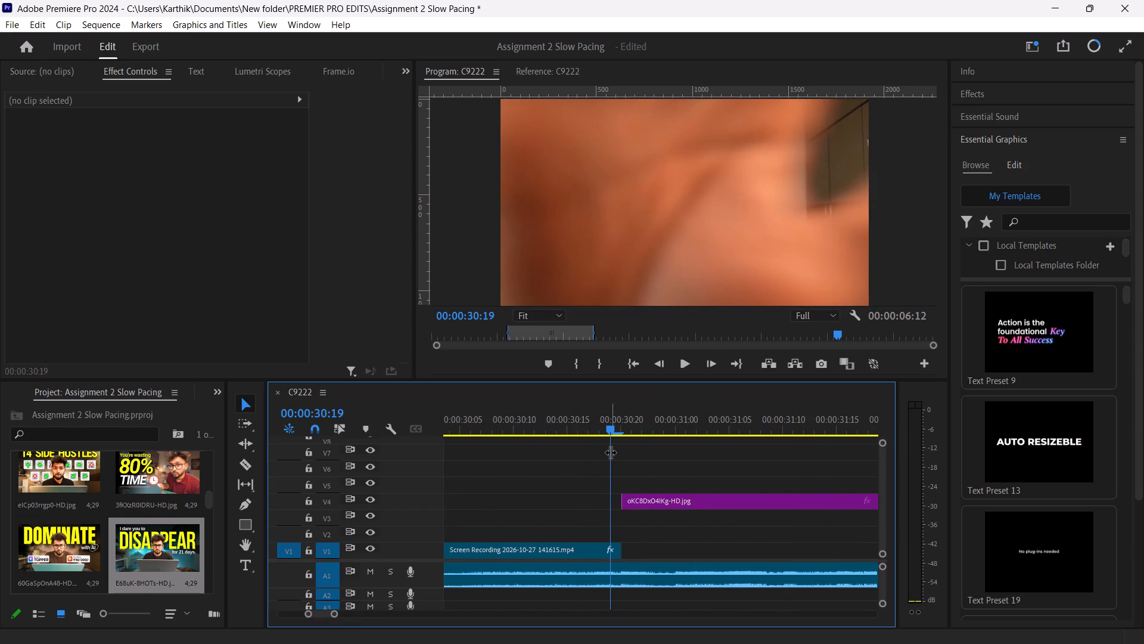
{"action": "left_click_drag", "start_coordinate": [332, 614], "coordinate": [307, 617]}
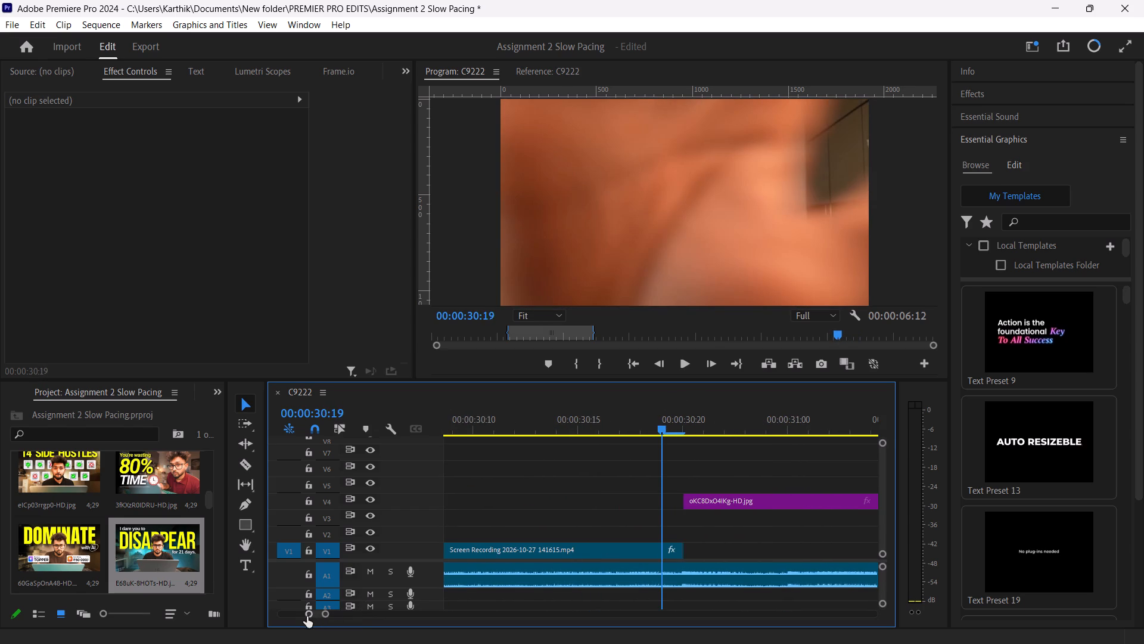
{"action": "left_click_drag", "start_coordinate": [657, 428], "coordinate": [697, 429]}
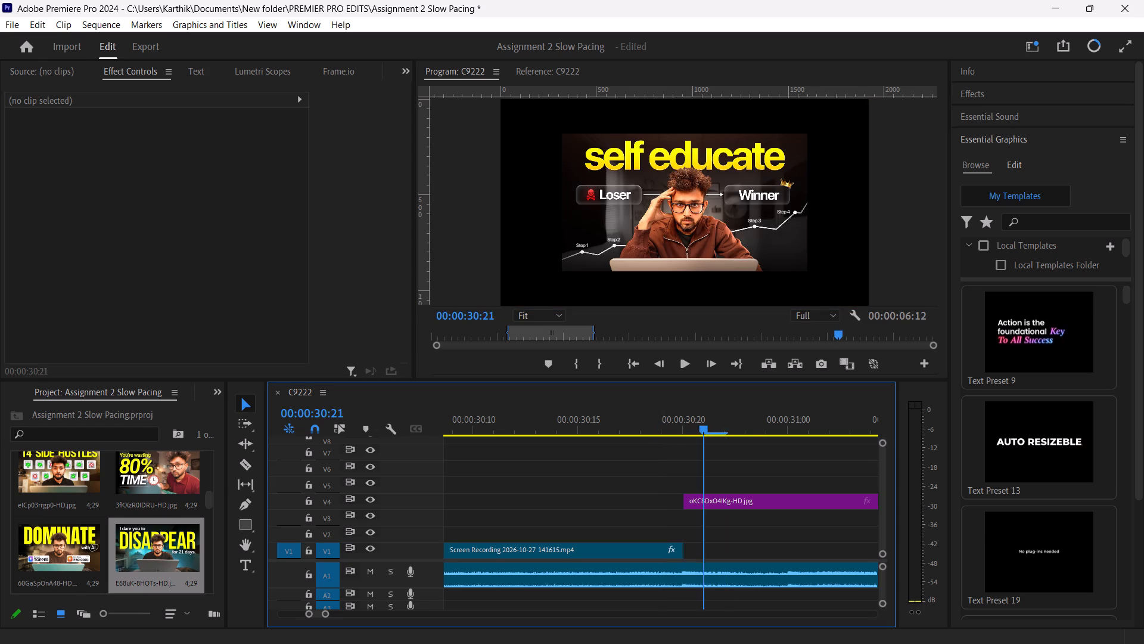
{"action": "left_click_drag", "start_coordinate": [697, 429], "coordinate": [771, 431]}
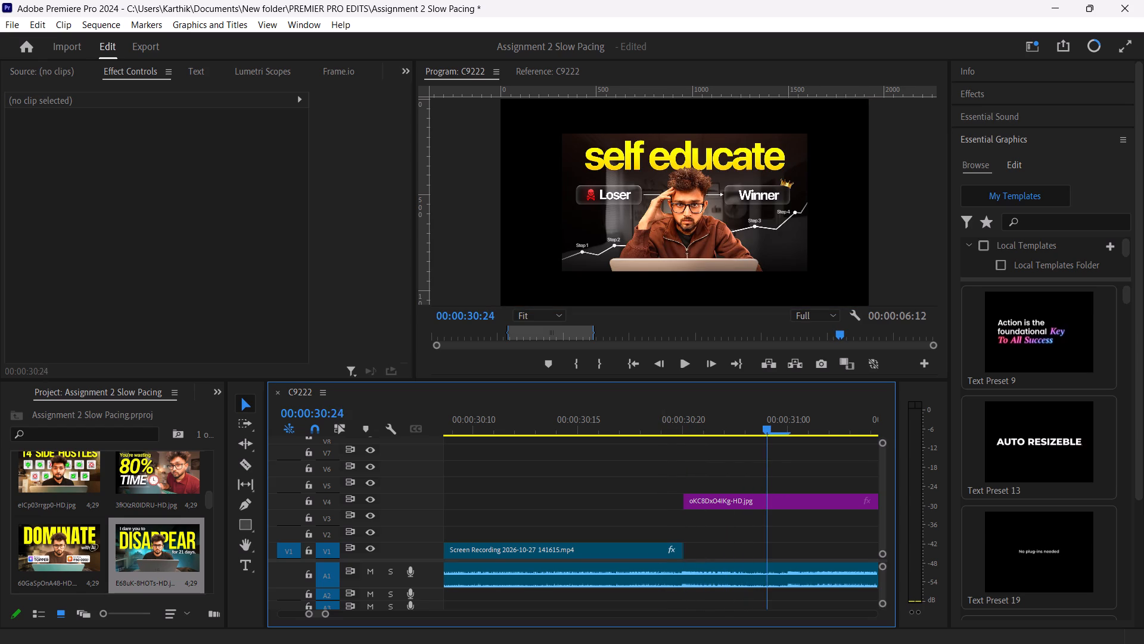
{"action": "left_click_drag", "start_coordinate": [771, 431], "coordinate": [780, 432]}
{"action": "left_click", "coordinate": [804, 499]}
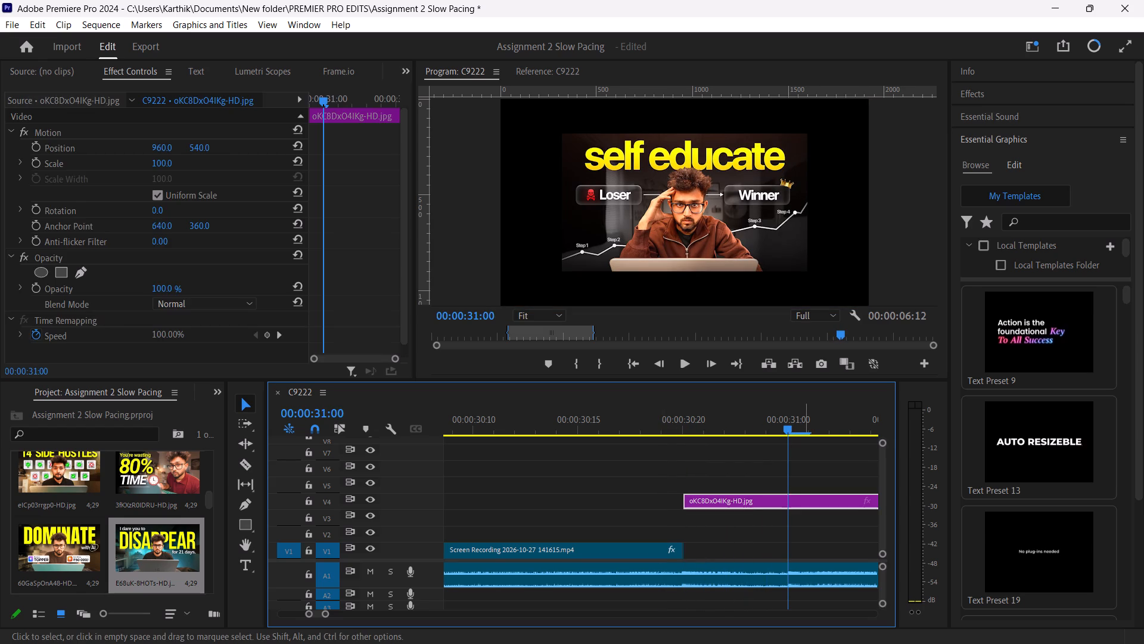
{"action": "key", "text": "w"}
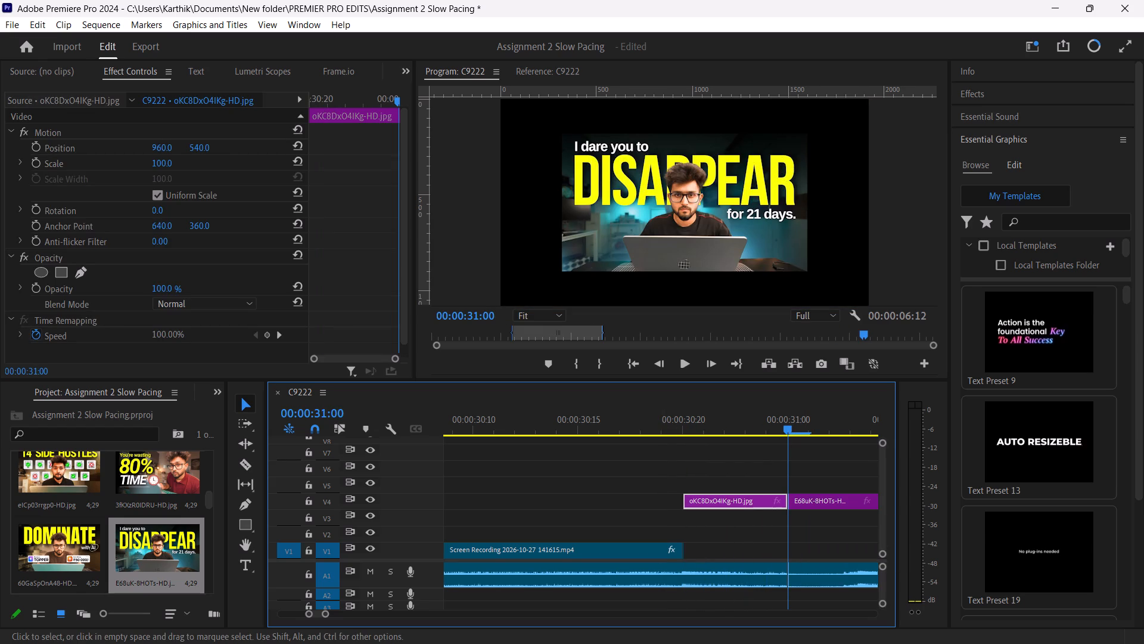
Ripple-trim the "DISAPPEAR for 21 days" thumbnail at 00:00:31:05 and play back the shortened thumbnails from 00:00:30:20.
{"action": "left_click_drag", "start_coordinate": [787, 426], "coordinate": [764, 448]}
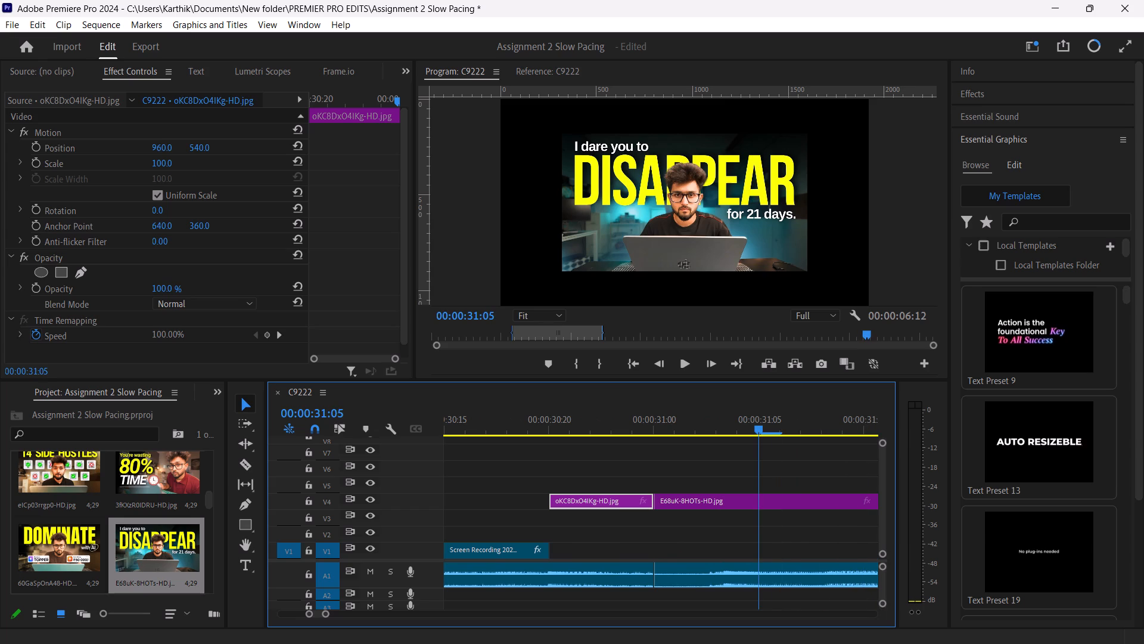
{"action": "left_click_drag", "start_coordinate": [764, 448], "coordinate": [759, 450]}
{"action": "left_click", "coordinate": [779, 505]}
{"action": "key", "text": "w"}
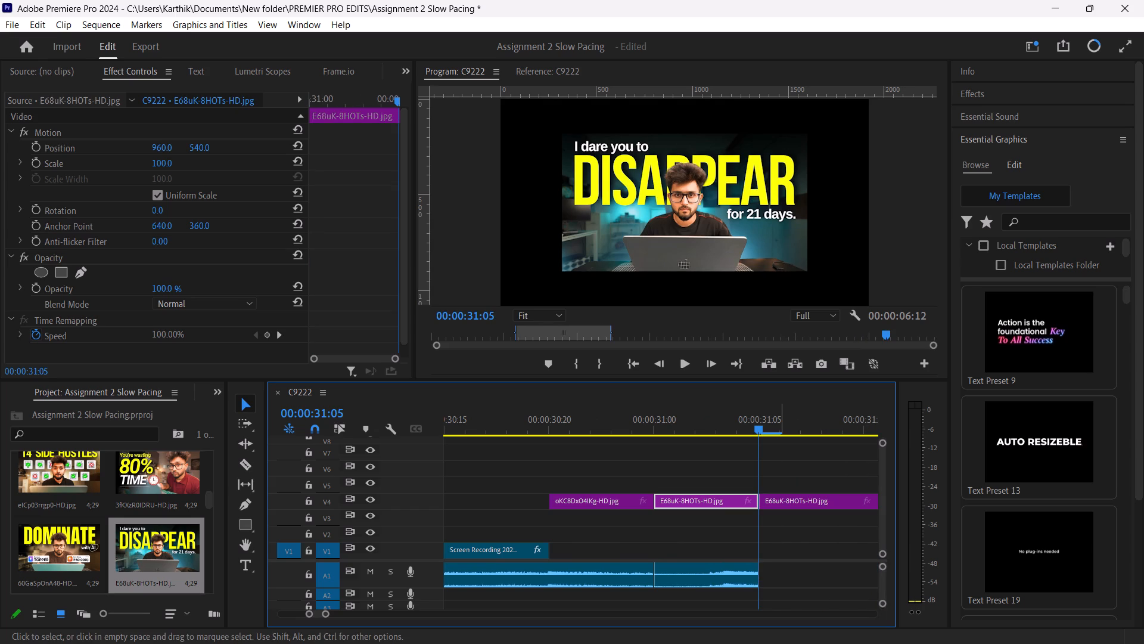
{"action": "left_click", "coordinate": [756, 426]}
{"action": "left_click_drag", "start_coordinate": [756, 426], "coordinate": [589, 424]}
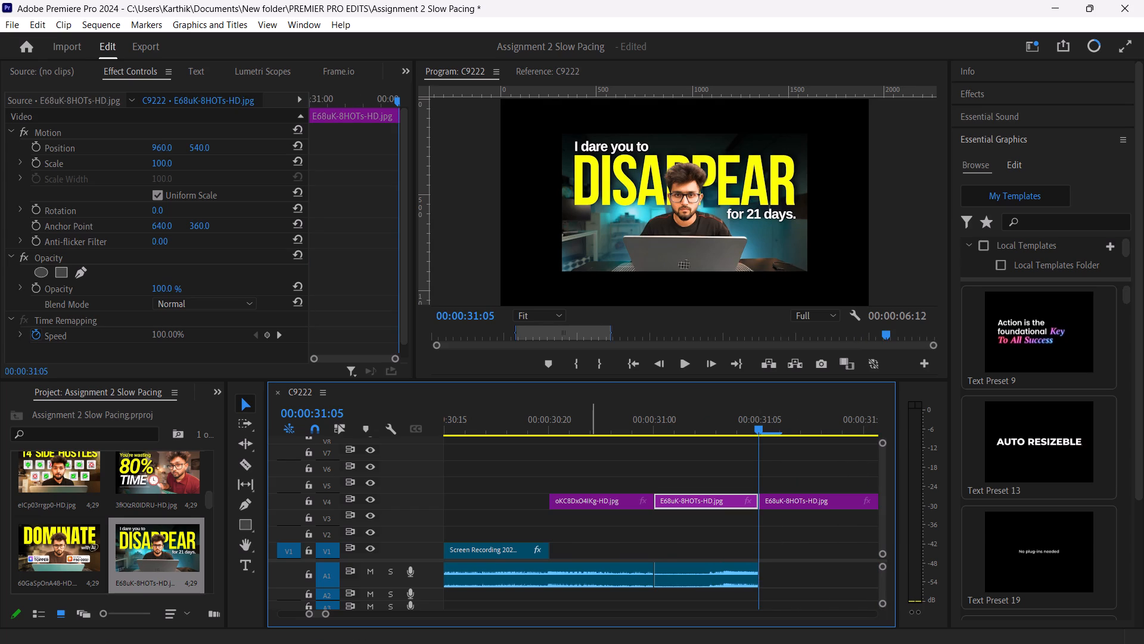
{"action": "left_click_drag", "start_coordinate": [758, 429], "coordinate": [553, 443]}
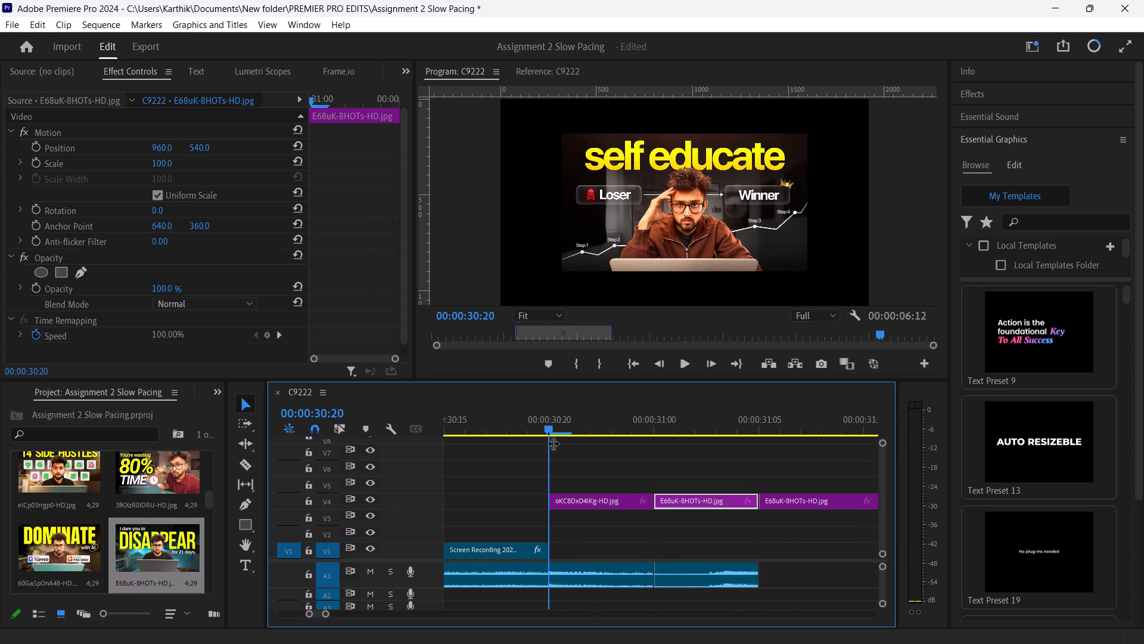
{"action": "key", "text": "space"}
{"action": "key", "text": "space"}
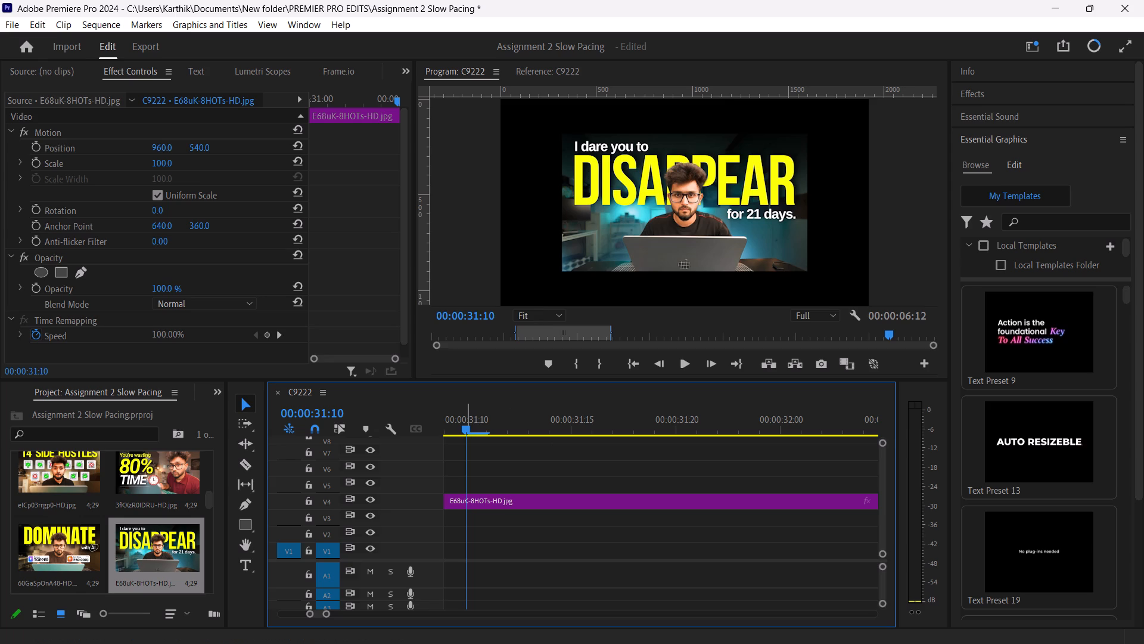
Cut the remaining "DISAPPEAR for 21 days" clip at 00:00:31:10 and delete the part after the cut.
{"action": "left_click_drag", "start_coordinate": [473, 431], "coordinate": [576, 445]}
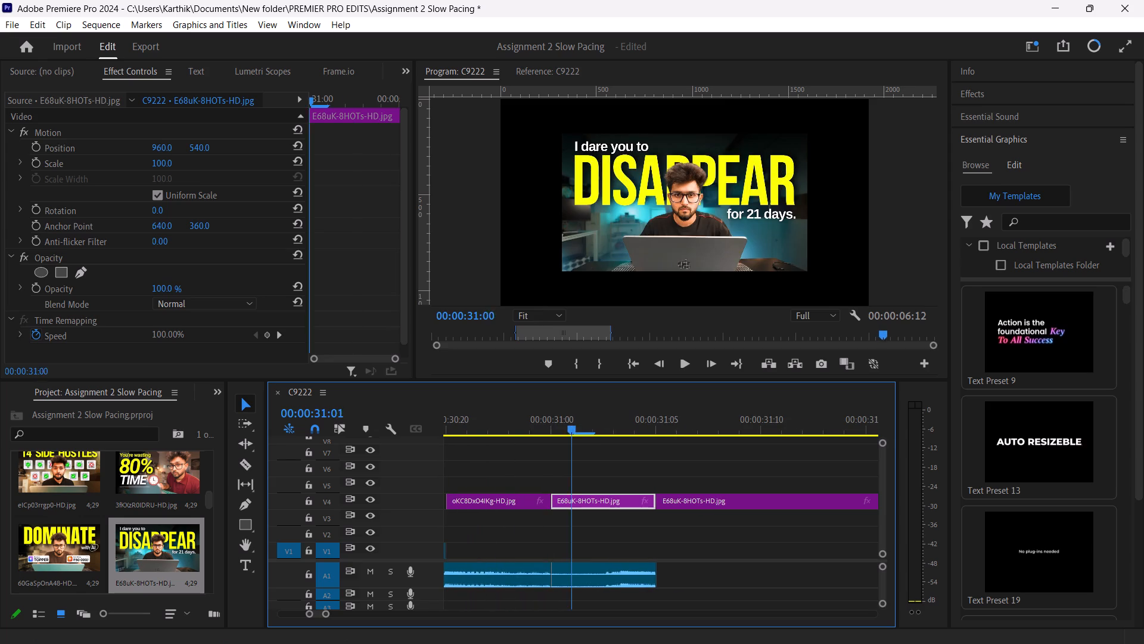
{"action": "left_click_drag", "start_coordinate": [576, 445], "coordinate": [664, 476]}
{"action": "left_click", "coordinate": [701, 499]}
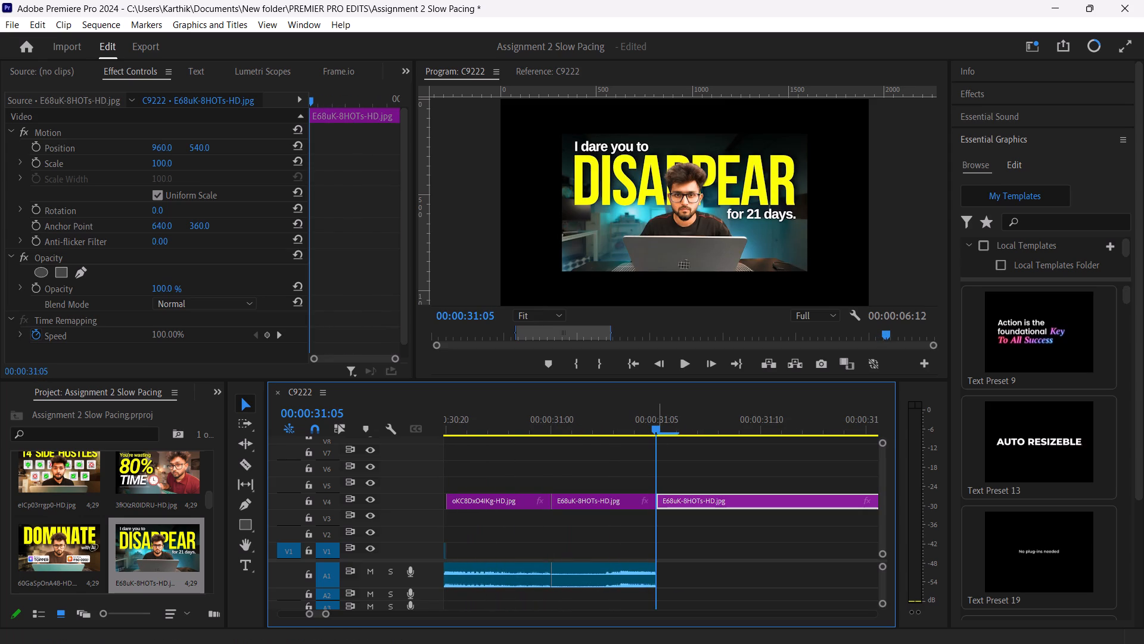
{"action": "left_click_drag", "start_coordinate": [657, 431], "coordinate": [760, 427]}
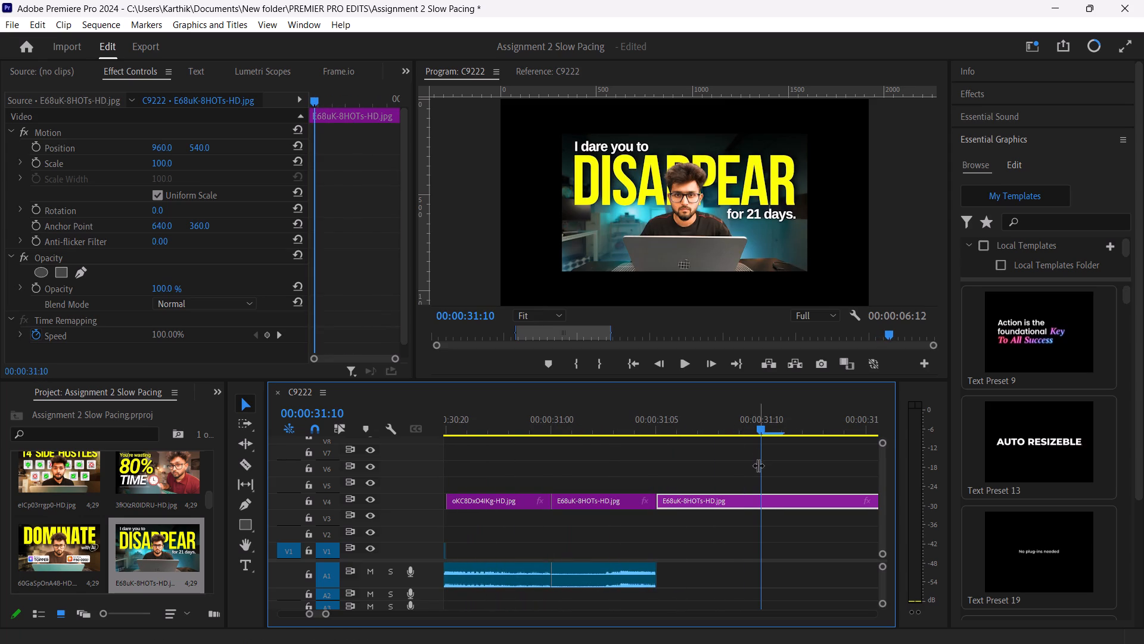
{"action": "key", "text": "w"}
{"action": "key", "text": "w"}
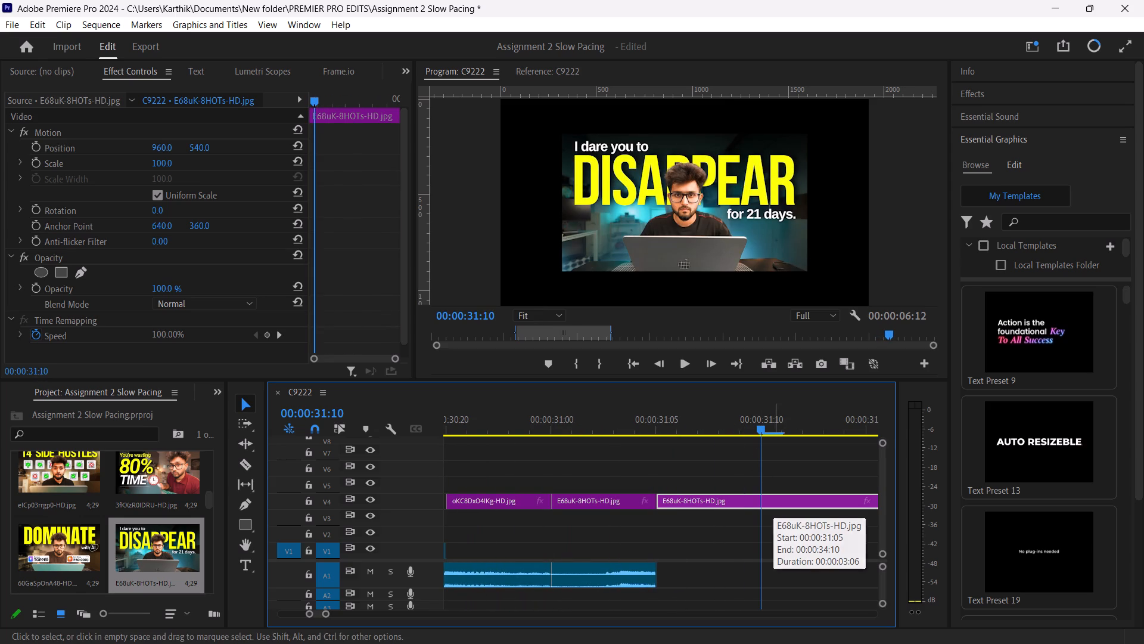
{"action": "key", "text": "w"}
{"action": "key", "text": "w"}
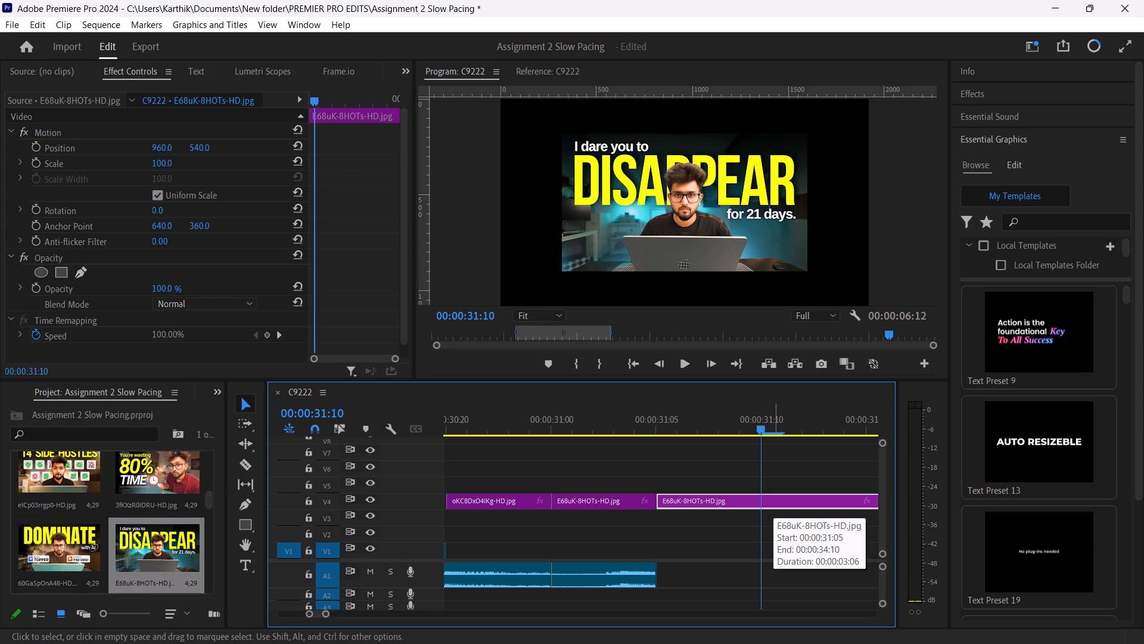
{"action": "key", "text": "c"}
{"action": "left_click", "coordinate": [773, 499]}
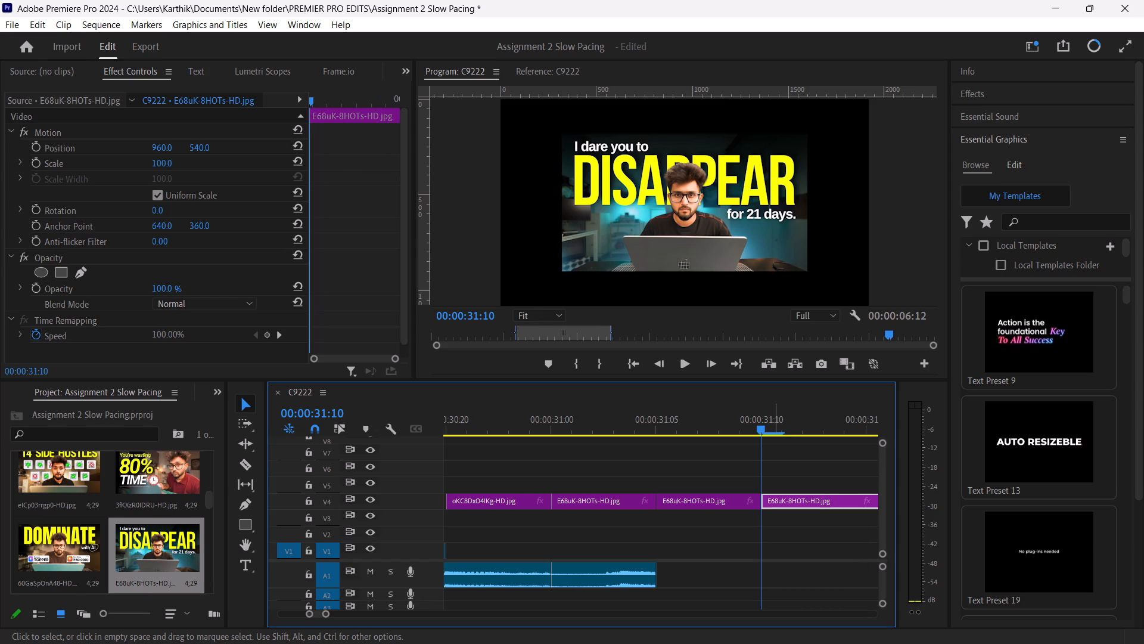
{"action": "key", "text": "BackSpace"}
Move the two short "DISAPPEAR" clips out of the way onto V5 and V3, and extend "self educate" to 00:00:31:05.
{"action": "left_click_drag", "start_coordinate": [707, 504], "coordinate": [838, 491]}
{"action": "left_click_drag", "start_coordinate": [597, 504], "coordinate": [730, 516]}
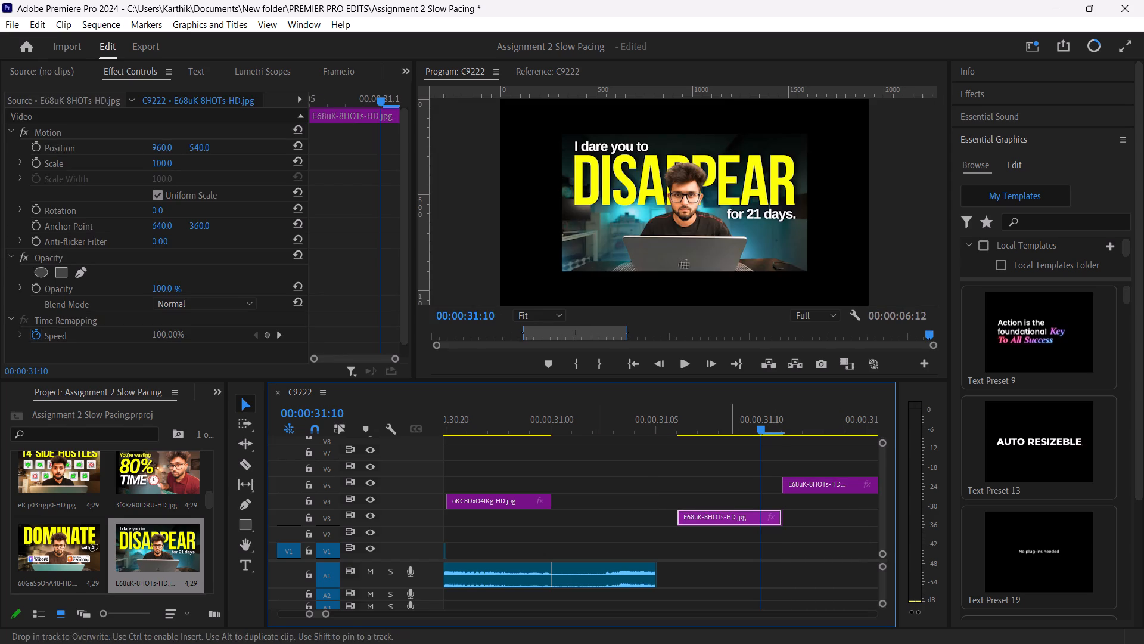
{"action": "left_click", "coordinate": [542, 500]}
{"action": "left_click_drag", "start_coordinate": [552, 499], "coordinate": [655, 493]}
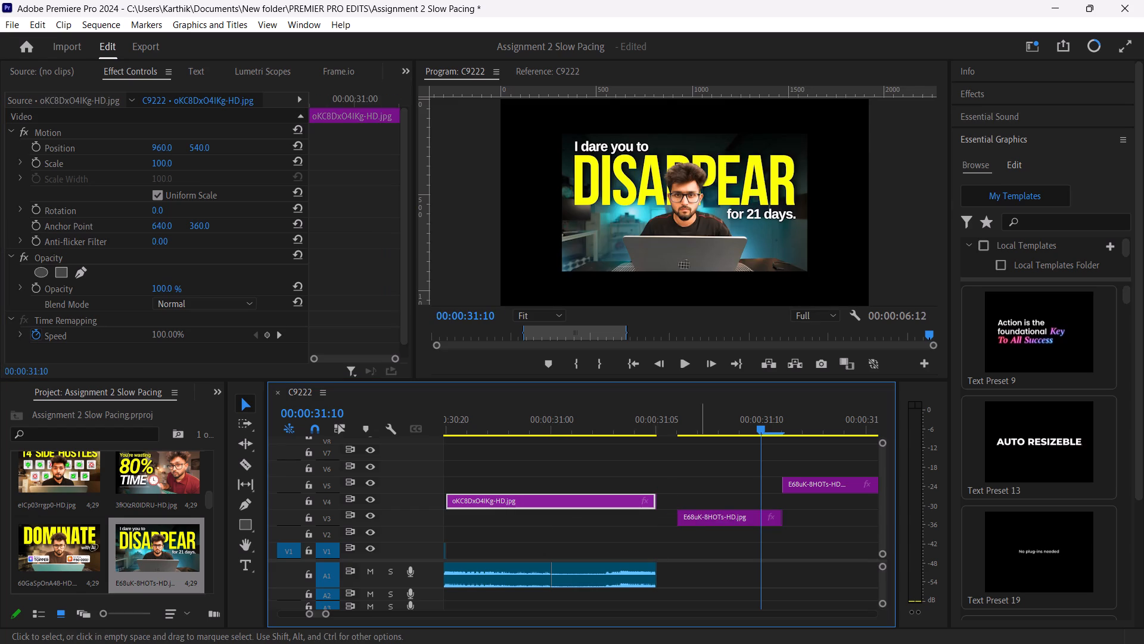
Place the "DISAPPEAR" clip from V3 on V4 directly after "self educate" and extend its end to 00:00:31:15.
{"action": "left_click_drag", "start_coordinate": [704, 521], "coordinate": [686, 503]}
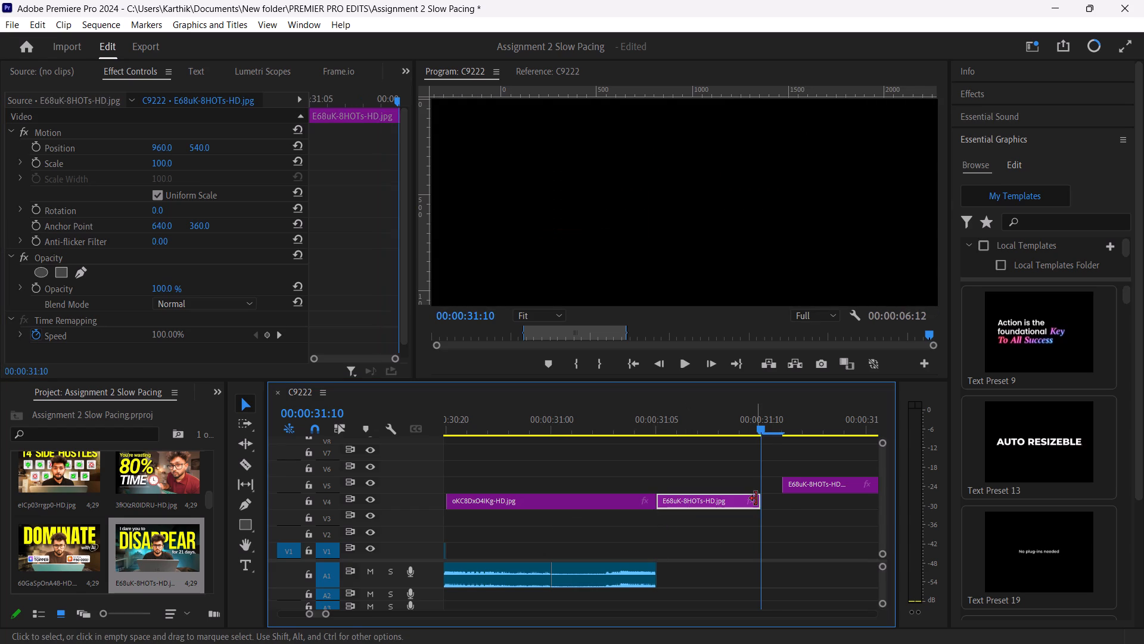
{"action": "left_click_drag", "start_coordinate": [763, 499], "coordinate": [792, 484]}
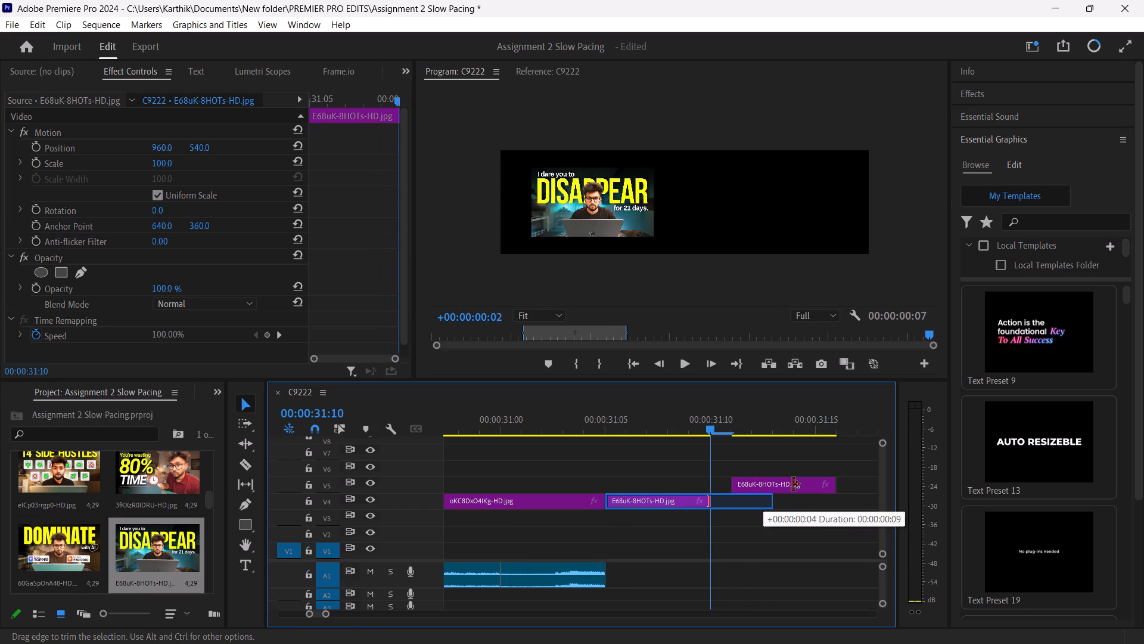
{"action": "left_click_drag", "start_coordinate": [792, 484], "coordinate": [817, 491]}
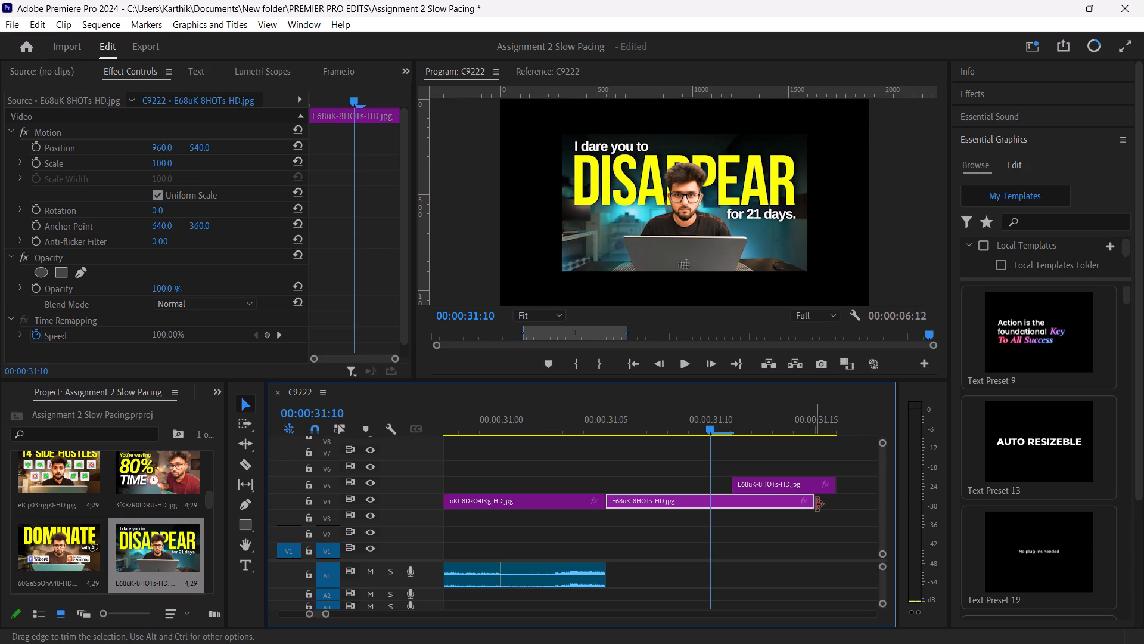
{"action": "left_click", "coordinate": [816, 504]}
Move the "DISAPPEAR" clip from V5 to V4 at 00:00:31:15, directly after the extended clip.
{"action": "left_click_drag", "start_coordinate": [711, 425], "coordinate": [810, 432]}
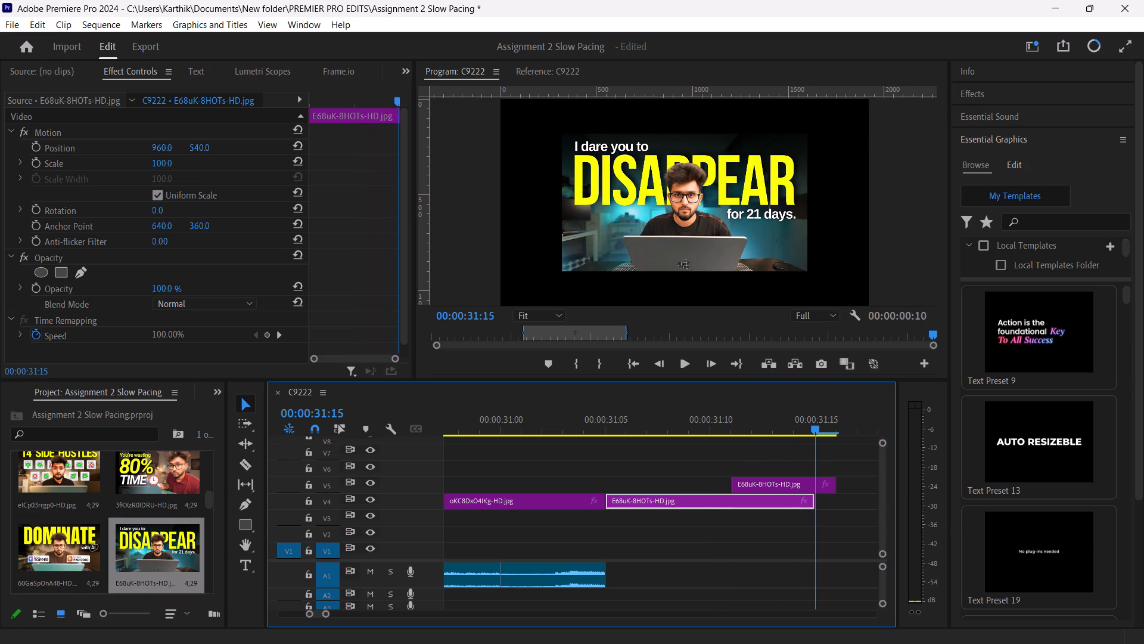
{"action": "left_click_drag", "start_coordinate": [810, 432], "coordinate": [817, 433]}
{"action": "left_click_drag", "start_coordinate": [792, 482], "coordinate": [856, 500]}
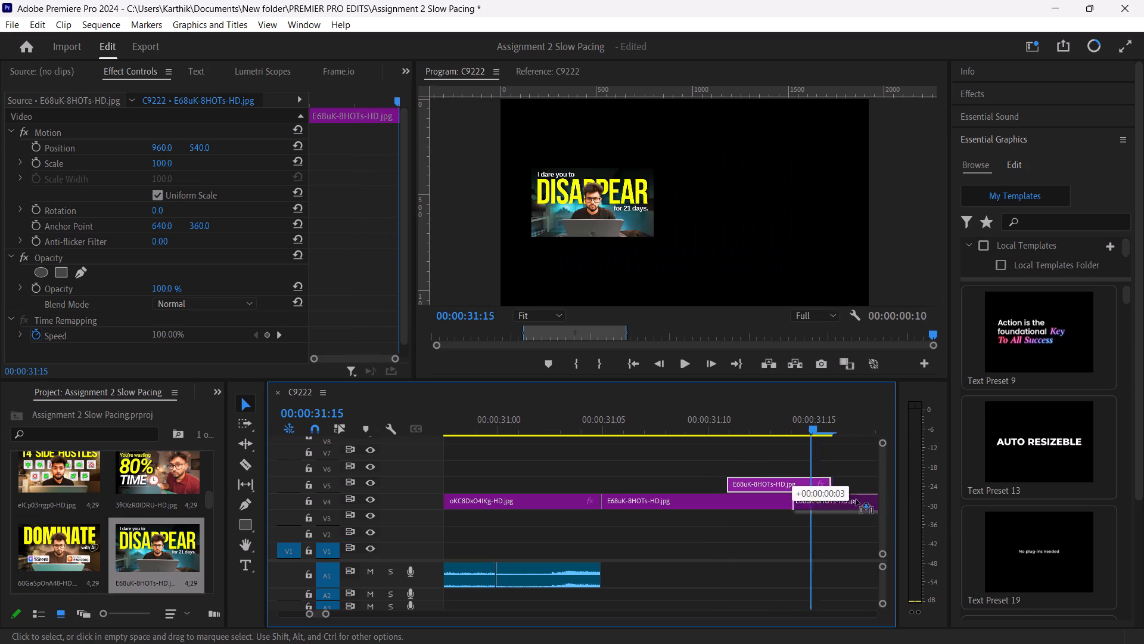
{"action": "left_click_drag", "start_coordinate": [856, 500], "coordinate": [782, 499]}
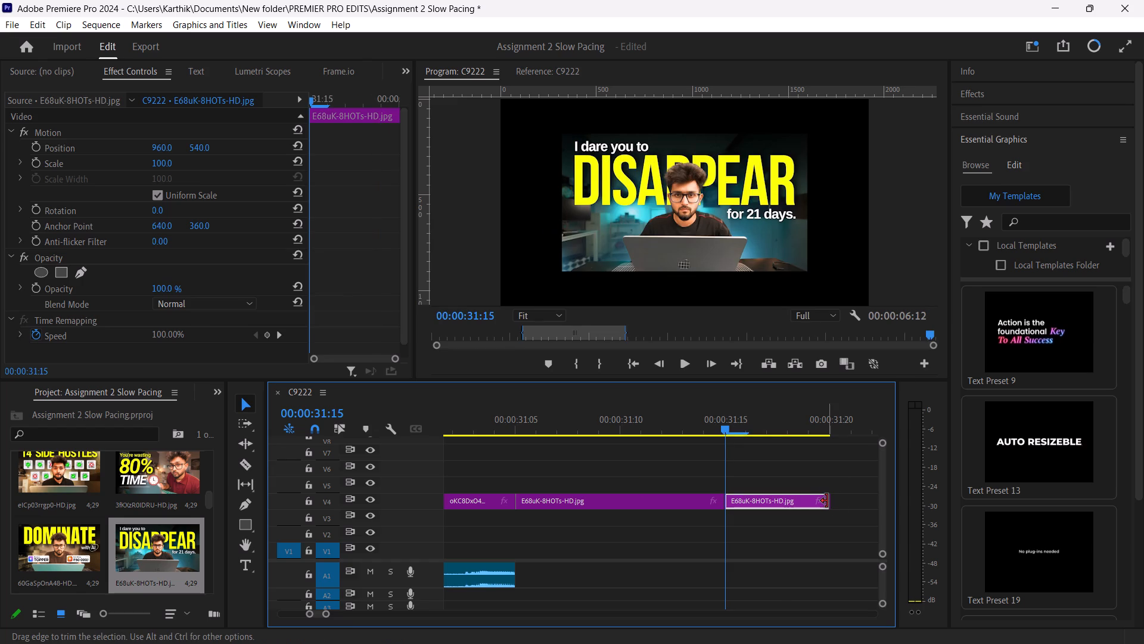
Extend the end of the last "DISAPPEAR" clip on V4 to 00:00:32:00 for a 10-frame duration.
{"action": "left_click_drag", "start_coordinate": [827, 501], "coordinate": [851, 499]}
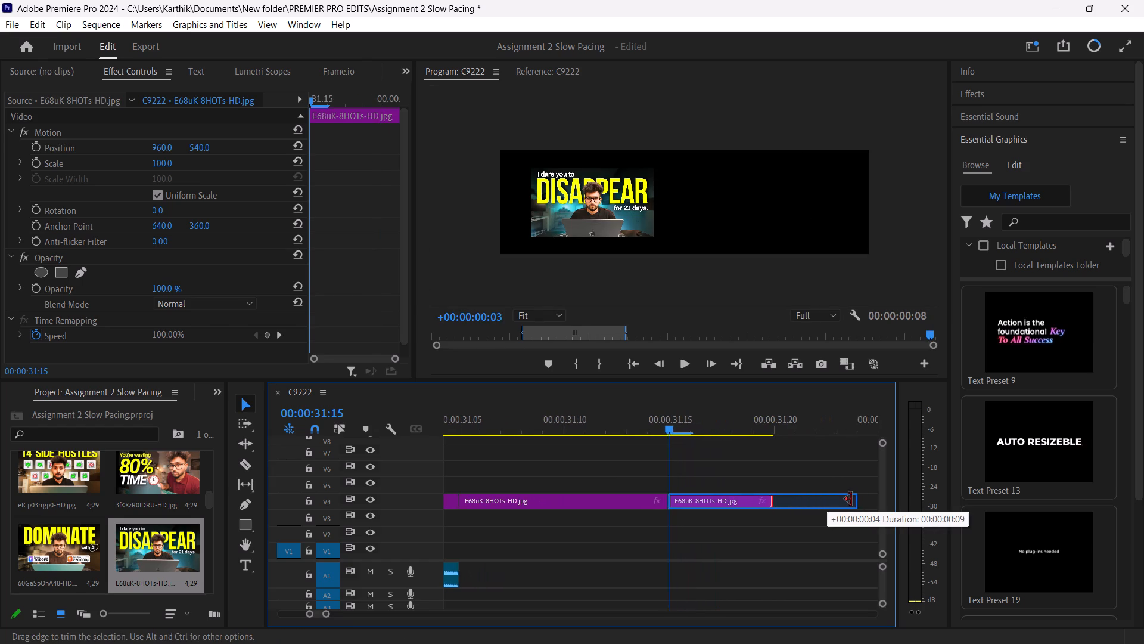
{"action": "left_click_drag", "start_coordinate": [851, 499], "coordinate": [699, 481]}
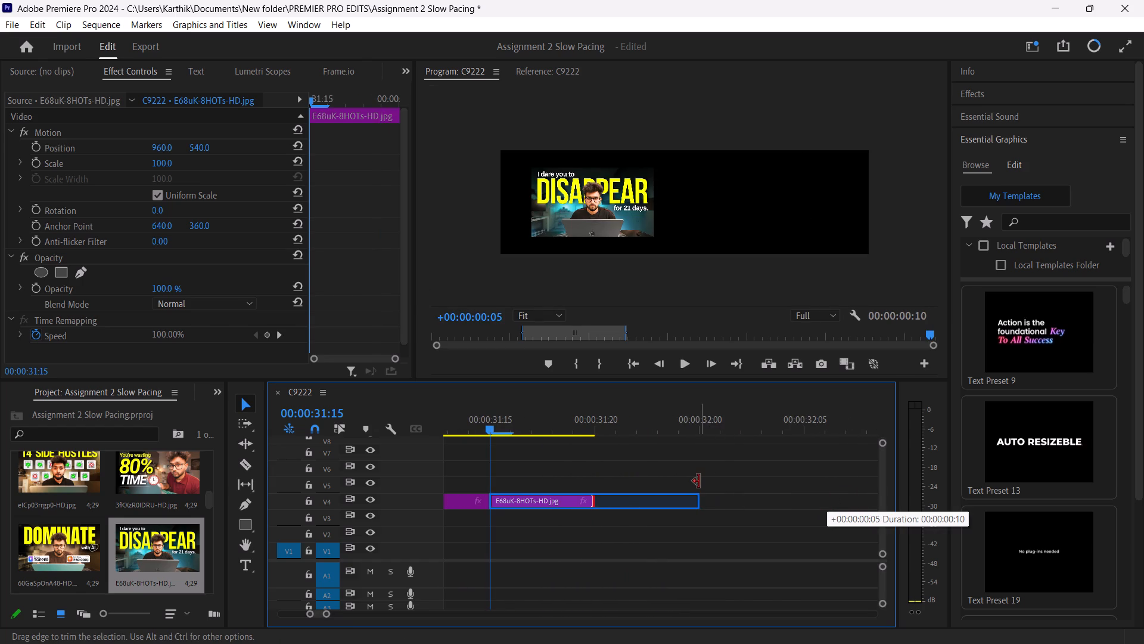
{"action": "left_click_drag", "start_coordinate": [699, 481], "coordinate": [698, 481]}
Play back the end of the sequence from the screen recording through the thumbnail clips to check their pacing.
{"action": "left_click_drag", "start_coordinate": [490, 421], "coordinate": [401, 425]}
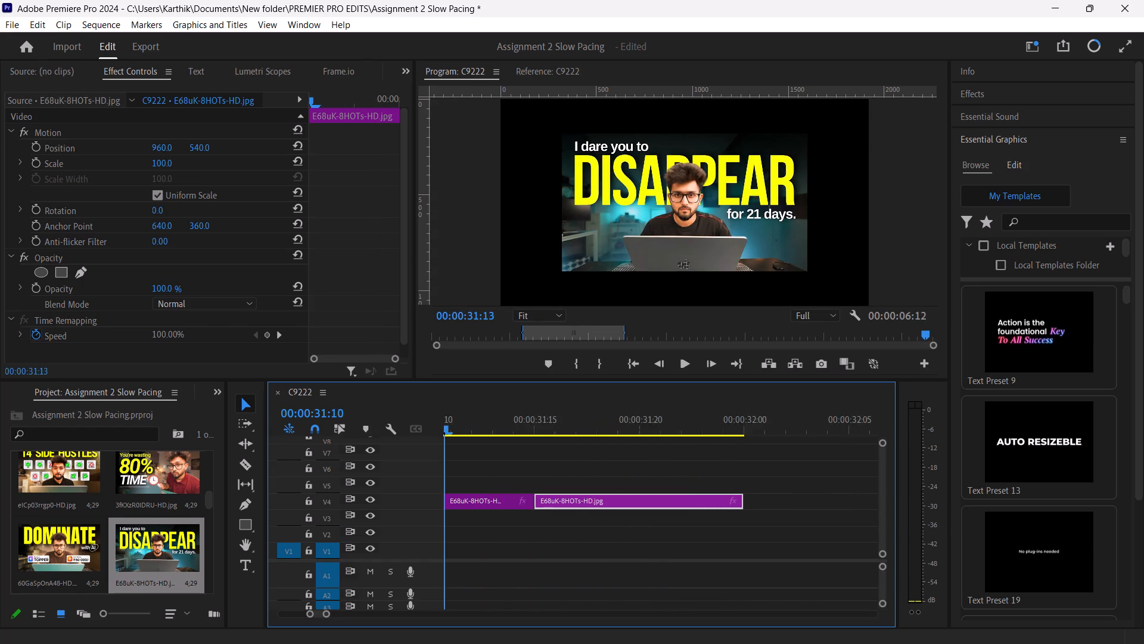
{"action": "left_click_drag", "start_coordinate": [401, 425], "coordinate": [455, 425]}
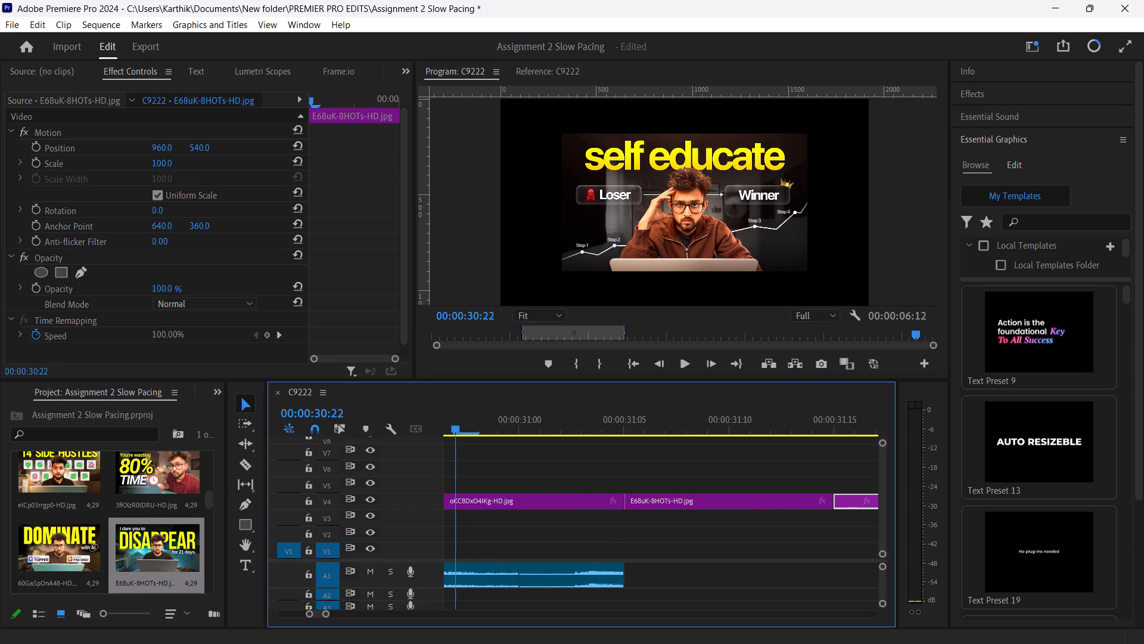
{"action": "left_click_drag", "start_coordinate": [455, 425], "coordinate": [631, 433]}
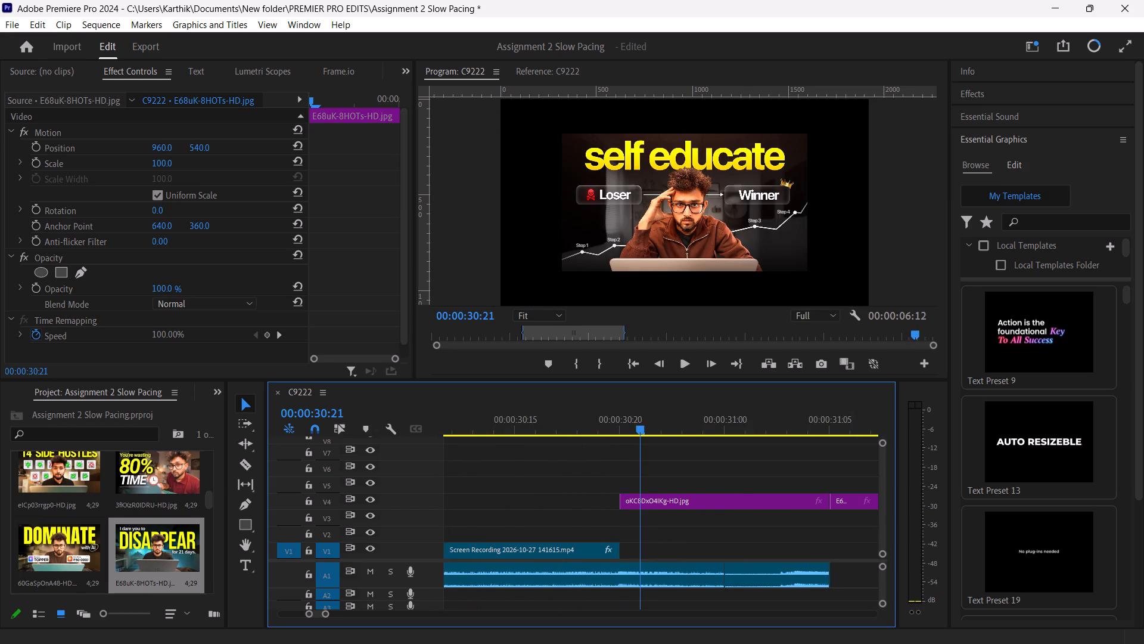
{"action": "left_click_drag", "start_coordinate": [631, 433], "coordinate": [633, 432]}
{"action": "left_click_drag", "start_coordinate": [633, 432], "coordinate": [602, 431]}
{"action": "key", "text": "space"}
{"action": "key", "text": "space"}
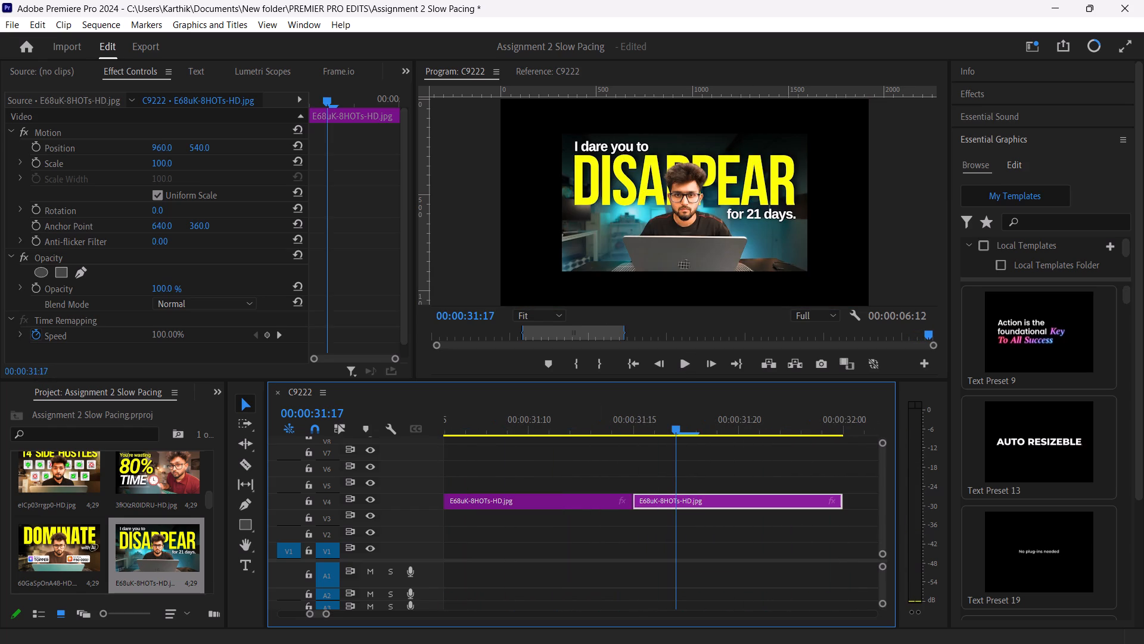
{"action": "key", "text": "space"}
{"action": "key", "text": "space"}
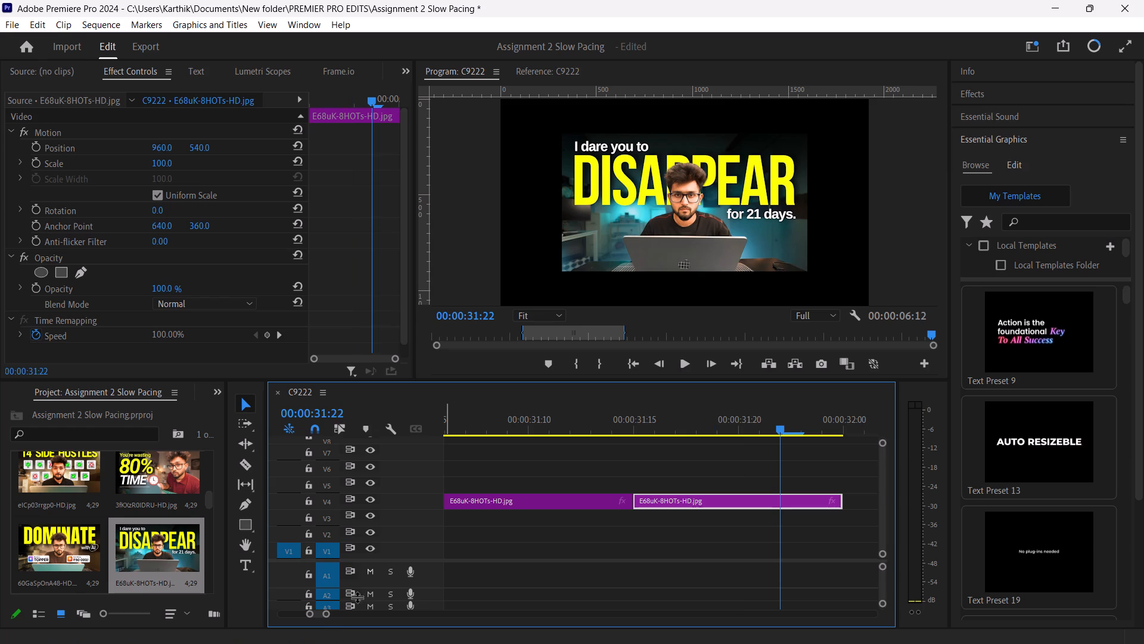
{"action": "left_click_drag", "start_coordinate": [329, 613], "coordinate": [439, 626]}
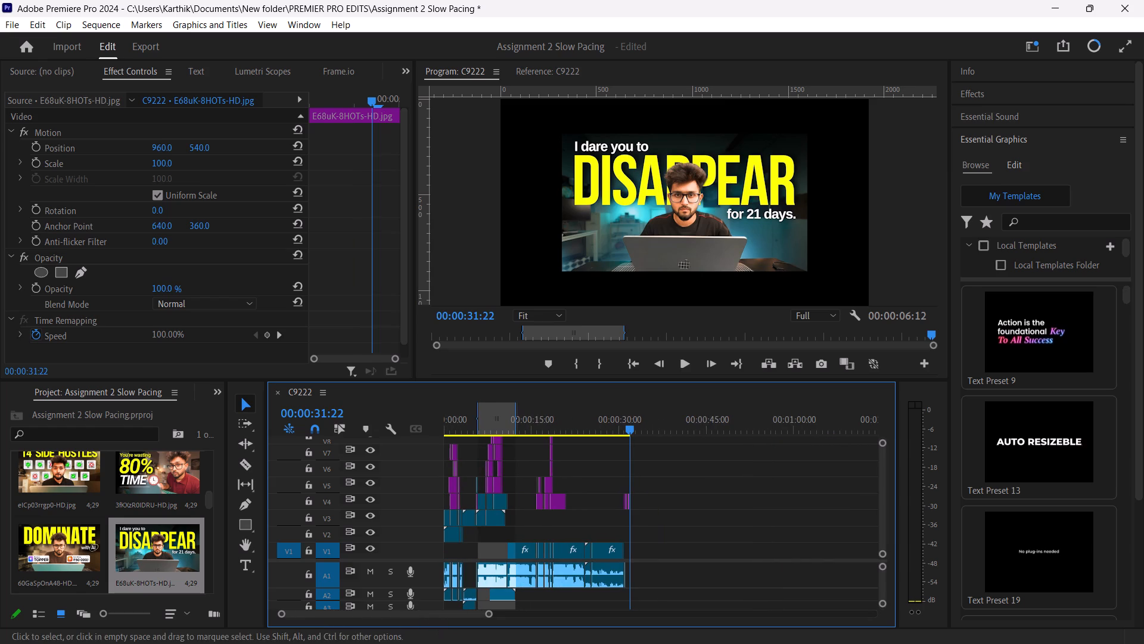
{"action": "left_click_drag", "start_coordinate": [626, 422], "coordinate": [578, 429]}
{"action": "key", "text": "space"}
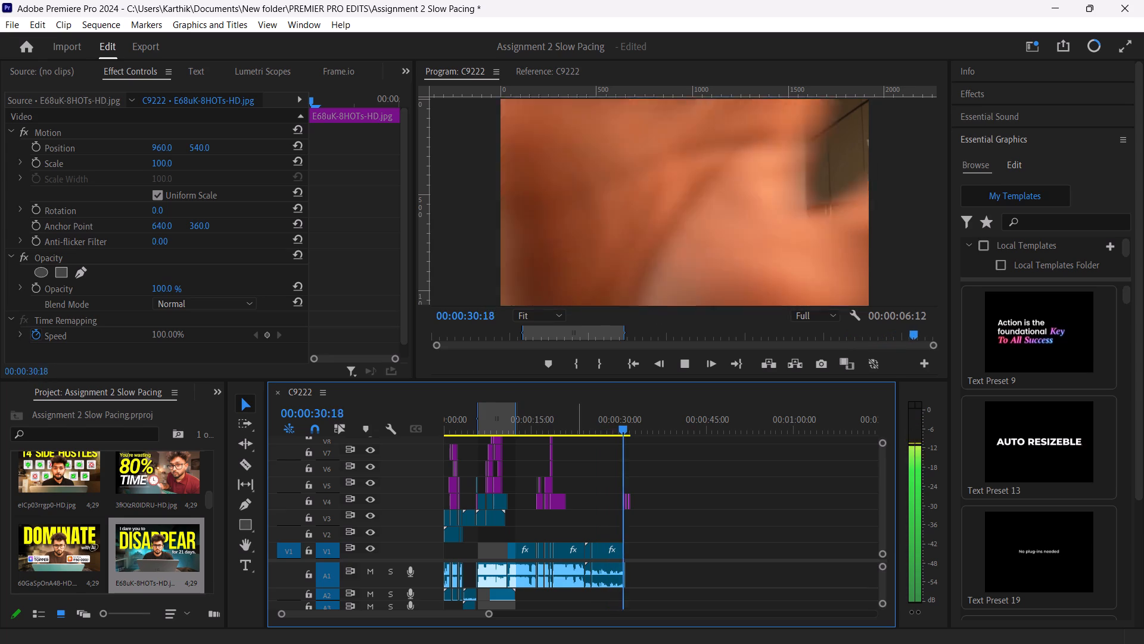
{"action": "key", "text": "space"}
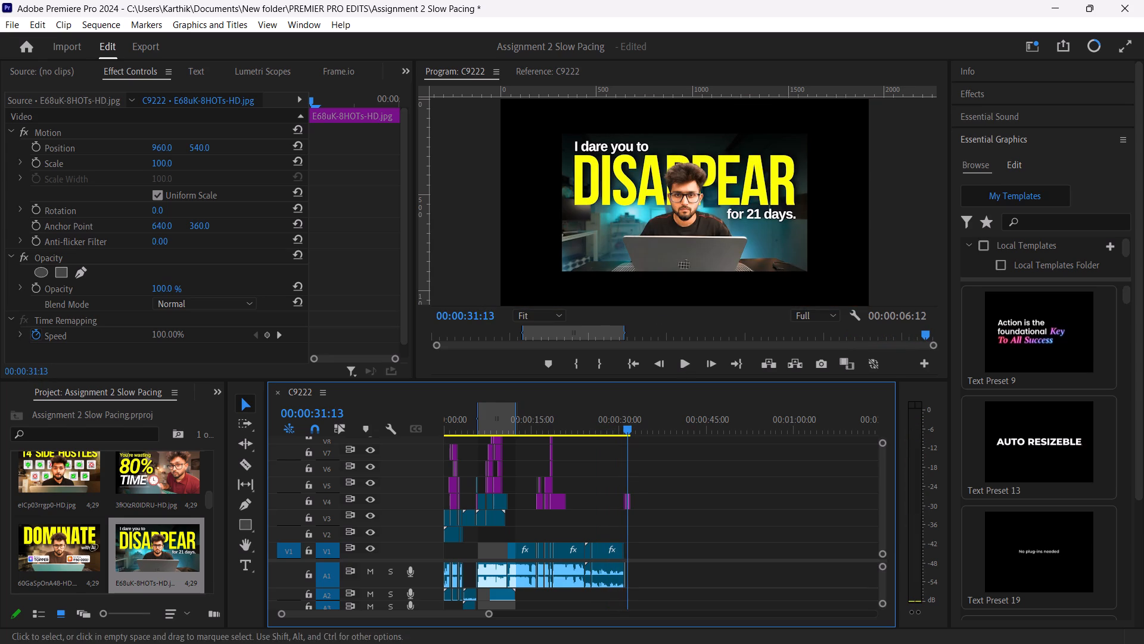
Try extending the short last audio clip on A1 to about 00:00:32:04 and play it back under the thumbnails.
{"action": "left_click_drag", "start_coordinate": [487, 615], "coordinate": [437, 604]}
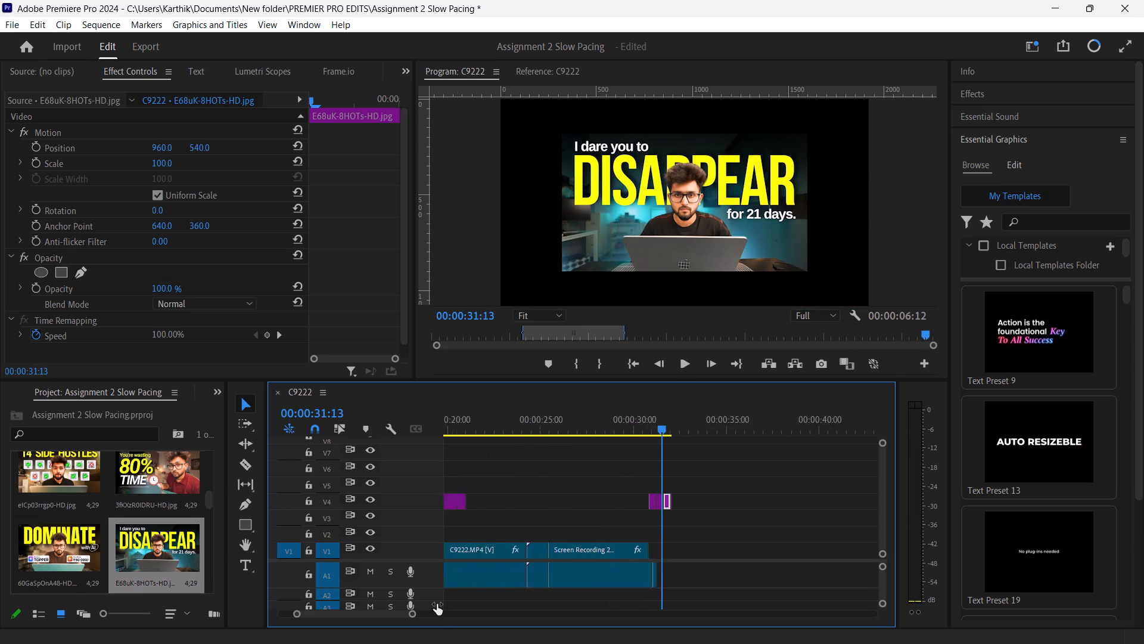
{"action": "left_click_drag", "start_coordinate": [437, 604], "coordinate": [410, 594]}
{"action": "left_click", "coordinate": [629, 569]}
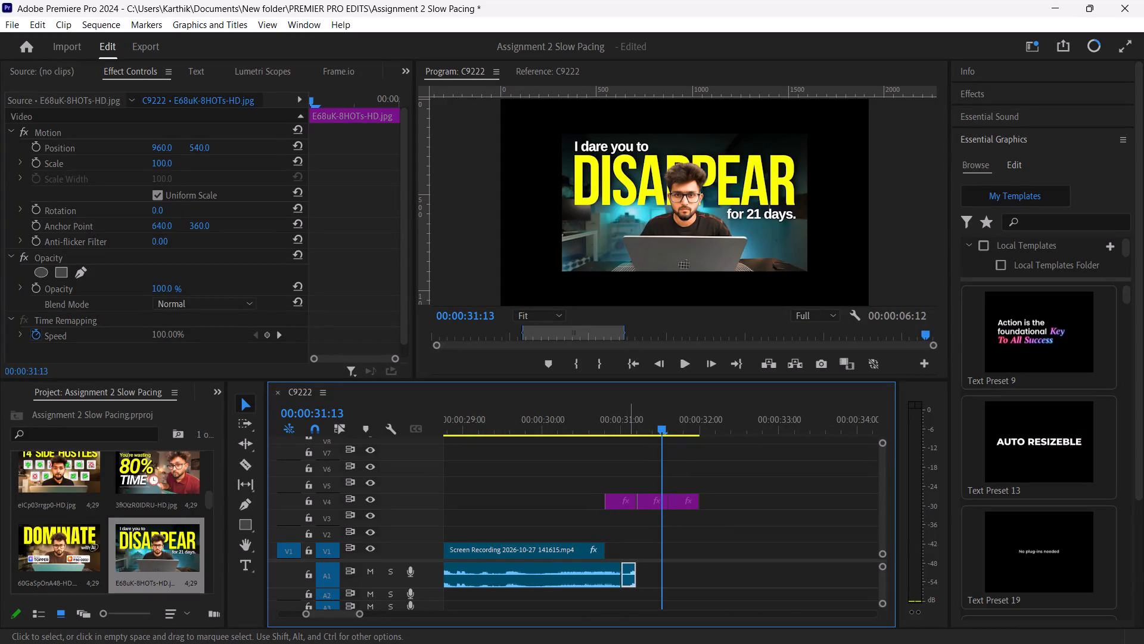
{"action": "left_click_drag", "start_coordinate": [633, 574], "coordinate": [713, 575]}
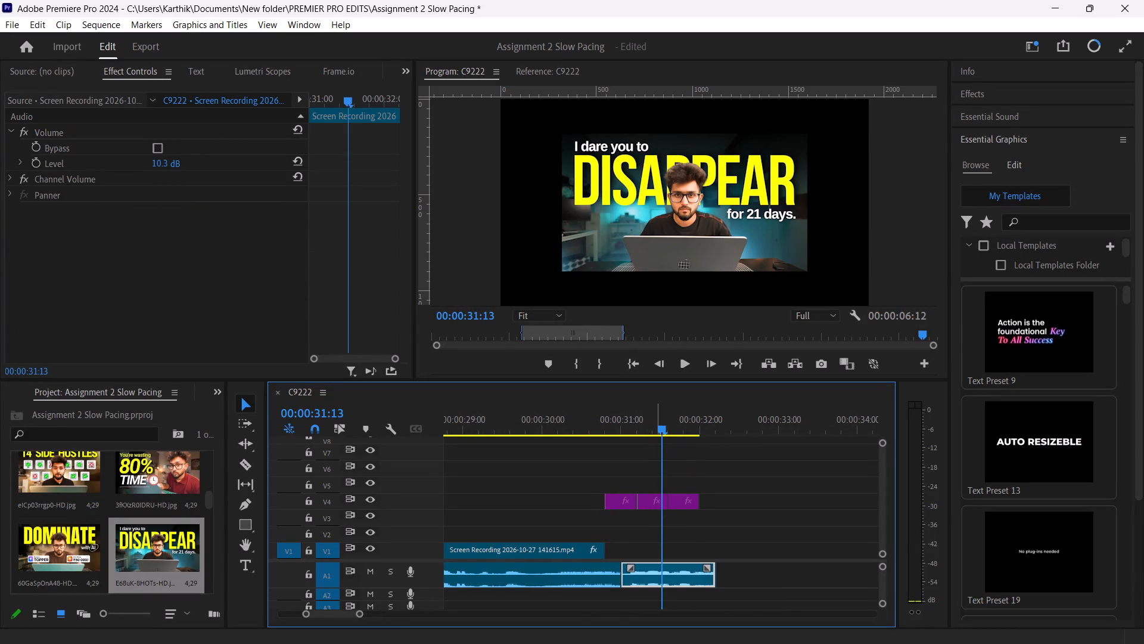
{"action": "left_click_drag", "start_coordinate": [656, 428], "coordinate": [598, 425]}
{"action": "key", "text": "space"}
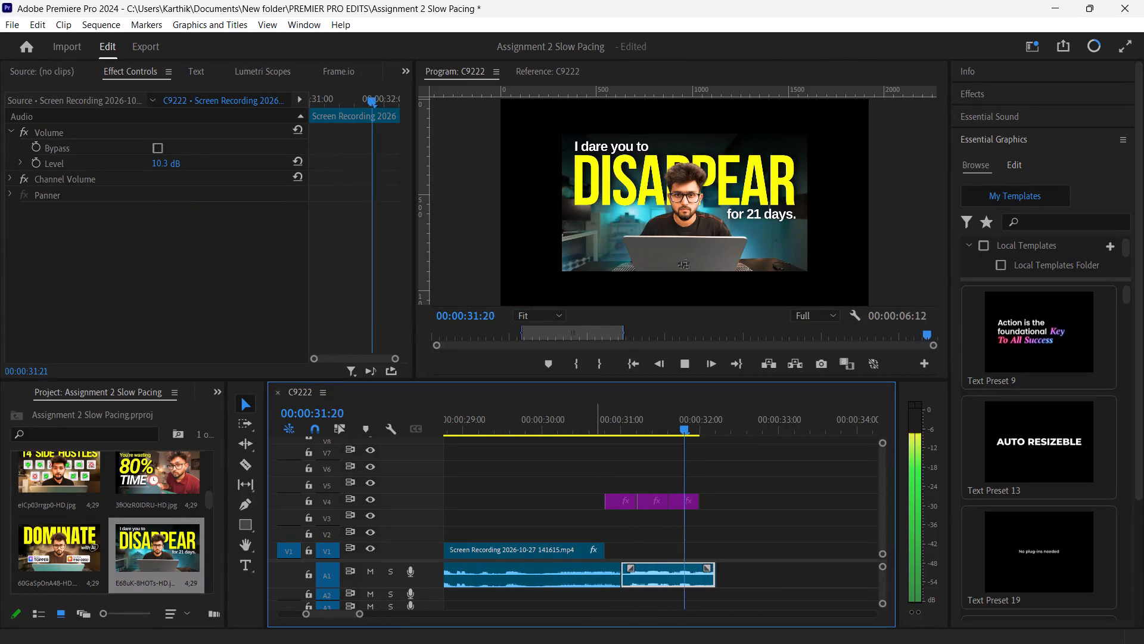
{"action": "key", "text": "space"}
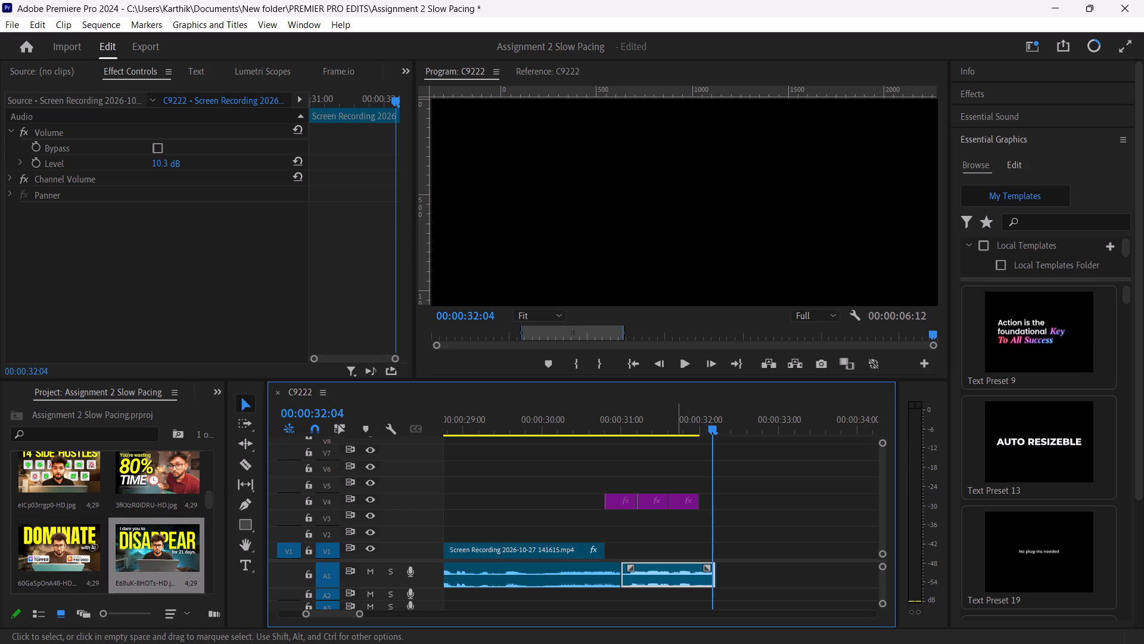
Delete the short last audio clip on A1, extend the preceding audio clip to about 00:00:32:07 and play it back.
{"action": "key", "text": "BackSpace"}
{"action": "left_click", "coordinate": [619, 574]}
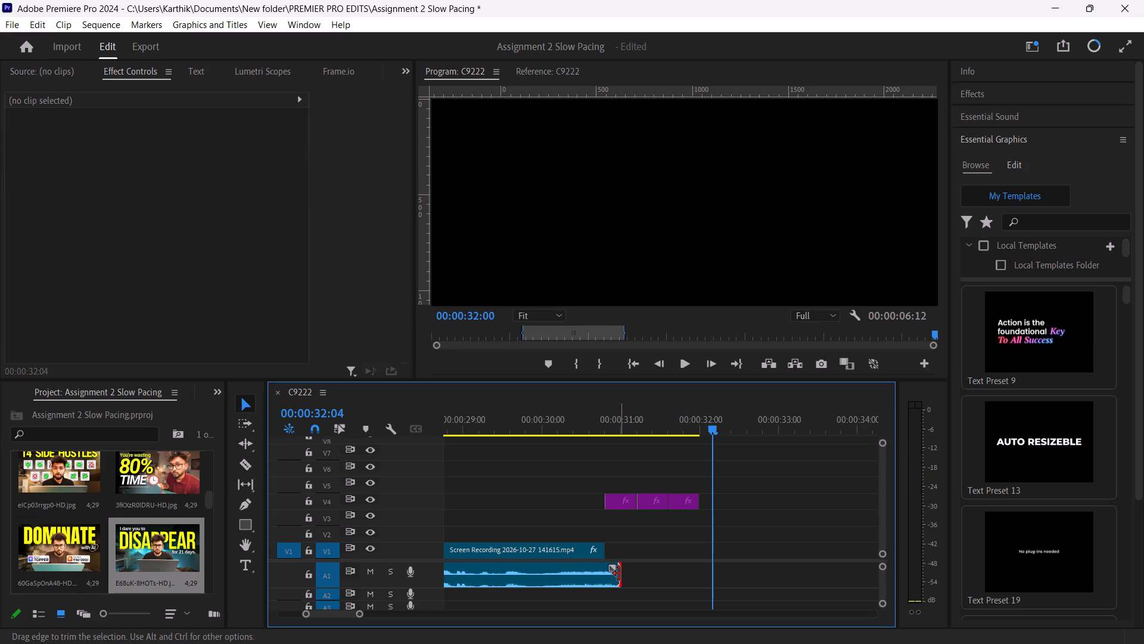
{"action": "left_click_drag", "start_coordinate": [620, 574], "coordinate": [723, 586]}
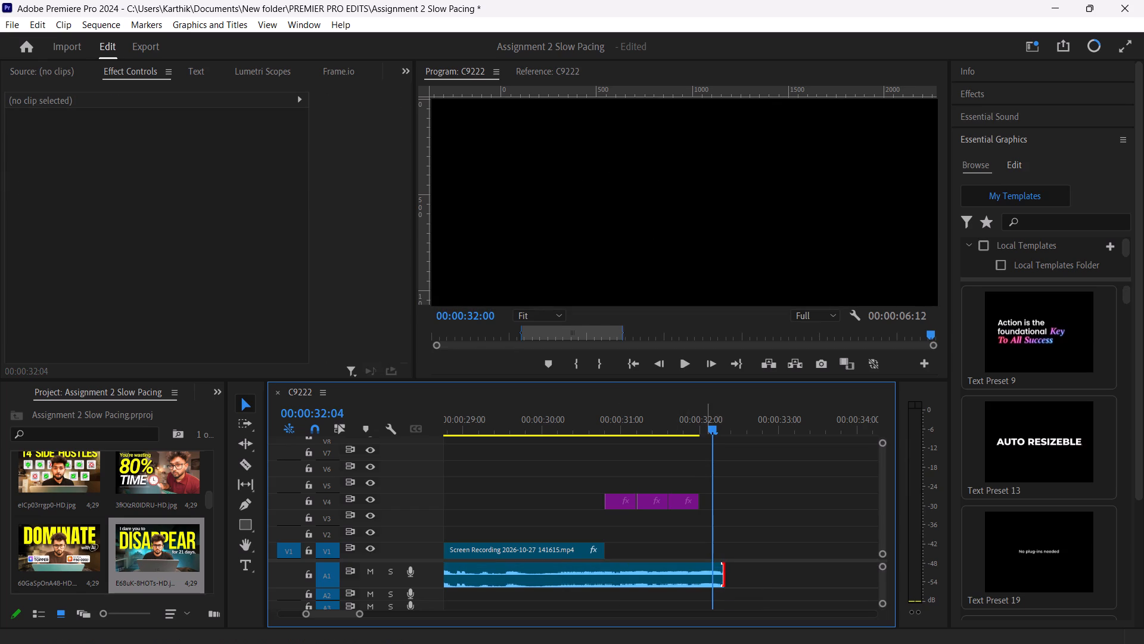
{"action": "left_click_drag", "start_coordinate": [707, 418], "coordinate": [498, 441]}
{"action": "key", "text": "space"}
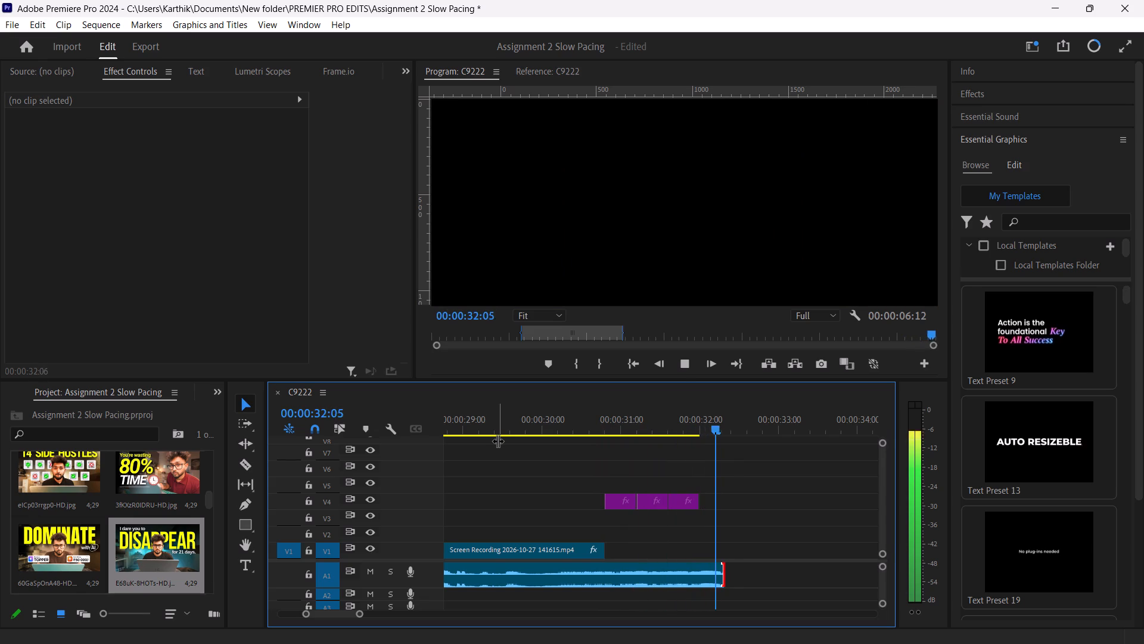
{"action": "key", "text": "space"}
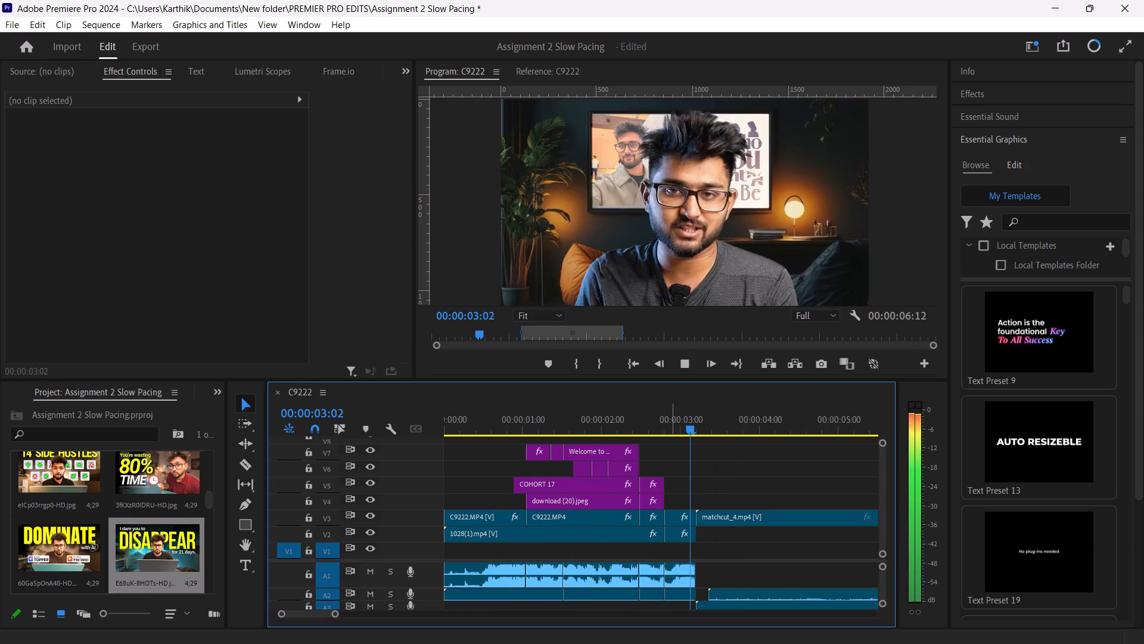
{"action": "left_click", "coordinate": [686, 369]}
Extend the end of the last A1 audio clip to its media limit, giving a duration of 00:00:13:07.
{"action": "scroll", "coordinate": [724, 457], "scroll_direction": "down", "scroll_amount": 3}
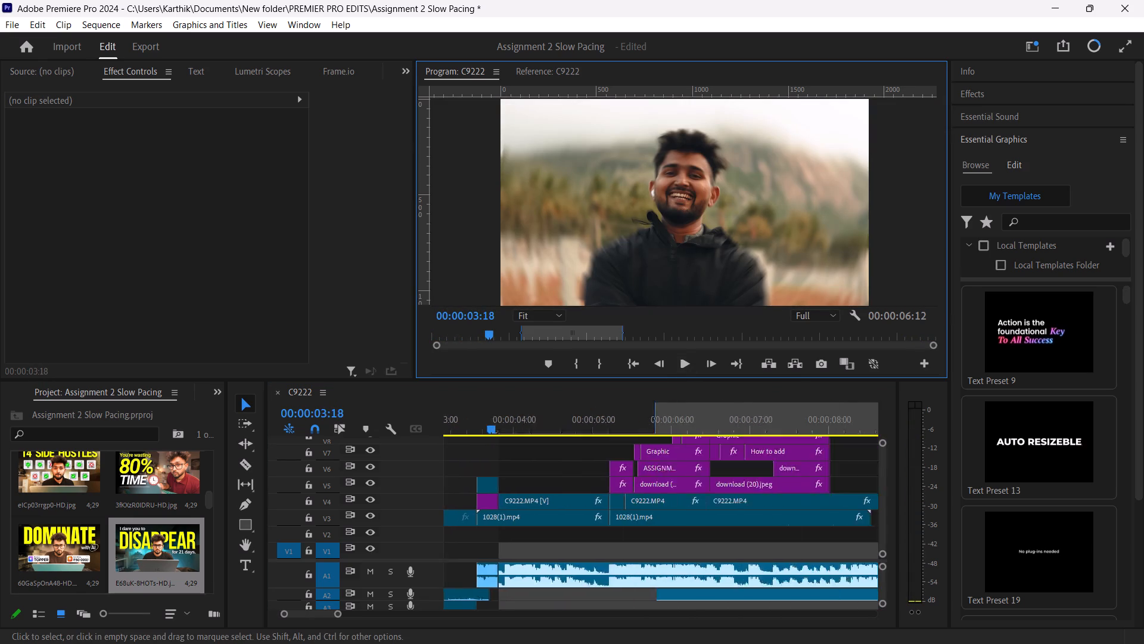
{"action": "scroll", "coordinate": [724, 457], "scroll_direction": "down", "scroll_amount": 9}
{"action": "scroll", "coordinate": [724, 457], "scroll_direction": "up", "scroll_amount": 1}
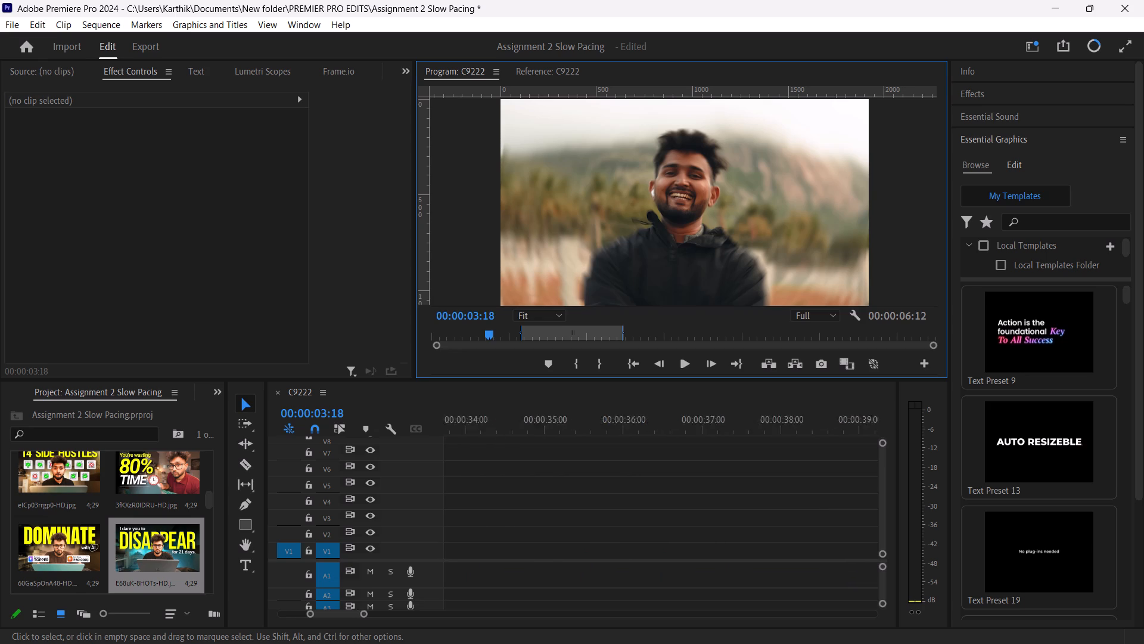
{"action": "scroll", "coordinate": [724, 457], "scroll_direction": "up", "scroll_amount": 1}
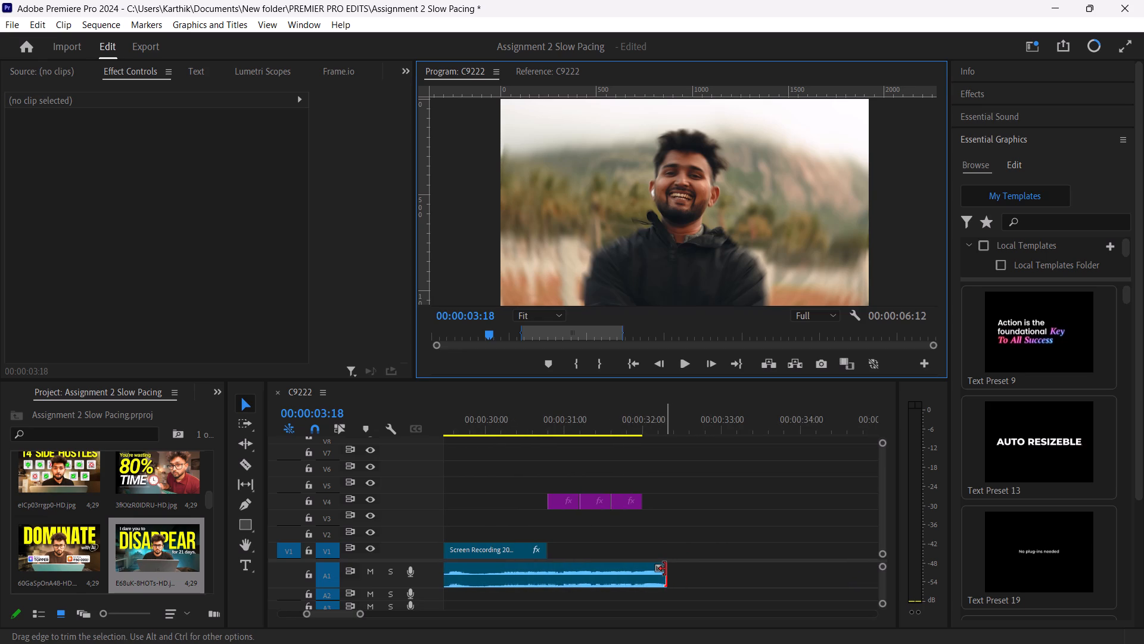
{"action": "left_click_drag", "start_coordinate": [665, 569], "coordinate": [874, 551]}
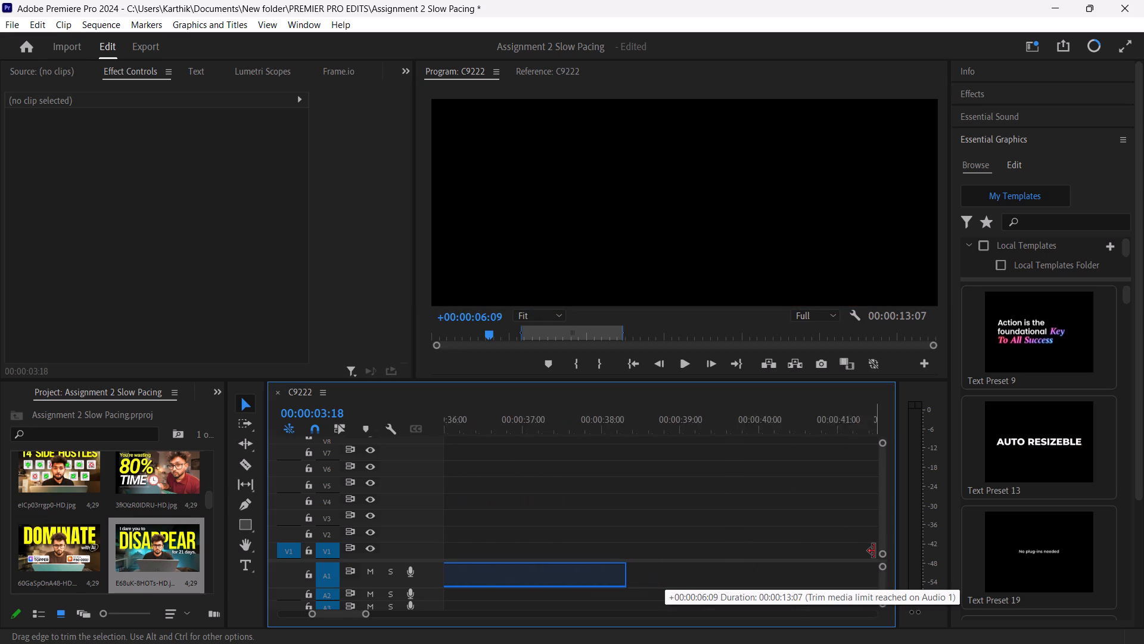
{"action": "left_click_drag", "start_coordinate": [874, 551], "coordinate": [773, 568]}
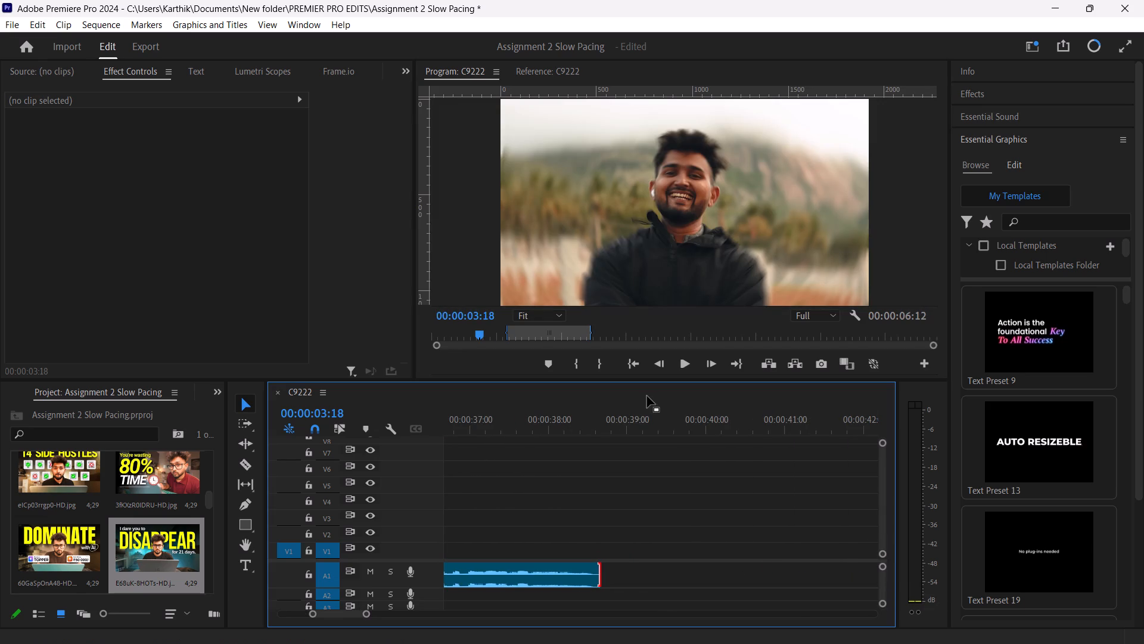
Listen to the audio around the thumbnails, and move the last "DISAPPEAR" clip along V4 to about 00:00:33:00.
{"action": "left_click_drag", "start_coordinate": [548, 424], "coordinate": [396, 429]}
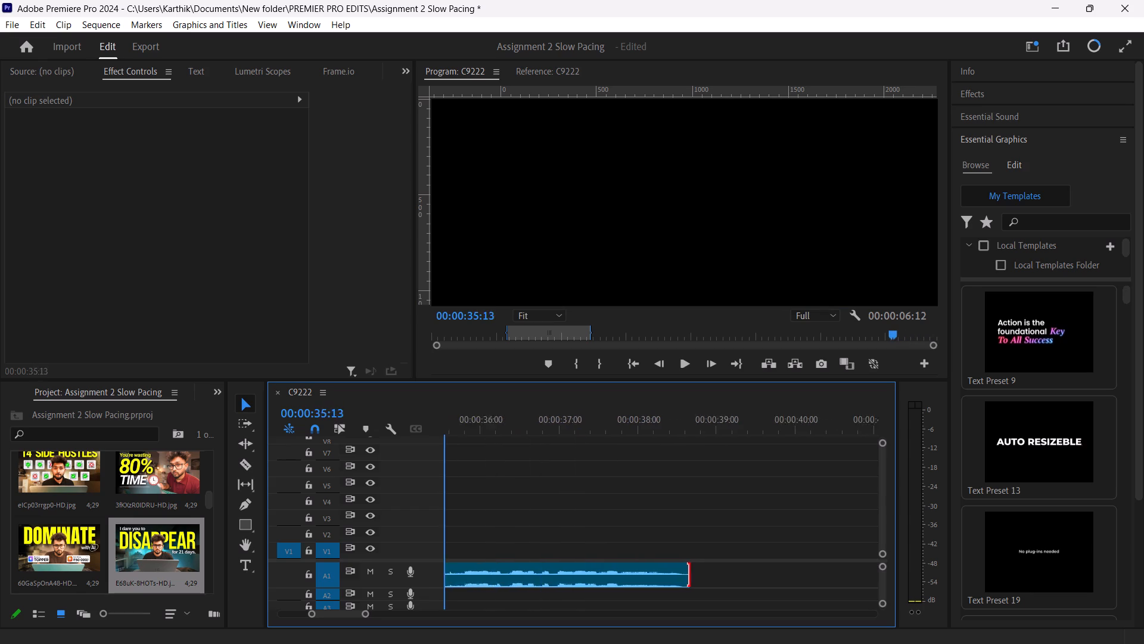
{"action": "left_click_drag", "start_coordinate": [396, 429], "coordinate": [496, 435]}
{"action": "key", "text": "space"}
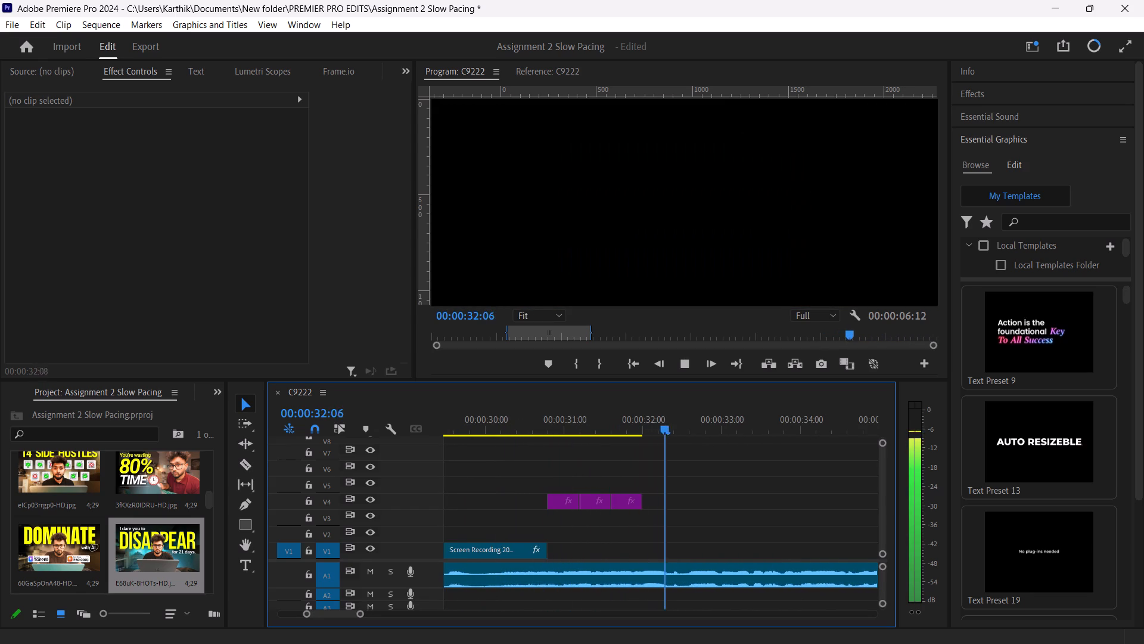
{"action": "key", "text": "space"}
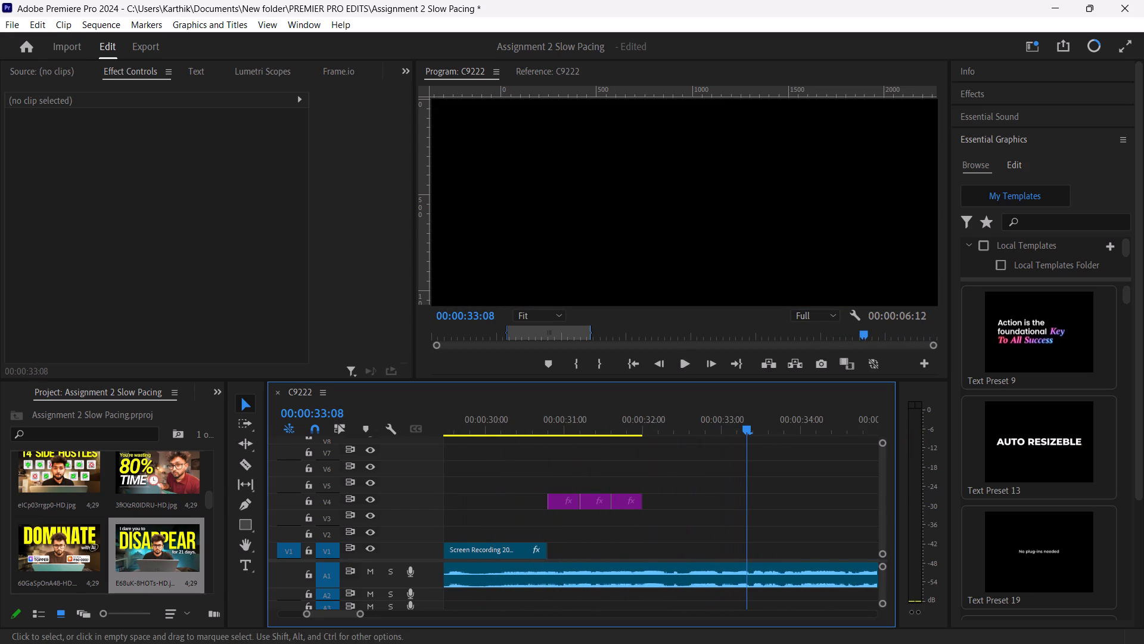
{"action": "left_click_drag", "start_coordinate": [749, 431], "coordinate": [558, 459]}
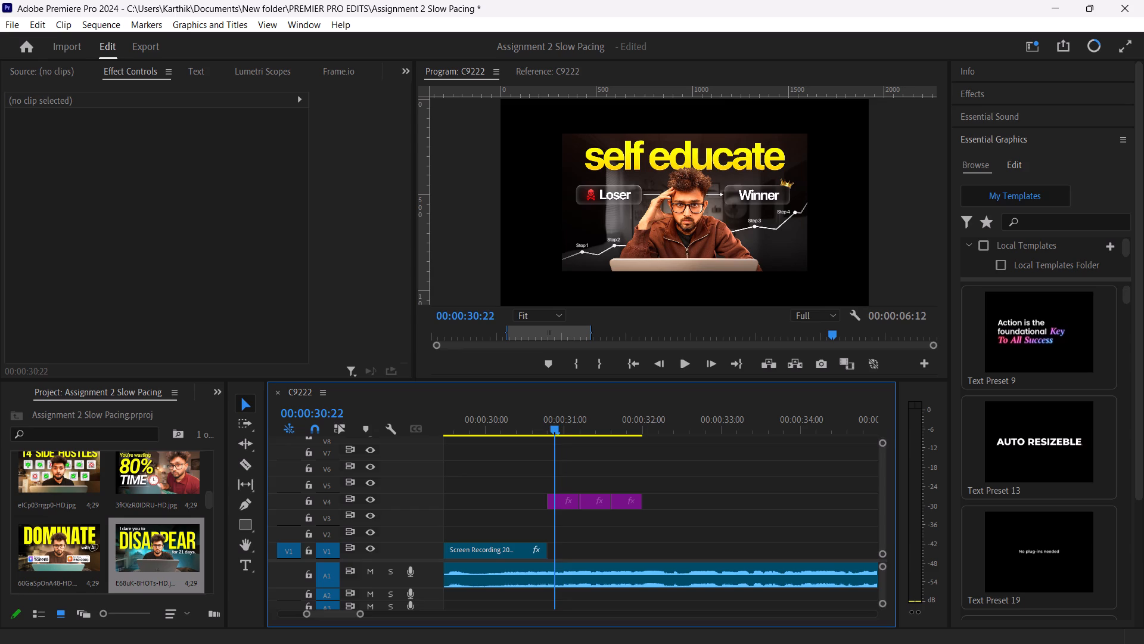
{"action": "left_click_drag", "start_coordinate": [558, 459], "coordinate": [565, 463]}
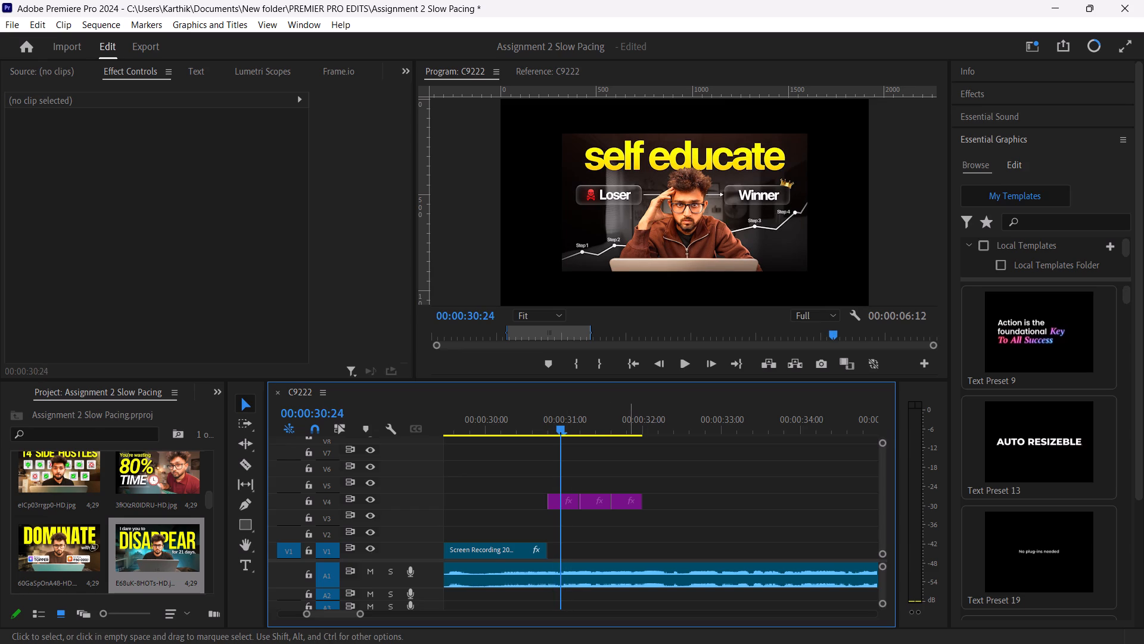
{"action": "left_click_drag", "start_coordinate": [629, 508], "coordinate": [743, 501]}
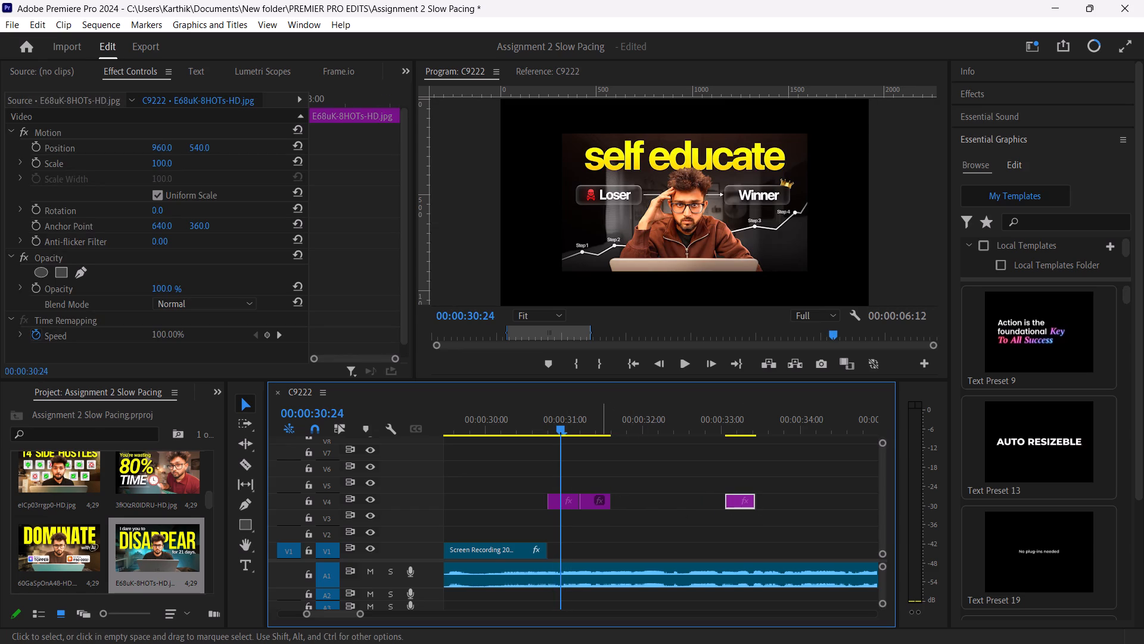
Listen to the rest of the A1 audio and split it at 00:00:36:00.
{"action": "key", "text": "space"}
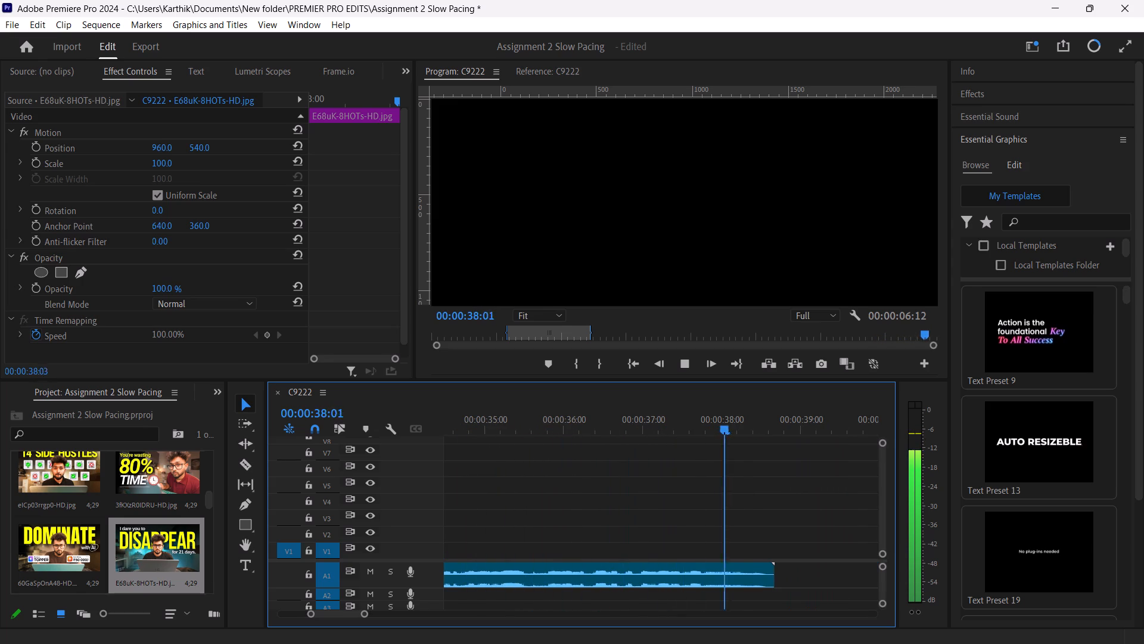
{"action": "key", "text": "space"}
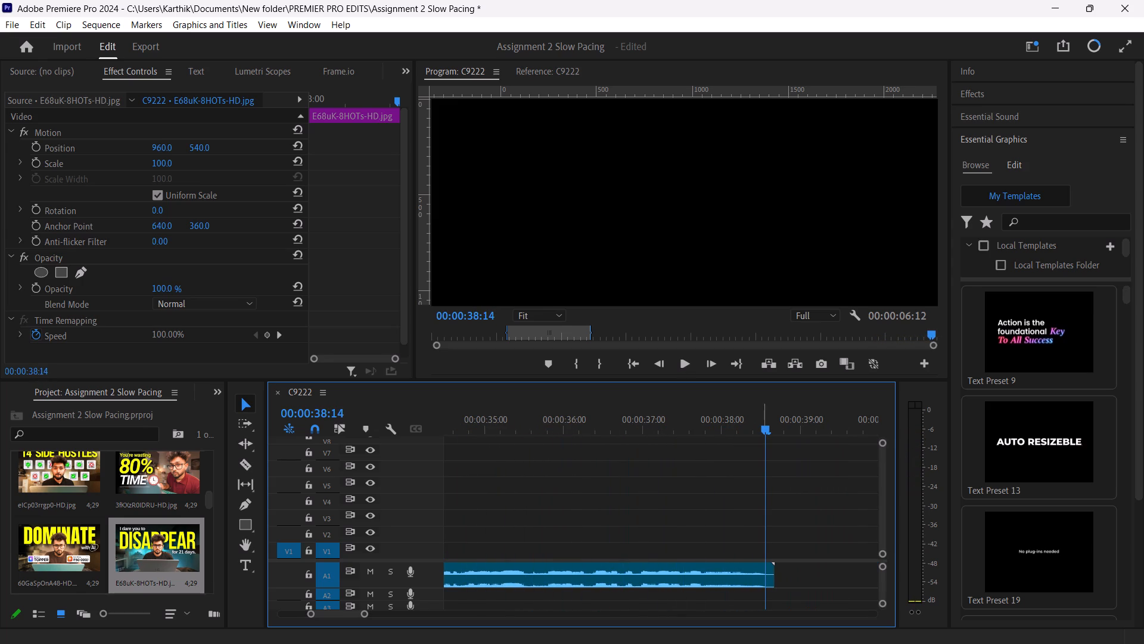
{"action": "left_click_drag", "start_coordinate": [764, 423], "coordinate": [548, 455]}
{"action": "left_click_drag", "start_coordinate": [548, 455], "coordinate": [543, 426]}
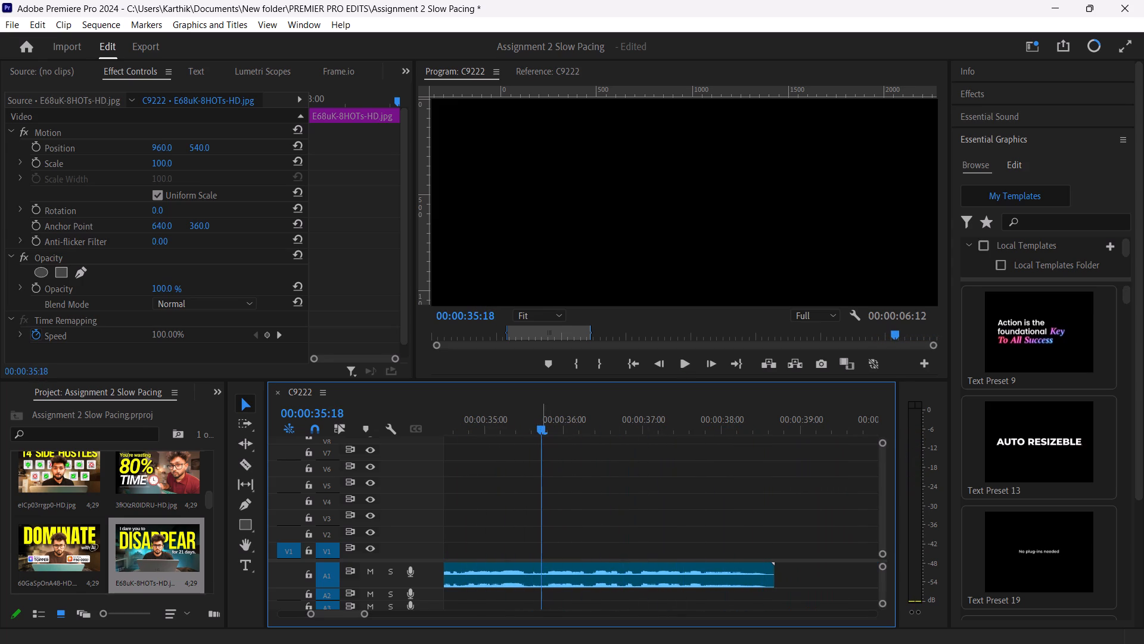
{"action": "left_click_drag", "start_coordinate": [543, 426], "coordinate": [531, 427]}
{"action": "key", "text": "space"}
{"action": "key", "text": "space"}
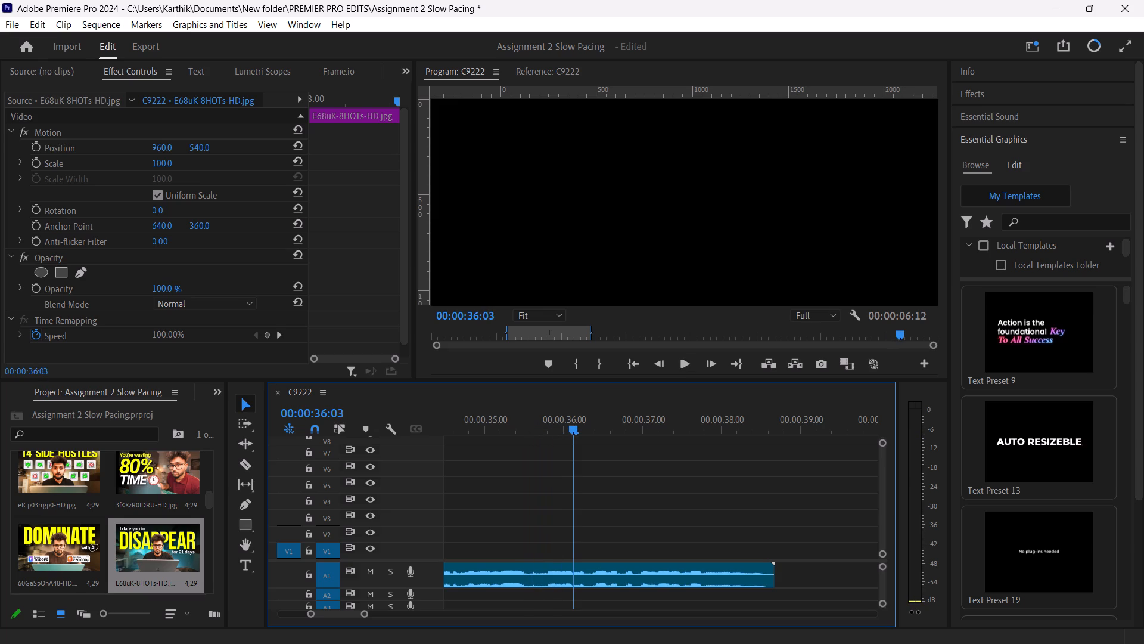
{"action": "left_click_drag", "start_coordinate": [576, 426], "coordinate": [568, 428]}
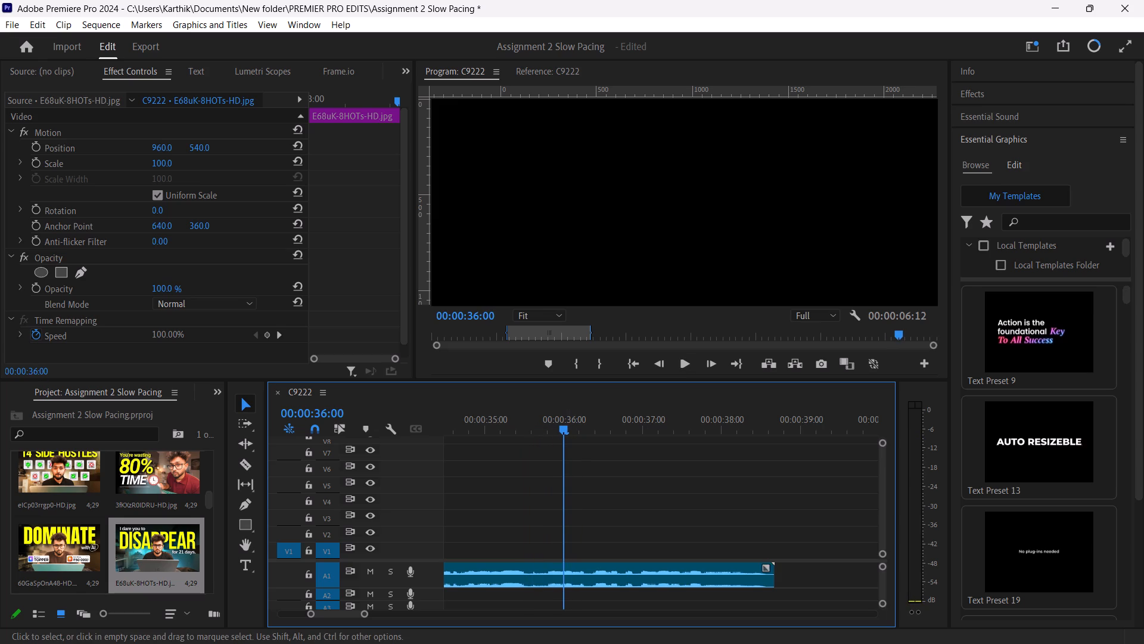
{"action": "left_click_drag", "start_coordinate": [595, 538], "coordinate": [618, 602]}
{"action": "key", "text": "c"}
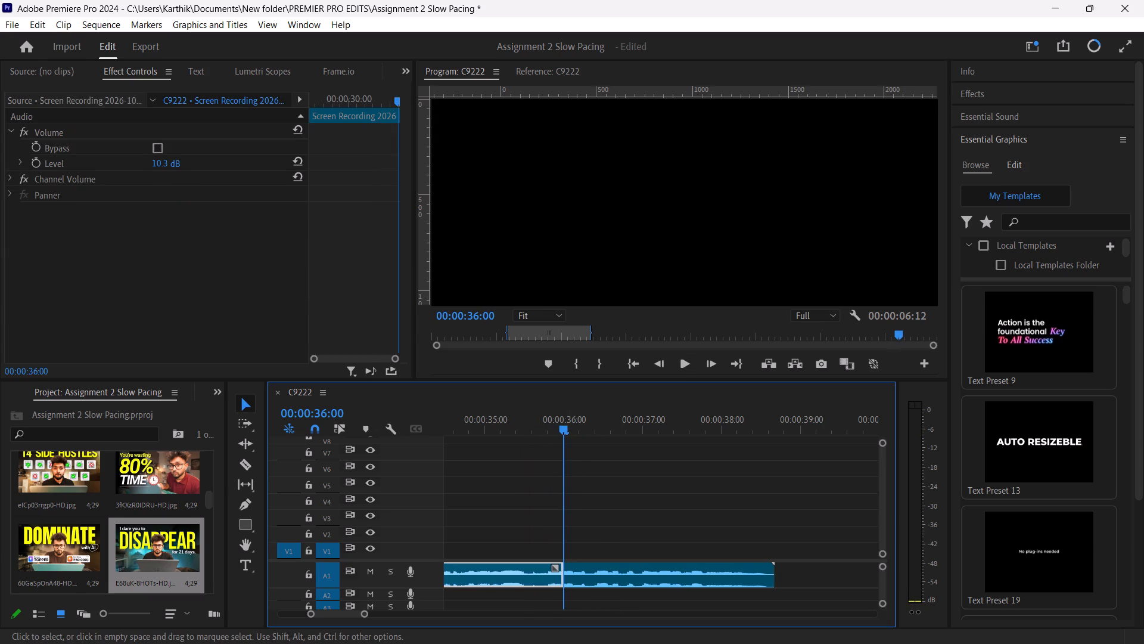
Move the first "DISAPPEAR" clip on V4 away from the "self educate" clip, and extend the "self educate" clip's end to about 00:00:31:16.
{"action": "left_click_drag", "start_coordinate": [562, 428], "coordinate": [514, 427]}
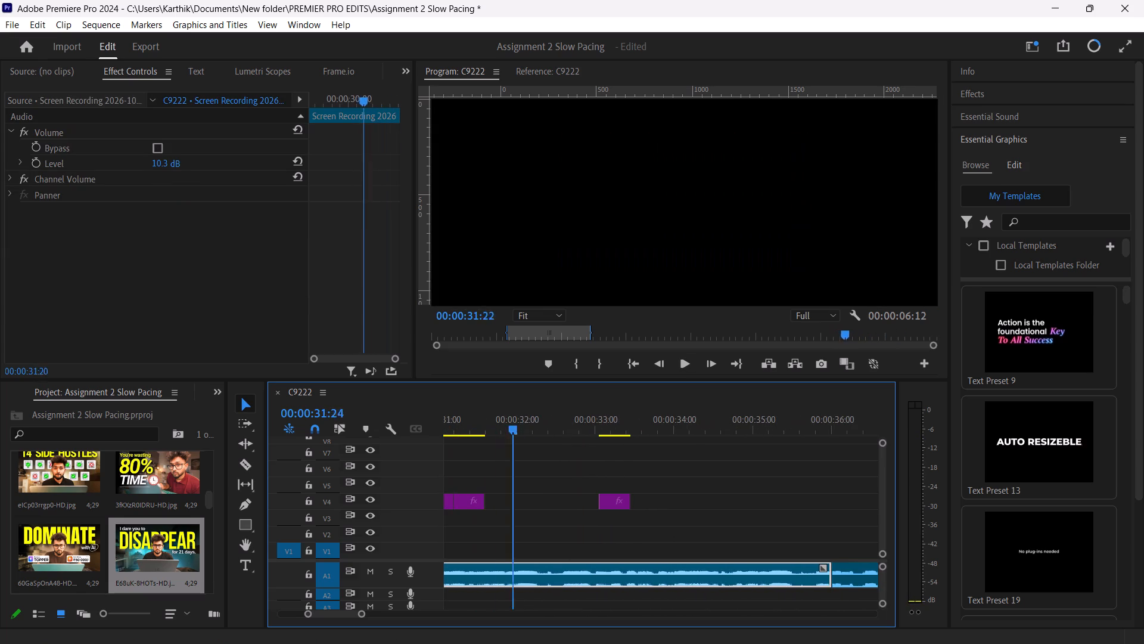
{"action": "left_click_drag", "start_coordinate": [514, 427], "coordinate": [603, 429]}
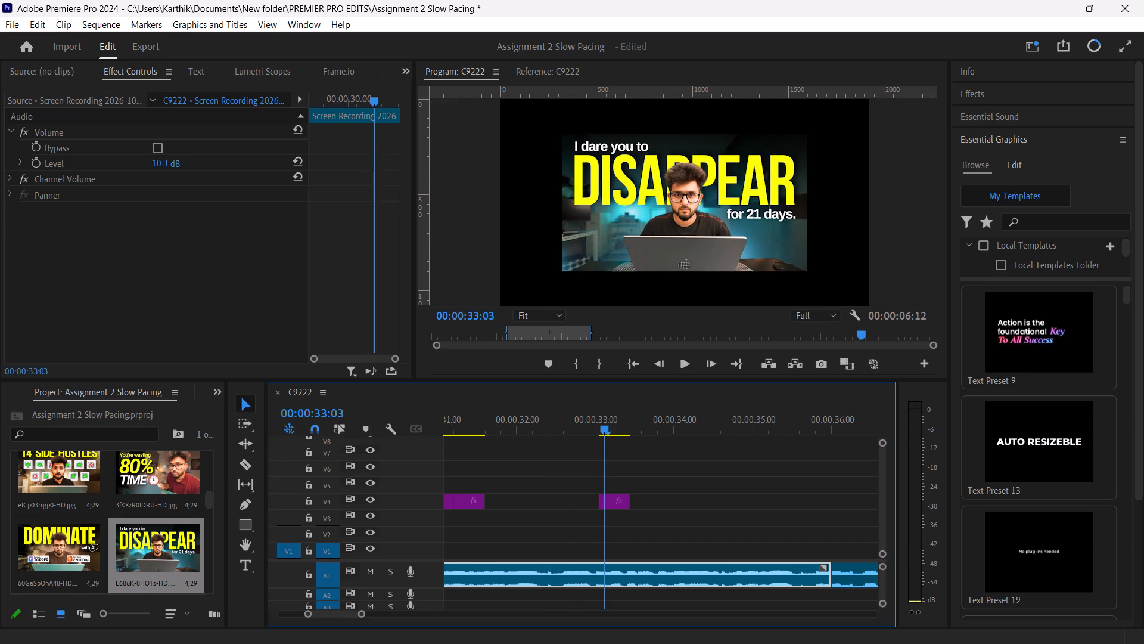
{"action": "left_click_drag", "start_coordinate": [601, 428], "coordinate": [596, 429]}
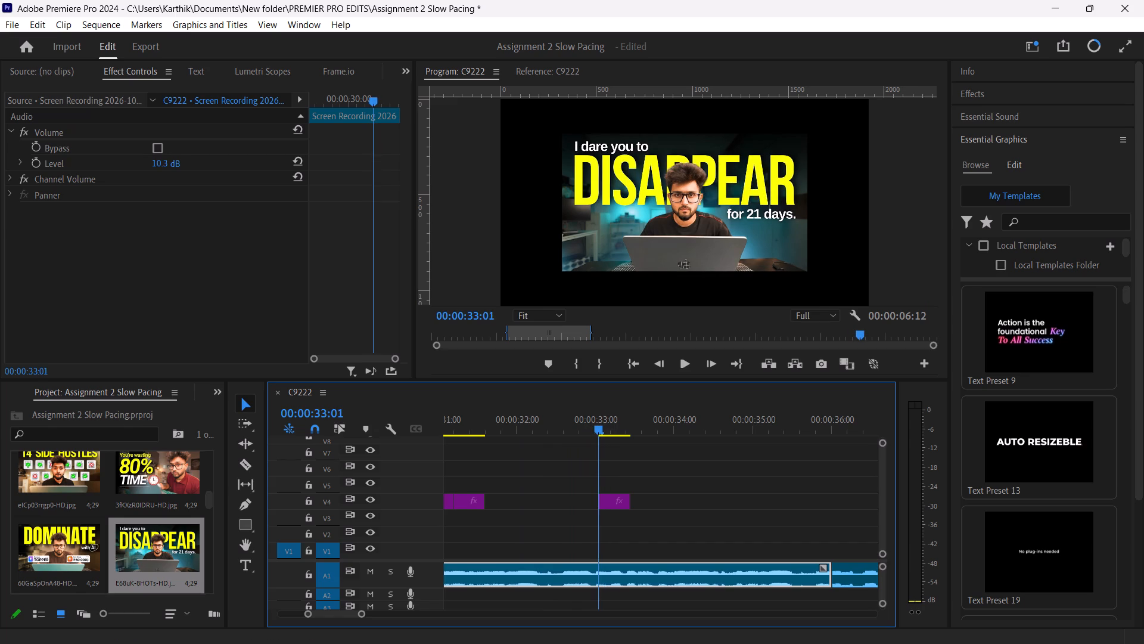
{"action": "left_click_drag", "start_coordinate": [596, 429], "coordinate": [460, 452]}
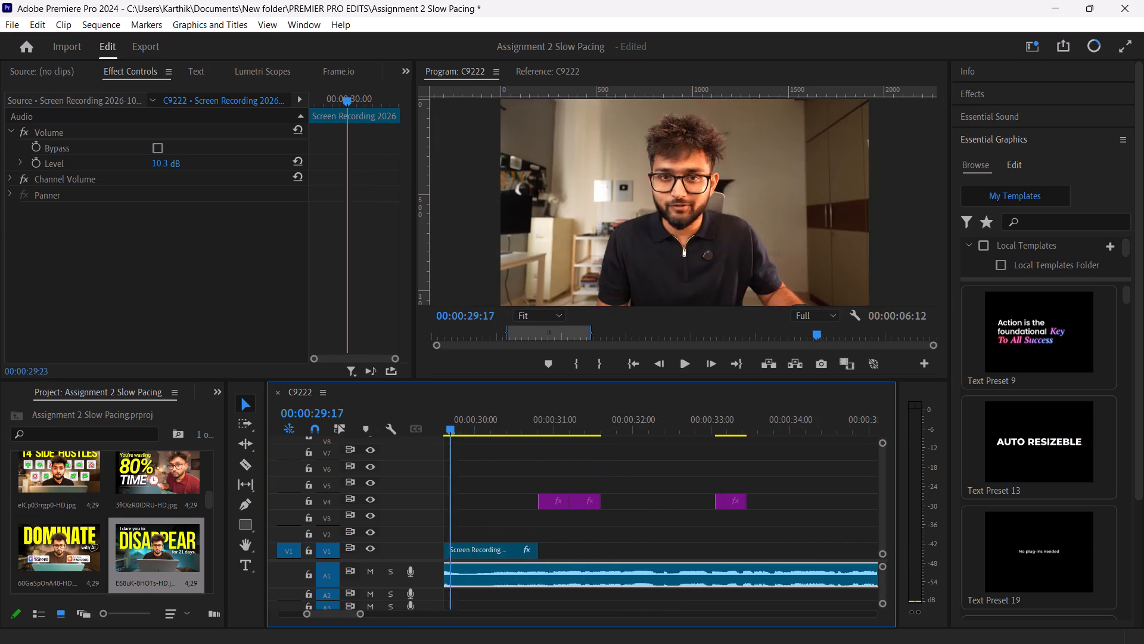
{"action": "left_click_drag", "start_coordinate": [460, 452], "coordinate": [565, 468]}
{"action": "left_click_drag", "start_coordinate": [583, 503], "coordinate": [587, 503]}
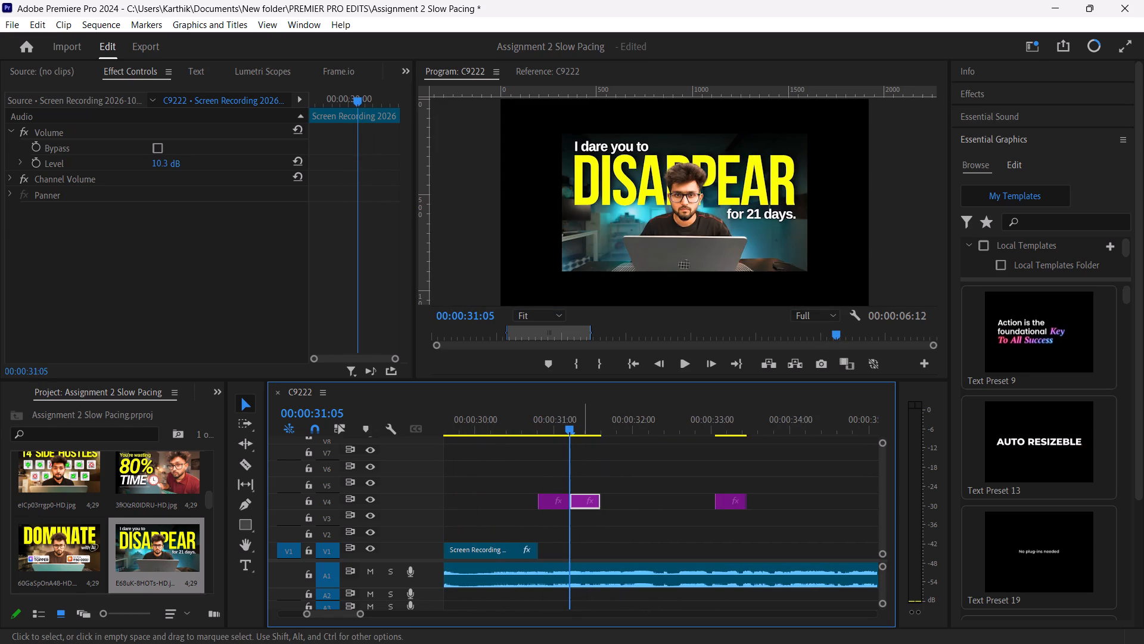
{"action": "left_click_drag", "start_coordinate": [587, 503], "coordinate": [643, 499]}
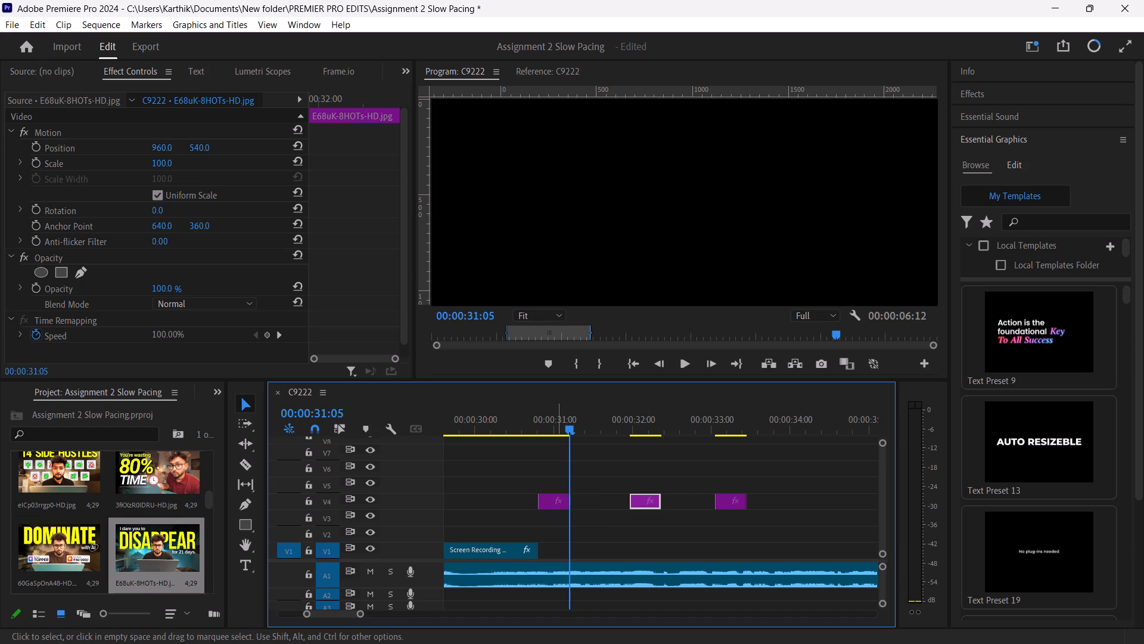
{"action": "left_click", "coordinate": [556, 500]}
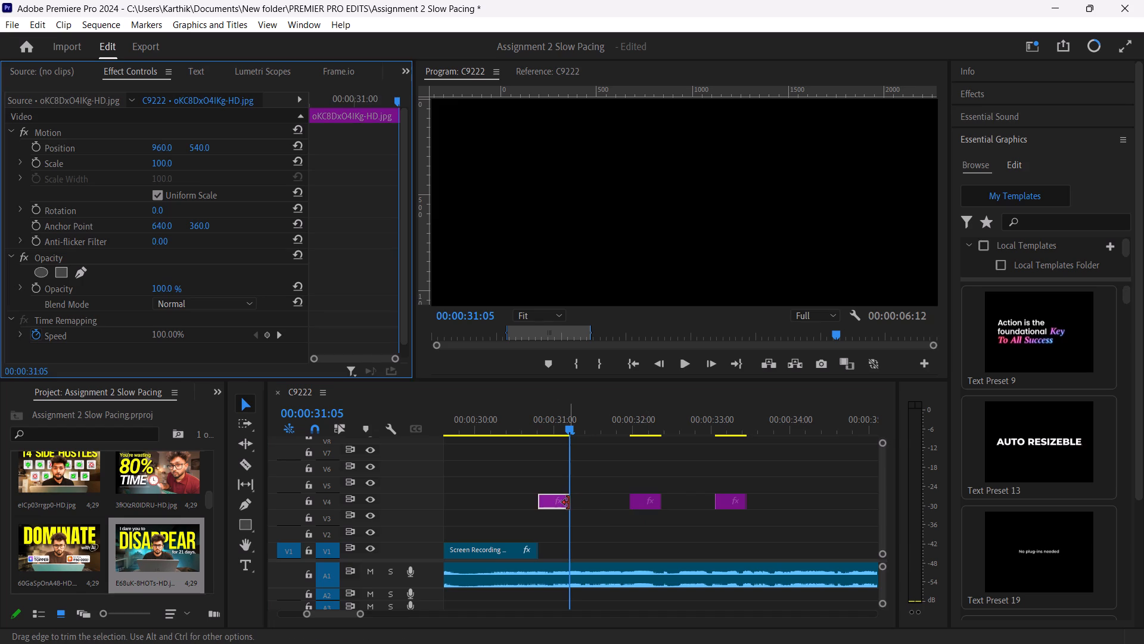
{"action": "left_click_drag", "start_coordinate": [569, 503], "coordinate": [602, 499]}
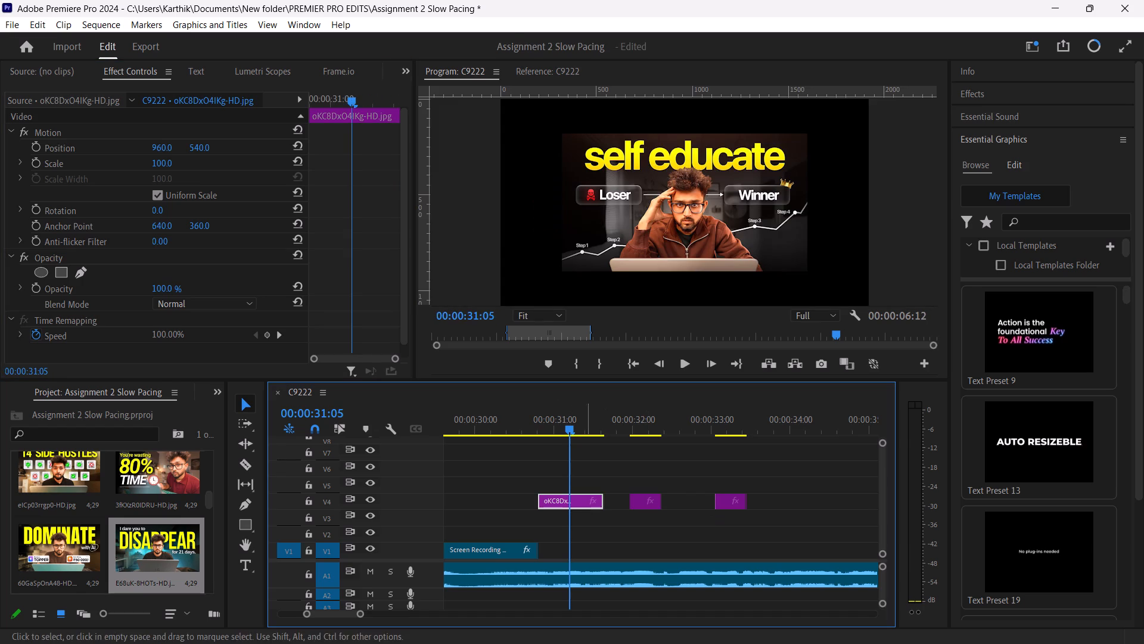
Move the first "DISAPPEAR" clip back against the "self educate" clip at 00:00:31:16 and extend its end to about 00:00:32:14.
{"action": "left_click_drag", "start_coordinate": [563, 421], "coordinate": [603, 420]}
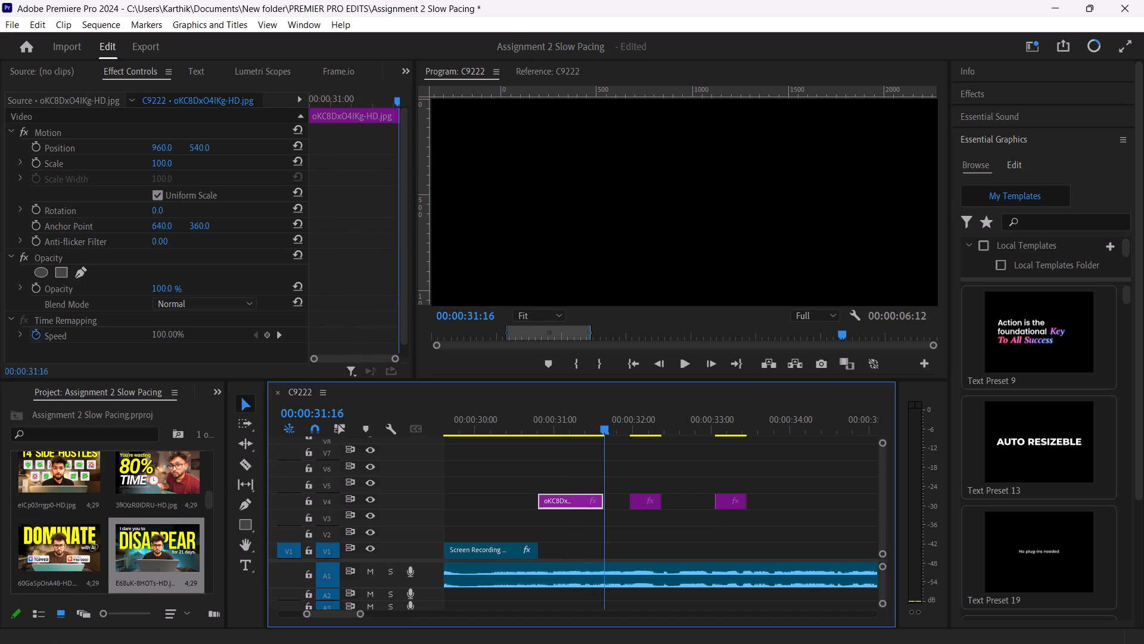
{"action": "left_click_drag", "start_coordinate": [651, 493], "coordinate": [620, 494]}
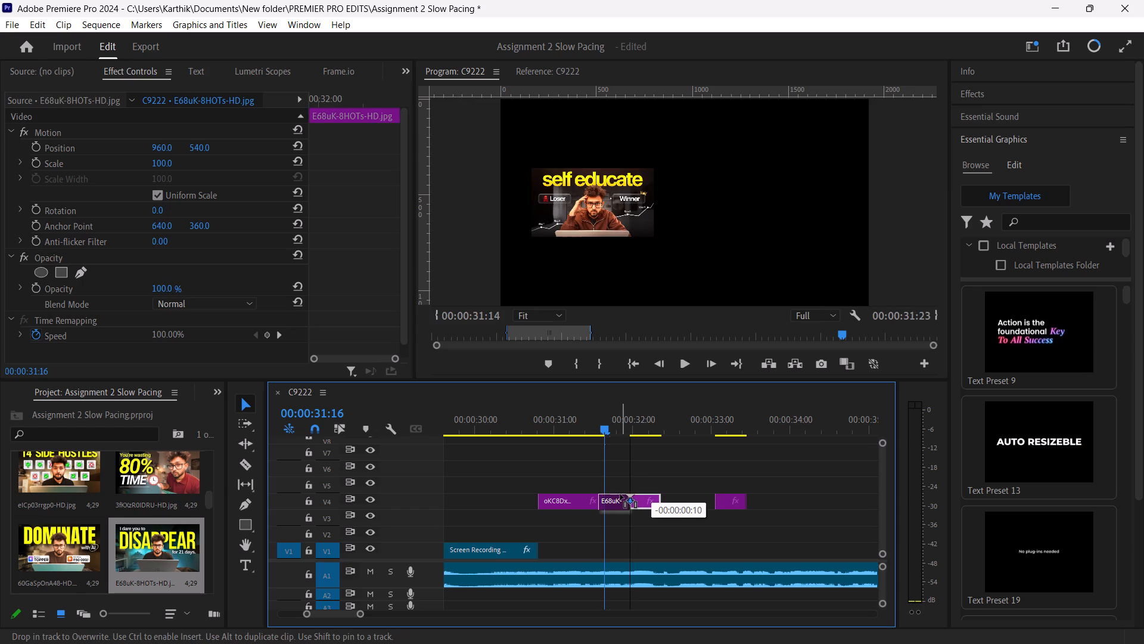
{"action": "left_click_drag", "start_coordinate": [620, 494], "coordinate": [623, 494]}
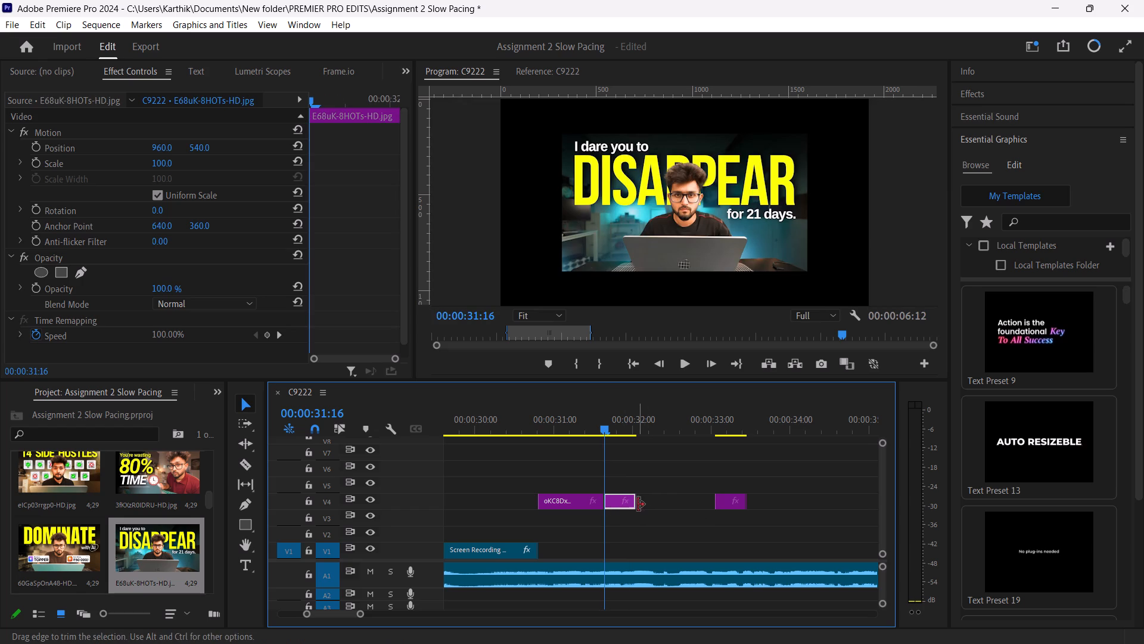
{"action": "left_click_drag", "start_coordinate": [633, 504], "coordinate": [675, 501]}
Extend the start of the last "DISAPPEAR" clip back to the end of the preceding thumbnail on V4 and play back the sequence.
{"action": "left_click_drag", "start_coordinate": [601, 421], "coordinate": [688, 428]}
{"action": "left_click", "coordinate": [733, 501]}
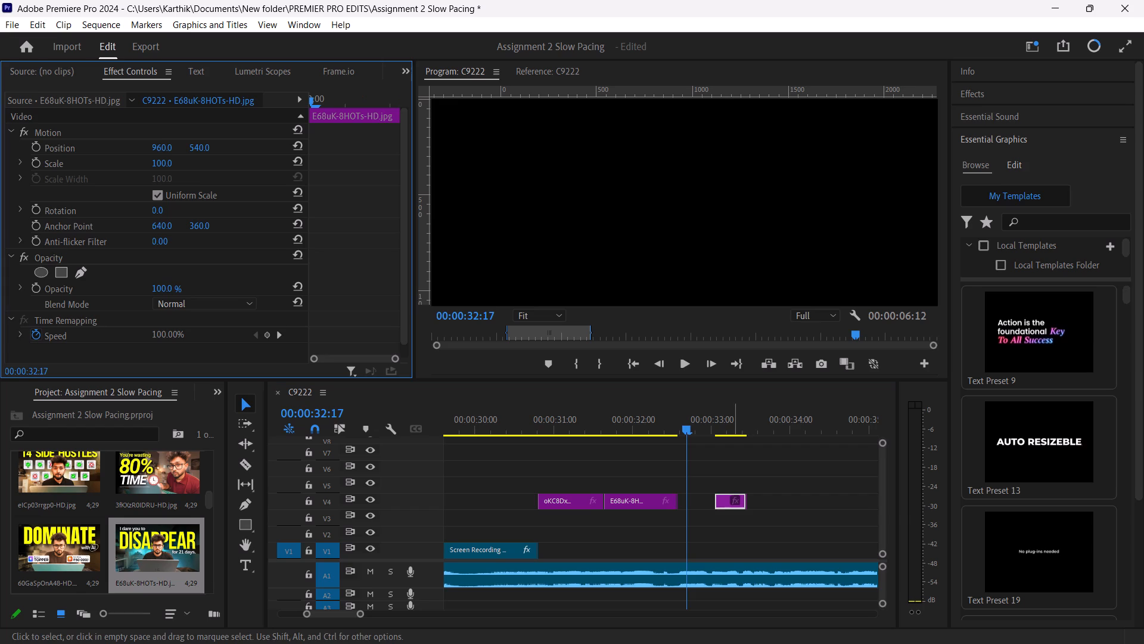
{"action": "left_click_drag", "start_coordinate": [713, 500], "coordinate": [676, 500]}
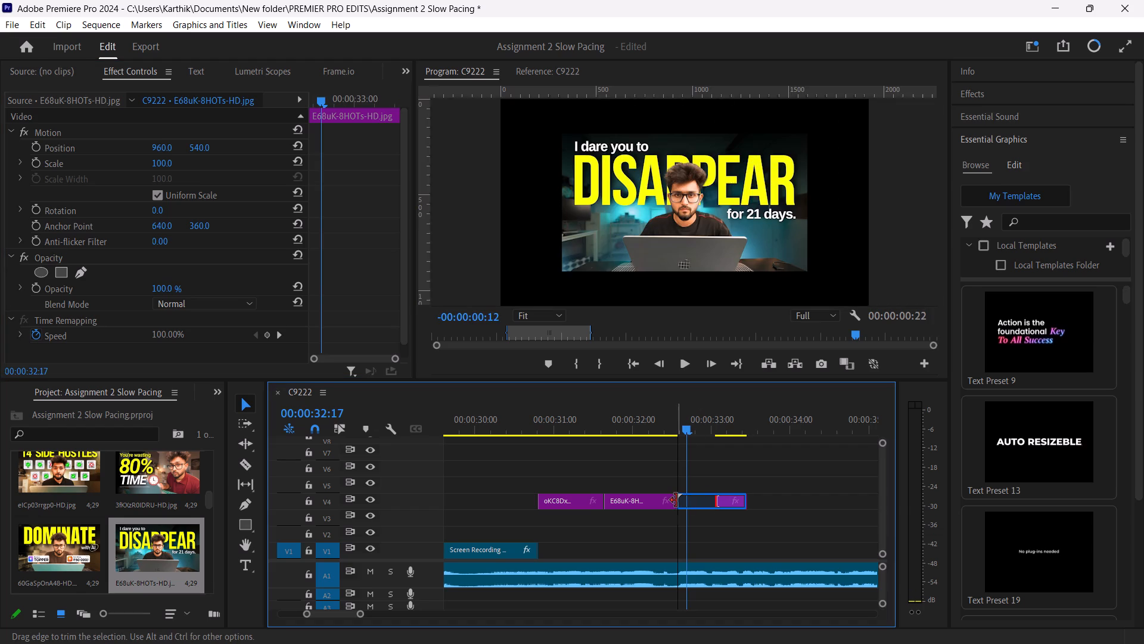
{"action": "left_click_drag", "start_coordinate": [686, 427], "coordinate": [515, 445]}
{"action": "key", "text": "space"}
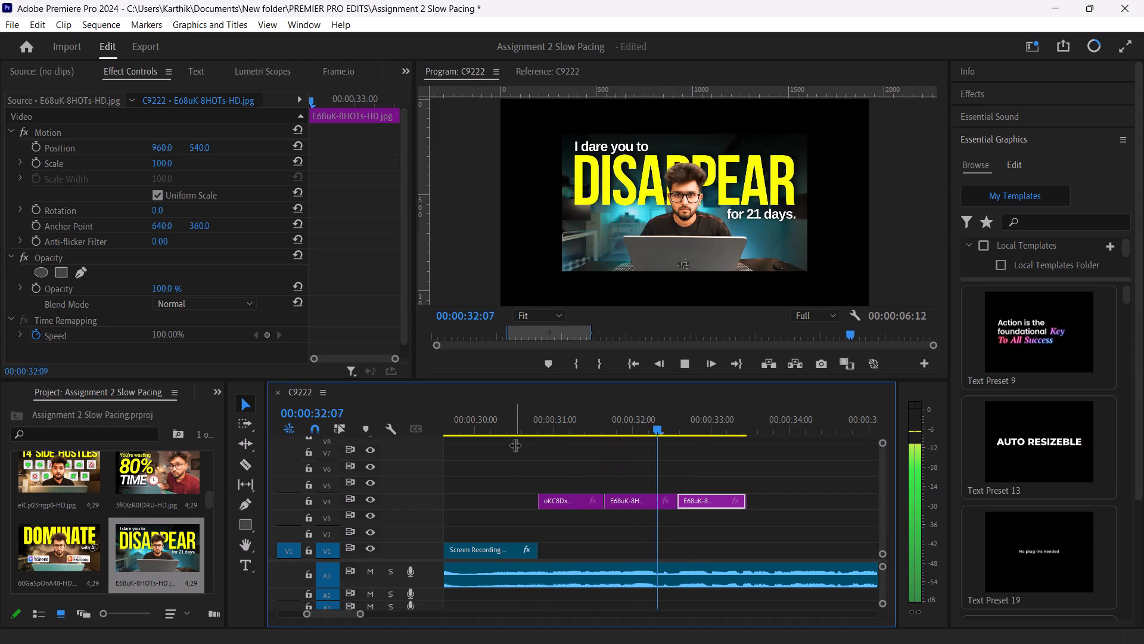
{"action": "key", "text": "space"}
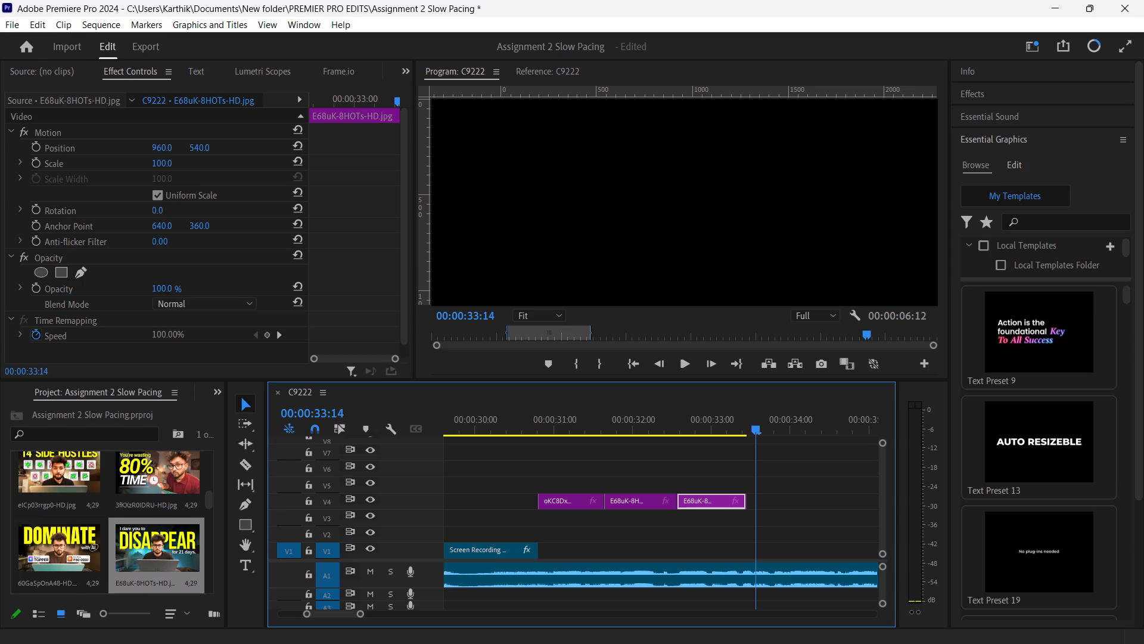
Add the "DOMINATE with AI" thumbnail on V4 after the last "DISAPPEAR" clip, split it at 00:00:34:11 and delete the excess.
{"action": "left_click_drag", "start_coordinate": [33, 555], "coordinate": [750, 499]}
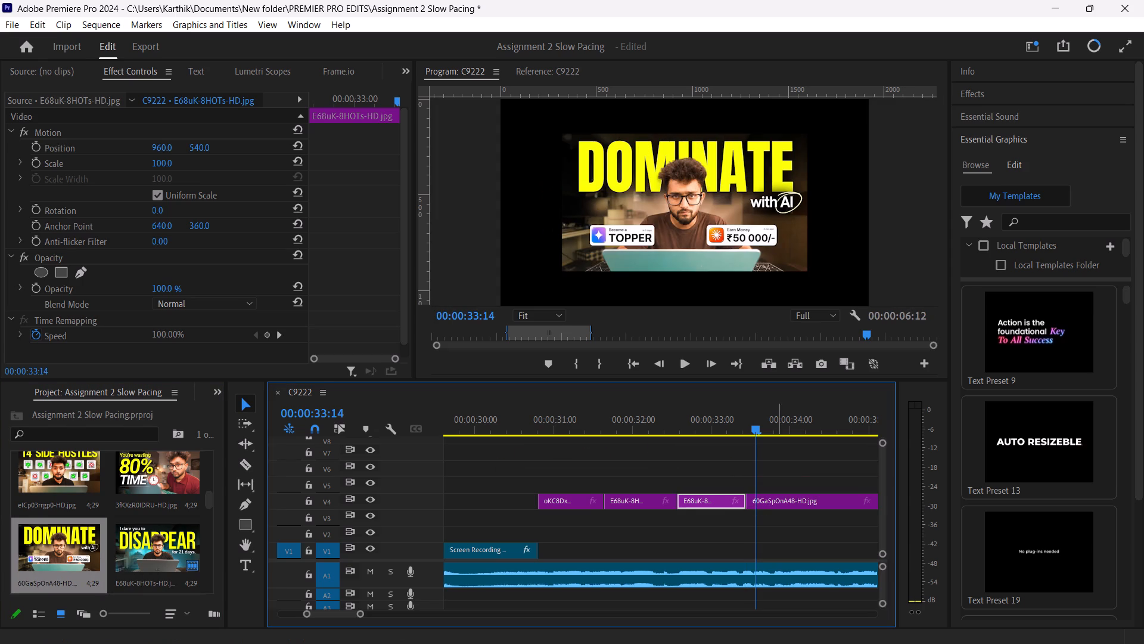
{"action": "left_click_drag", "start_coordinate": [751, 425], "coordinate": [820, 426]}
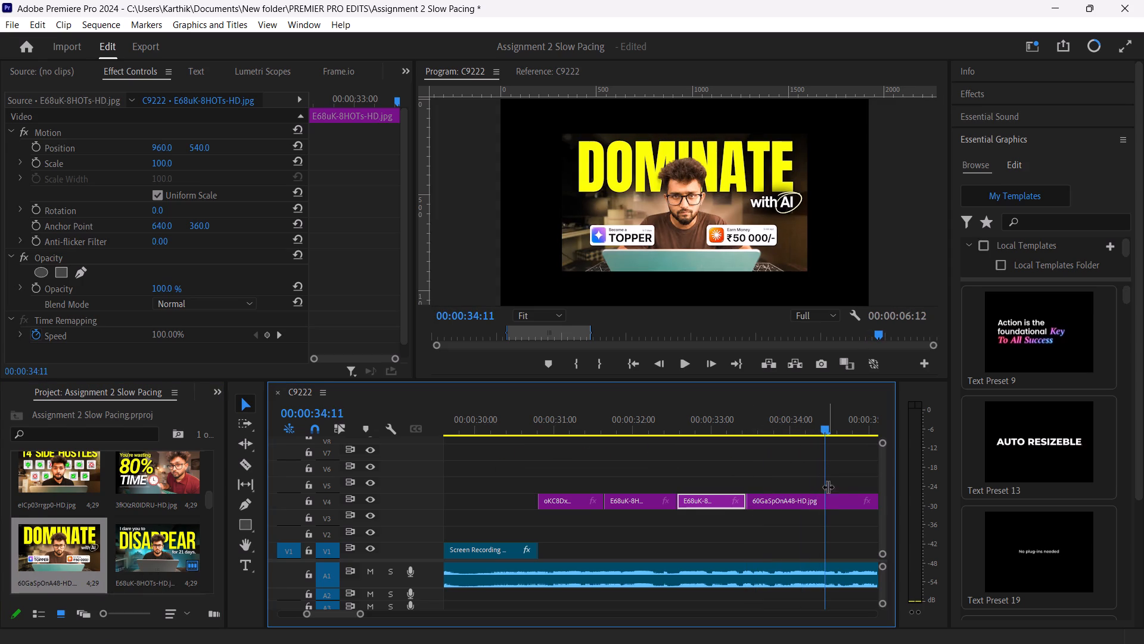
{"action": "left_click", "coordinate": [830, 500]}
{"action": "key", "text": "w"}
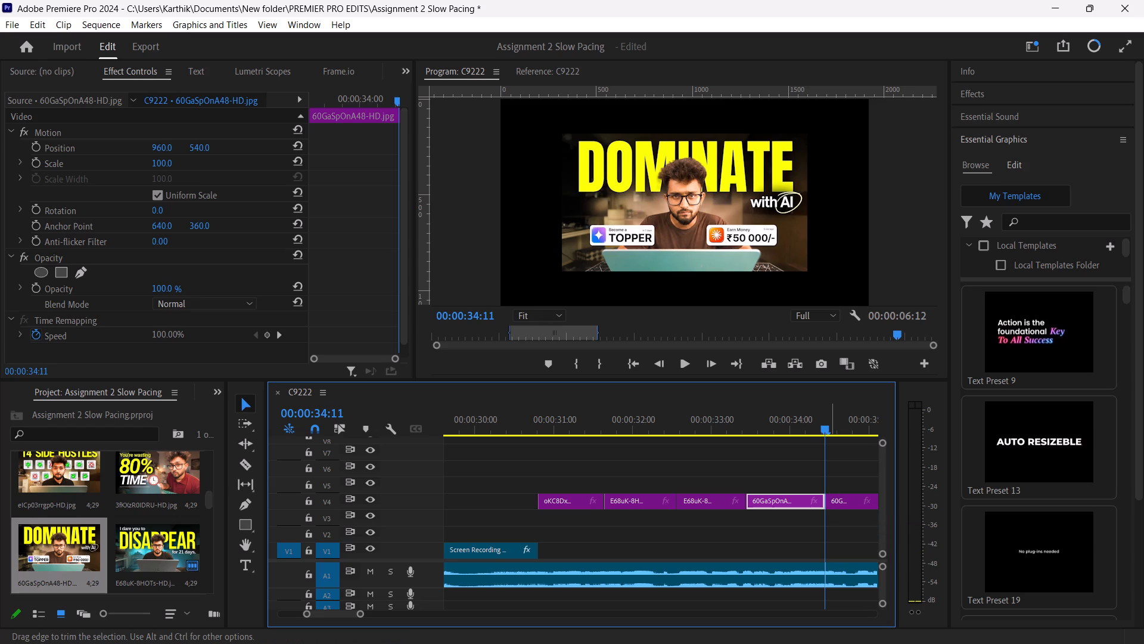
{"action": "left_click", "coordinate": [854, 502]}
{"action": "key", "text": "BackSpace"}
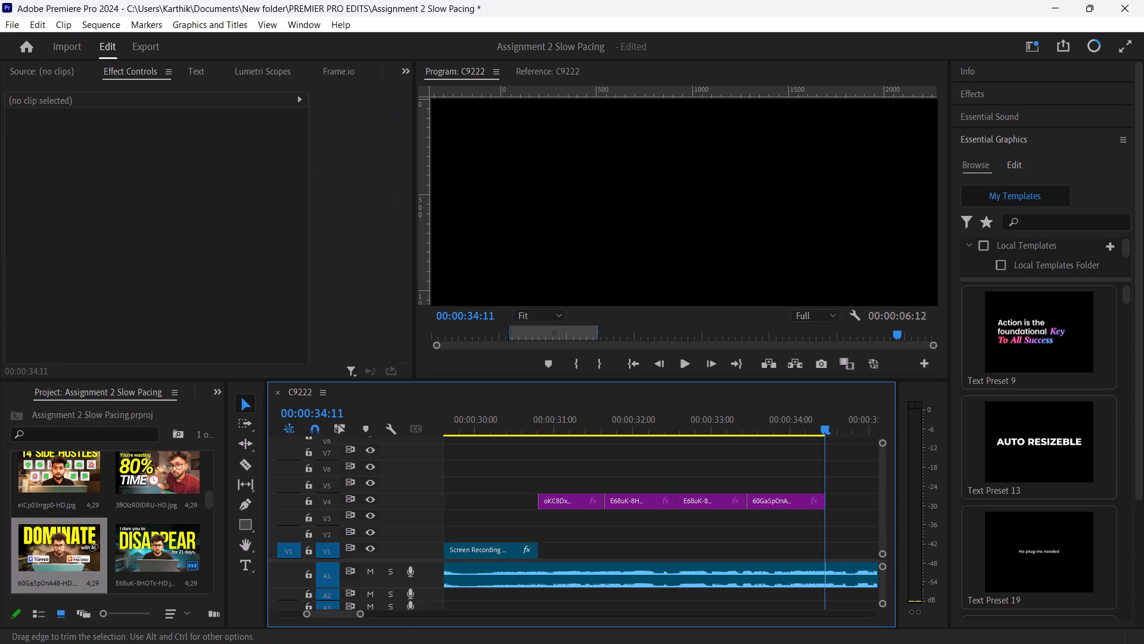
Scrub through the thumbnail clips on V4 to check their order and timing.
{"action": "left_click", "coordinate": [167, 544]}
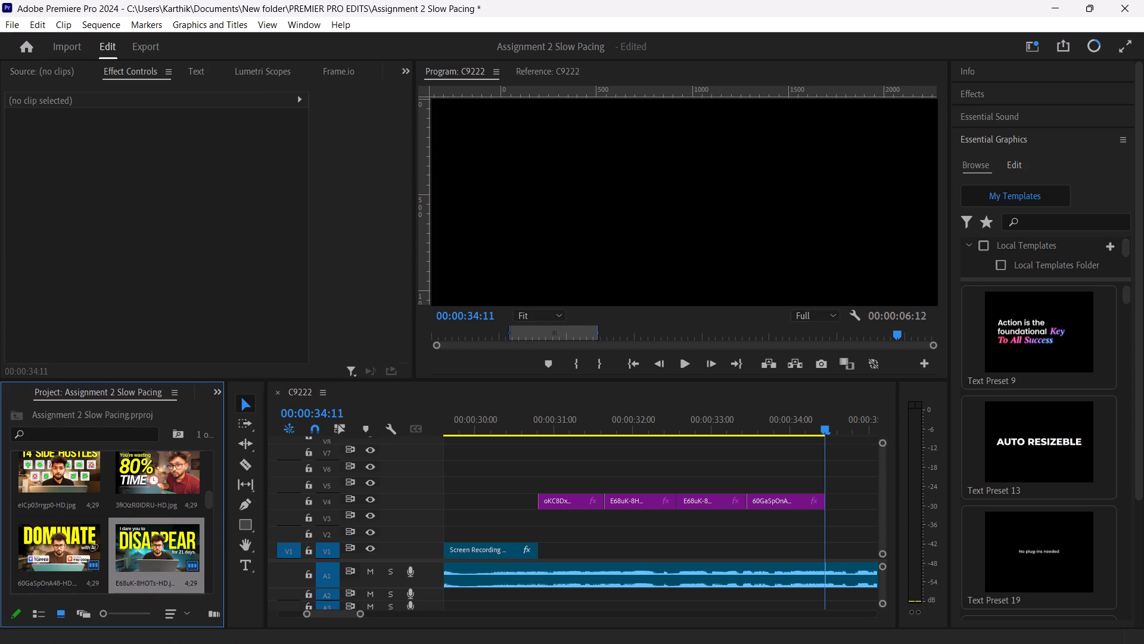
{"action": "left_click_drag", "start_coordinate": [826, 431], "coordinate": [583, 457]}
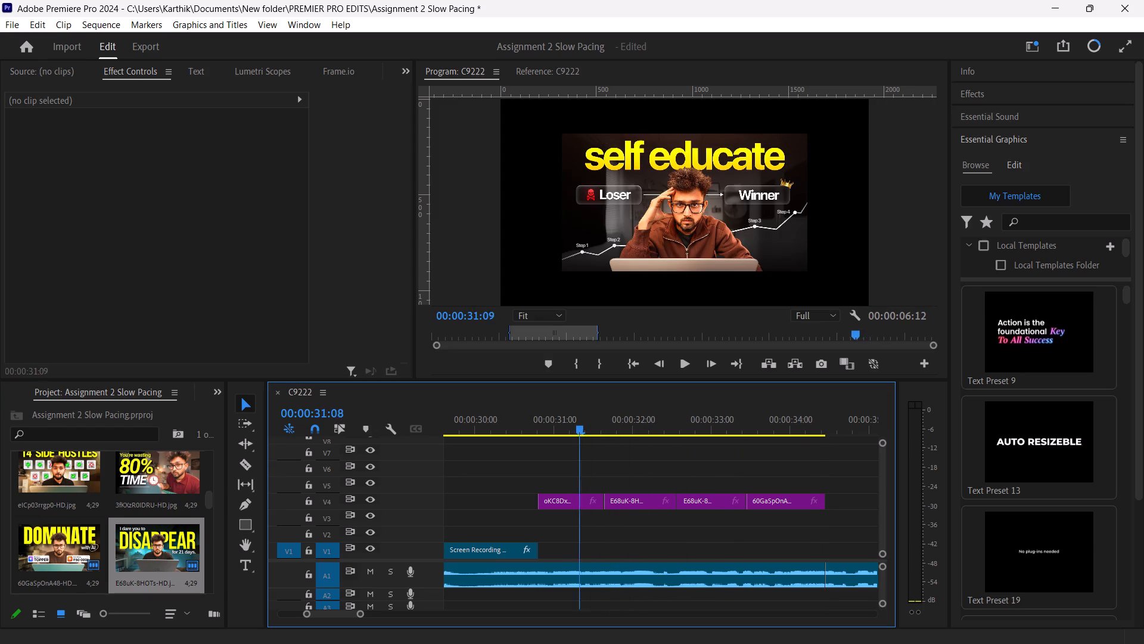
{"action": "left_click_drag", "start_coordinate": [583, 457], "coordinate": [758, 479]}
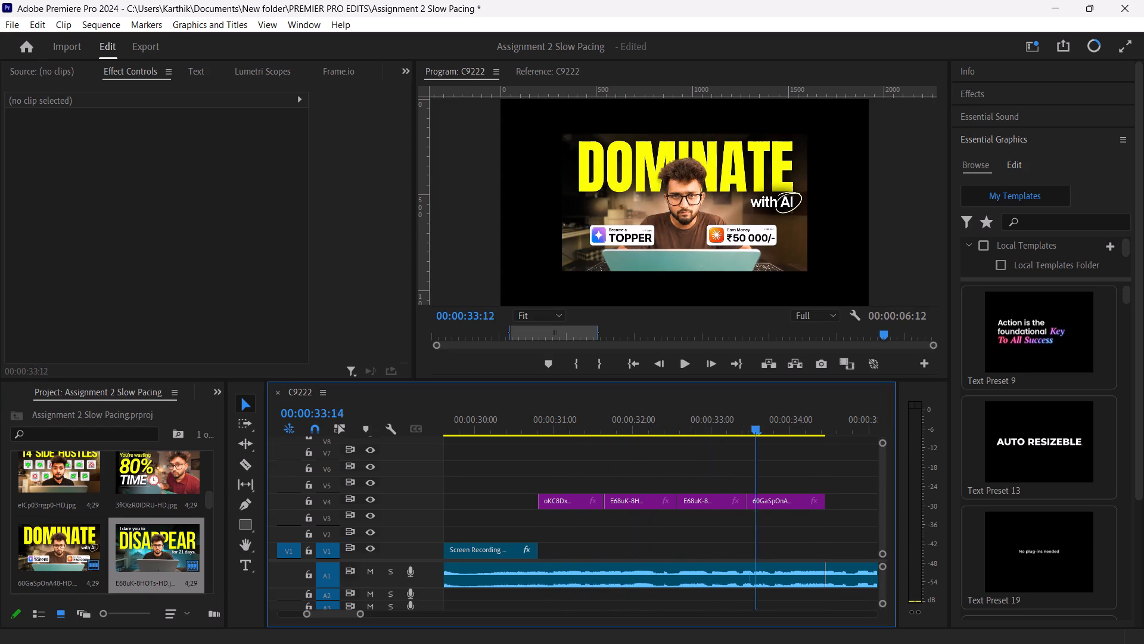
{"action": "left_click_drag", "start_coordinate": [758, 479], "coordinate": [523, 458]}
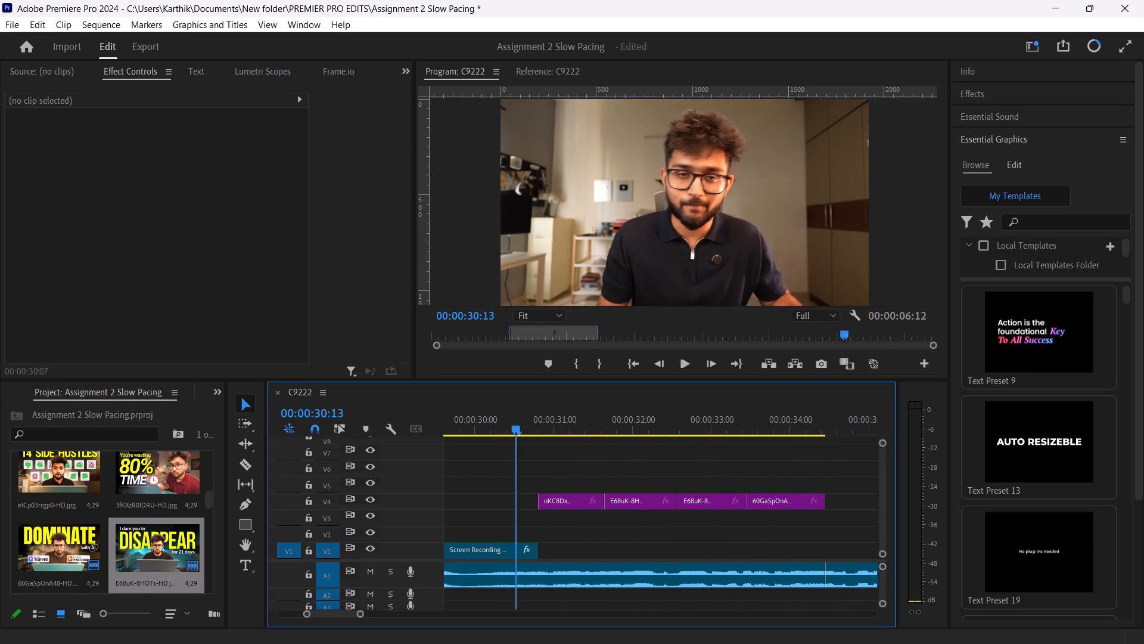
{"action": "left_click_drag", "start_coordinate": [523, 458], "coordinate": [760, 460]}
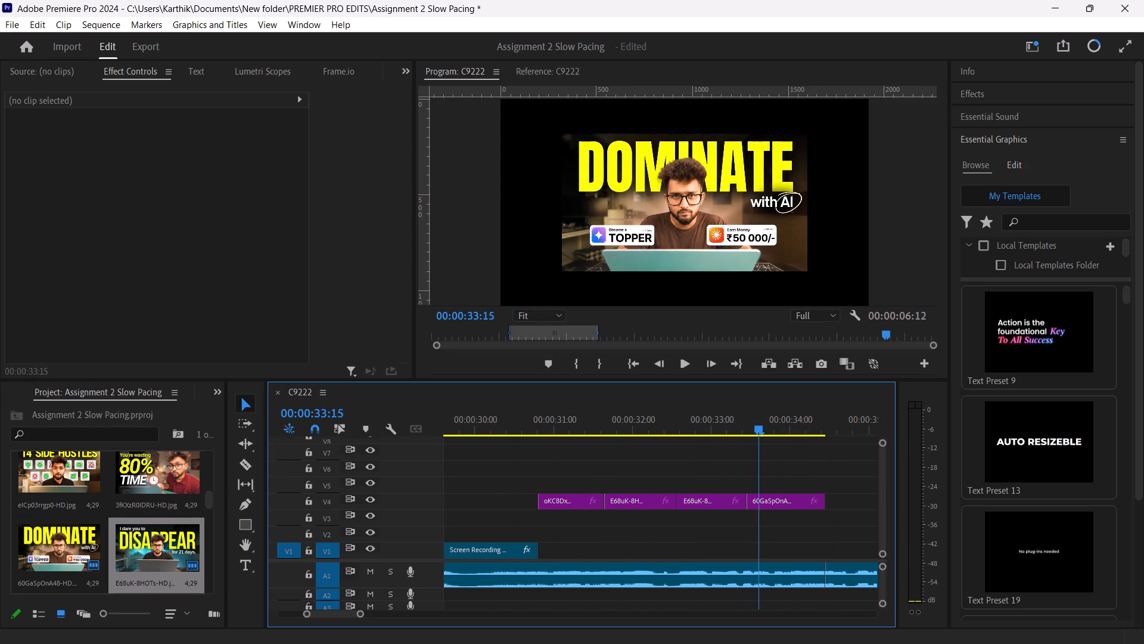
{"action": "left_click_drag", "start_coordinate": [760, 460], "coordinate": [832, 481]}
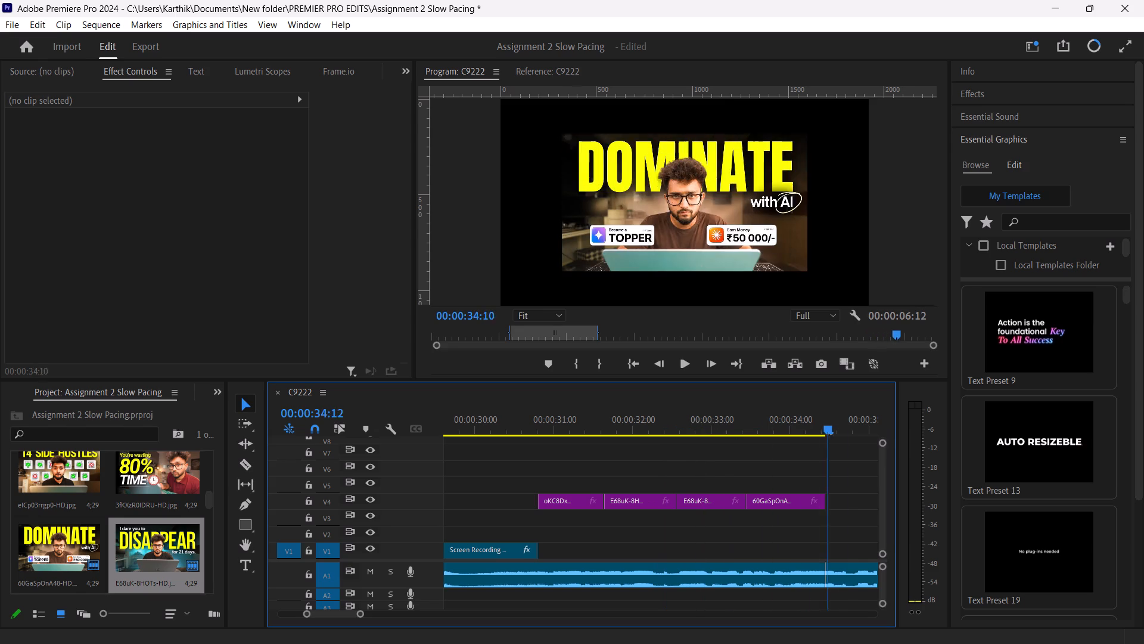
{"action": "left_click_drag", "start_coordinate": [832, 481], "coordinate": [723, 470]}
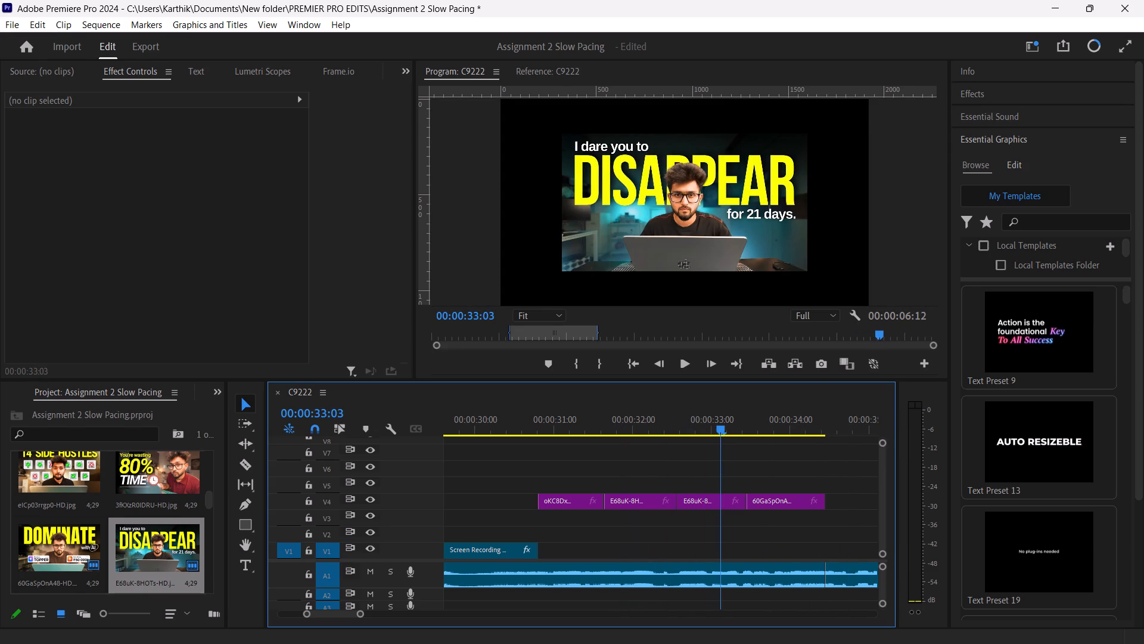
{"action": "left_click_drag", "start_coordinate": [723, 470], "coordinate": [723, 471]}
Delete the second "DISAPPEAR" clip from V4 and move the "DOMINATE with AI" clip into its place at about 00:00:32:14.
{"action": "left_click", "coordinate": [708, 506]}
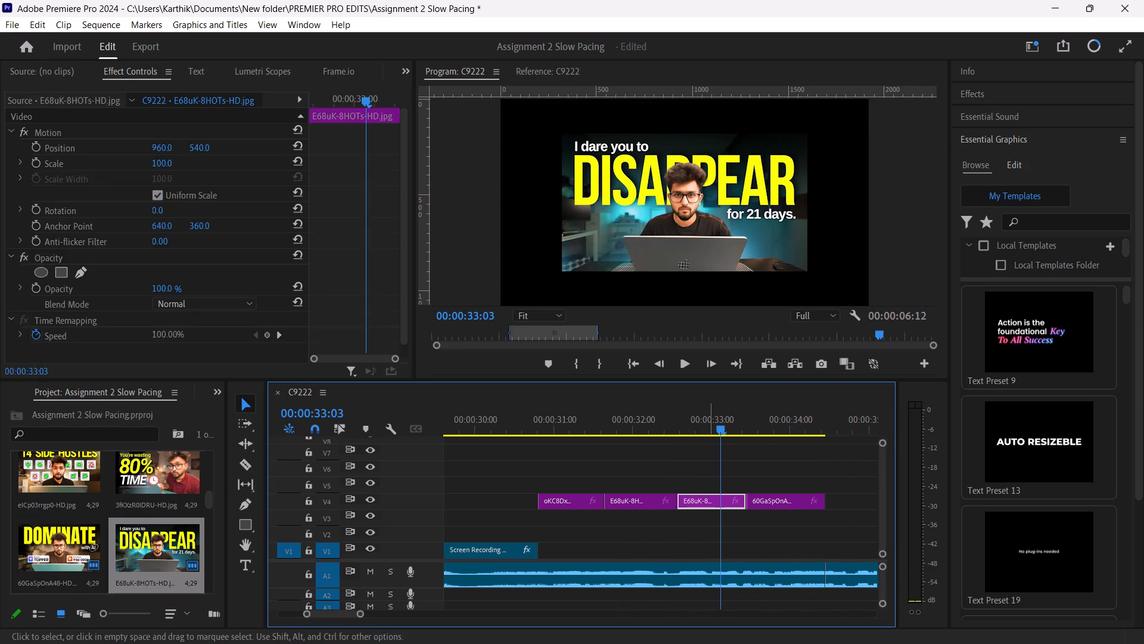
{"action": "key", "text": "BackSpace"}
{"action": "left_click_drag", "start_coordinate": [768, 497], "coordinate": [701, 500]}
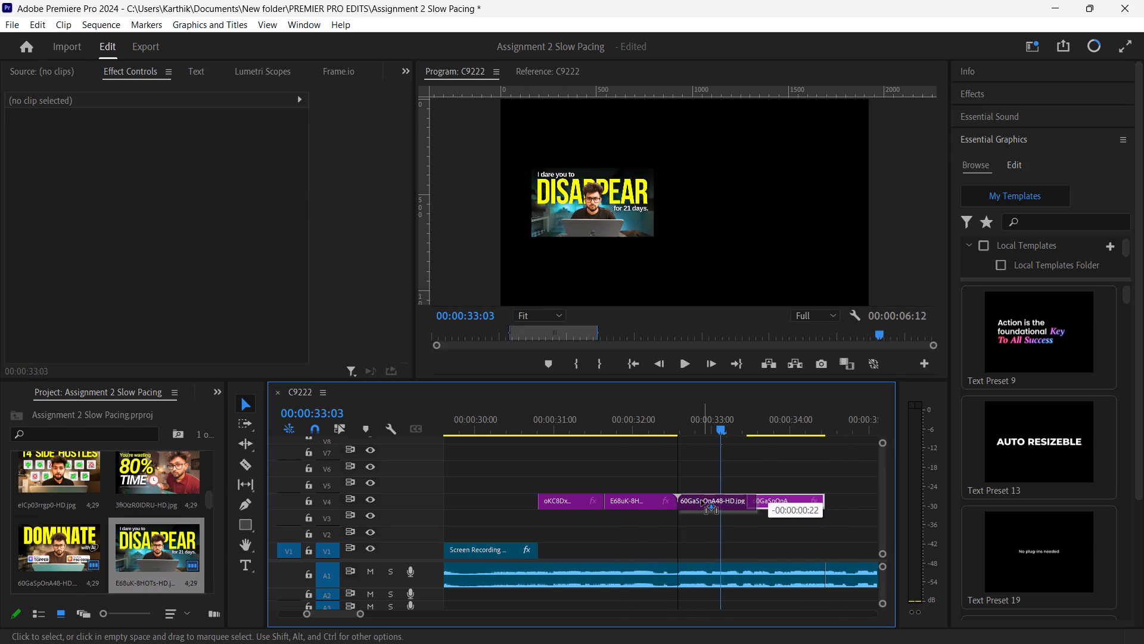
{"action": "left_click_drag", "start_coordinate": [701, 500], "coordinate": [701, 500]}
{"action": "left_click_drag", "start_coordinate": [722, 429], "coordinate": [513, 449]}
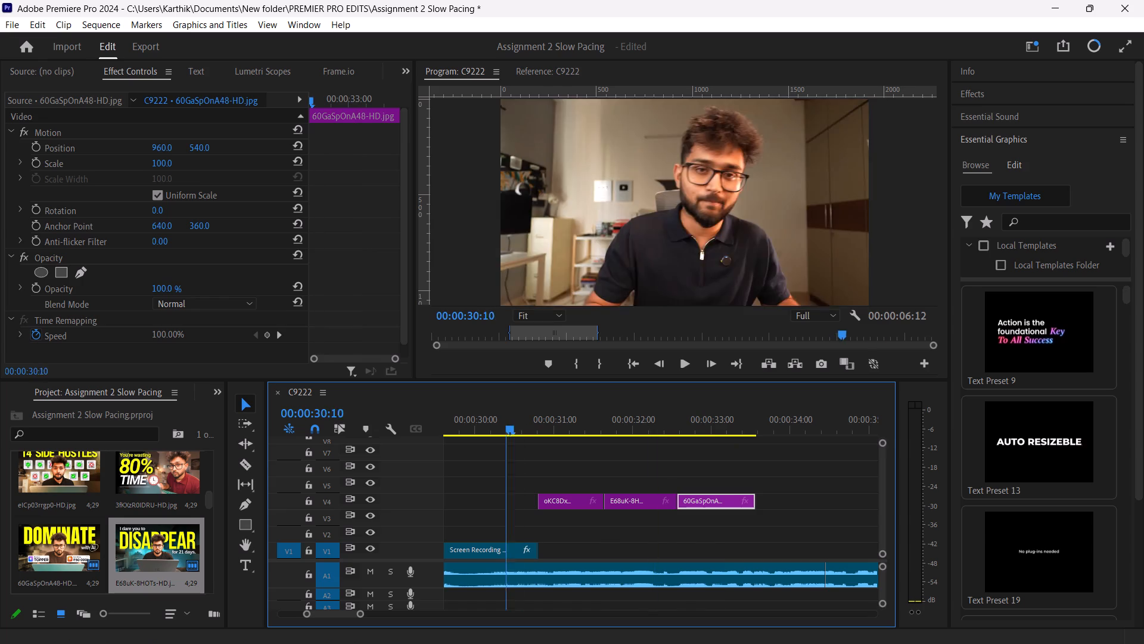
Add the "SPEAK 10x clear" thumbnail on V4 directly after the "DOMINATE with AI" clip.
{"action": "left_click_drag", "start_coordinate": [513, 449], "coordinate": [711, 449]}
{"action": "left_click", "coordinate": [67, 482]}
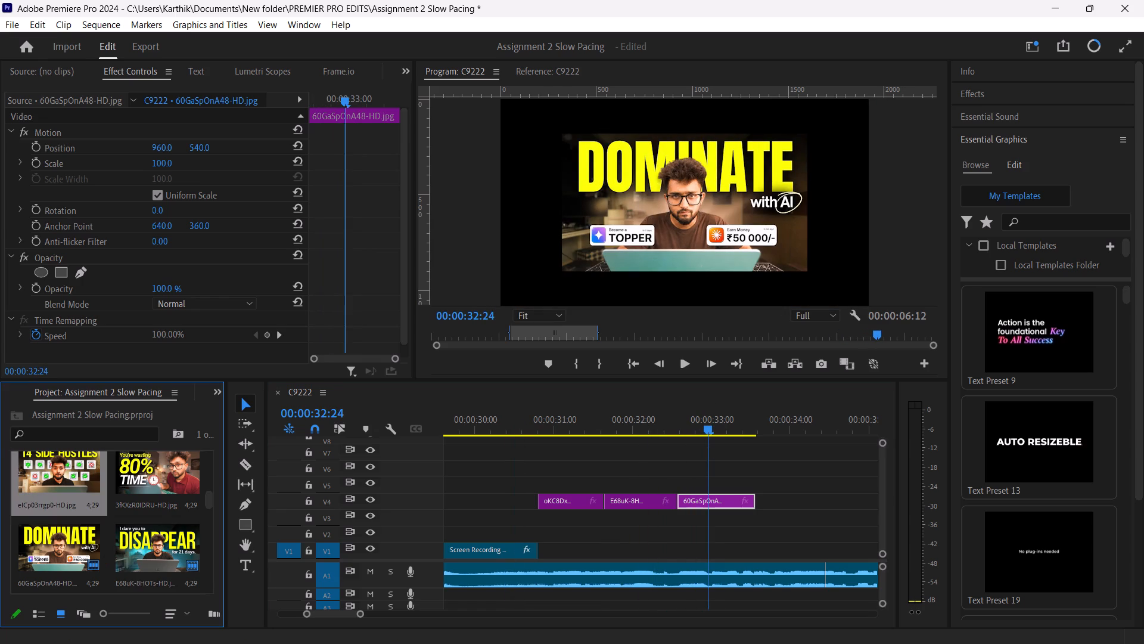
{"action": "key", "text": "Up"}
{"action": "left_click_drag", "start_coordinate": [67, 482], "coordinate": [657, 475]}
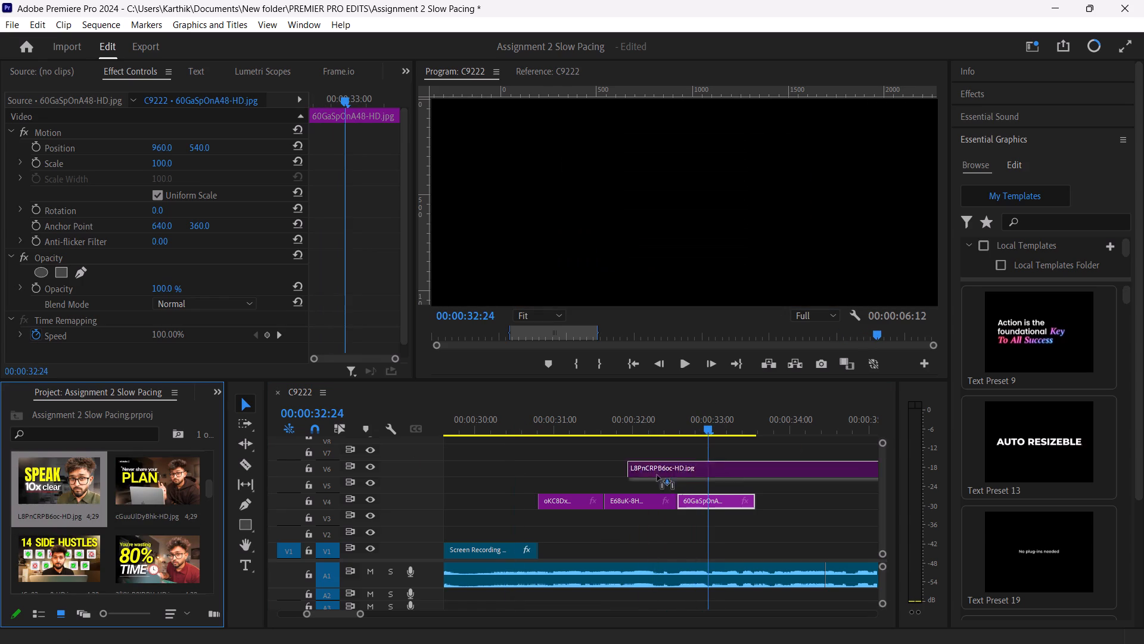
{"action": "left_click_drag", "start_coordinate": [657, 475], "coordinate": [754, 496]}
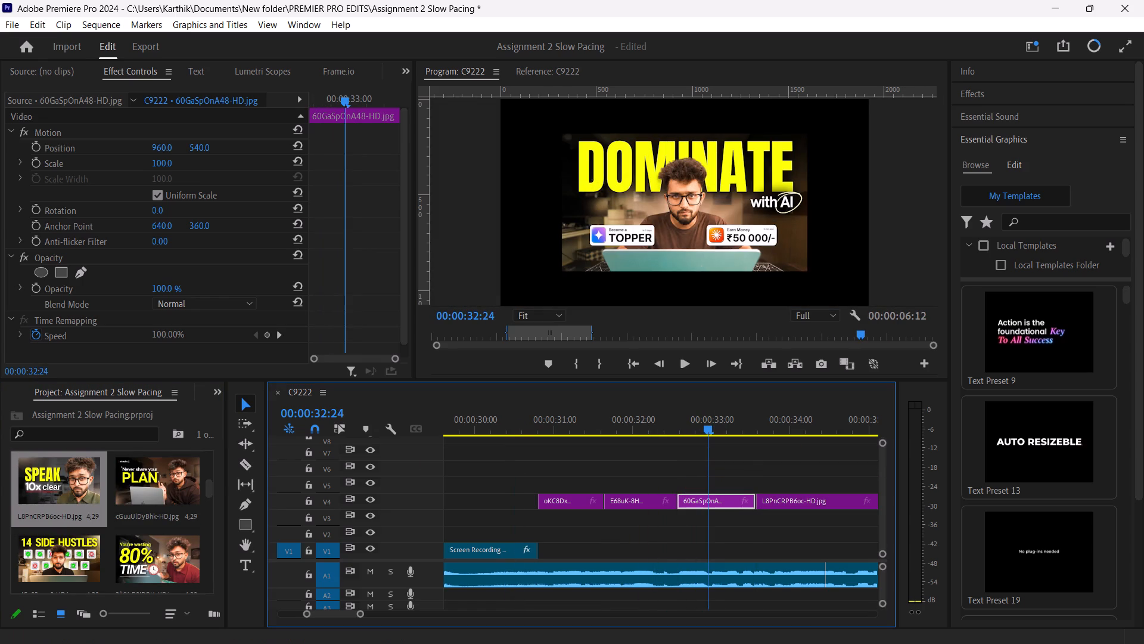
Split the "SPEAK 10x clear" clip on V4 at 00:00:34:11 and delete the excess after the cut.
{"action": "left_click_drag", "start_coordinate": [708, 428], "coordinate": [825, 437]}
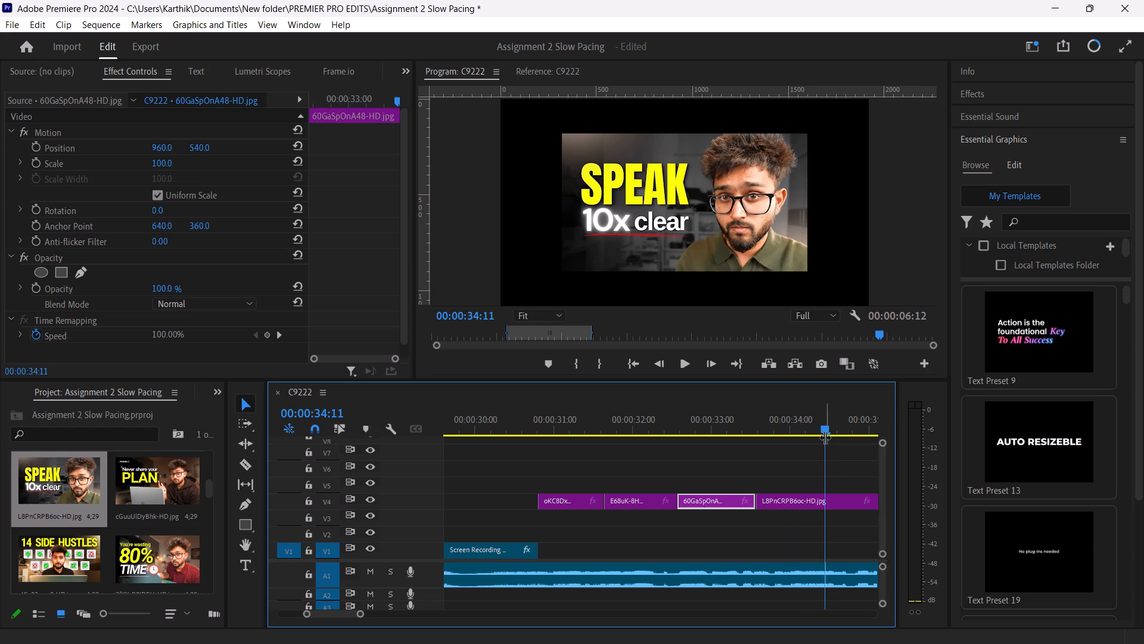
{"action": "left_click", "coordinate": [820, 503]}
{"action": "key", "text": "w"}
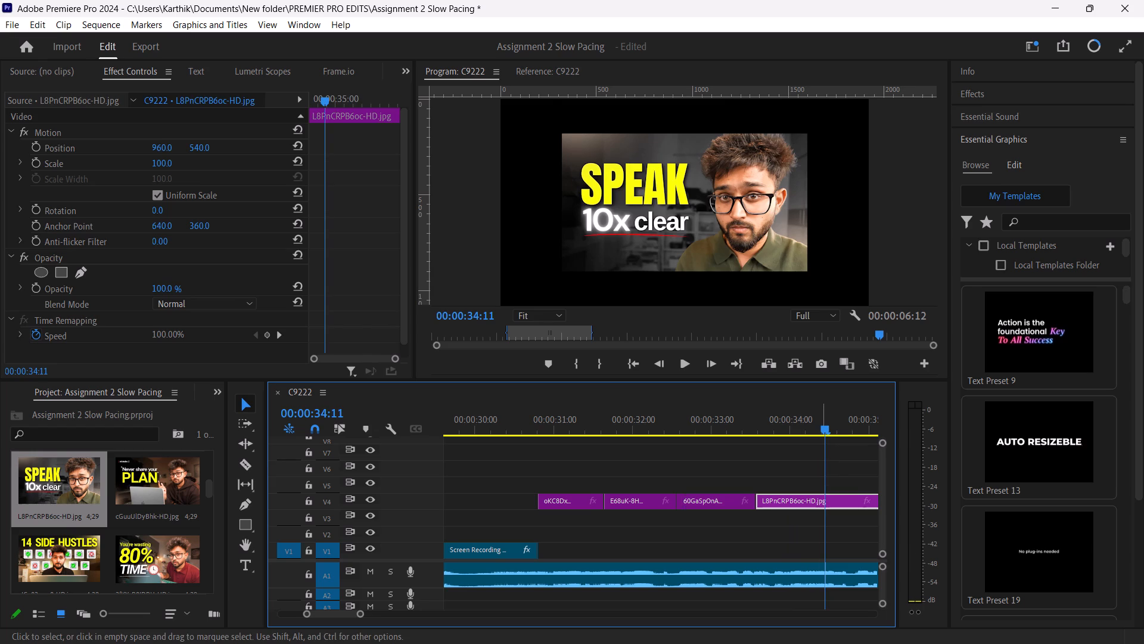
{"action": "key", "text": "w"}
{"action": "key", "text": "c"}
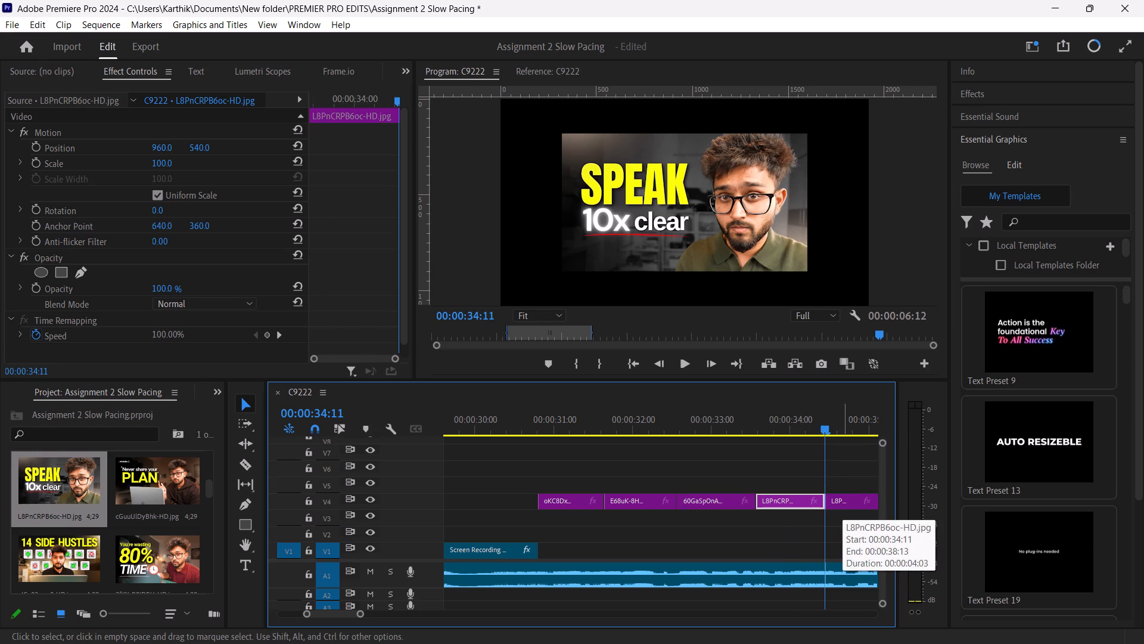
{"action": "left_click", "coordinate": [843, 501]}
{"action": "key", "text": "BackSpace"}
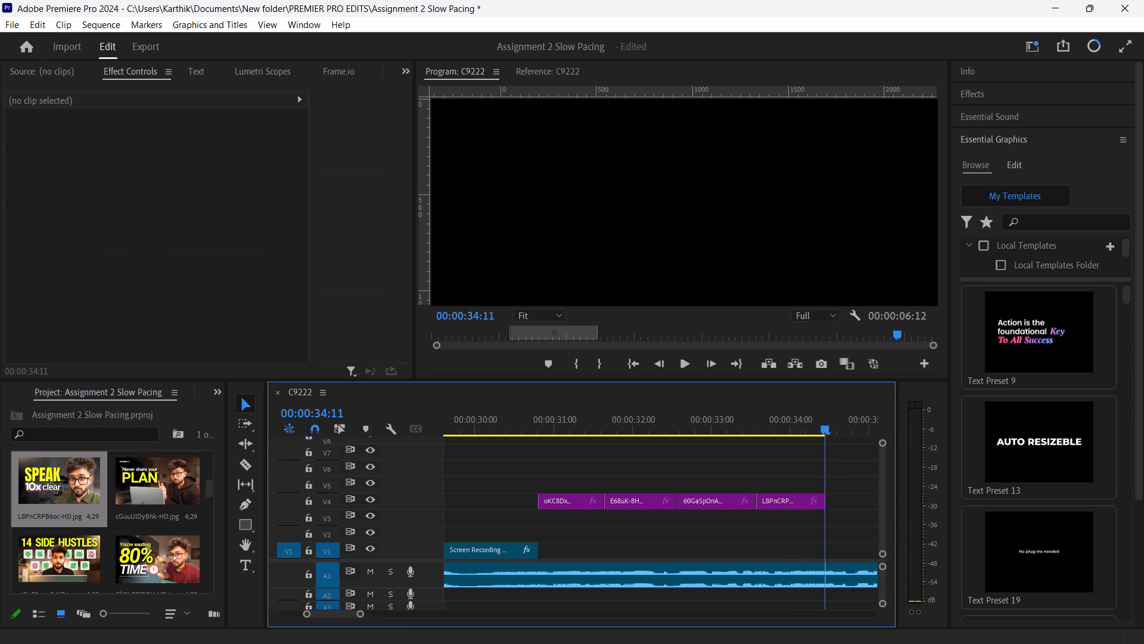
Play back the A1 audio beyond the "SPEAK 10x clear" clip and scrub back through the thumbnails to 00:00:31:00.
{"action": "scroll", "coordinate": [618, 544], "scroll_direction": "down", "scroll_amount": 1}
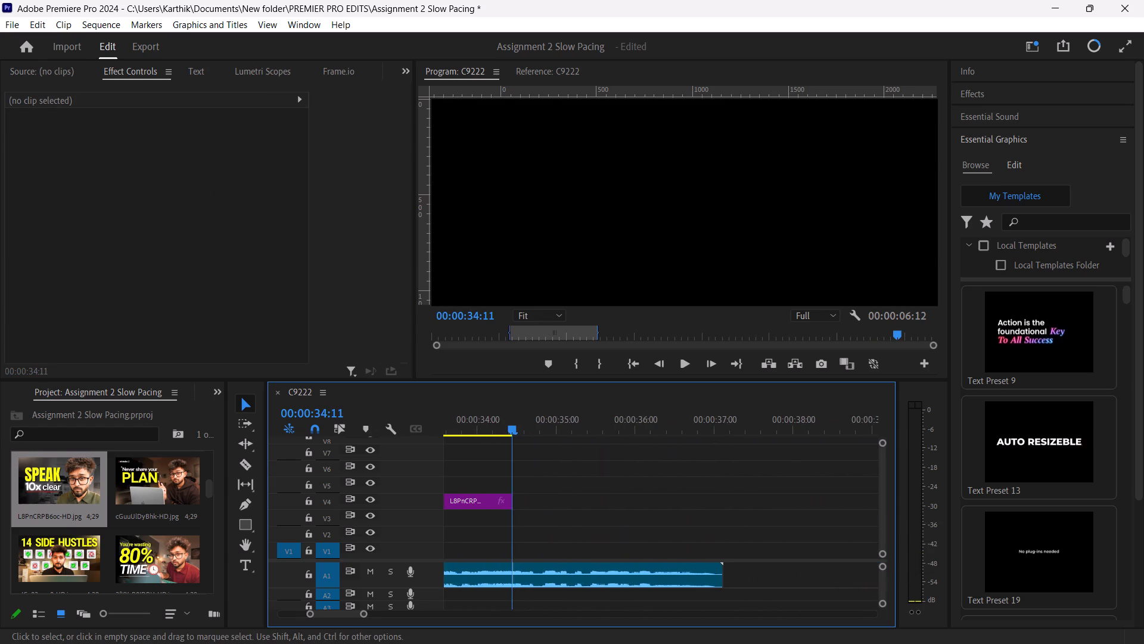
{"action": "scroll", "coordinate": [618, 544], "scroll_direction": "down", "scroll_amount": 2}
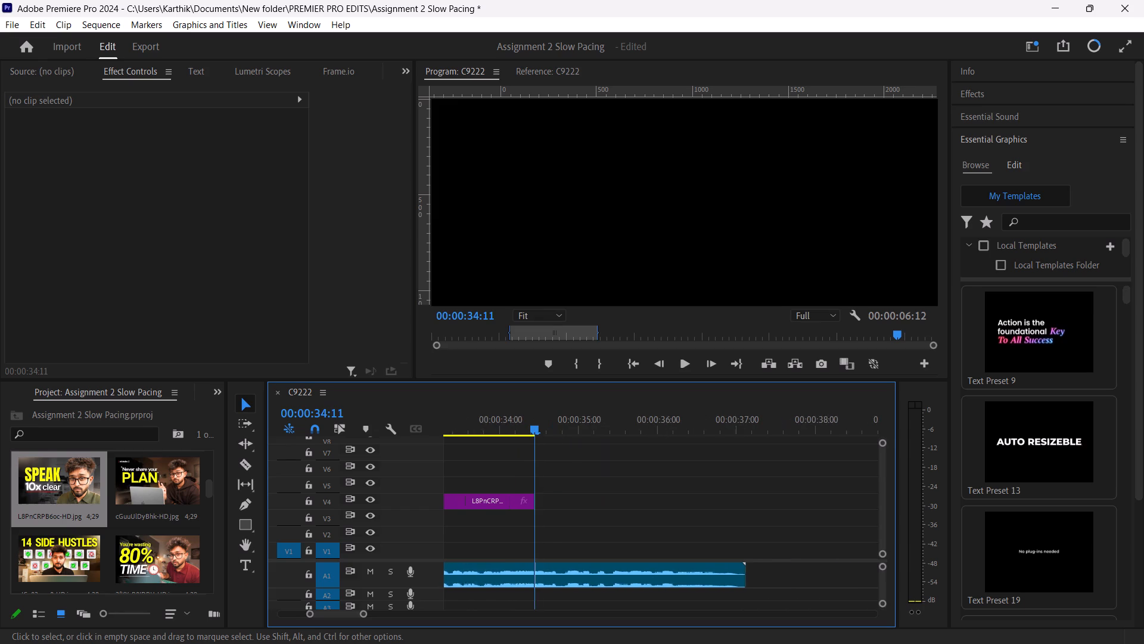
{"action": "scroll", "coordinate": [618, 544], "scroll_direction": "down", "scroll_amount": 1}
{"action": "key", "text": "space"}
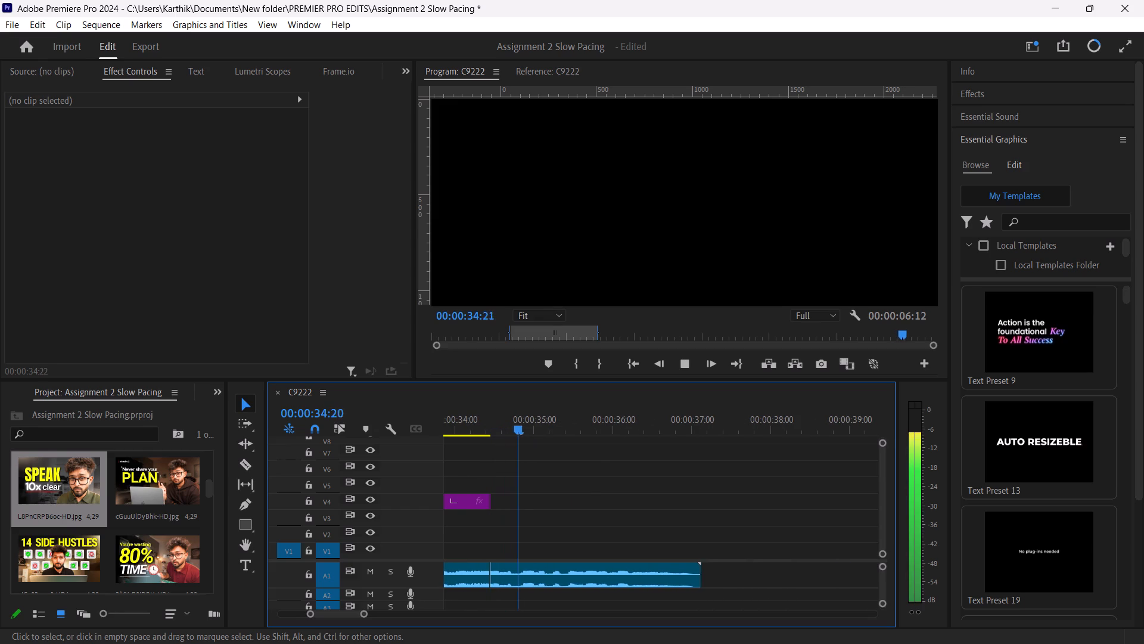
{"action": "key", "text": "space"}
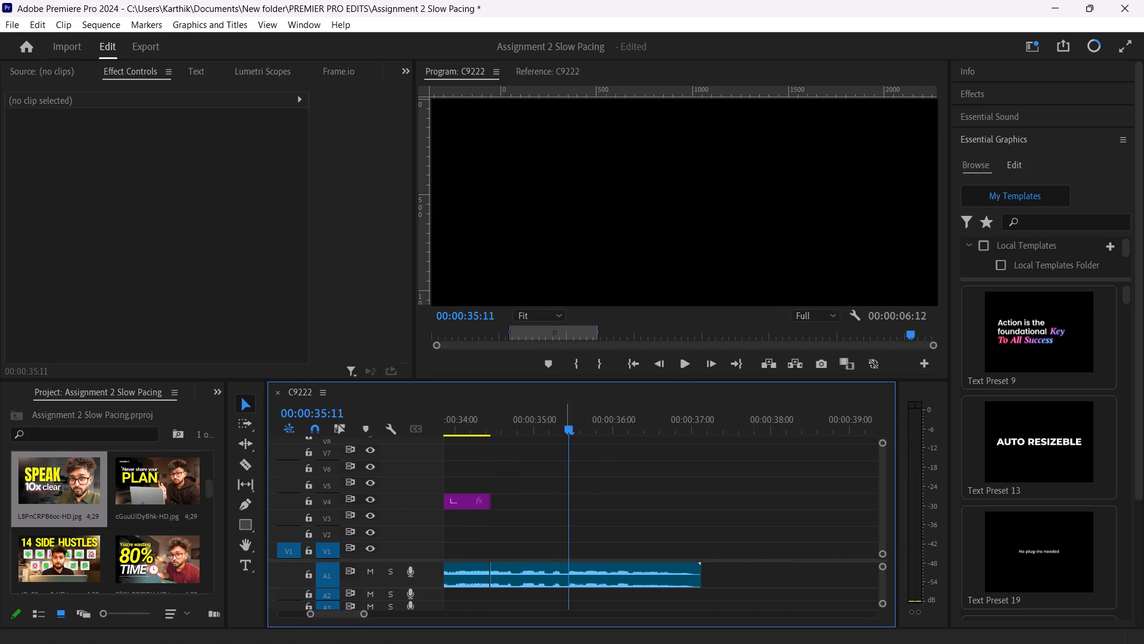
{"action": "key", "text": "space"}
{"action": "key", "text": "space"}
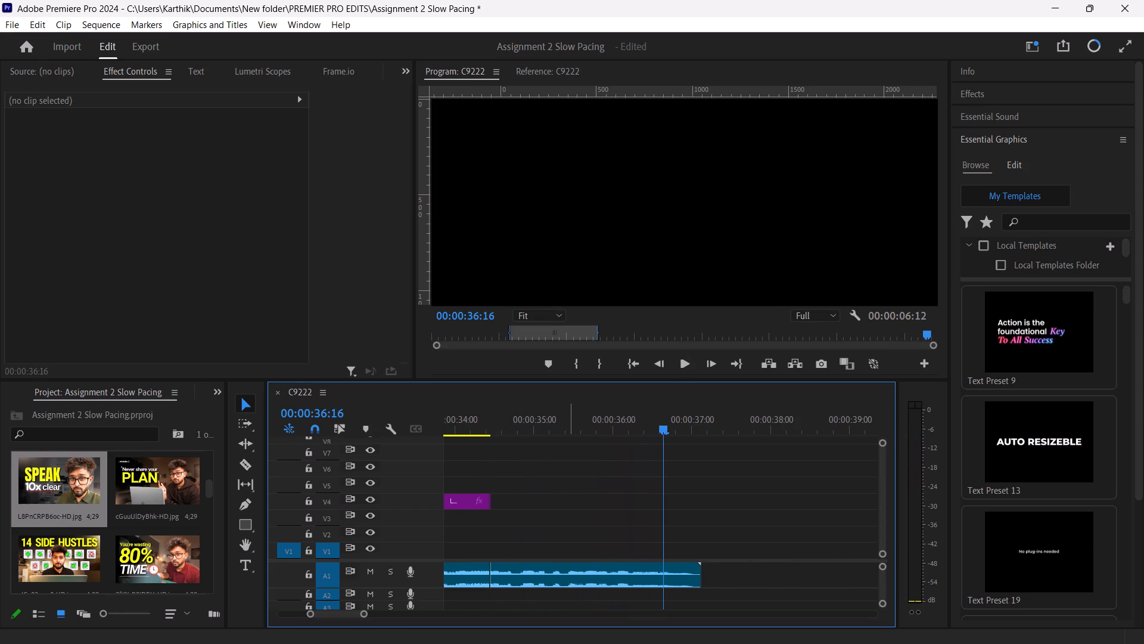
{"action": "left_click_drag", "start_coordinate": [664, 430], "coordinate": [437, 435]}
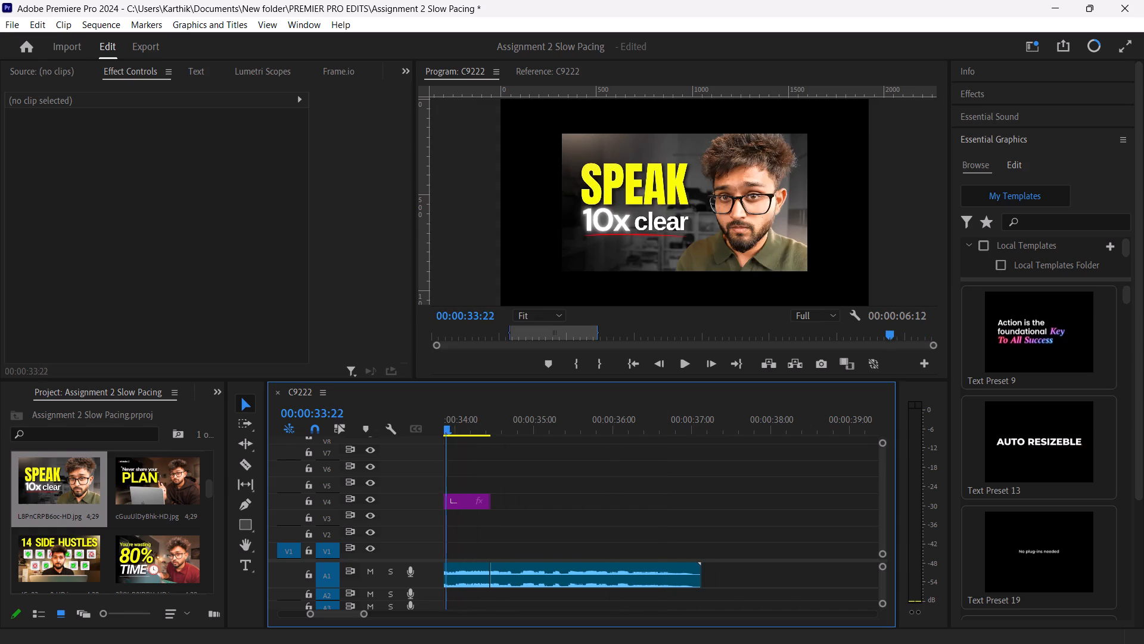
{"action": "left_click_drag", "start_coordinate": [437, 435], "coordinate": [592, 453]}
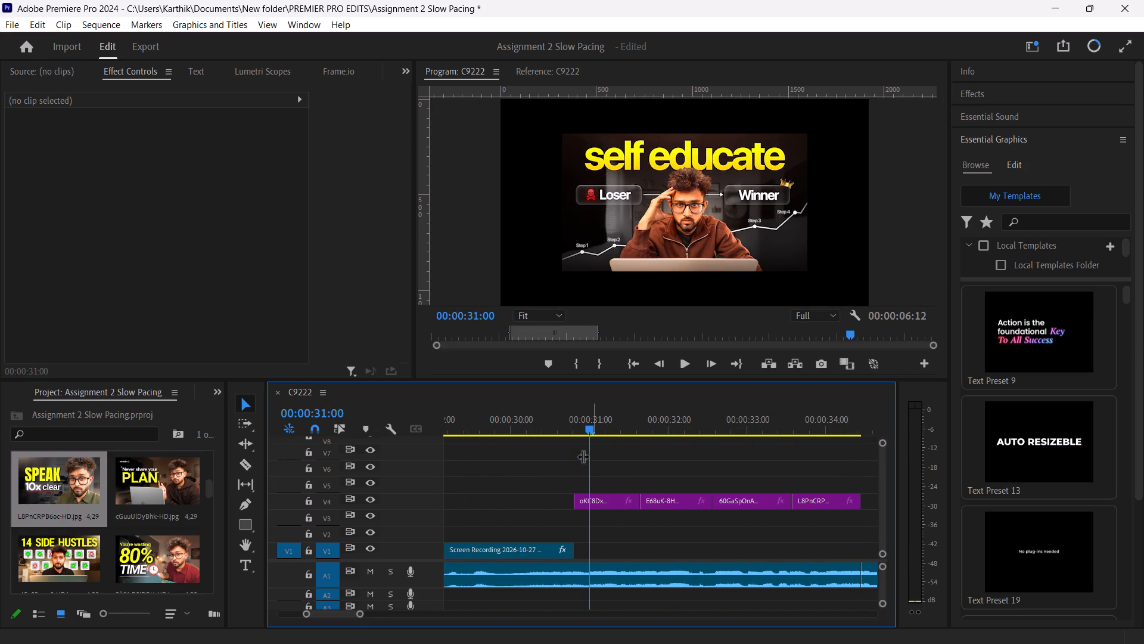
Ripple-trim the end of the "self educate" thumbnail on V4 to 00:00:31:05.
{"action": "left_click_drag", "start_coordinate": [359, 615], "coordinate": [379, 612]}
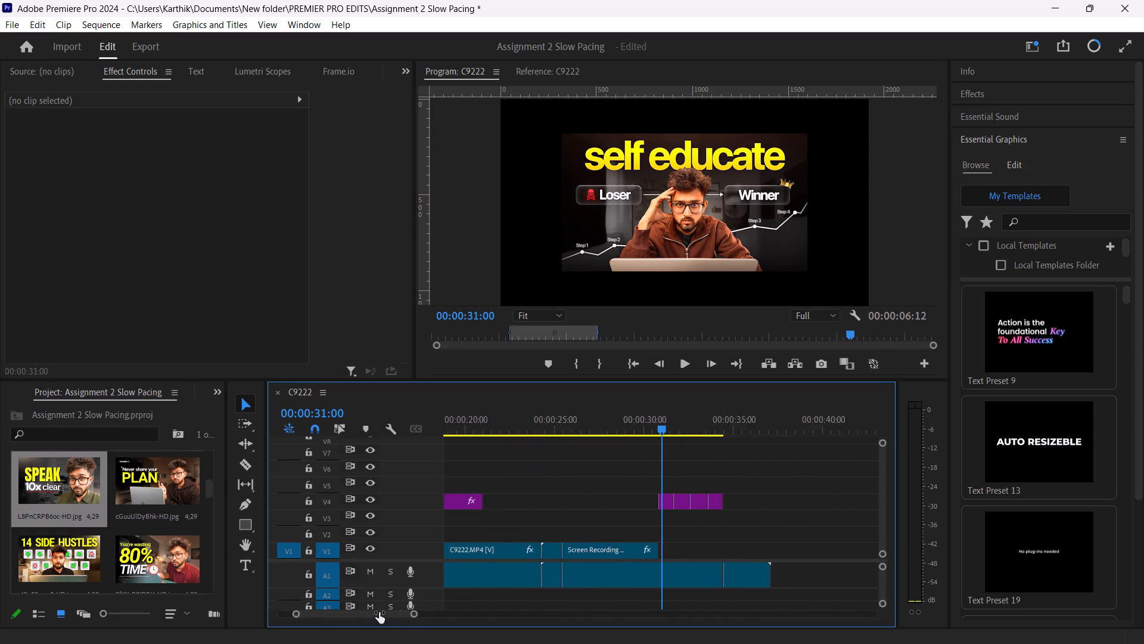
{"action": "left_click_drag", "start_coordinate": [379, 612], "coordinate": [324, 599]}
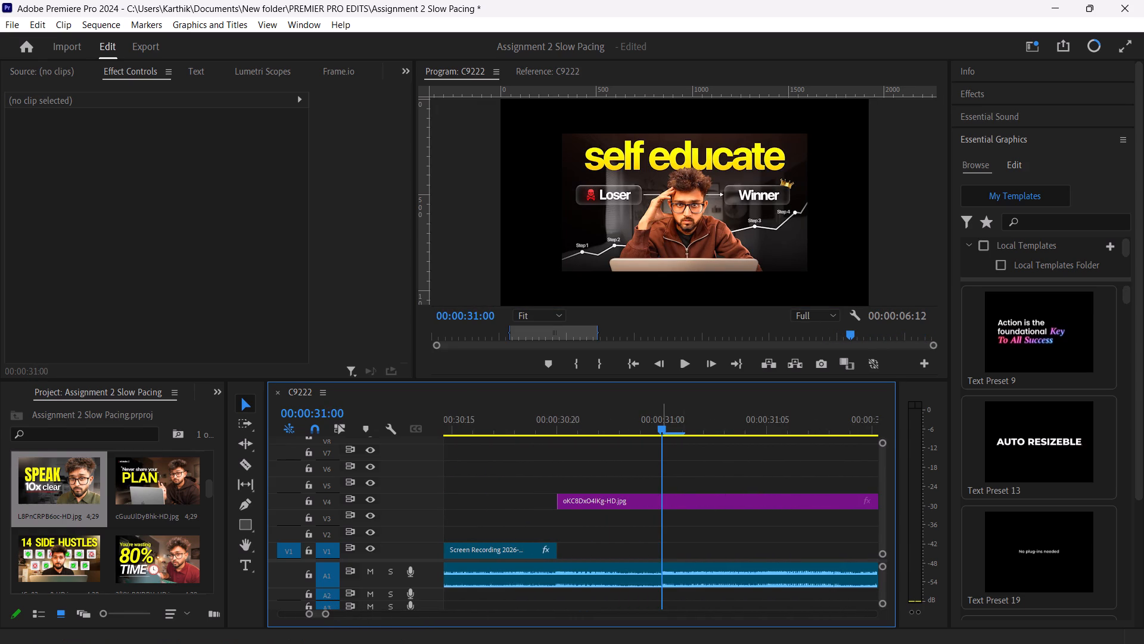
{"action": "left_click_drag", "start_coordinate": [661, 431], "coordinate": [772, 428]}
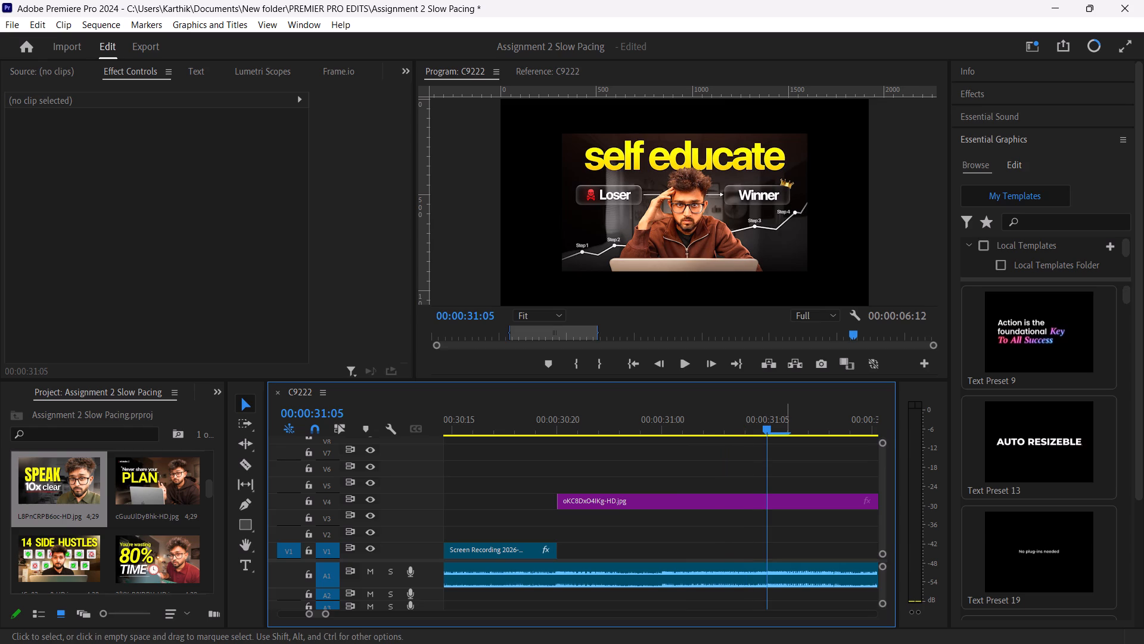
{"action": "left_click", "coordinate": [786, 497]}
{"action": "key", "text": "w"}
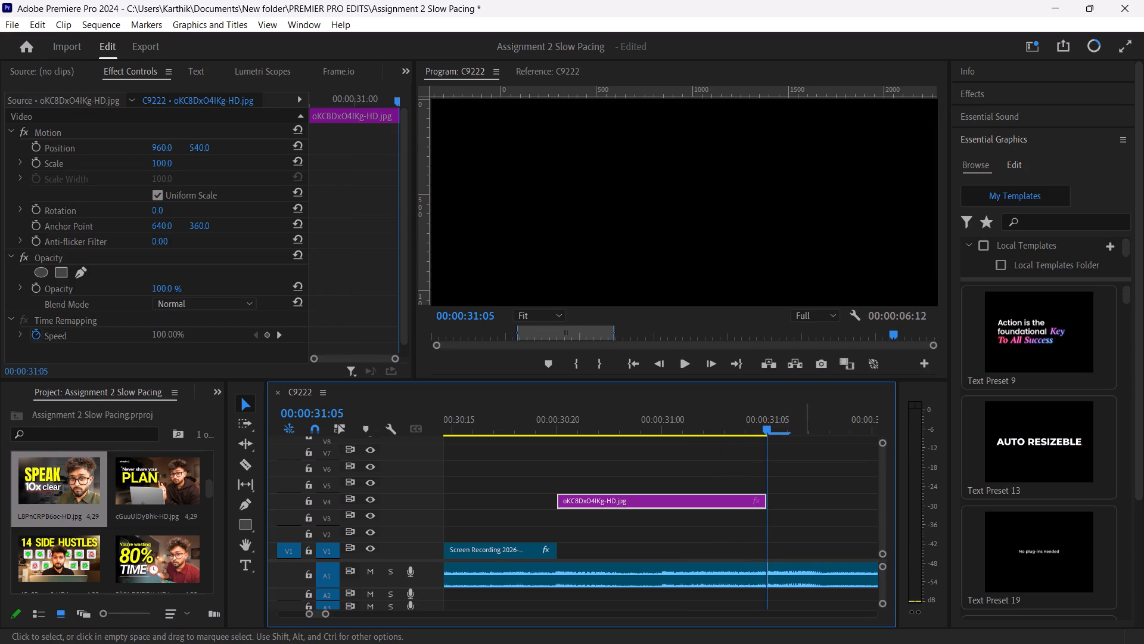
Examine V4 and A1 around and after the trimmed "self educate" clip, checking which thumbnails follow it.
{"action": "scroll", "coordinate": [674, 522], "scroll_direction": "right", "scroll_amount": 1}
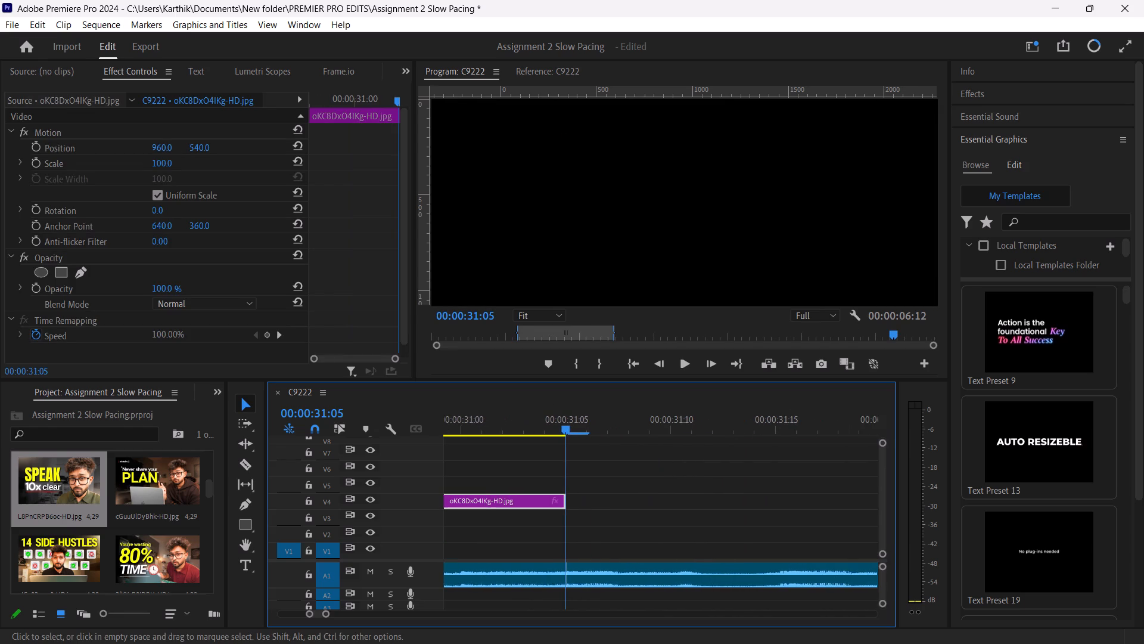
{"action": "scroll", "coordinate": [674, 522], "scroll_direction": "right", "scroll_amount": 1}
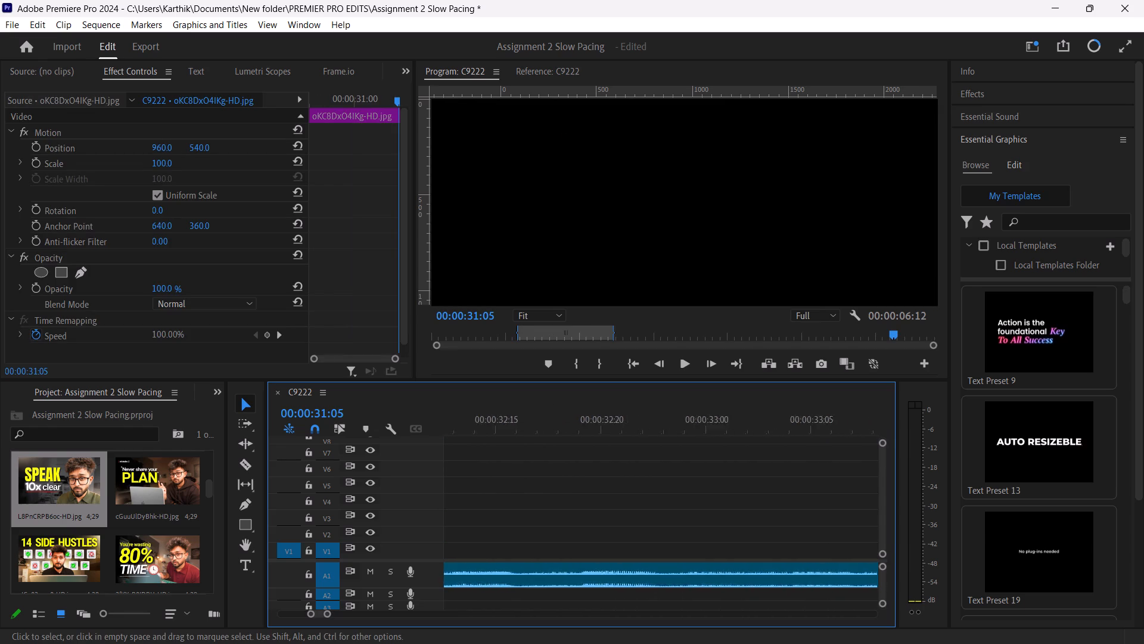
{"action": "scroll", "coordinate": [674, 522], "scroll_direction": "right", "scroll_amount": 1}
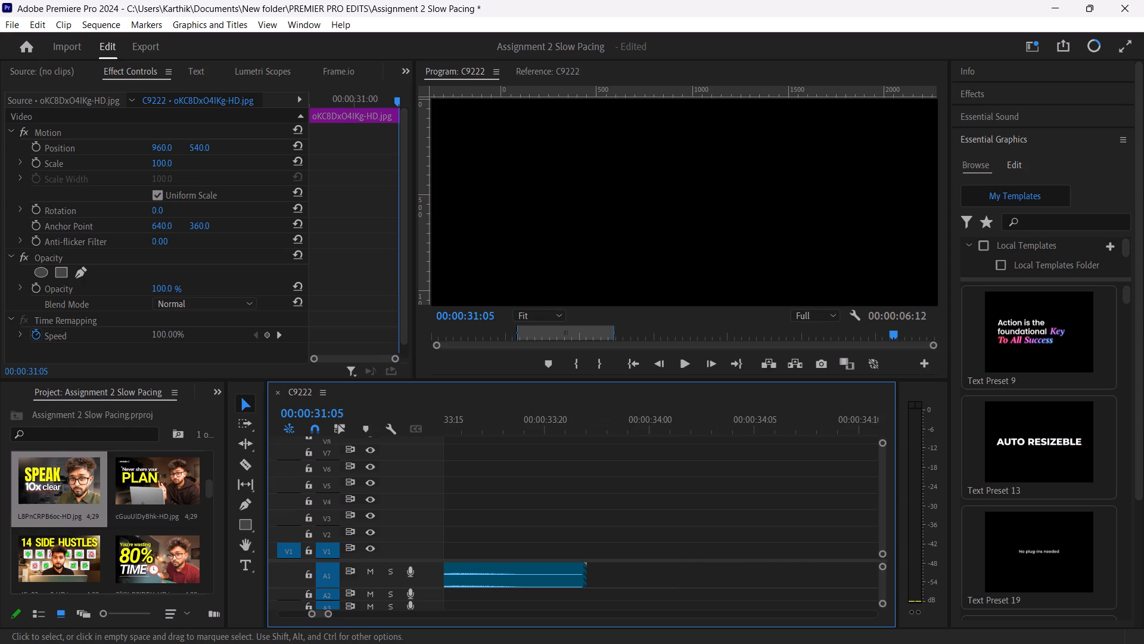
{"action": "scroll", "coordinate": [674, 522], "scroll_direction": "right", "scroll_amount": 1}
{"action": "scroll", "coordinate": [674, 522], "scroll_direction": "up", "scroll_amount": 2}
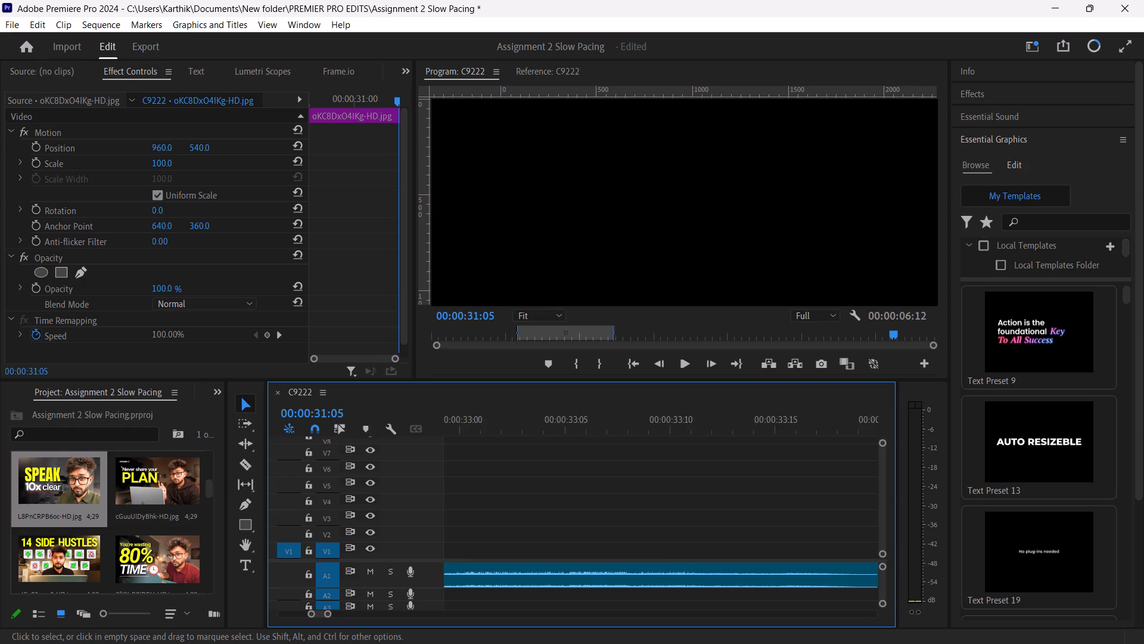
{"action": "scroll", "coordinate": [674, 522], "scroll_direction": "up", "scroll_amount": 7}
{"action": "scroll", "coordinate": [674, 522], "scroll_direction": "down", "scroll_amount": 1}
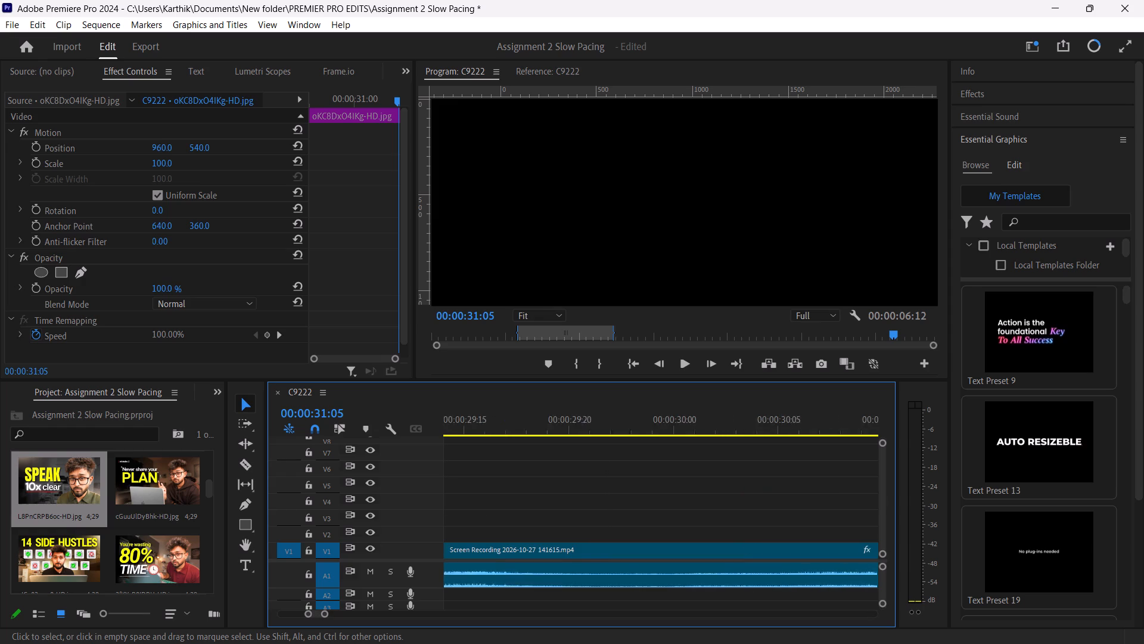
{"action": "scroll", "coordinate": [674, 522], "scroll_direction": "down", "scroll_amount": 1}
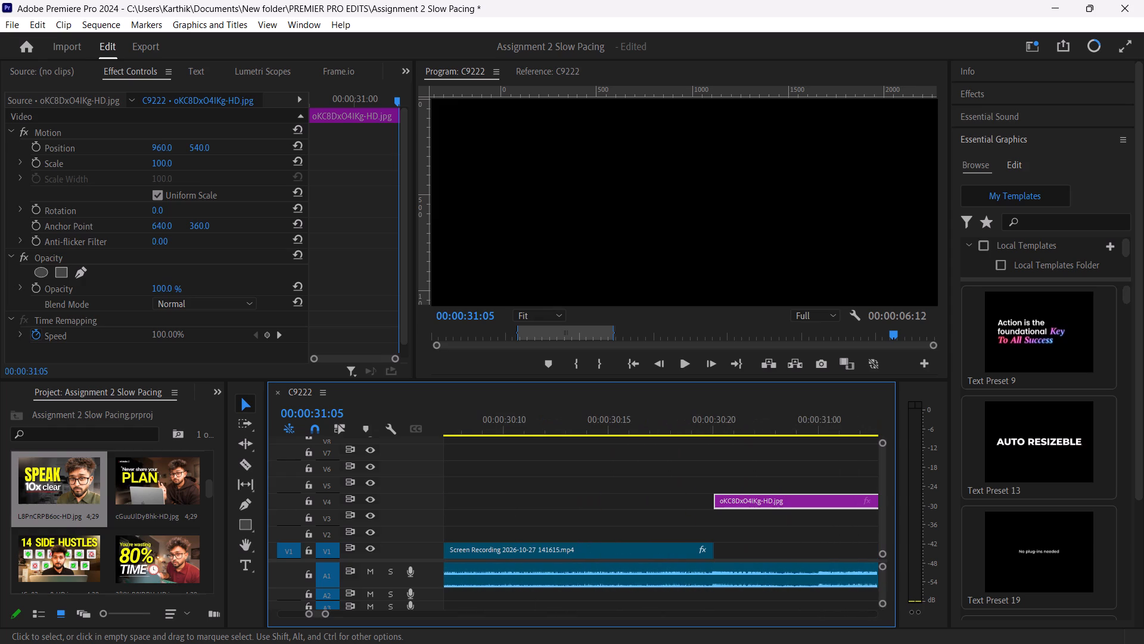
{"action": "scroll", "coordinate": [750, 509], "scroll_direction": "down", "scroll_amount": 1}
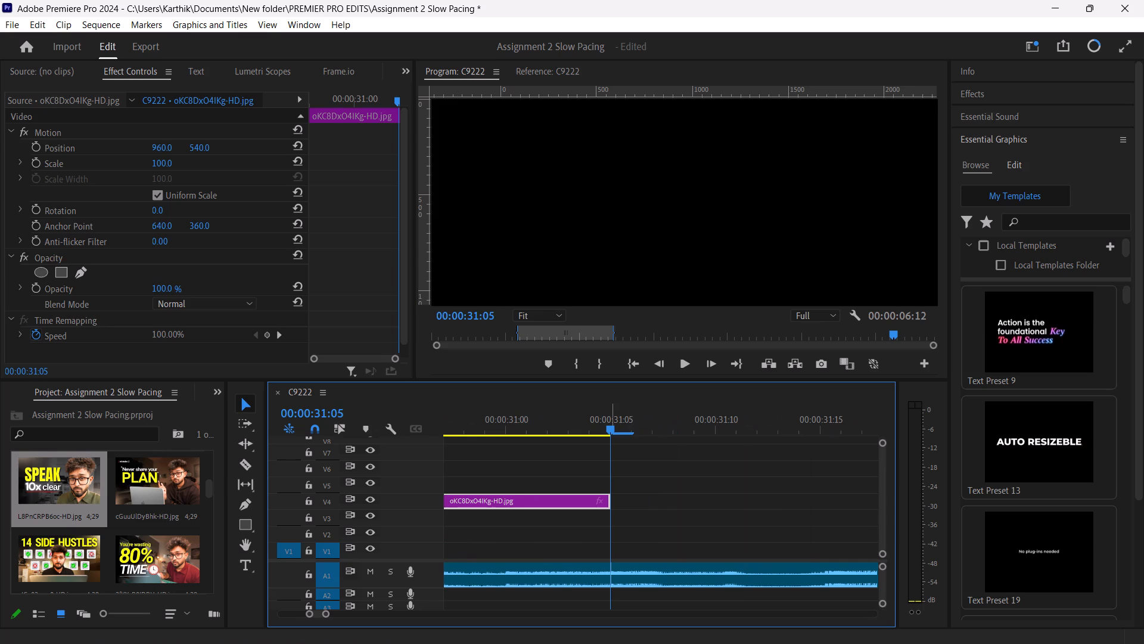
{"action": "left_click_drag", "start_coordinate": [612, 427], "coordinate": [366, 465]}
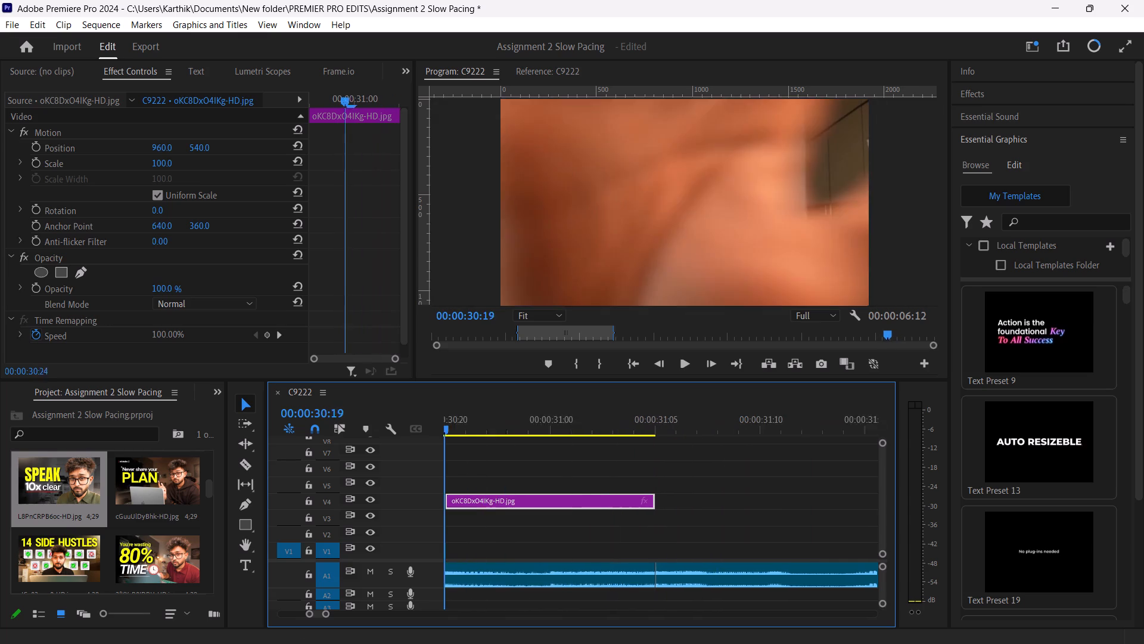
{"action": "left_click_drag", "start_coordinate": [366, 465], "coordinate": [857, 463]}
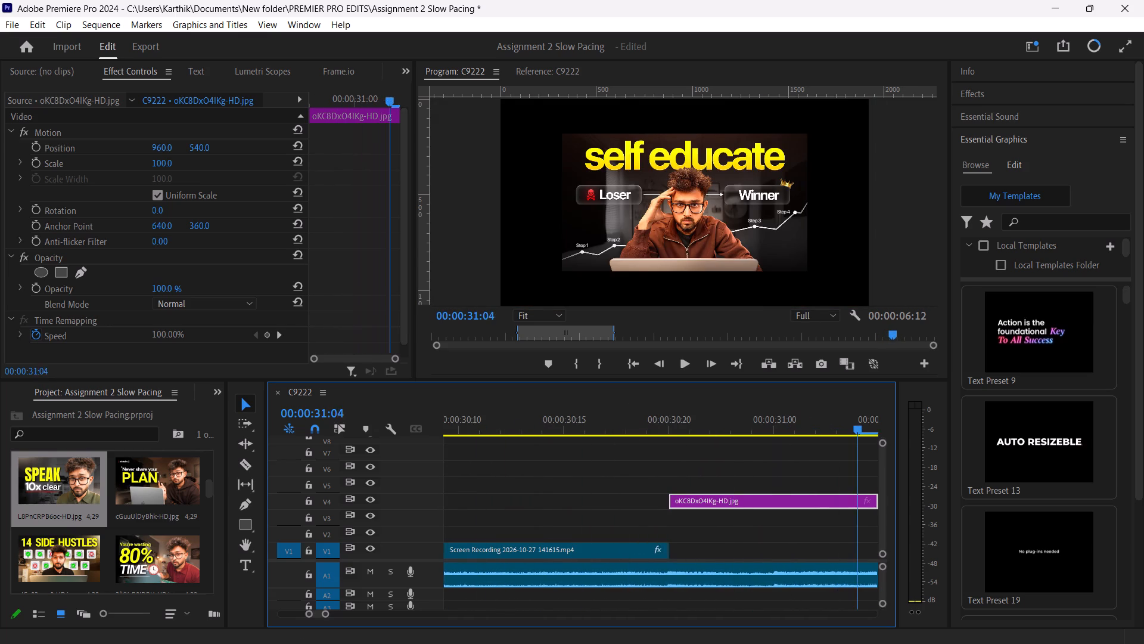
{"action": "left_click_drag", "start_coordinate": [857, 463], "coordinate": [721, 494]}
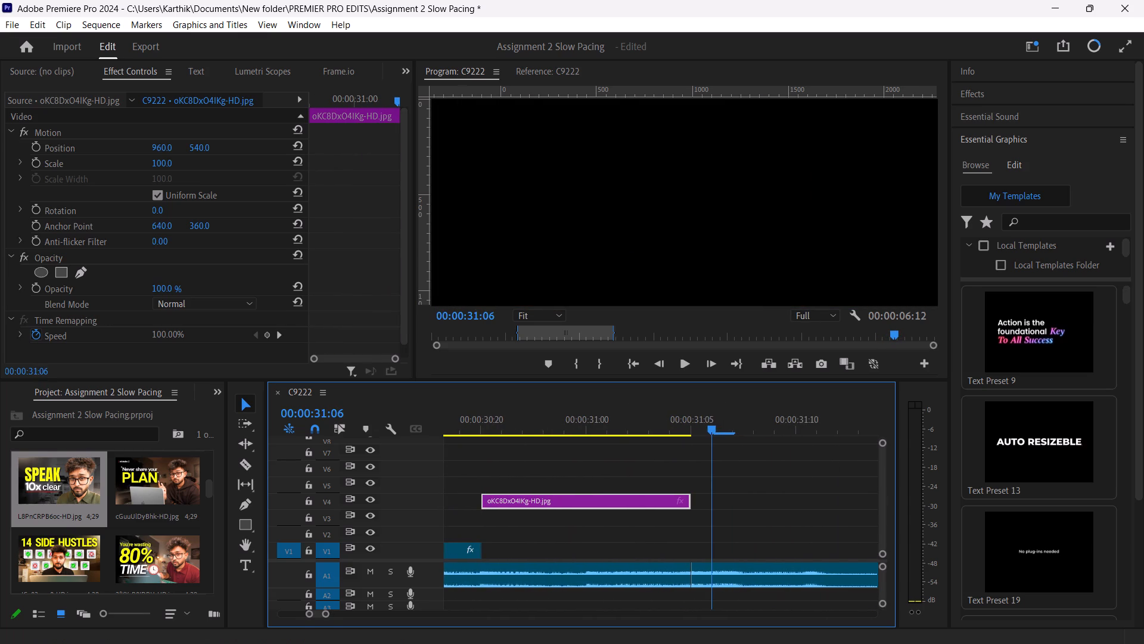
Review all tracks across the whole sequence and scrub the end of the "self educate" clip on V4.
{"action": "left_click_drag", "start_coordinate": [324, 613], "coordinate": [400, 617]}
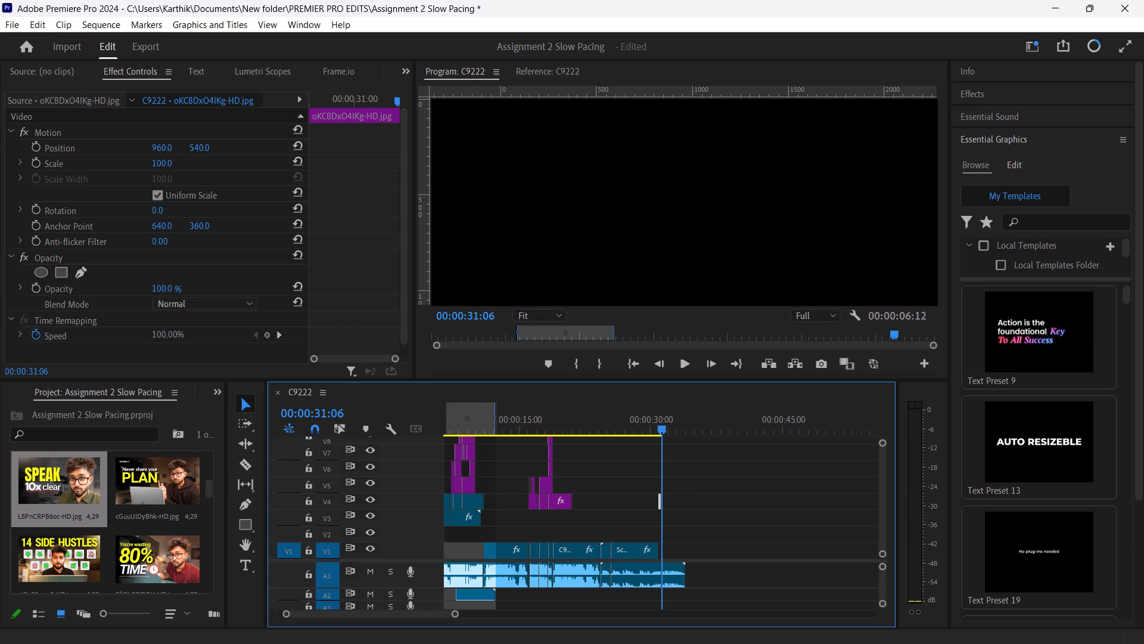
{"action": "left_click_drag", "start_coordinate": [882, 505], "coordinate": [878, 460]}
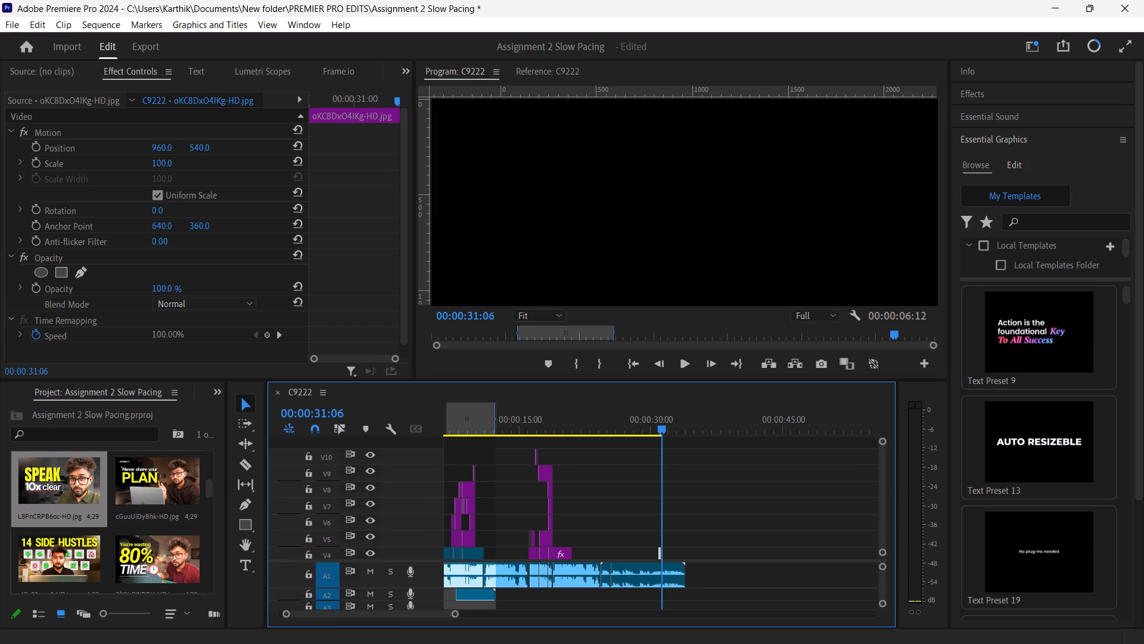
{"action": "left_click_drag", "start_coordinate": [878, 460], "coordinate": [891, 534]}
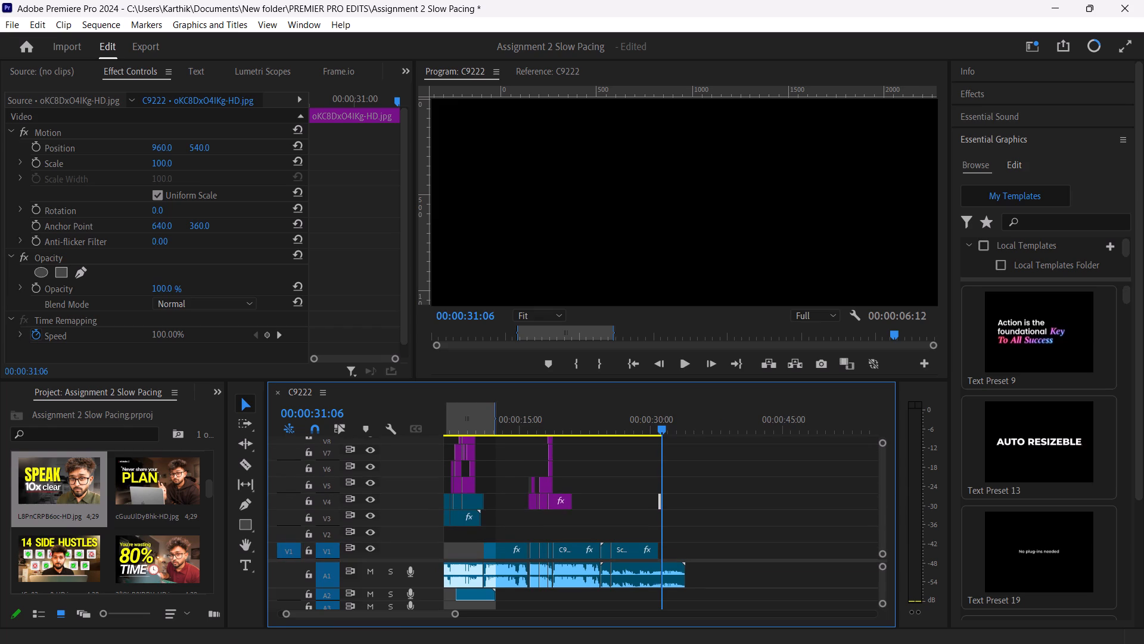
{"action": "left_click_drag", "start_coordinate": [453, 618], "coordinate": [450, 618]}
{"action": "left_click_drag", "start_coordinate": [450, 618], "coordinate": [235, 613]}
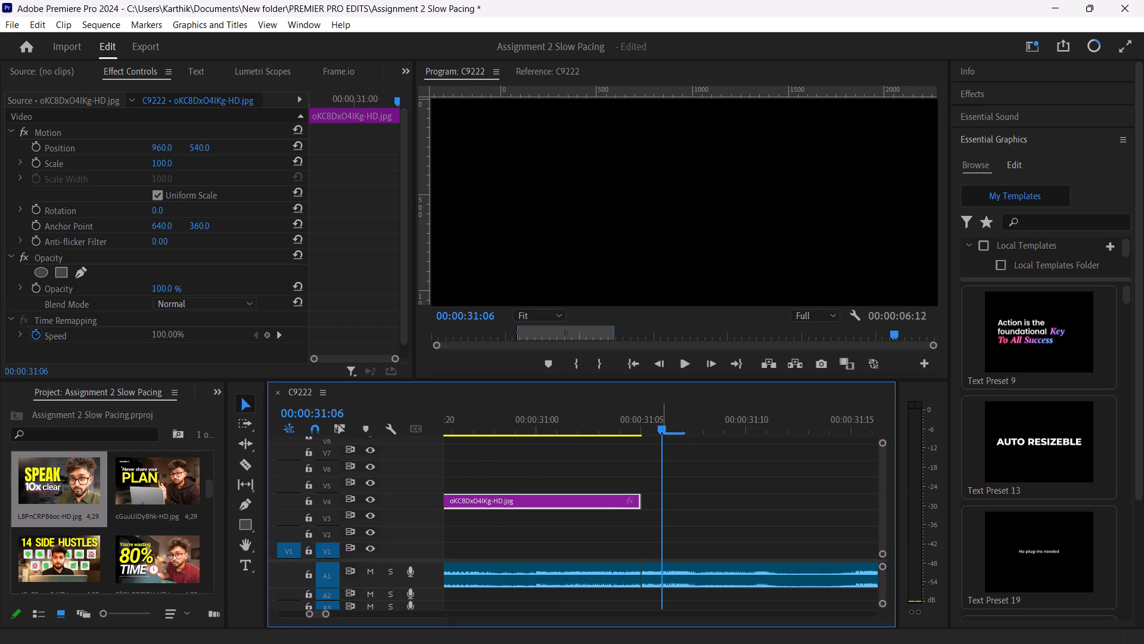
{"action": "left_click_drag", "start_coordinate": [657, 428], "coordinate": [636, 431]}
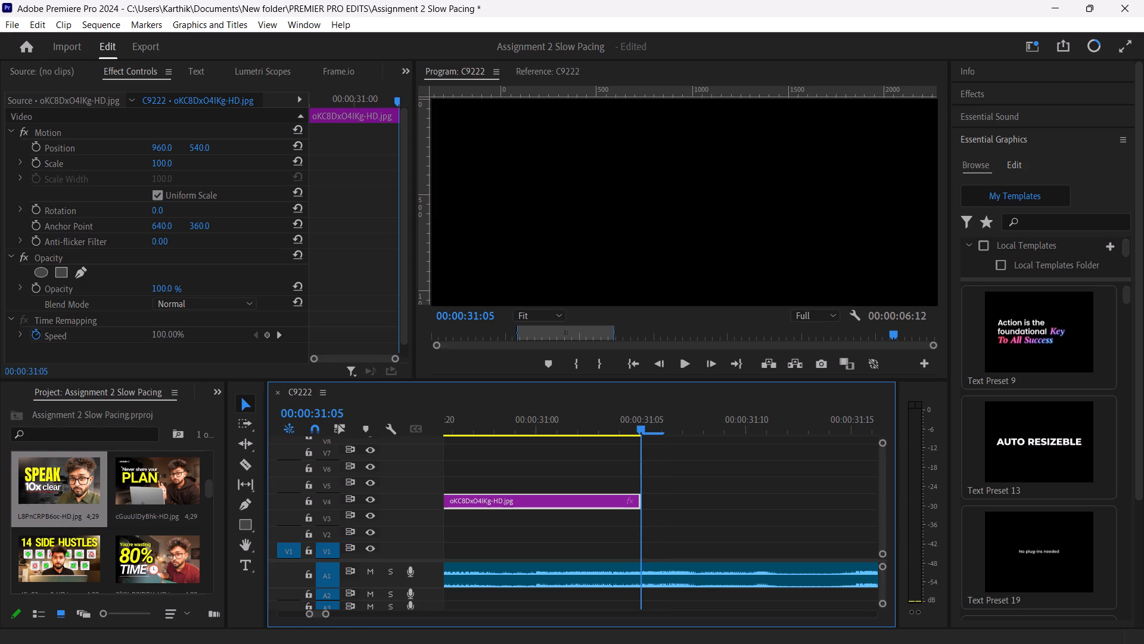
{"action": "left_click_drag", "start_coordinate": [643, 425], "coordinate": [599, 436]}
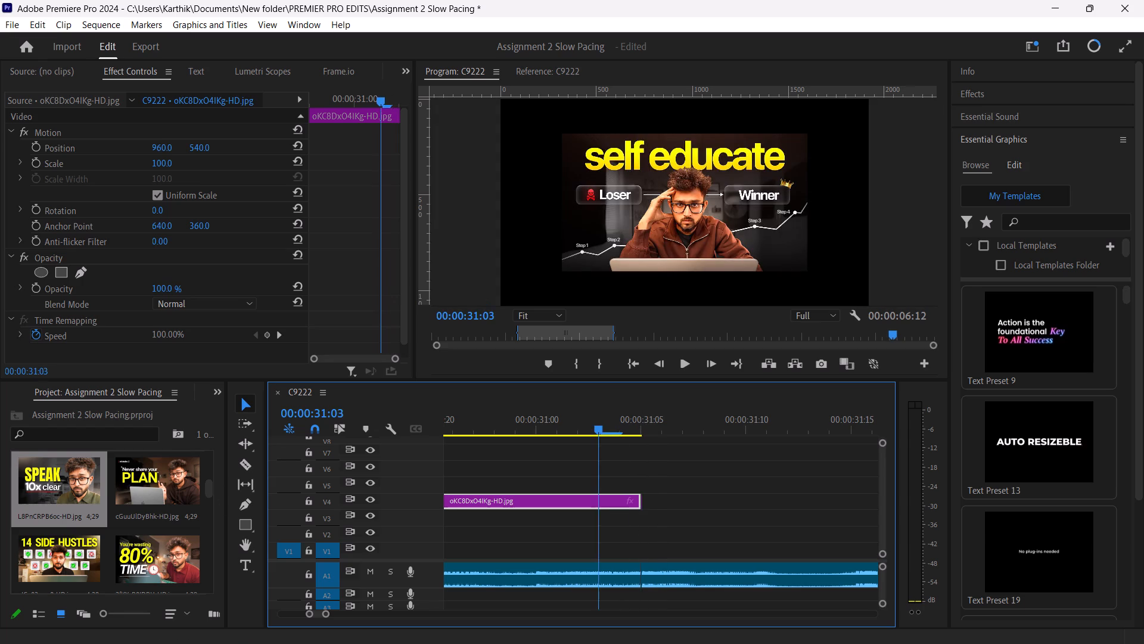
Park the playhead on the end of the "self educate" clip on V4, at 00:00:31:05.
{"action": "left_click_drag", "start_coordinate": [599, 436], "coordinate": [831, 454]}
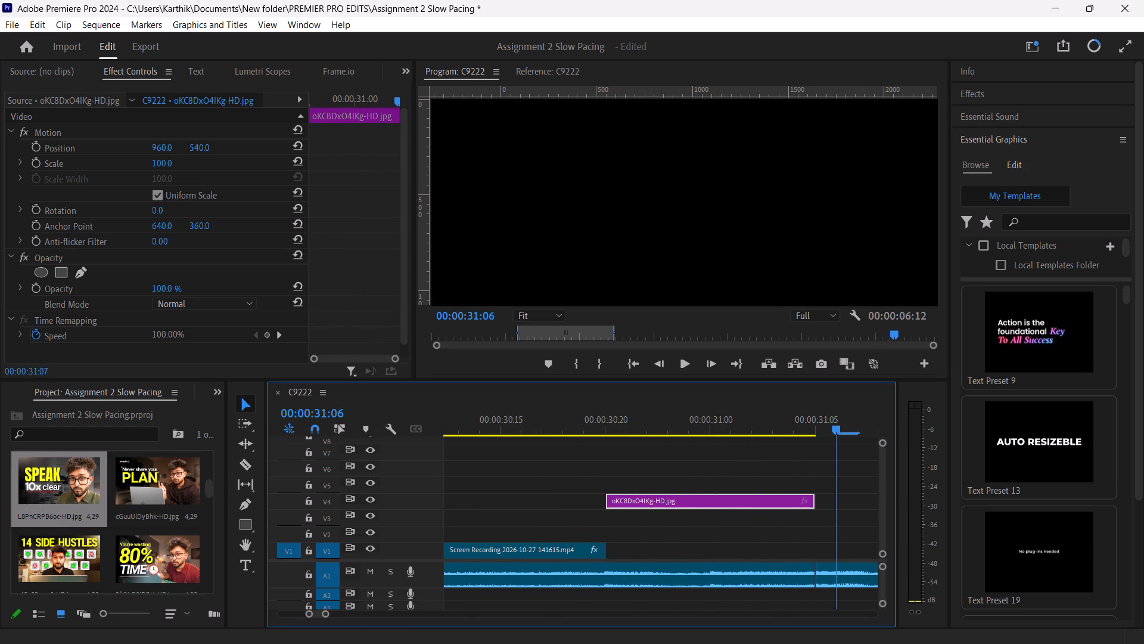
{"action": "left_click_drag", "start_coordinate": [831, 454], "coordinate": [827, 454]}
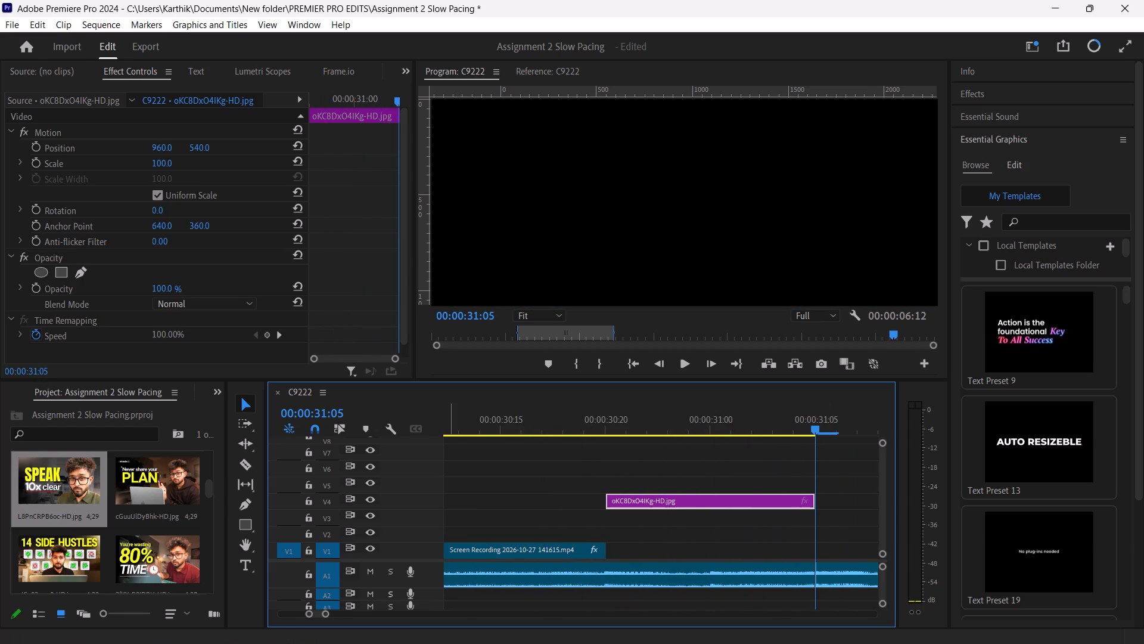
{"action": "left_click", "coordinate": [316, 617]}
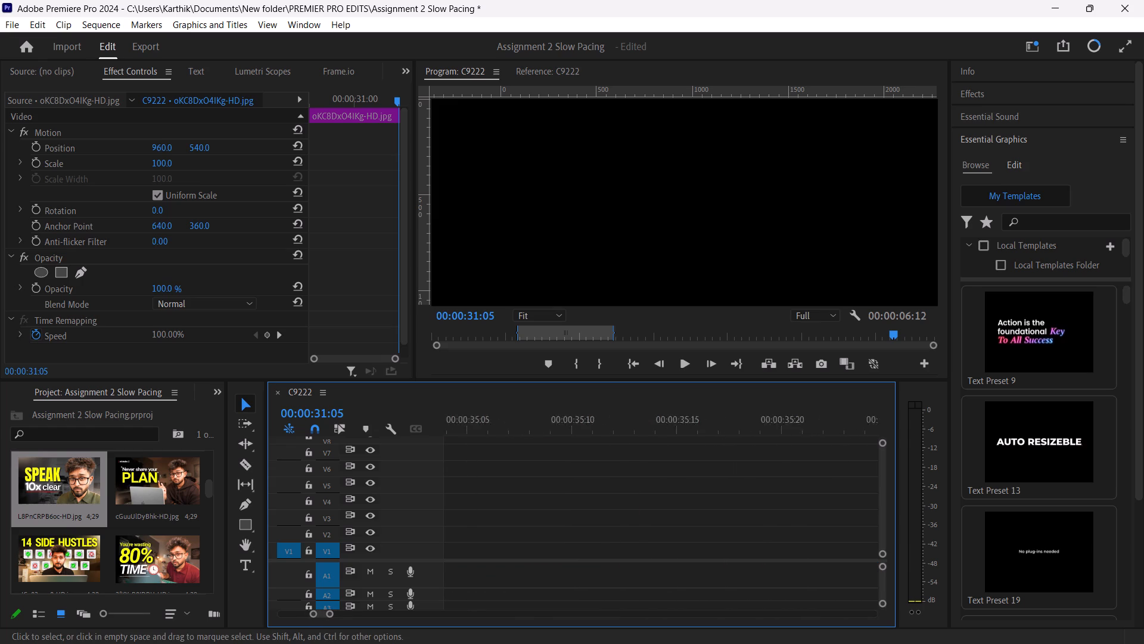
{"action": "scroll", "coordinate": [531, 569], "scroll_direction": "up", "scroll_amount": 1}
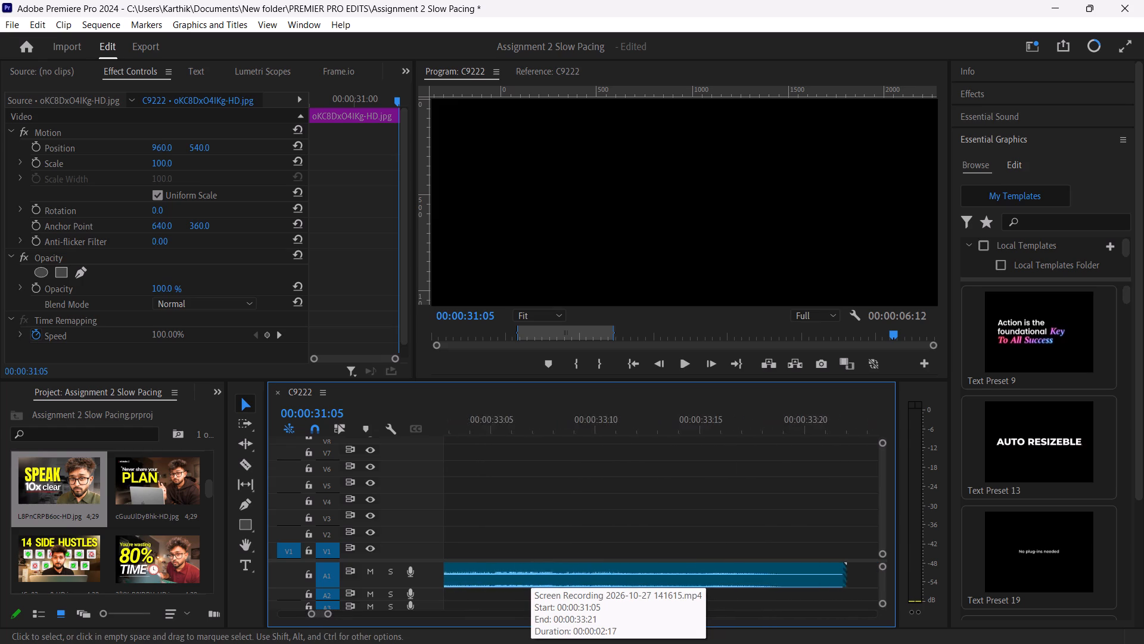
{"action": "scroll", "coordinate": [531, 569], "scroll_direction": "up", "scroll_amount": 2}
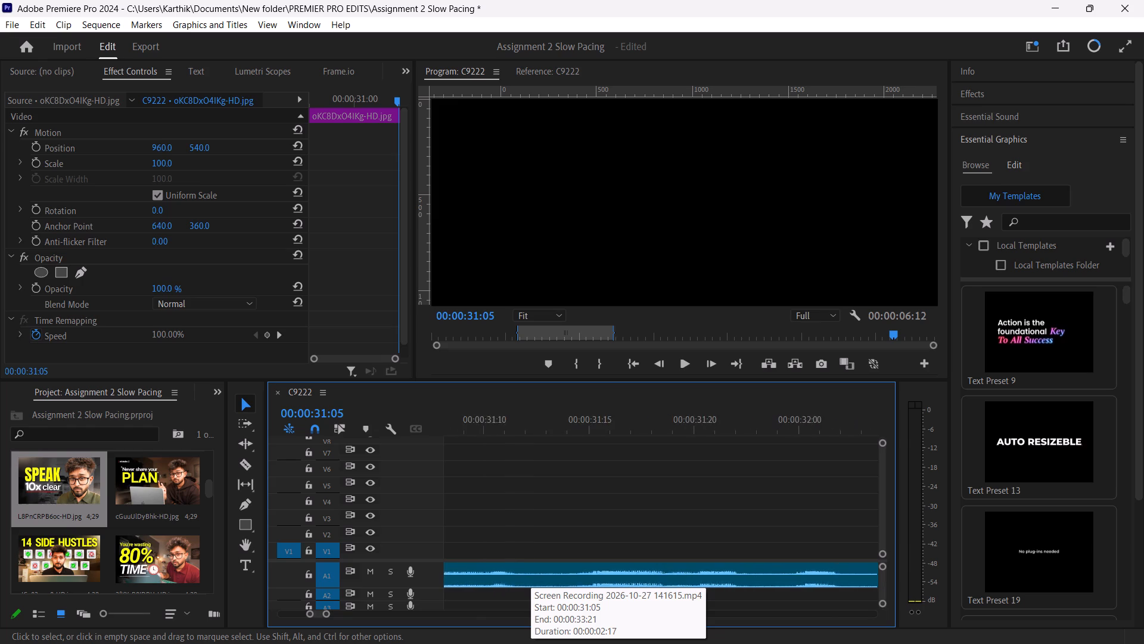
{"action": "scroll", "coordinate": [531, 569], "scroll_direction": "up", "scroll_amount": 1}
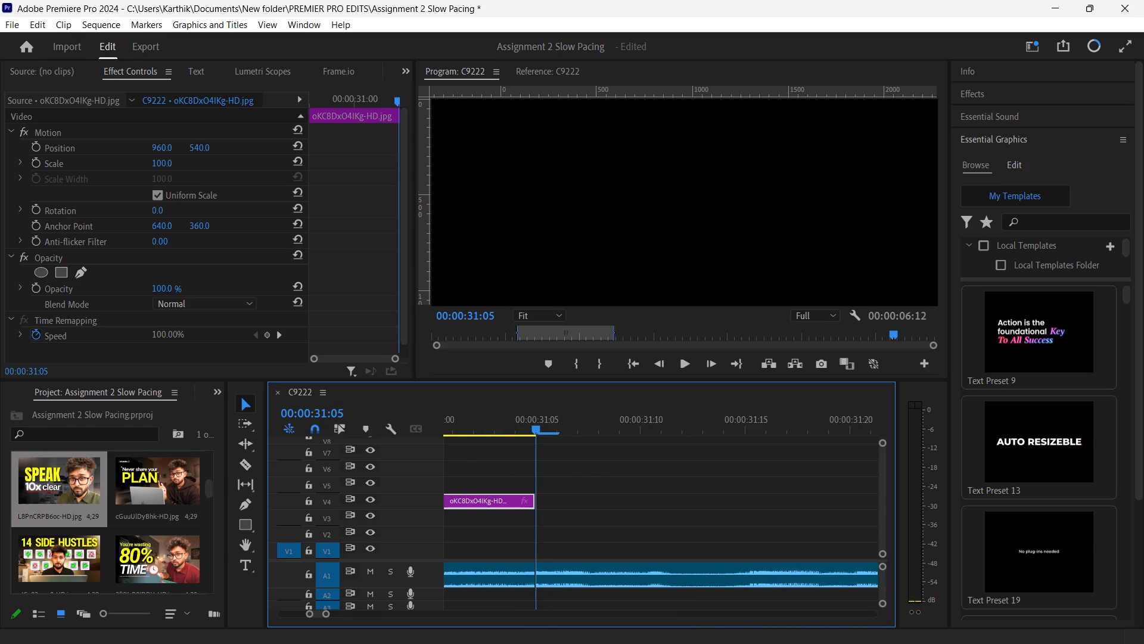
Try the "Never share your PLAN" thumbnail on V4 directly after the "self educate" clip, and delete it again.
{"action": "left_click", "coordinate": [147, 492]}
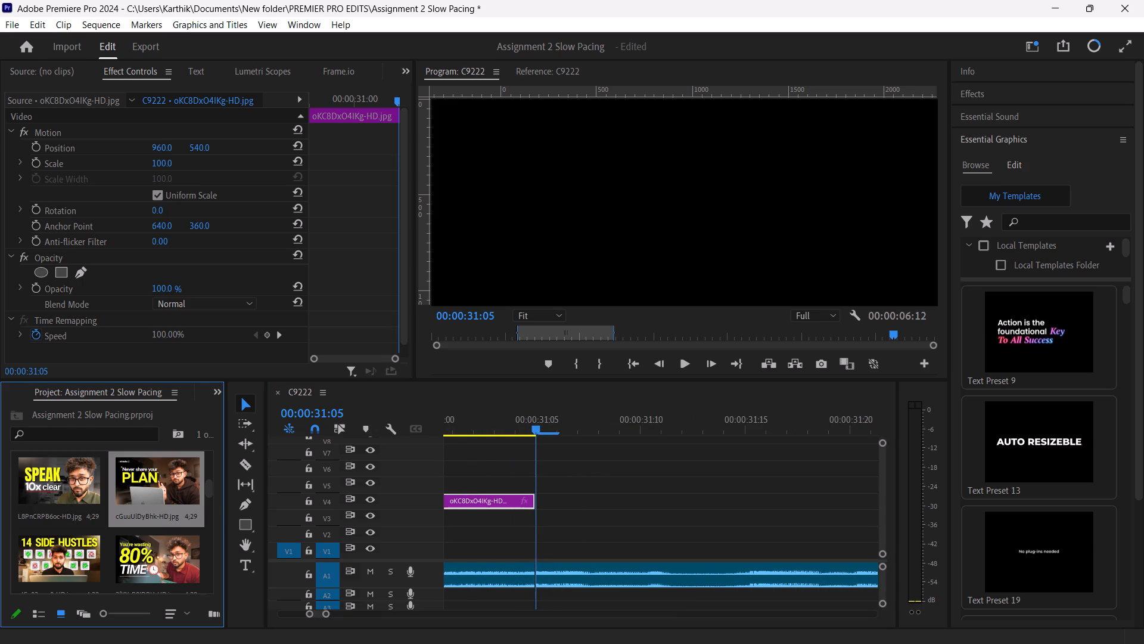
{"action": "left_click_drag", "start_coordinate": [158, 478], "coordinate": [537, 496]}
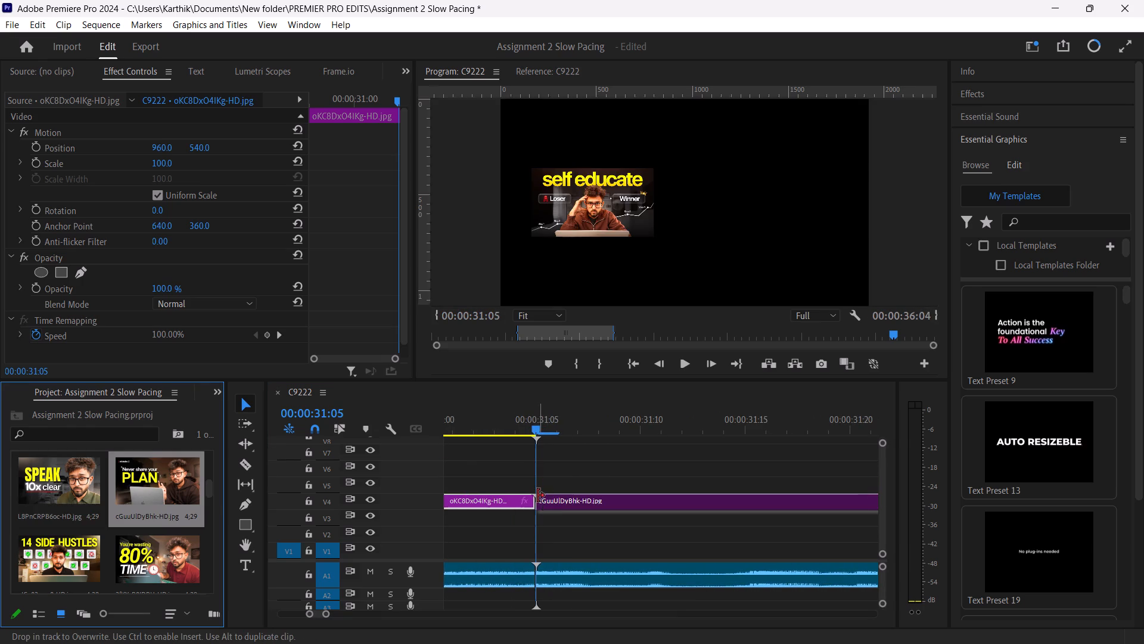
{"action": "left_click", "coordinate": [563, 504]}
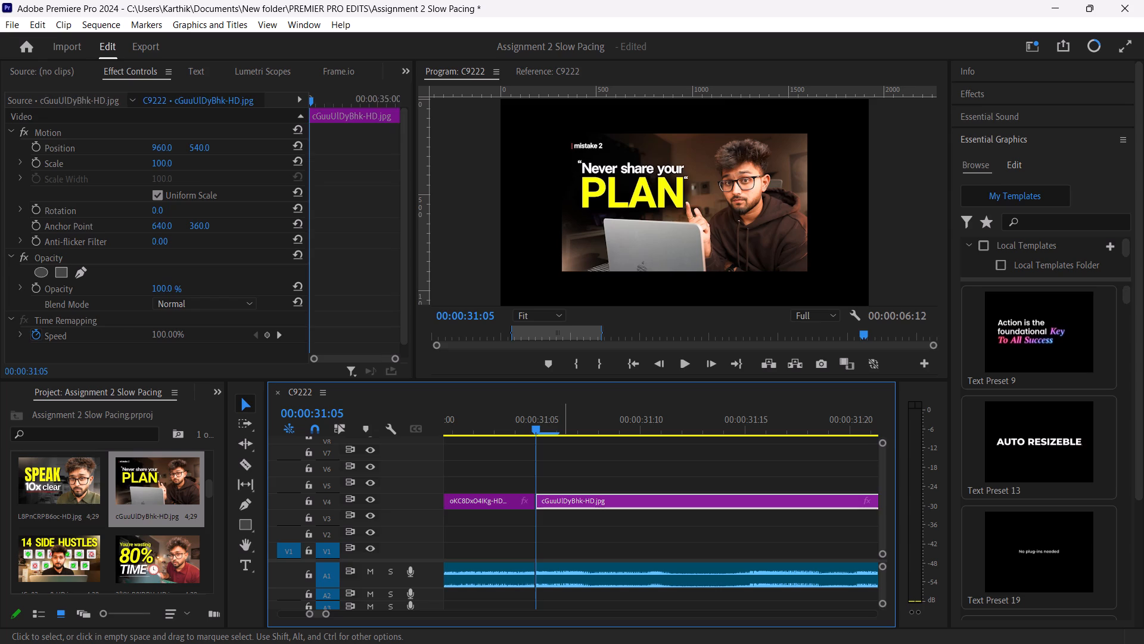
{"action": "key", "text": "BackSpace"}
Place the "SPEAK 10x clear" thumbnail on V4 at 00:00:31:05, directly after the "self educate" clip.
{"action": "left_click", "coordinate": [156, 530]}
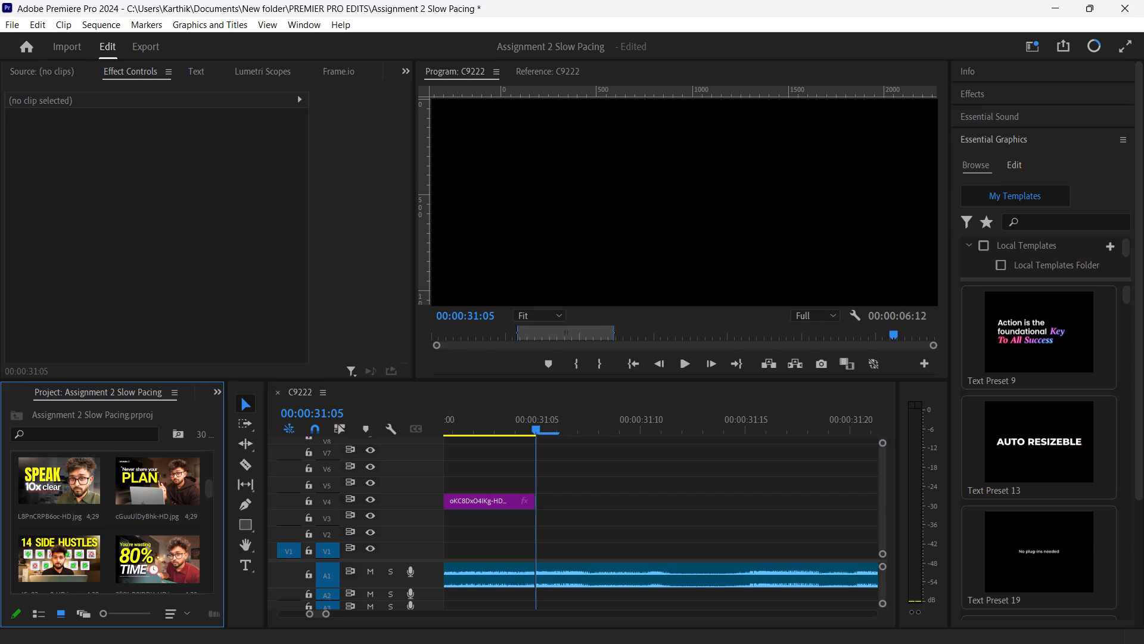
{"action": "left_click", "coordinate": [172, 485]}
{"action": "key", "text": "Up"}
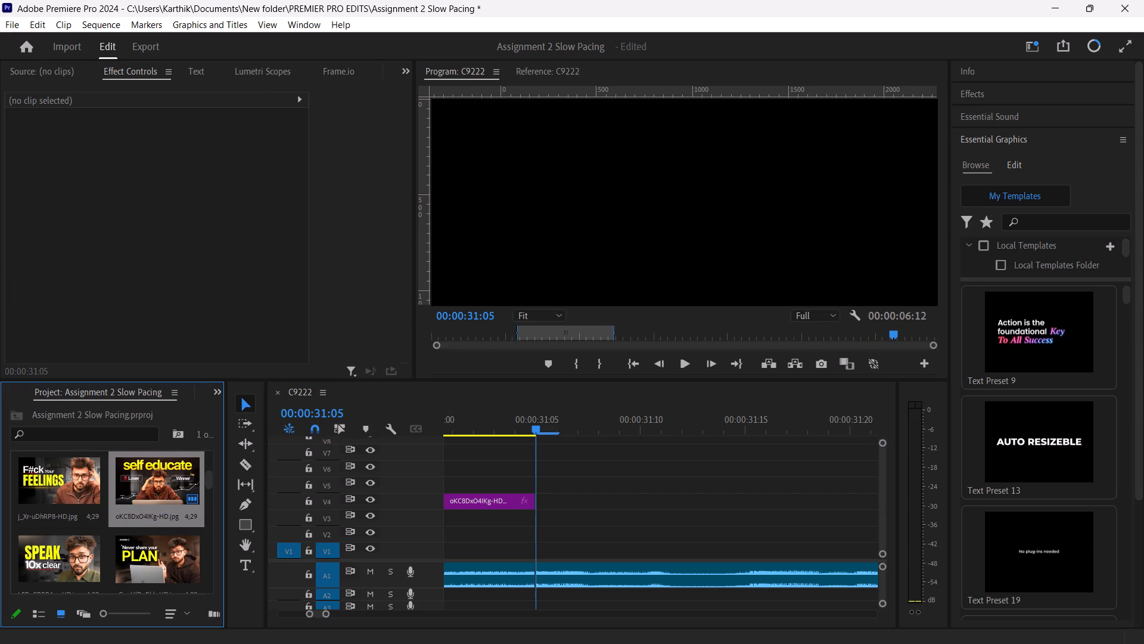
{"action": "left_click", "coordinate": [85, 555]}
{"action": "left_click_drag", "start_coordinate": [85, 555], "coordinate": [555, 494]}
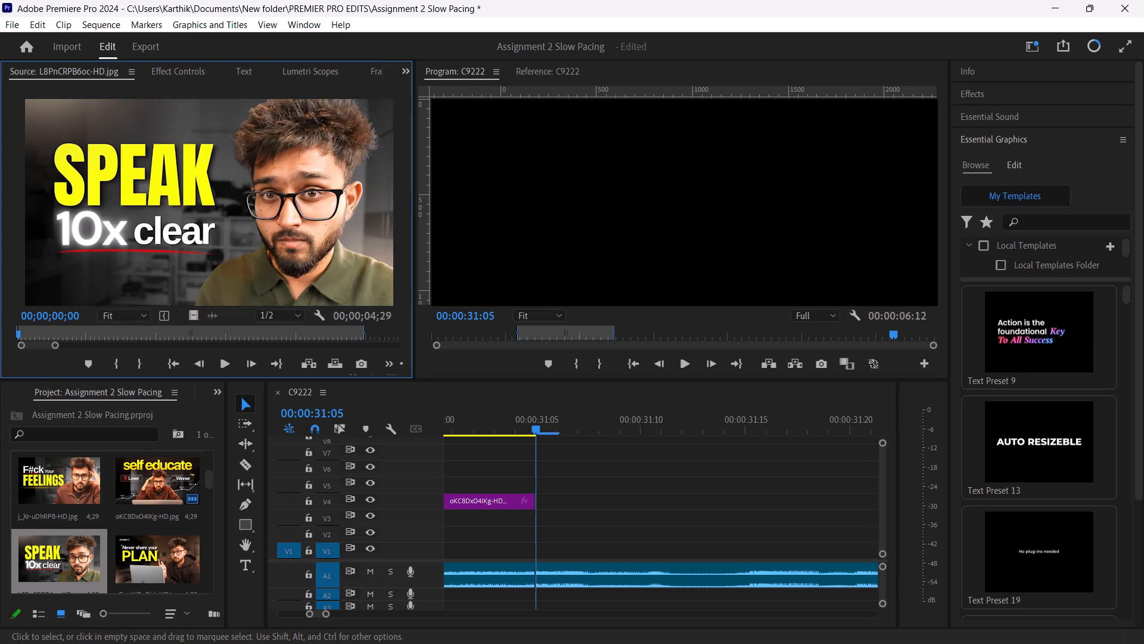
{"action": "left_click_drag", "start_coordinate": [555, 494], "coordinate": [566, 497]}
{"action": "left_click_drag", "start_coordinate": [52, 560], "coordinate": [122, 541]}
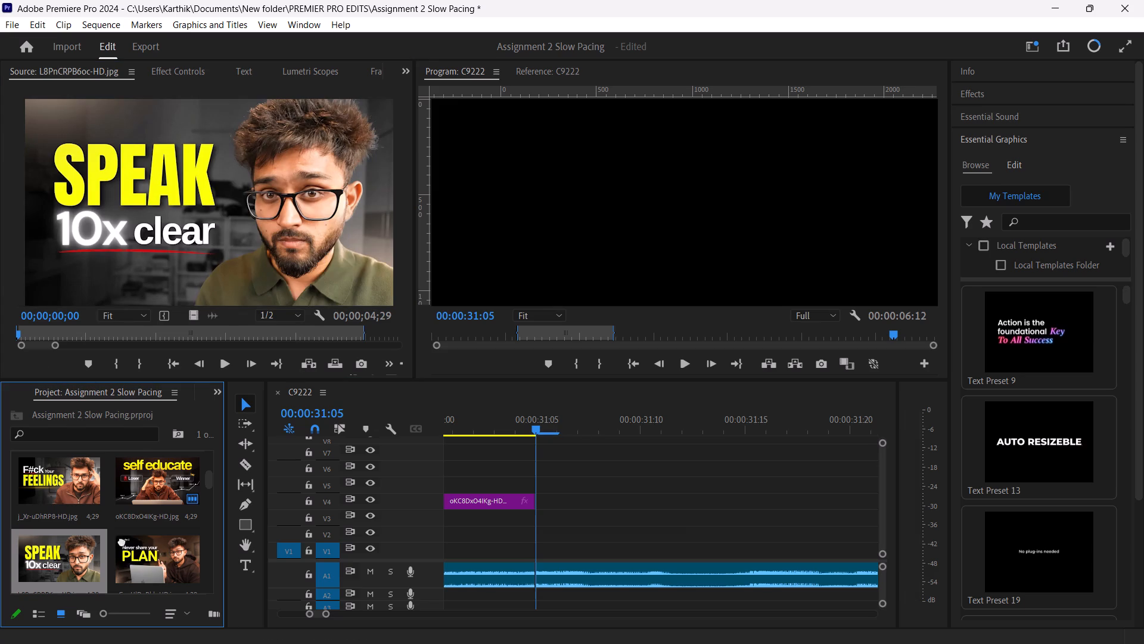
{"action": "left_click_drag", "start_coordinate": [122, 541], "coordinate": [541, 495]}
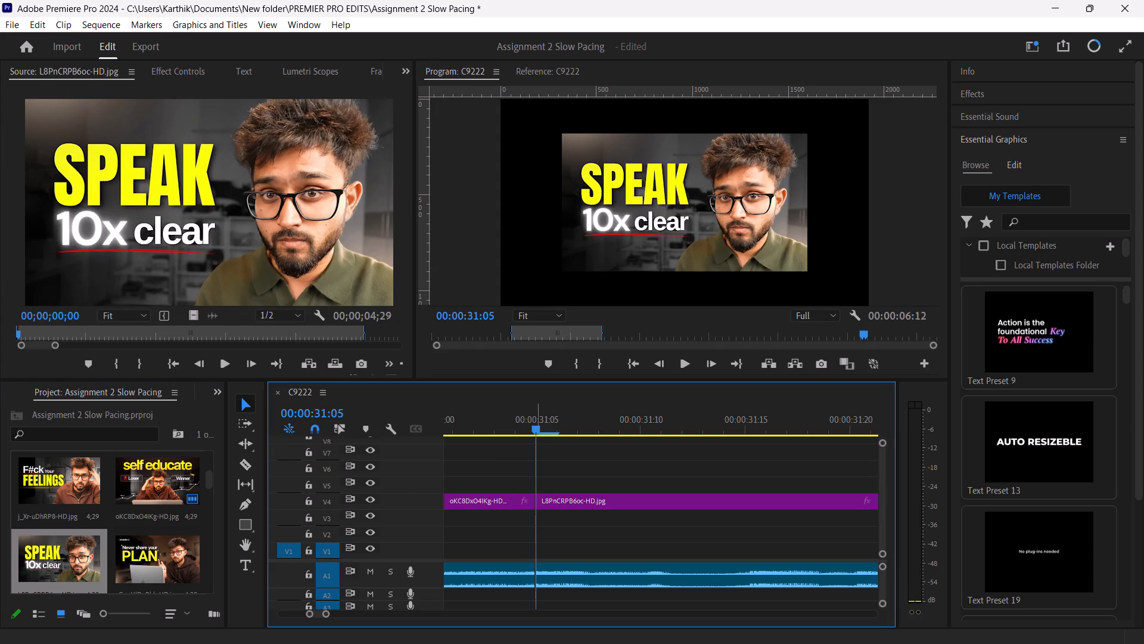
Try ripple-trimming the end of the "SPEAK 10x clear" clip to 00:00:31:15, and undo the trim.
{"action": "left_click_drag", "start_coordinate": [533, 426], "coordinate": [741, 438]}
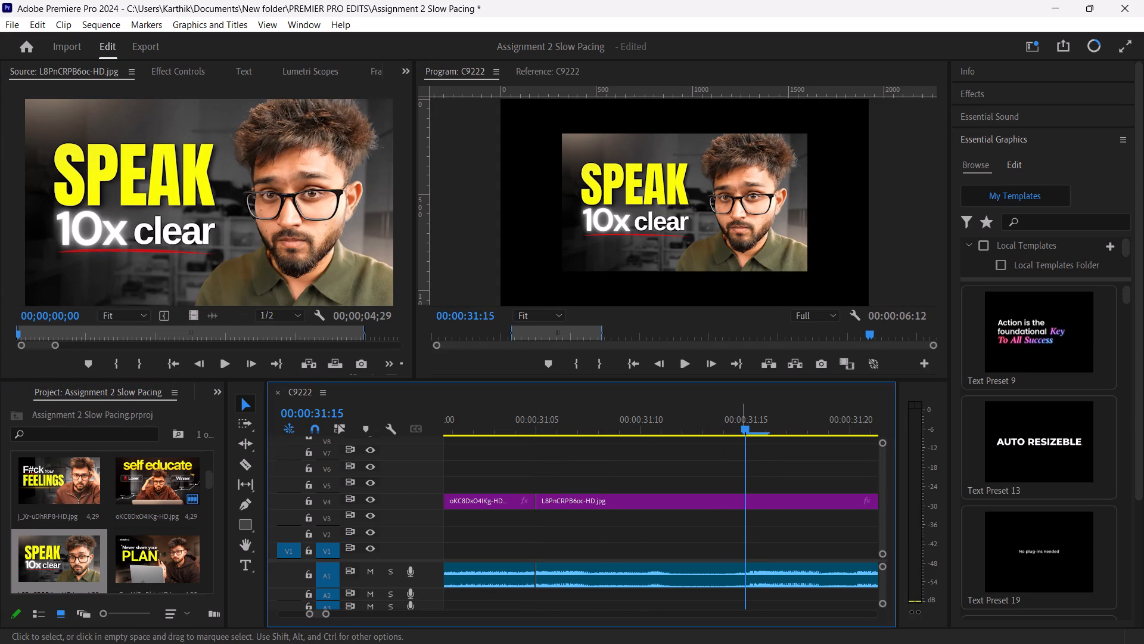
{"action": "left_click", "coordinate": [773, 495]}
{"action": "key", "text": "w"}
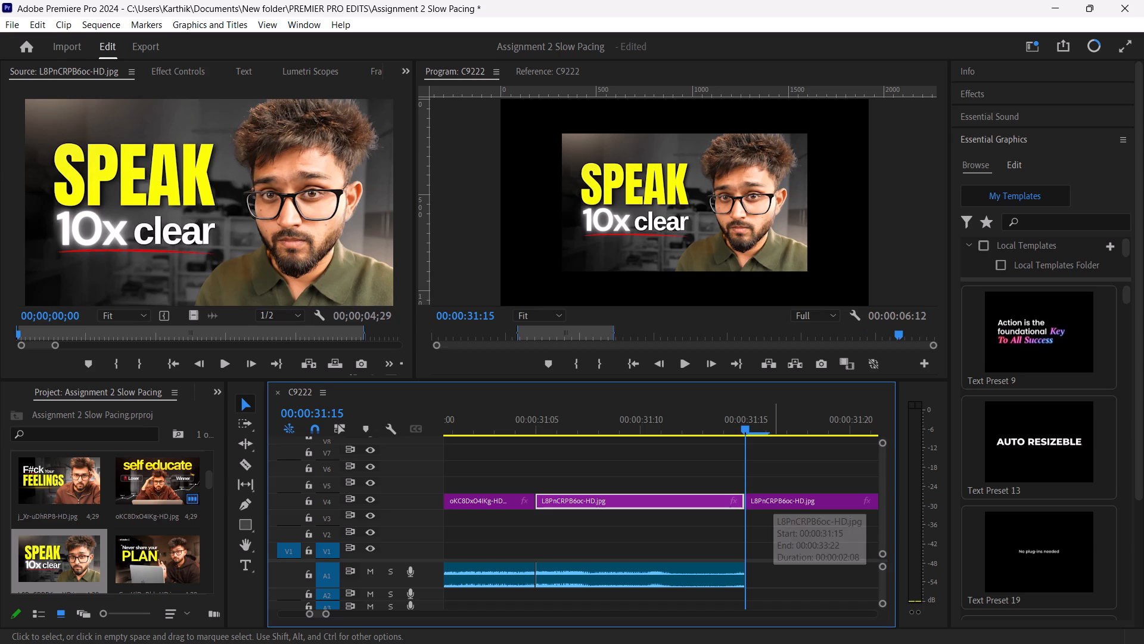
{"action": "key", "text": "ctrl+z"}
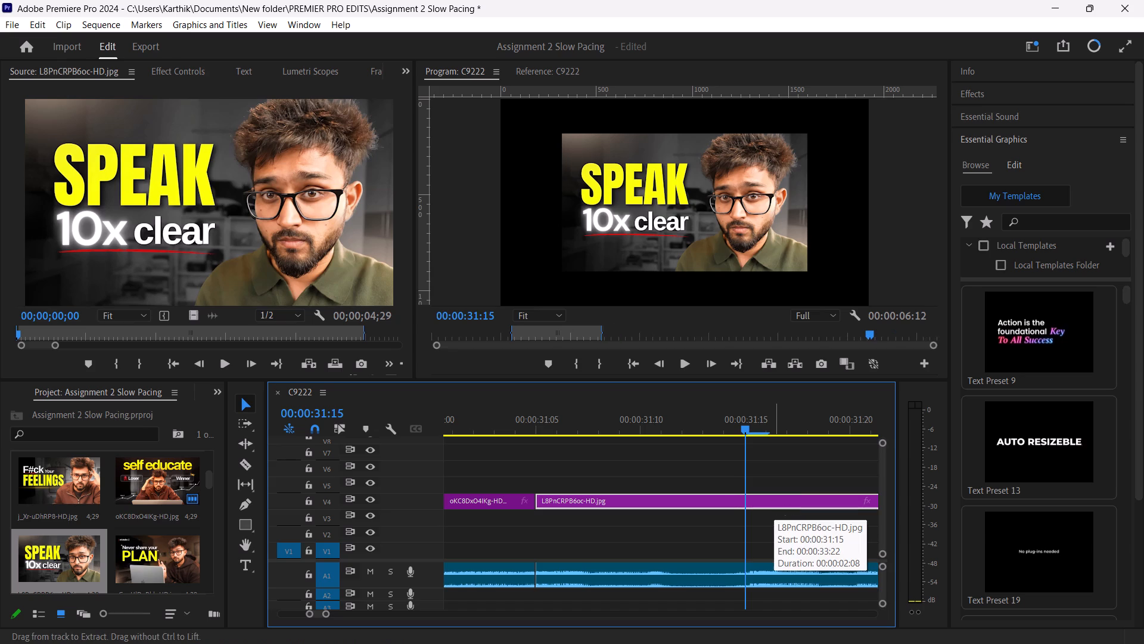
Cut the "SPEAK 10x clear" clip on V4 at 00:00:31:15 and delete the part after the cut.
{"action": "left_click", "coordinate": [774, 501]}
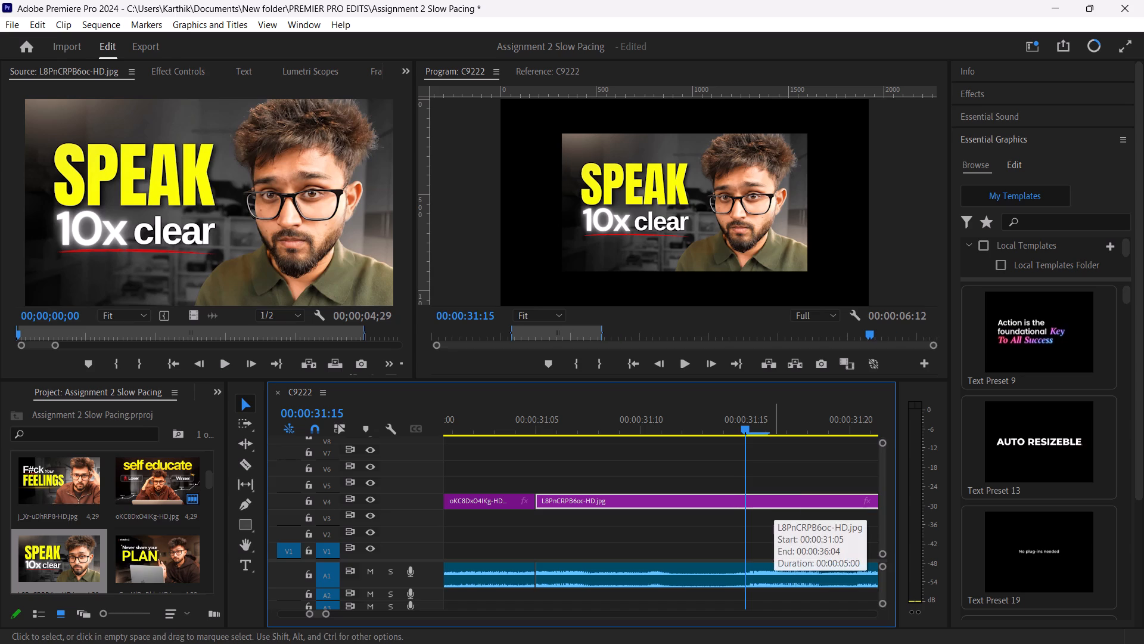
{"action": "key", "text": "c"}
{"action": "left_click", "coordinate": [774, 501]}
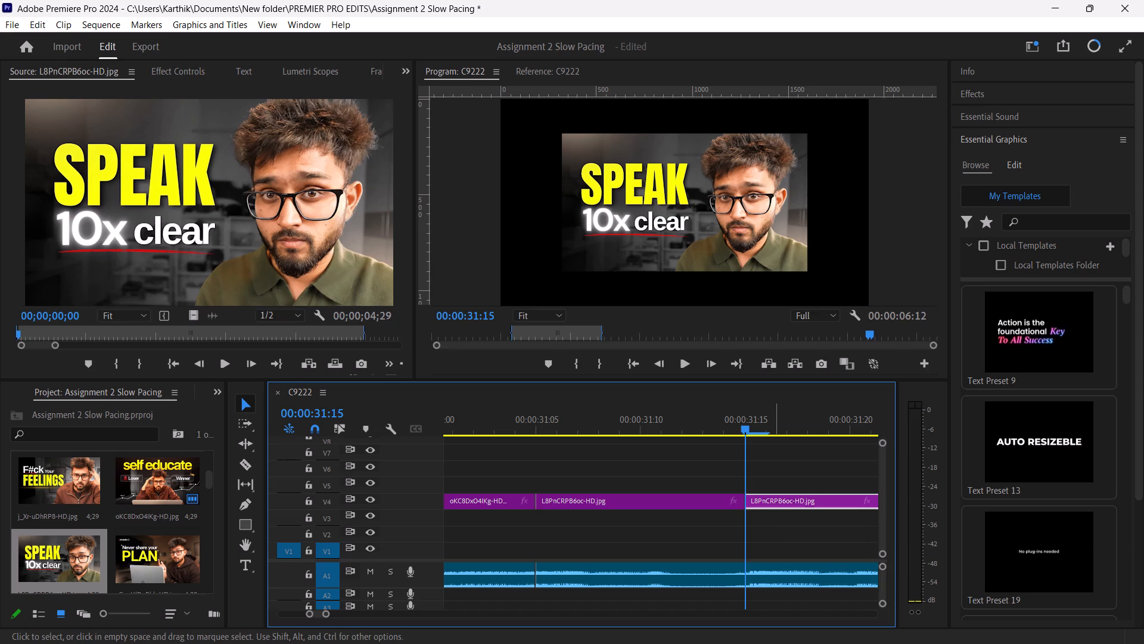
{"action": "key", "text": "BackSpace"}
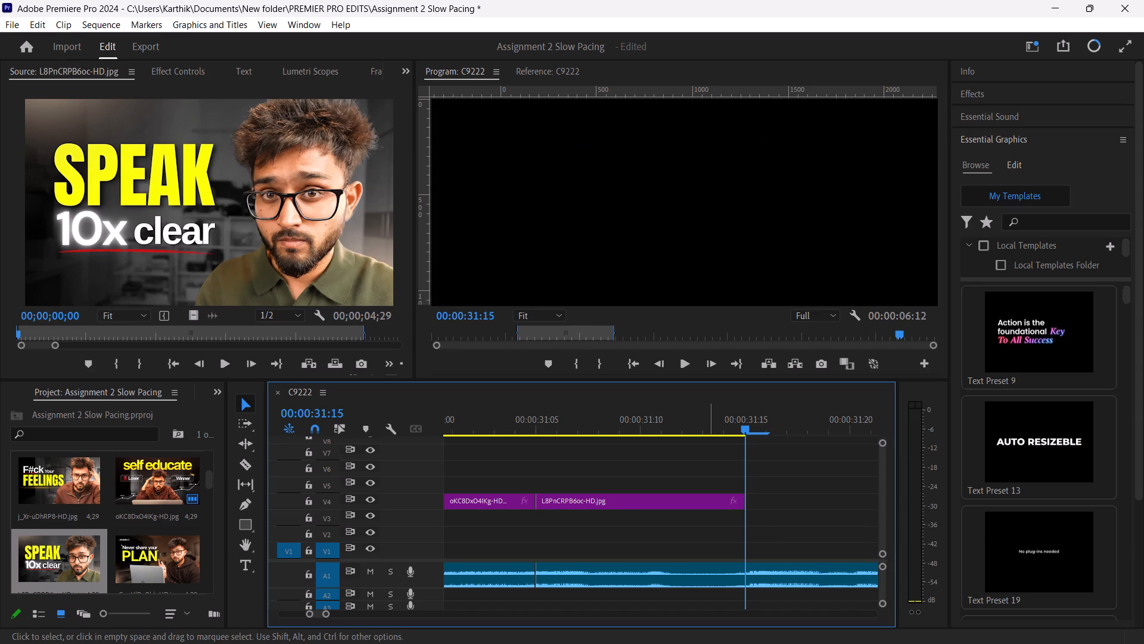
Place the "You're wasting 80% TIME" thumbnail on V4 at 00:00:31:15, directly after the "SPEAK 10x clear" clip.
{"action": "scroll", "coordinate": [708, 552], "scroll_direction": "down", "scroll_amount": 1}
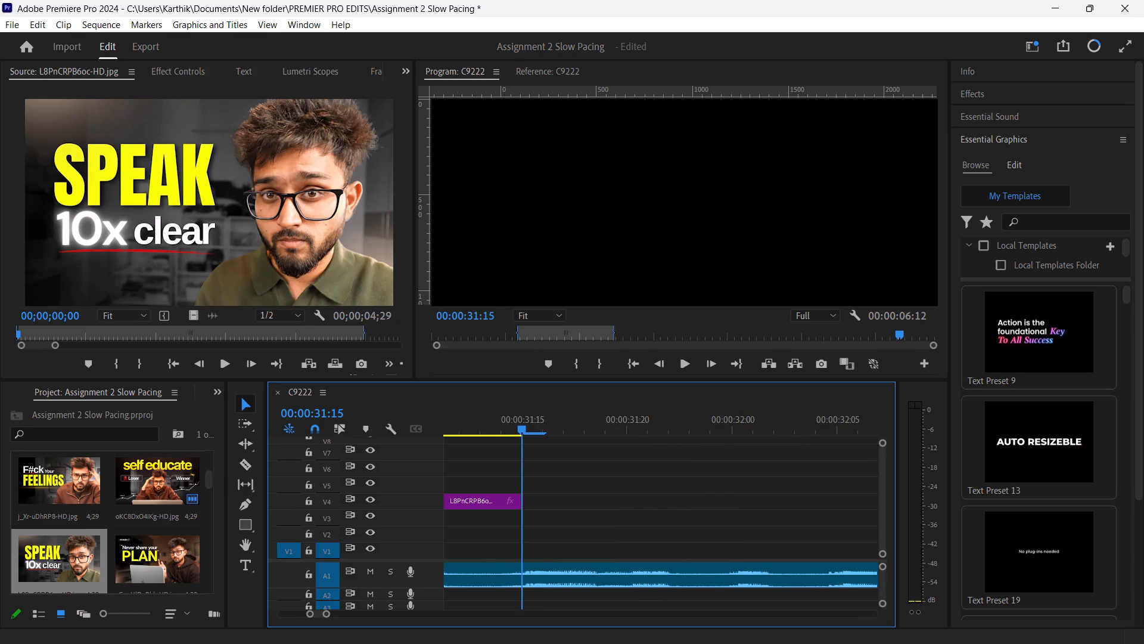
{"action": "left_click", "coordinate": [136, 554]}
{"action": "key", "text": "Down"}
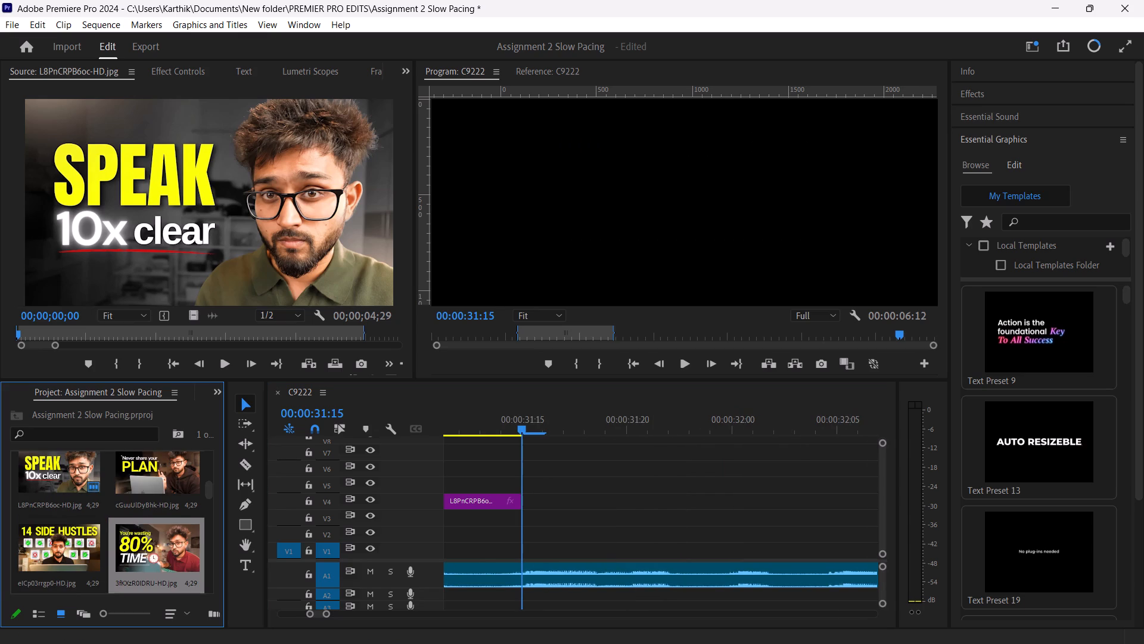
{"action": "left_click_drag", "start_coordinate": [135, 541], "coordinate": [529, 489]}
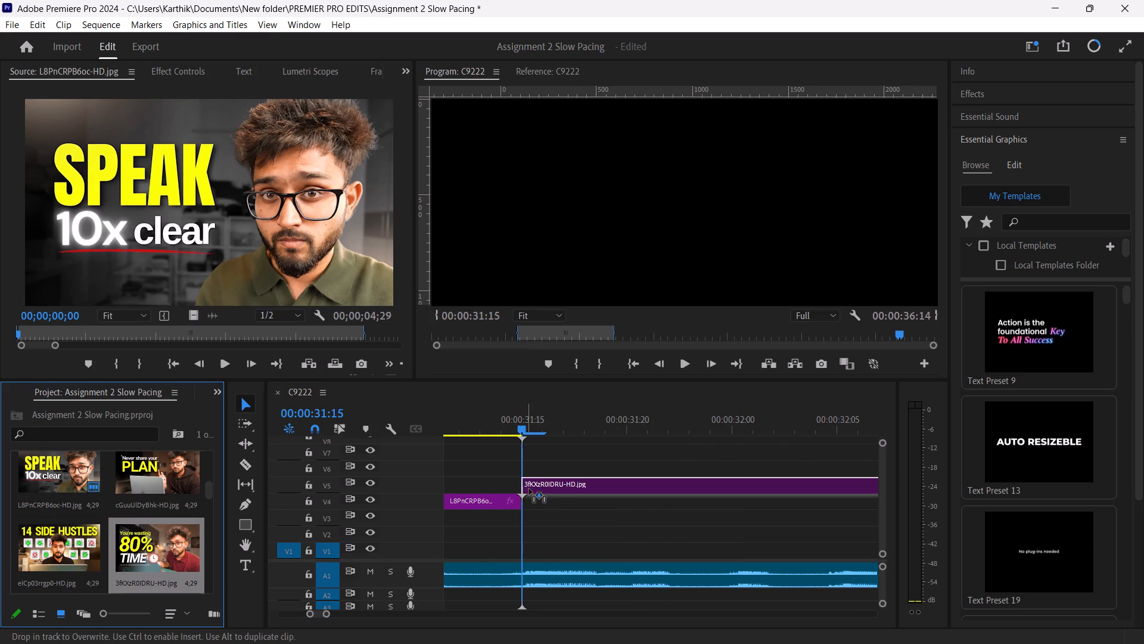
{"action": "left_click_drag", "start_coordinate": [529, 489], "coordinate": [523, 498]}
Cut the "You're wasting 80% TIME" clip on V4 at 00:00:32:00 and delete the part after the cut.
{"action": "left_click_drag", "start_coordinate": [518, 426], "coordinate": [717, 419]}
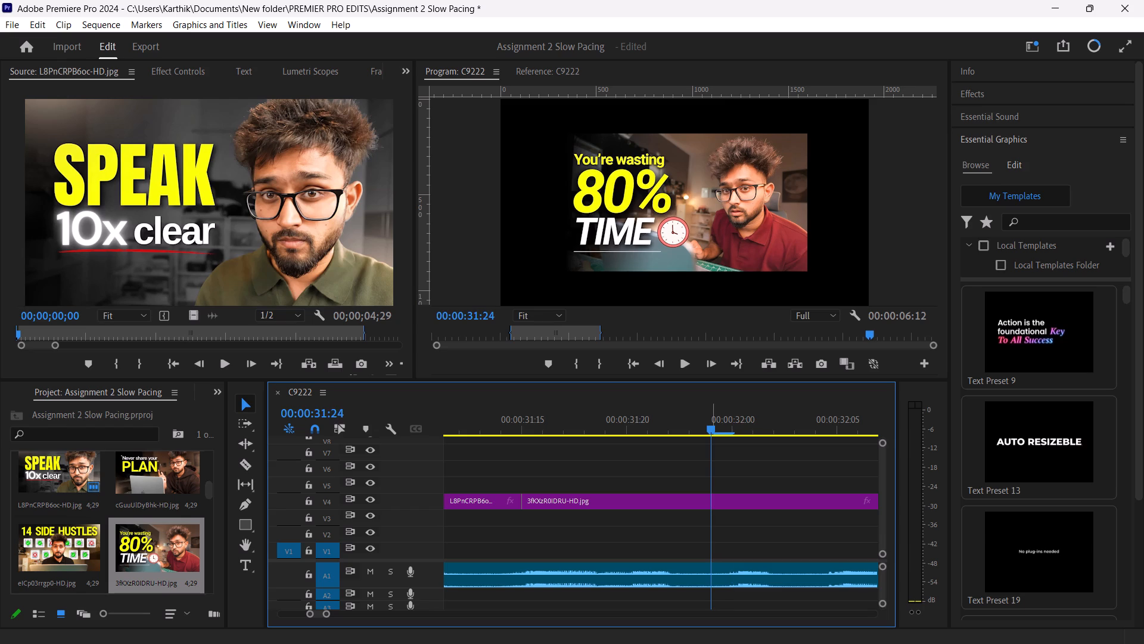
{"action": "left_click_drag", "start_coordinate": [713, 432], "coordinate": [734, 431]}
{"action": "left_click", "coordinate": [748, 494]}
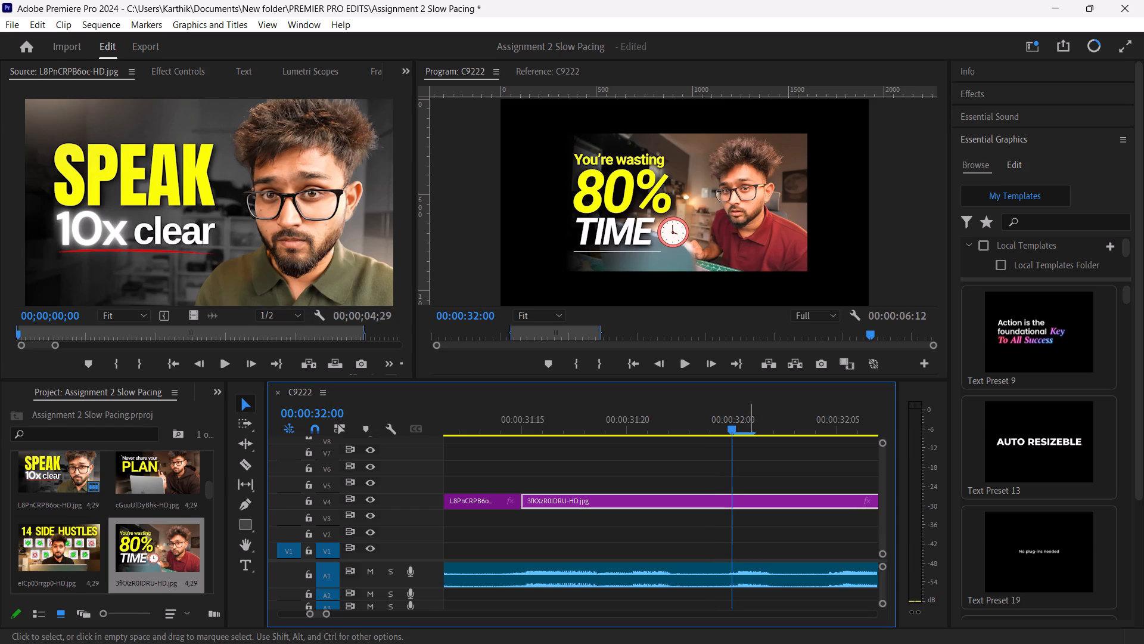
{"action": "key", "text": "c"}
{"action": "left_click", "coordinate": [761, 501]}
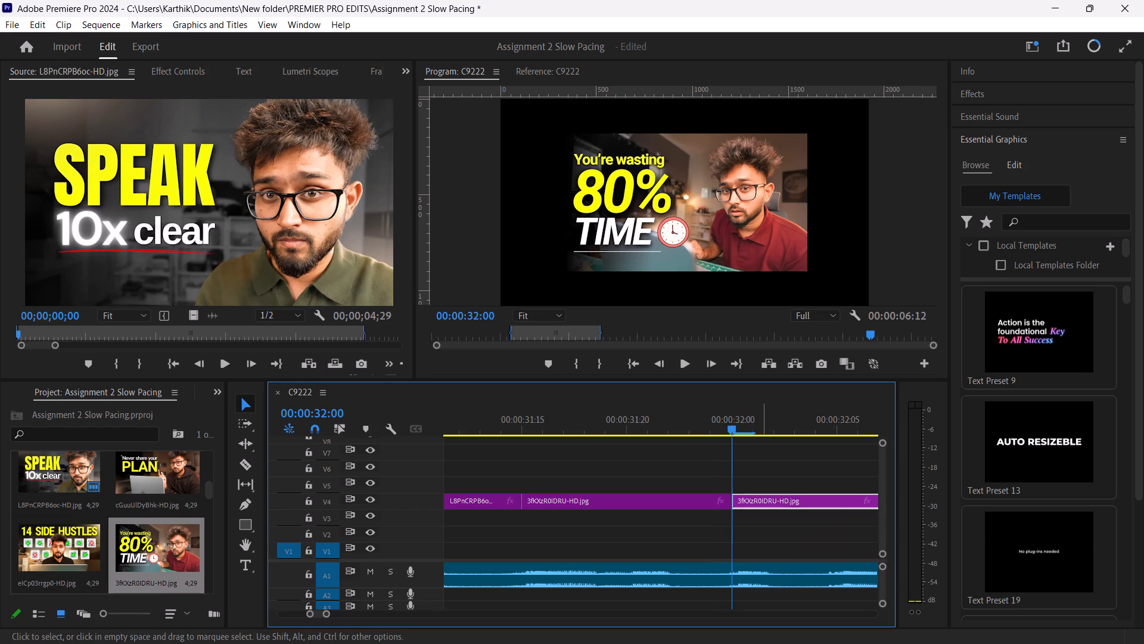
{"action": "key", "text": "BackSpace"}
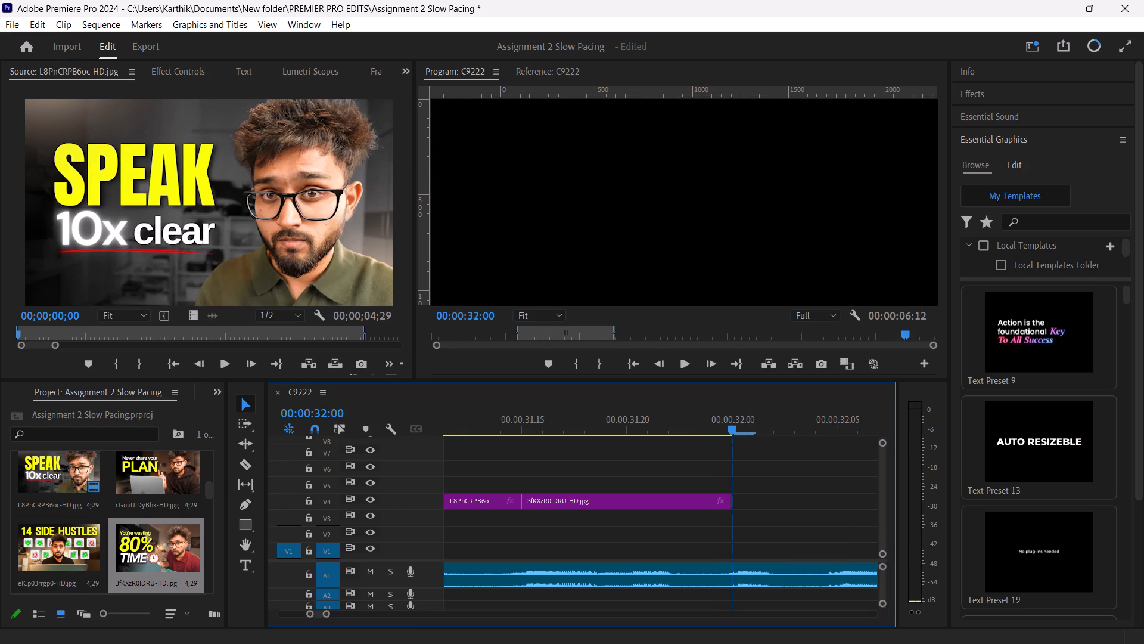
Place the "14 SIDE HUSTLES" thumbnail on V4 at 00:00:32:00, directly after the "80% TIME" clip.
{"action": "left_click", "coordinate": [54, 539]}
{"action": "left_click_drag", "start_coordinate": [54, 539], "coordinate": [767, 486]}
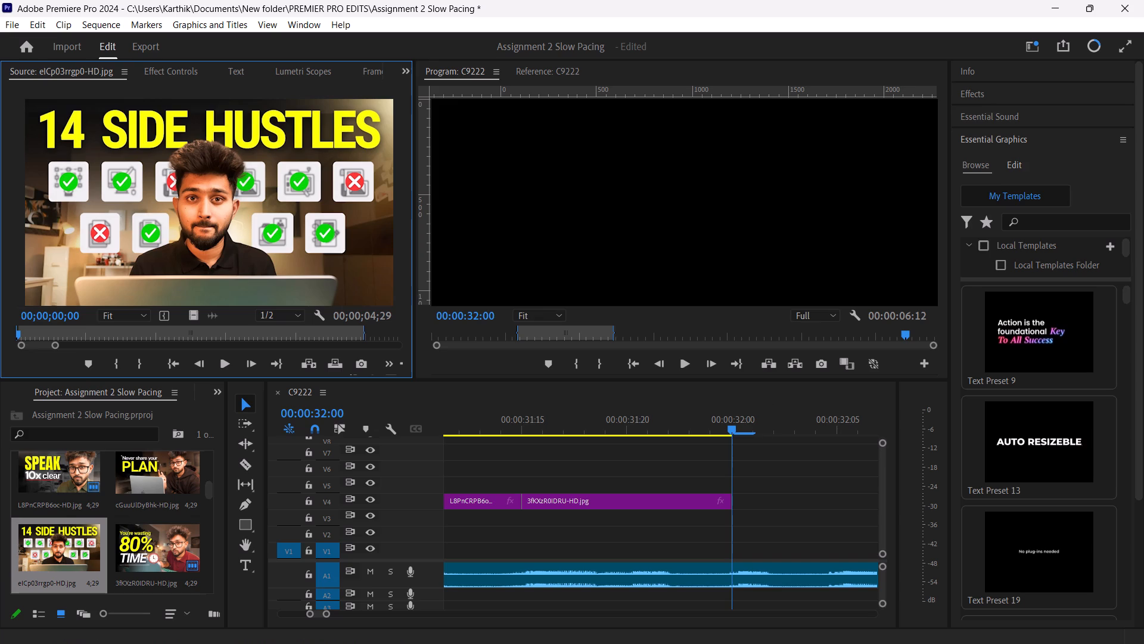
{"action": "left_click_drag", "start_coordinate": [64, 556], "coordinate": [735, 499]}
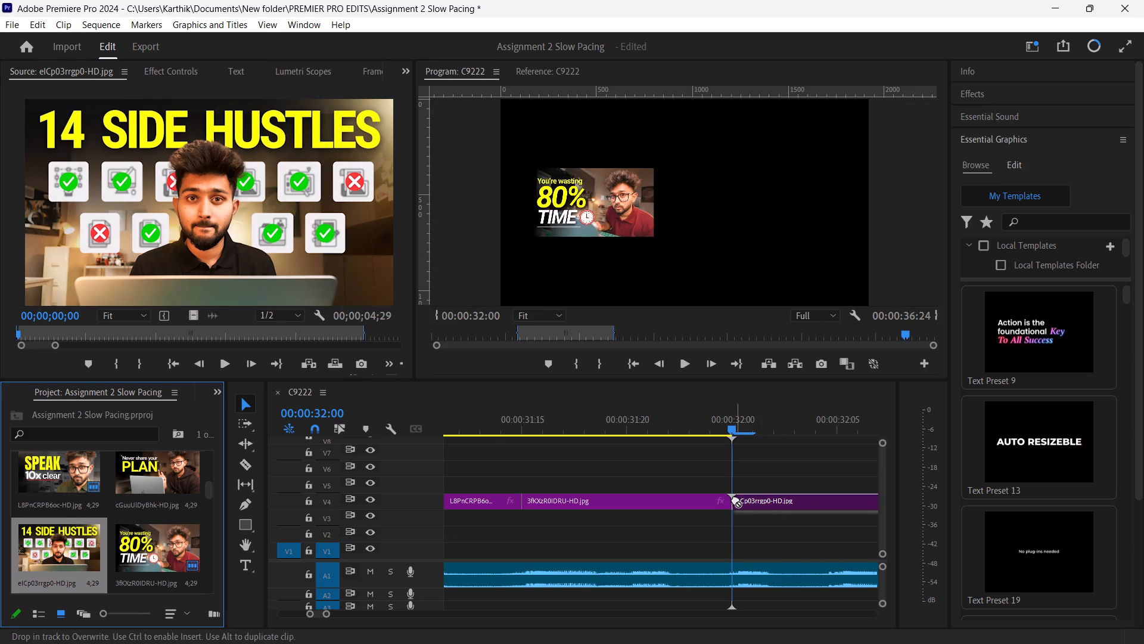
Cut the "14 SIDE HUSTLES" clip on V4 at 00:00:32:15 and delete the part after the cut.
{"action": "left_click_drag", "start_coordinate": [733, 427], "coordinate": [888, 434]}
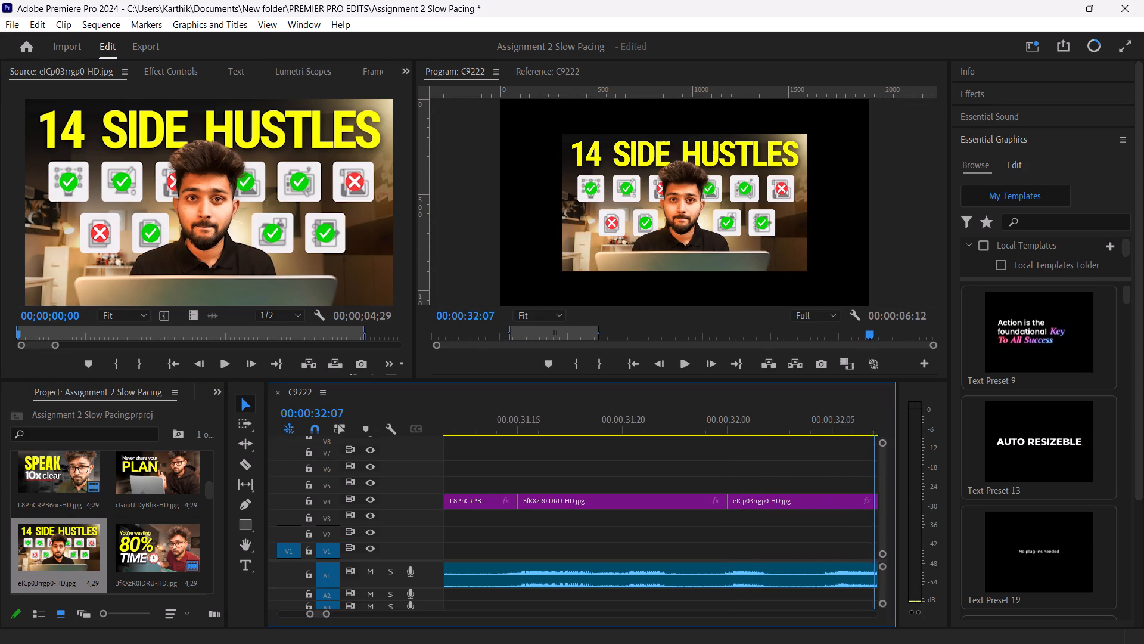
{"action": "left_click_drag", "start_coordinate": [888, 434], "coordinate": [856, 453]}
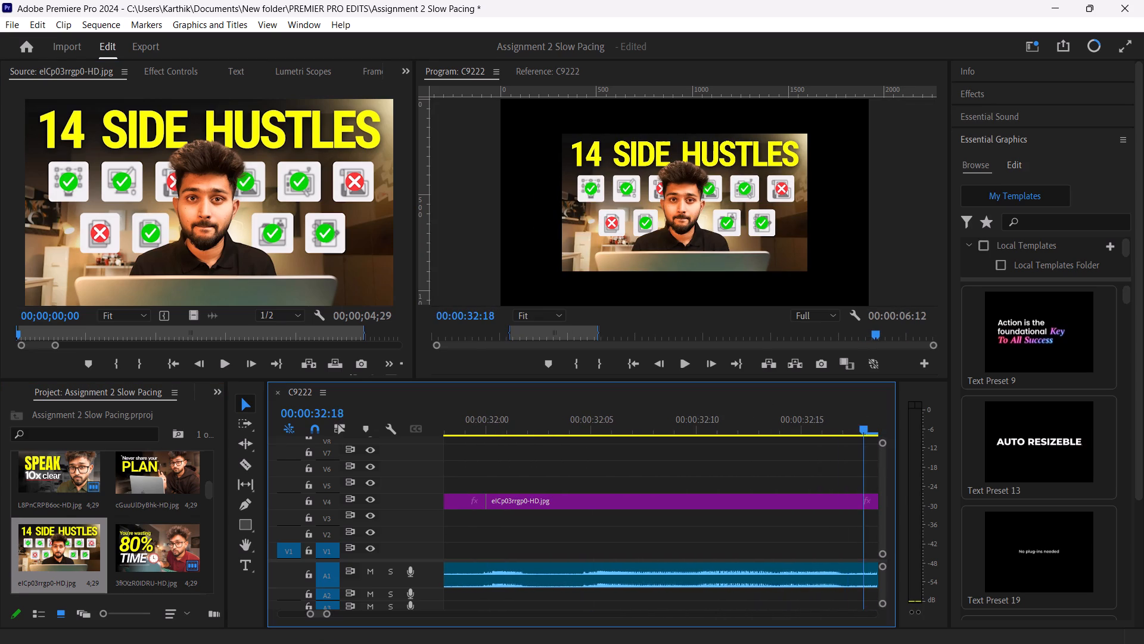
{"action": "left_click_drag", "start_coordinate": [856, 453], "coordinate": [804, 459]}
{"action": "left_click", "coordinate": [824, 506]}
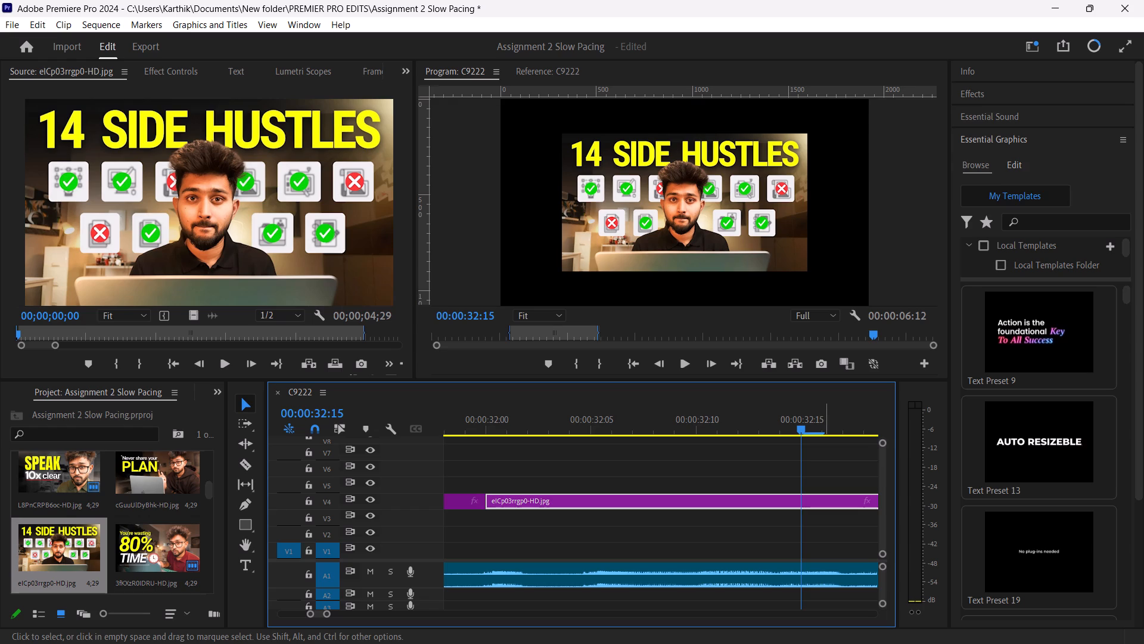
{"action": "key", "text": "c"}
{"action": "left_click", "coordinate": [824, 500]}
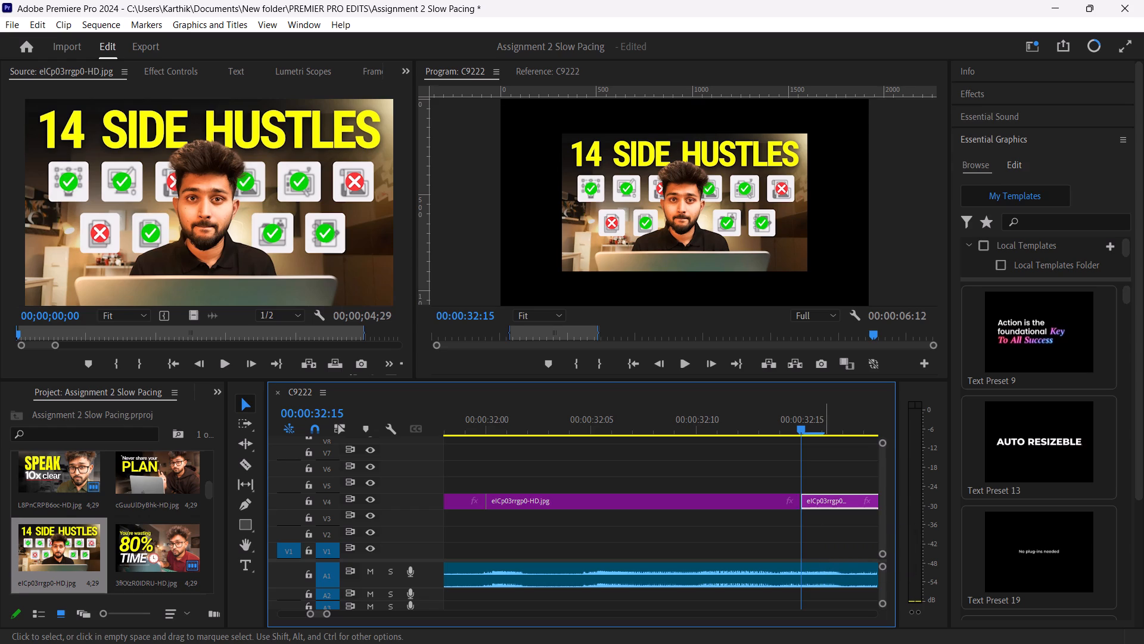
{"action": "key", "text": "BackSpace"}
Place the "F#ck Your FEELINGS" thumbnail on V4 at 00:00:32:15, directly after the "14 SIDE HUSTLES" clip.
{"action": "left_click", "coordinate": [40, 490]}
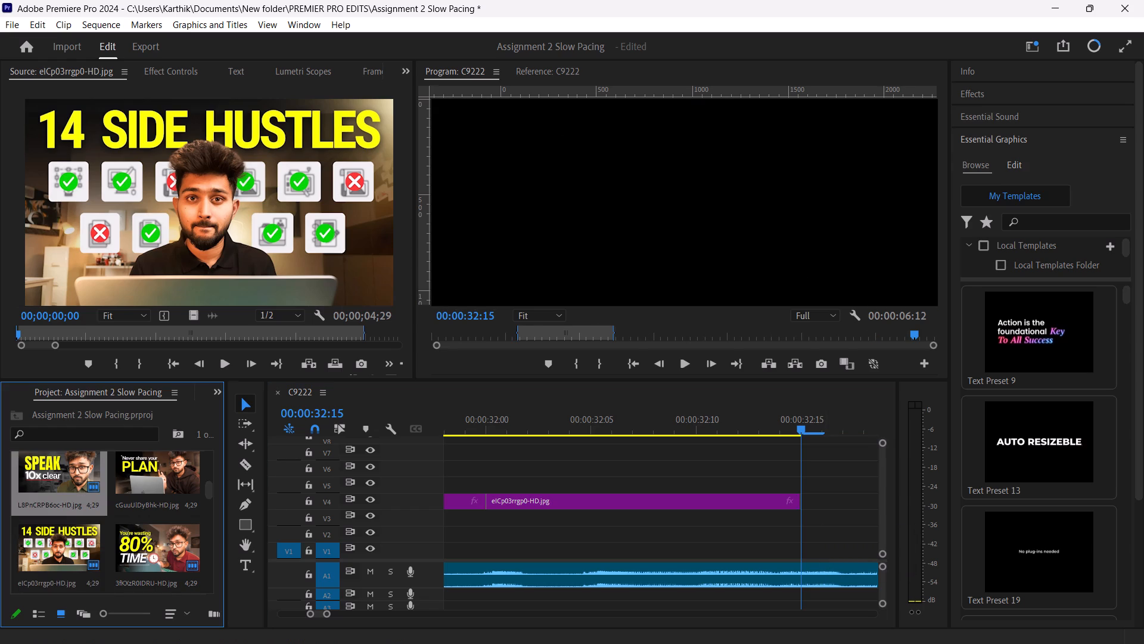
{"action": "key", "text": "Up"}
{"action": "left_click_drag", "start_coordinate": [49, 483], "coordinate": [747, 489]}
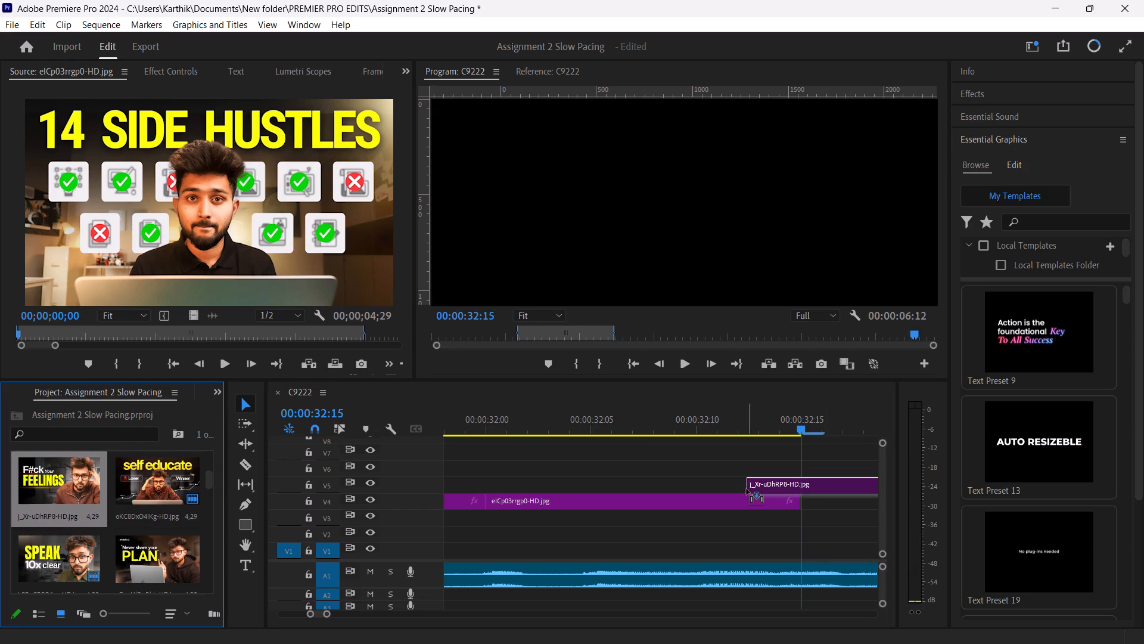
{"action": "left_click_drag", "start_coordinate": [747, 489], "coordinate": [839, 501]}
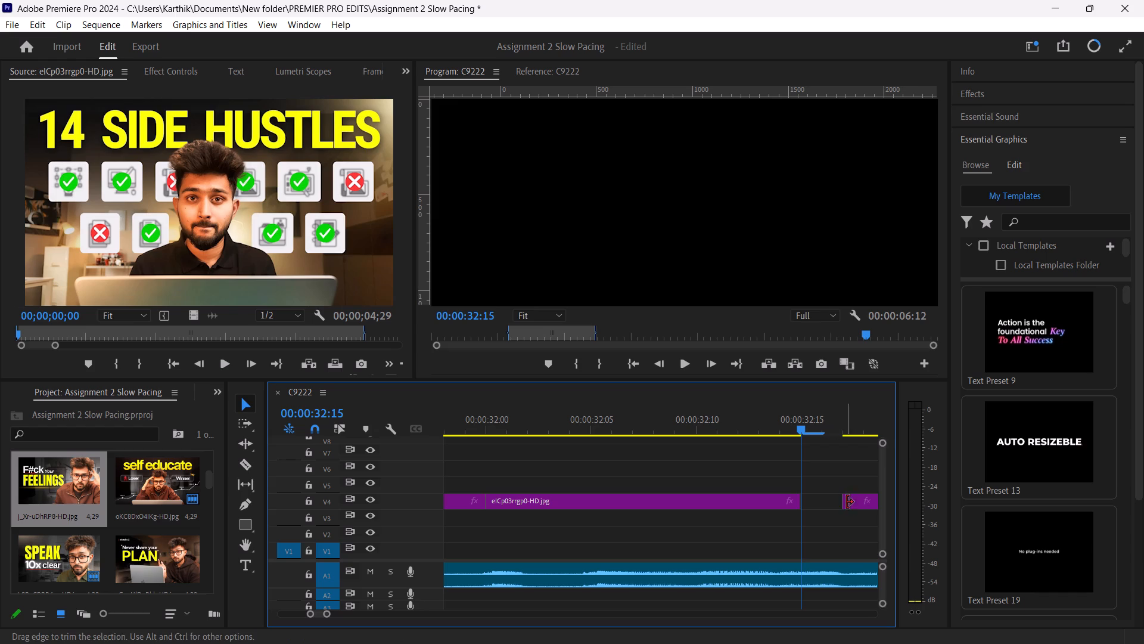
{"action": "left_click", "coordinate": [854, 503]}
{"action": "left_click_drag", "start_coordinate": [854, 503], "coordinate": [854, 510]}
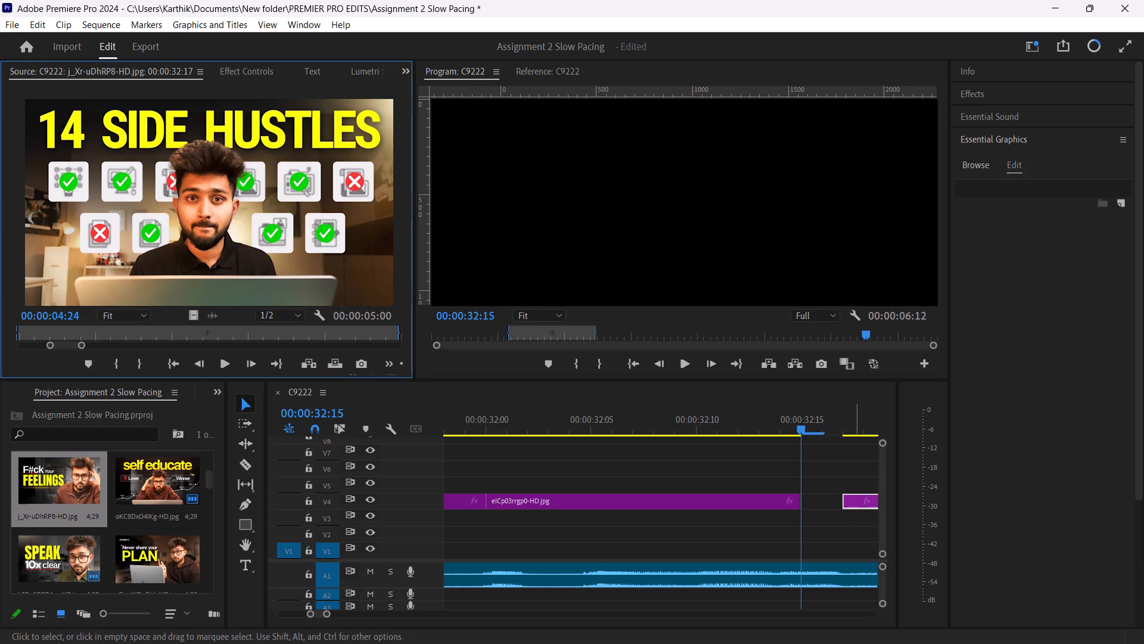
{"action": "left_click_drag", "start_coordinate": [855, 502], "coordinate": [817, 501]}
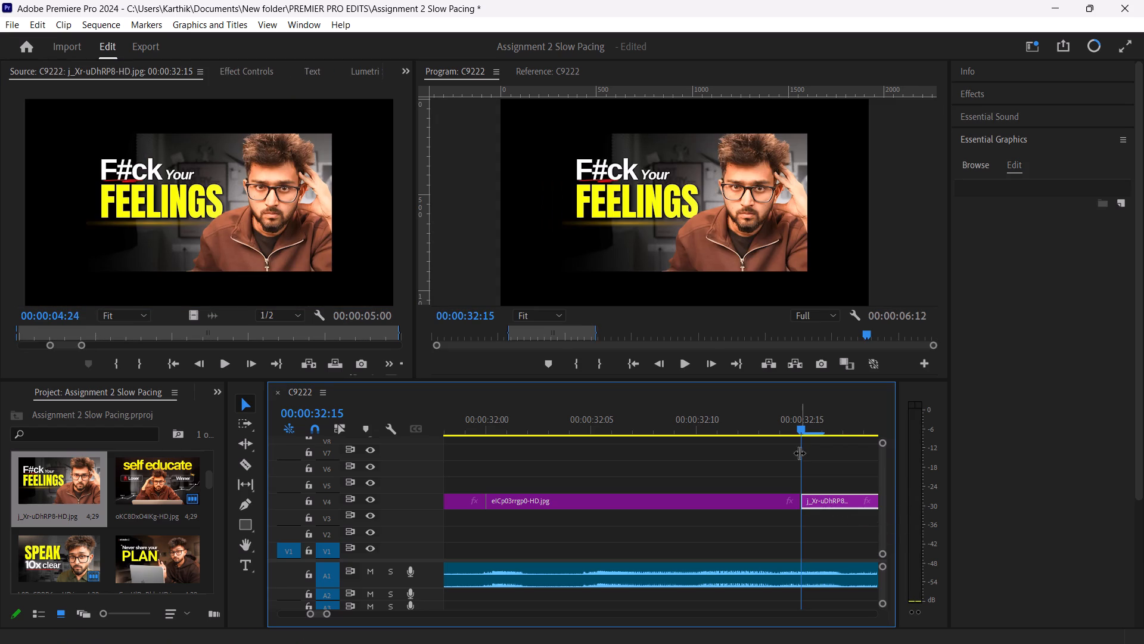
Cut the "F#ck Your FEELINGS" clip on V4 at 00:00:33:00 and delete the part after the cut.
{"action": "left_click_drag", "start_coordinate": [801, 427], "coordinate": [834, 446]}
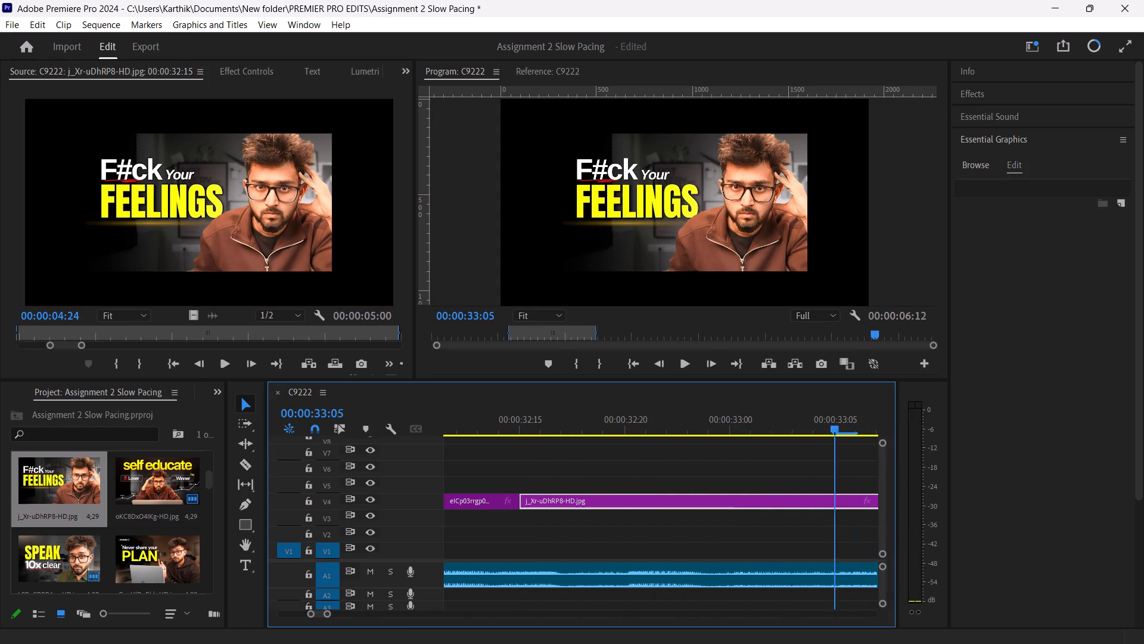
{"action": "left_click_drag", "start_coordinate": [834, 446], "coordinate": [732, 456]}
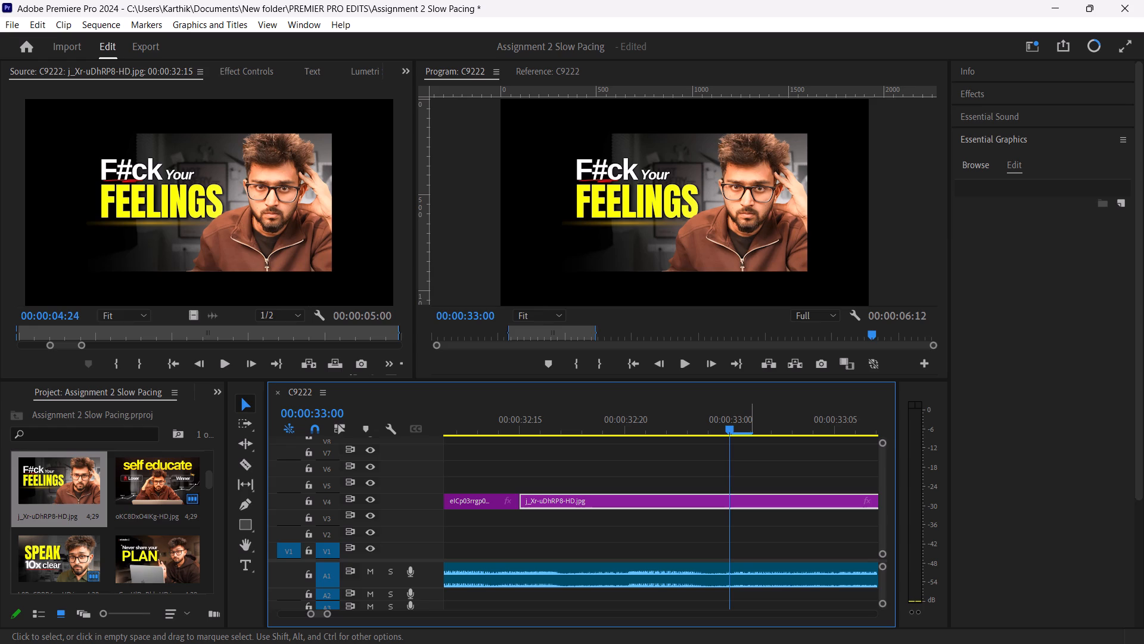
{"action": "key", "text": "c"}
{"action": "left_click", "coordinate": [763, 501]}
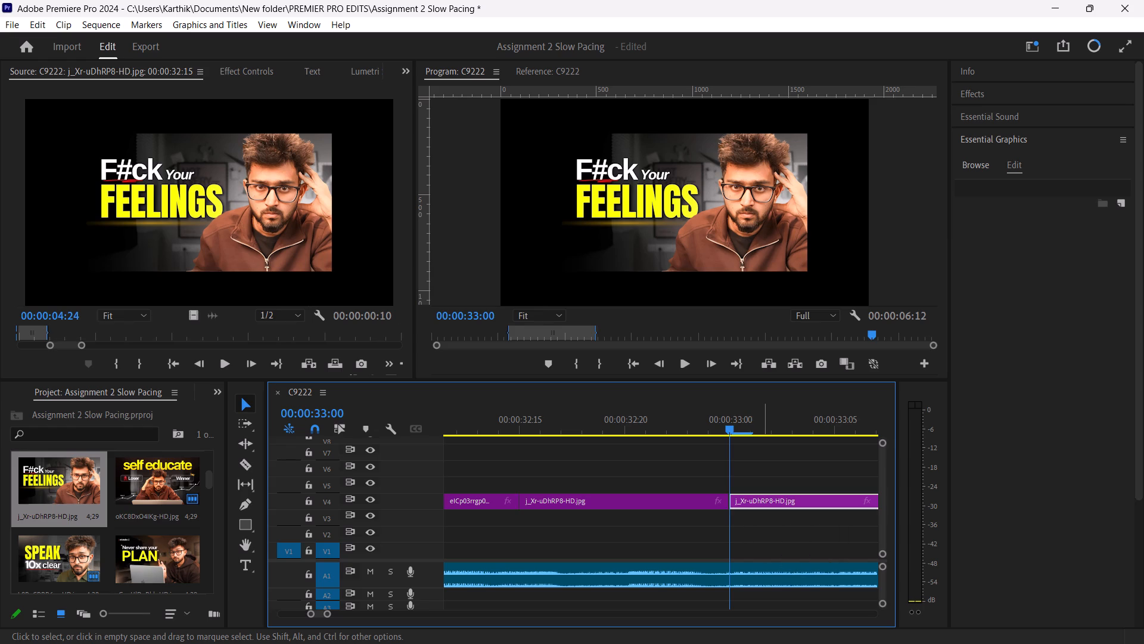
{"action": "key", "text": "BackSpace"}
Place the "I dare you to DISAPPEAR for 21 days" thumbnail on V4 at 00:00:33:00, directly after the "FEELINGS" clip.
{"action": "left_click", "coordinate": [52, 531]}
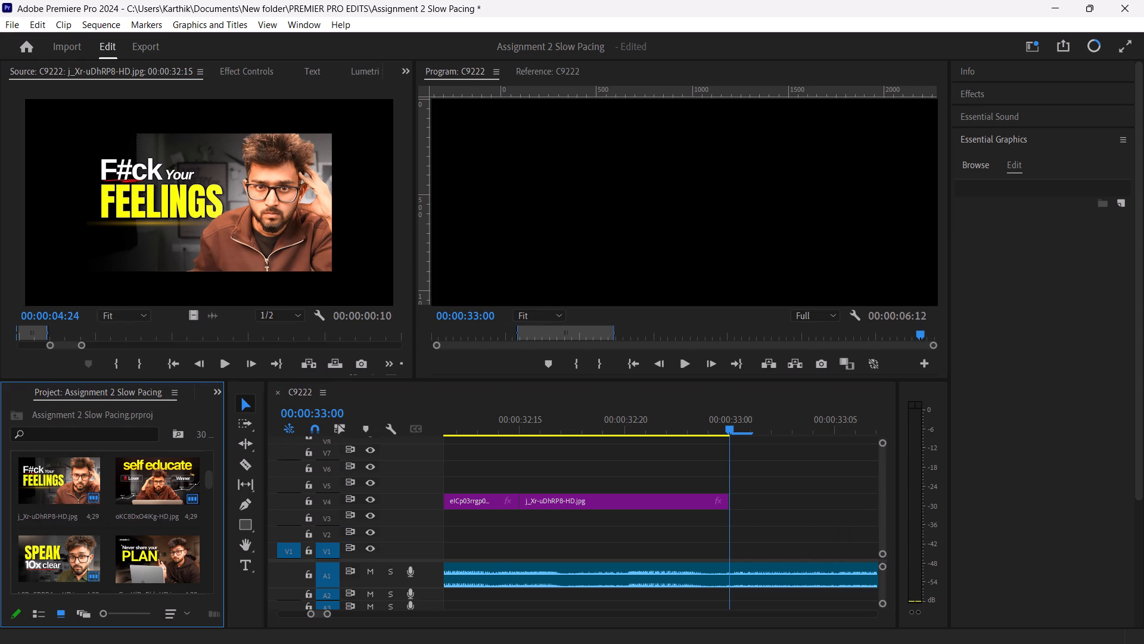
{"action": "left_click", "coordinate": [72, 546]}
{"action": "key", "text": "Down"}
{"action": "key", "text": "Down"}
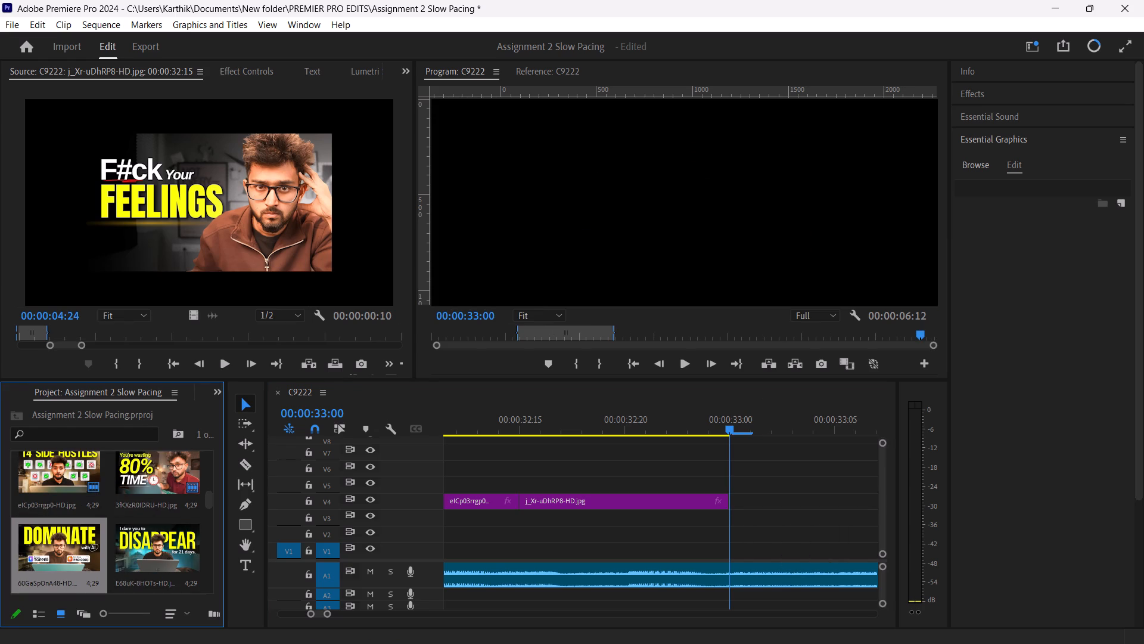
{"action": "left_click", "coordinate": [150, 542]}
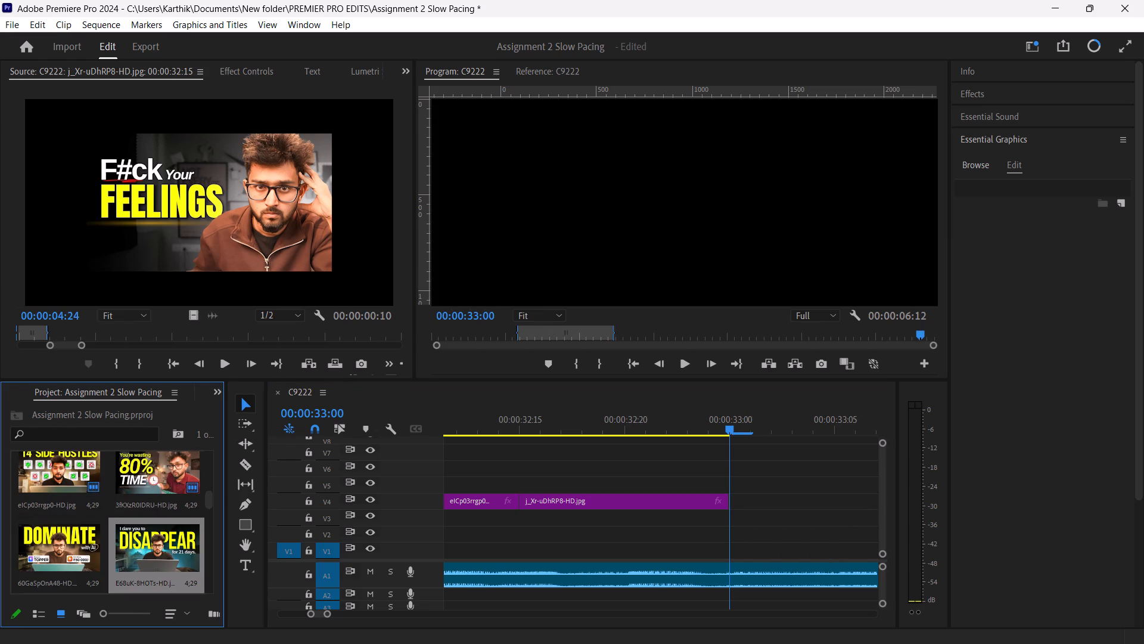
{"action": "left_click_drag", "start_coordinate": [150, 542], "coordinate": [132, 552]}
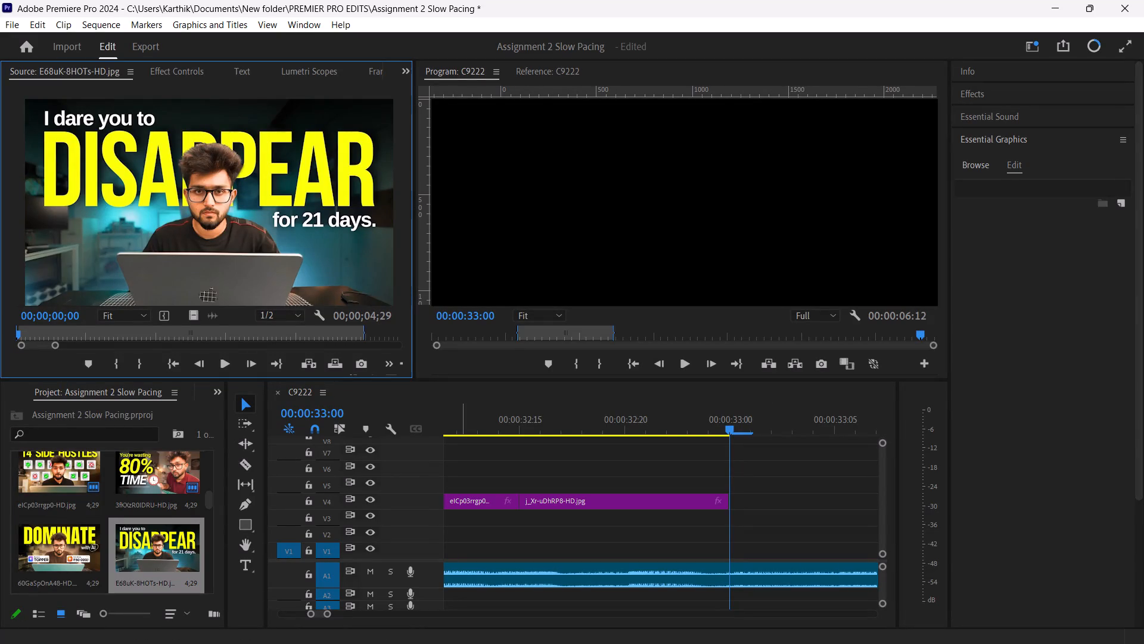
{"action": "left_click_drag", "start_coordinate": [132, 552], "coordinate": [133, 552]}
{"action": "left_click_drag", "start_coordinate": [133, 552], "coordinate": [143, 534]}
{"action": "left_click_drag", "start_coordinate": [143, 534], "coordinate": [123, 547]}
{"action": "left_click_drag", "start_coordinate": [123, 547], "coordinate": [136, 544]}
{"action": "left_click_drag", "start_coordinate": [136, 544], "coordinate": [132, 560]}
{"action": "left_click", "coordinate": [132, 560]}
{"action": "left_click_drag", "start_coordinate": [132, 560], "coordinate": [158, 552]}
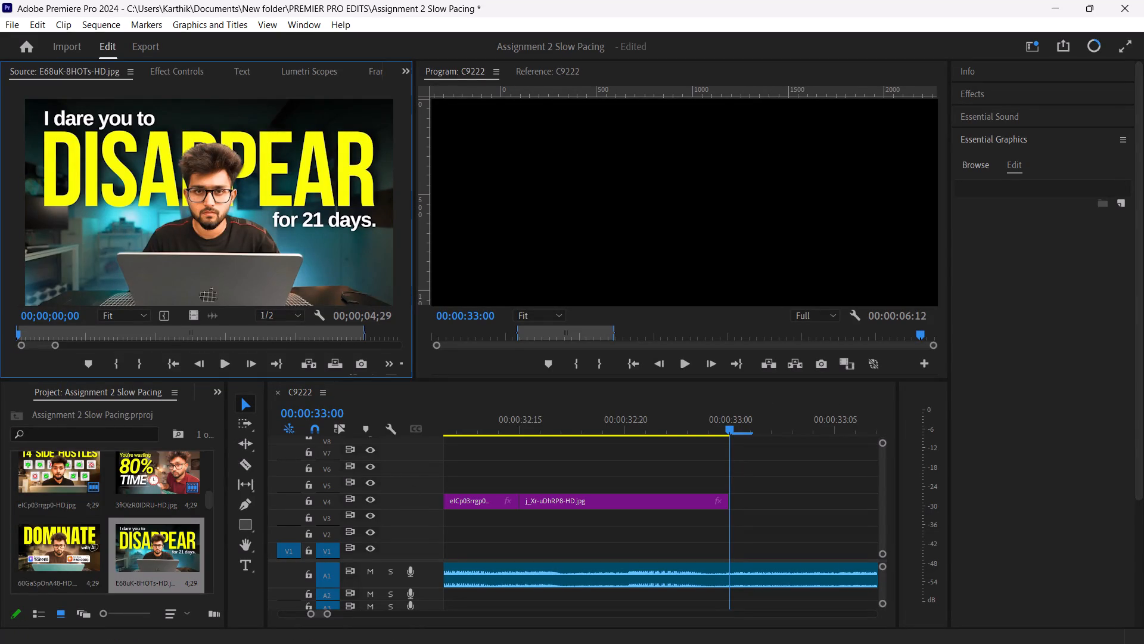
{"action": "left_click_drag", "start_coordinate": [158, 552], "coordinate": [170, 495]}
{"action": "left_click", "coordinate": [170, 495]}
{"action": "left_click", "coordinate": [158, 559]}
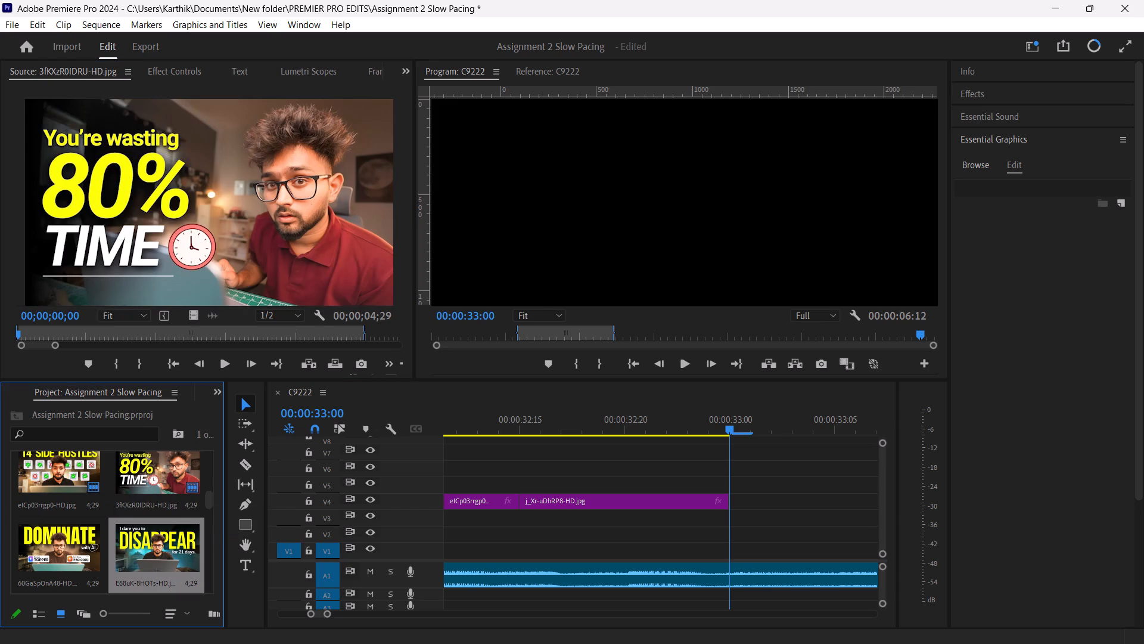
{"action": "left_click_drag", "start_coordinate": [151, 549], "coordinate": [727, 501]}
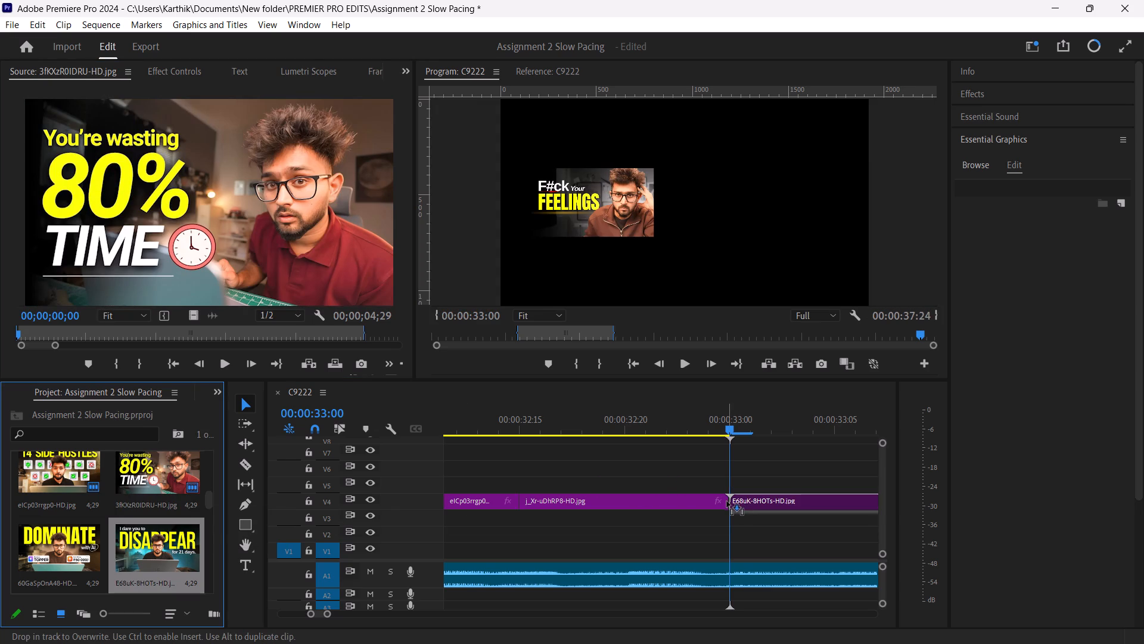
{"action": "left_click_drag", "start_coordinate": [727, 501], "coordinate": [731, 500]}
Cut the "DISAPPEAR" clip on V4 at 00:00:33:15 and delete the part after the cut.
{"action": "left_click_drag", "start_coordinate": [733, 430], "coordinate": [809, 425]}
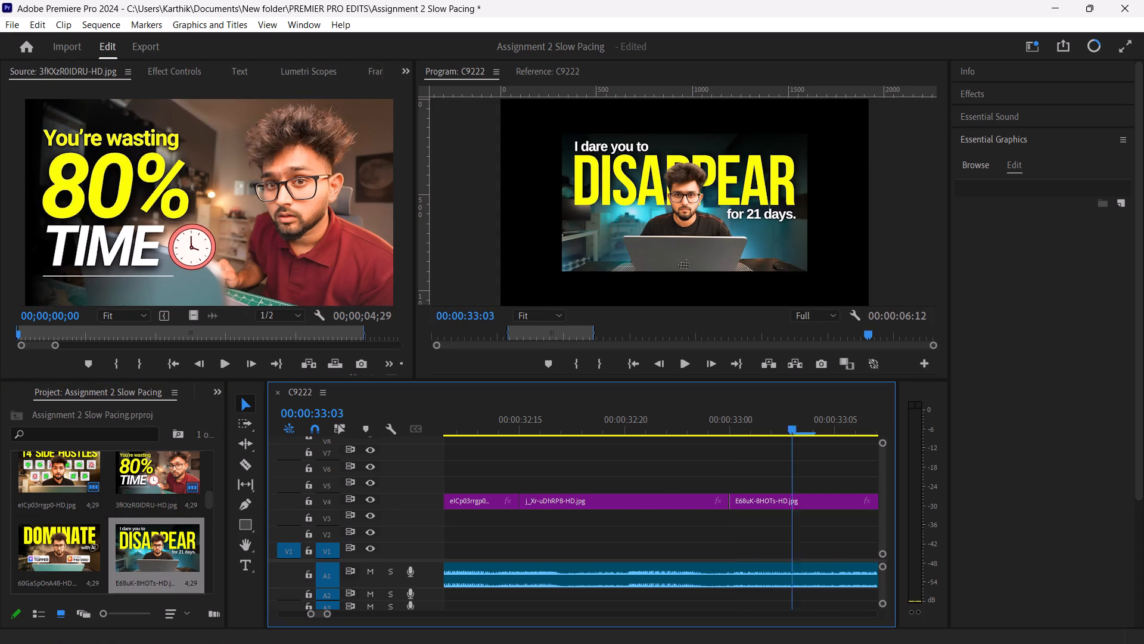
{"action": "left_click_drag", "start_coordinate": [809, 425], "coordinate": [830, 441]}
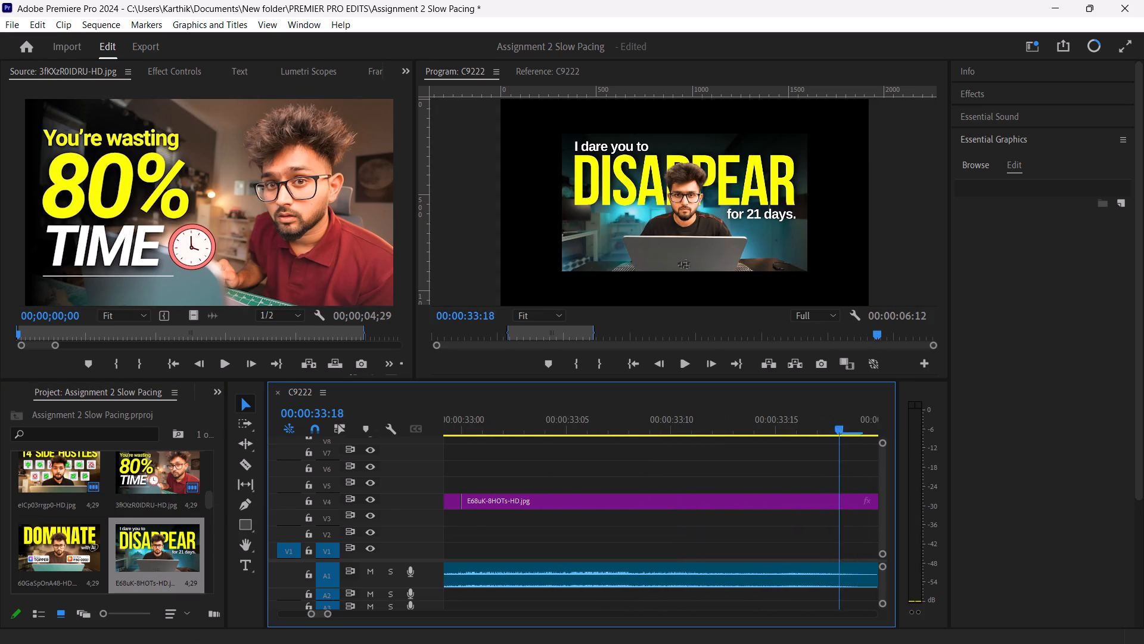
{"action": "left_click_drag", "start_coordinate": [830, 441], "coordinate": [778, 449]}
{"action": "left_click", "coordinate": [799, 502]}
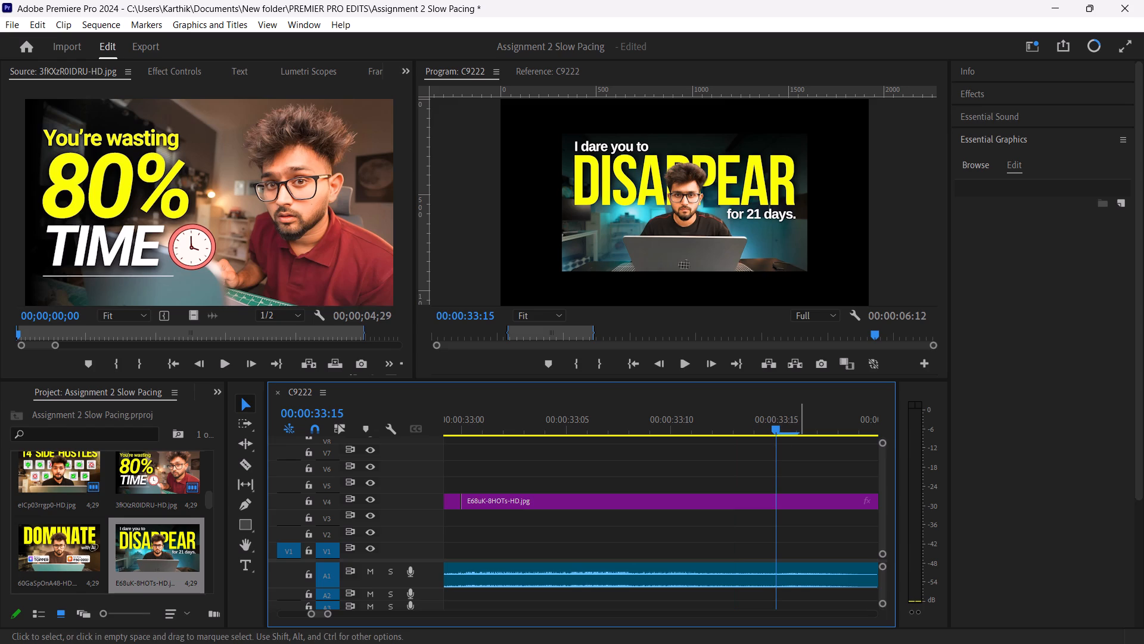
{"action": "key", "text": "c"}
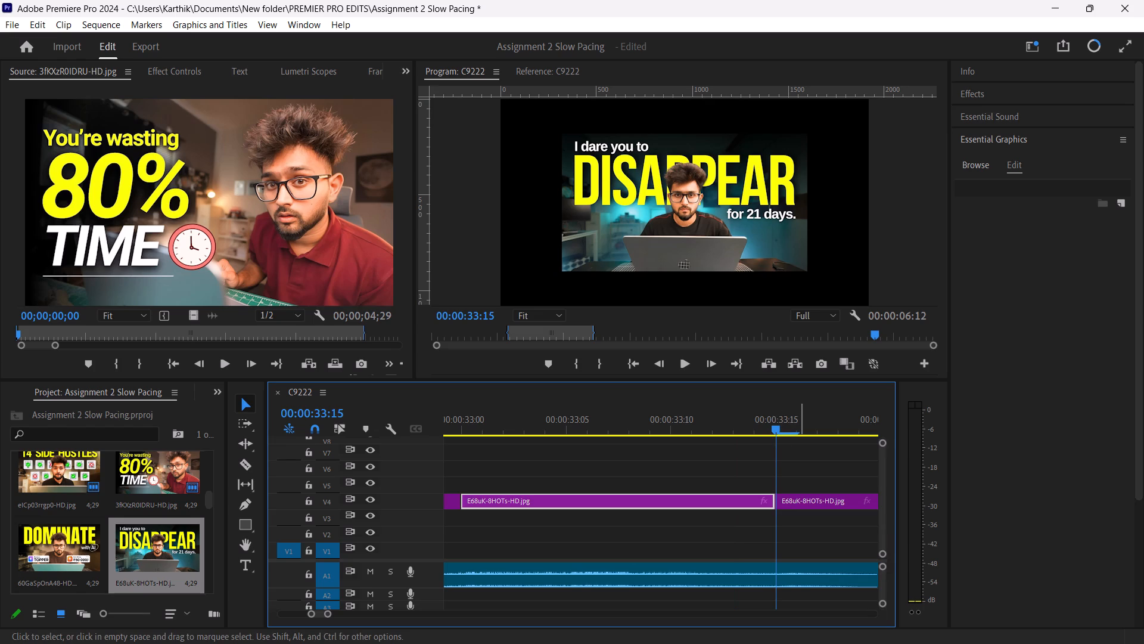
{"action": "left_click", "coordinate": [799, 502]}
{"action": "key", "text": "BackSpace"}
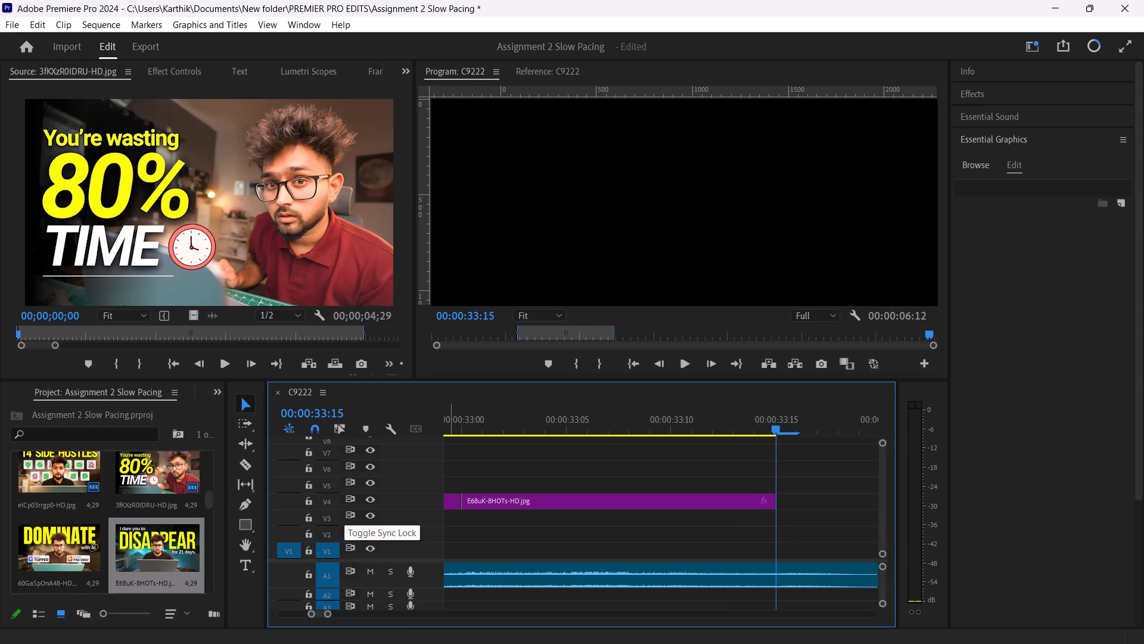
Place the "FOCUS like a PRO" thumbnail on V4 at 00:00:33:15, directly after the "DISAPPEAR" clip.
{"action": "left_click", "coordinate": [132, 496]}
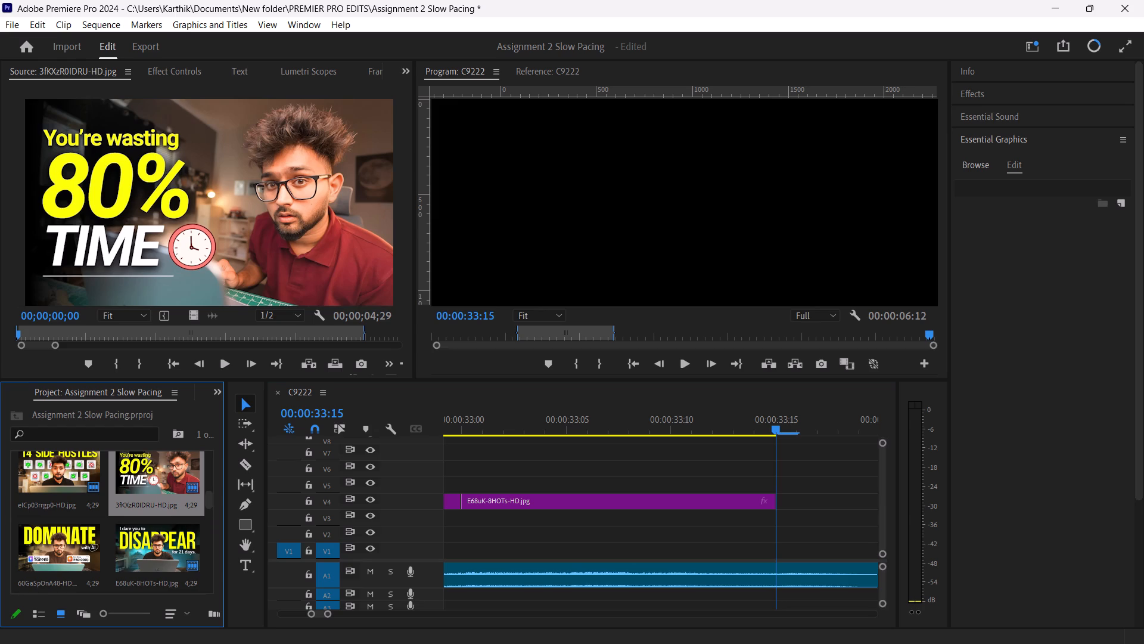
{"action": "key", "text": "Up"}
{"action": "key", "text": "Up"}
{"action": "key", "text": "Up"}
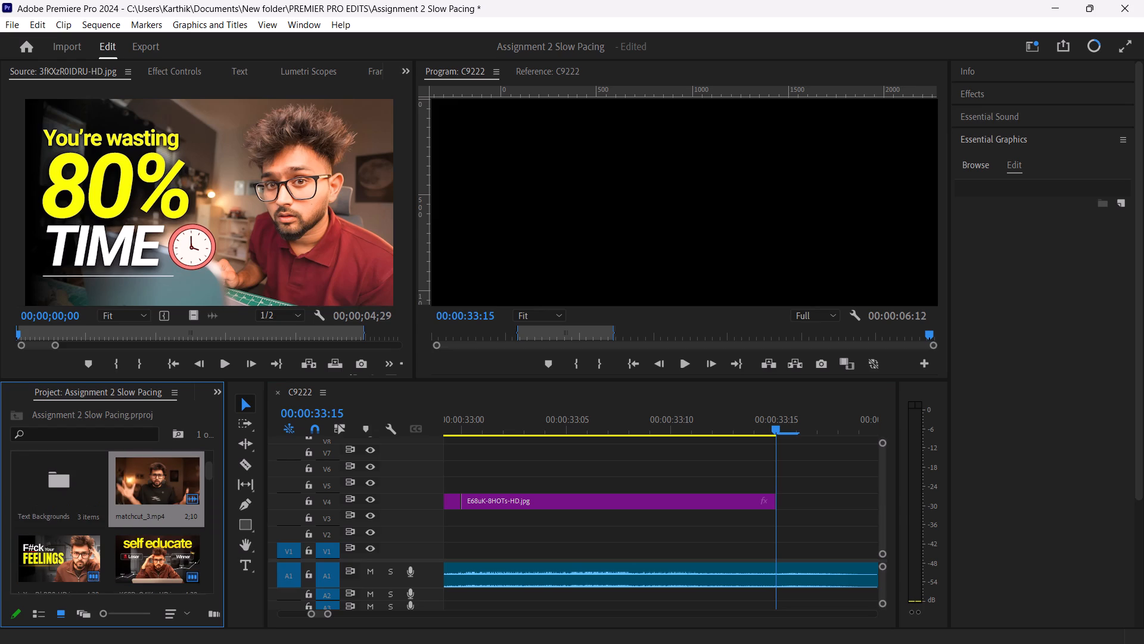
{"action": "key", "text": "Down"}
{"action": "key", "text": "Down"}
{"action": "key", "text": "Down"}
{"action": "key", "text": "Down"}
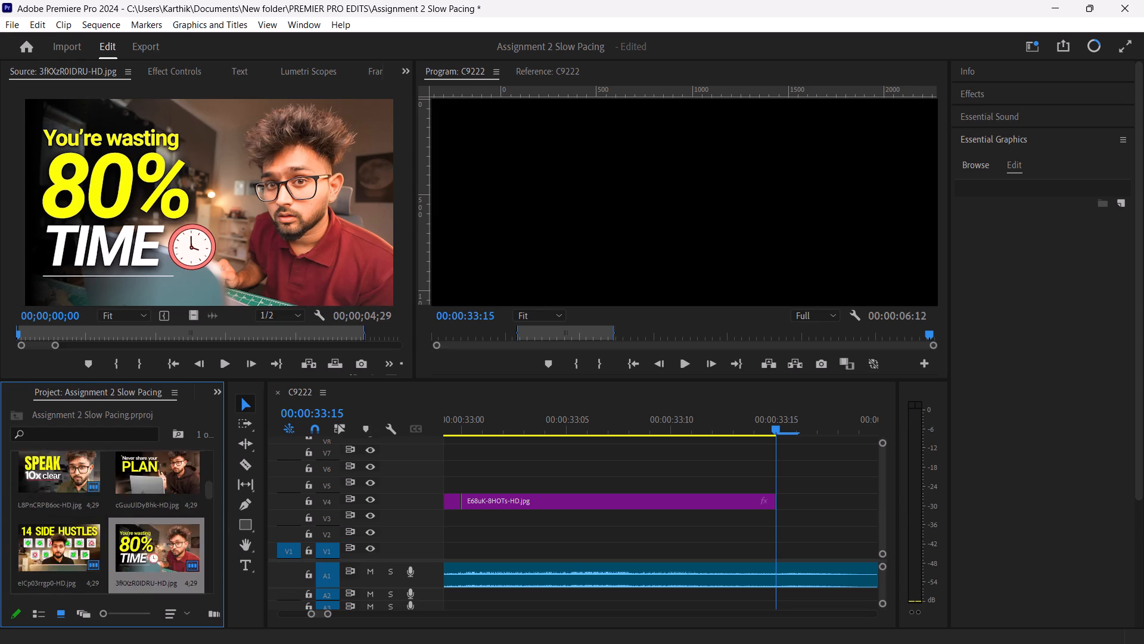
{"action": "key", "text": "Down"}
{"action": "key", "text": "Down"}
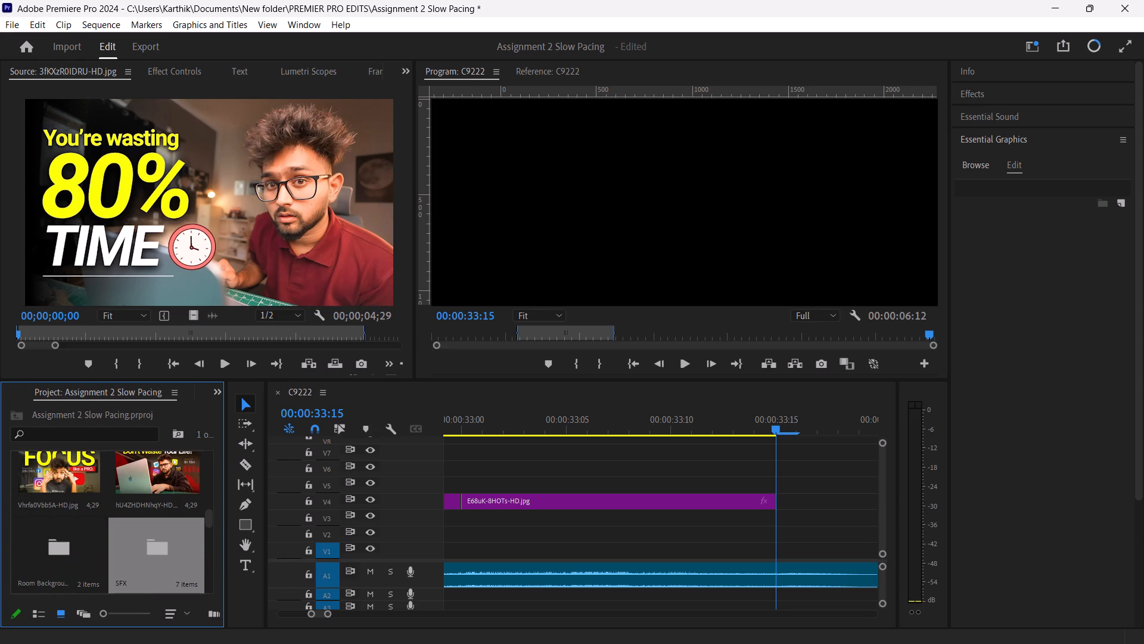
{"action": "key", "text": "Up"}
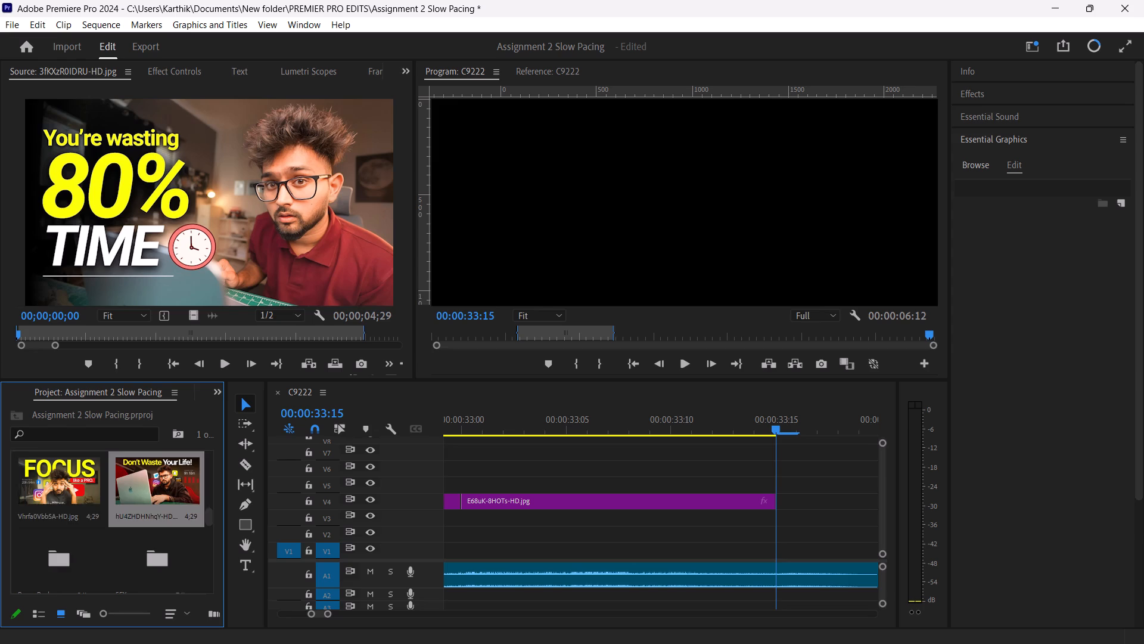
{"action": "left_click_drag", "start_coordinate": [71, 478], "coordinate": [782, 496]}
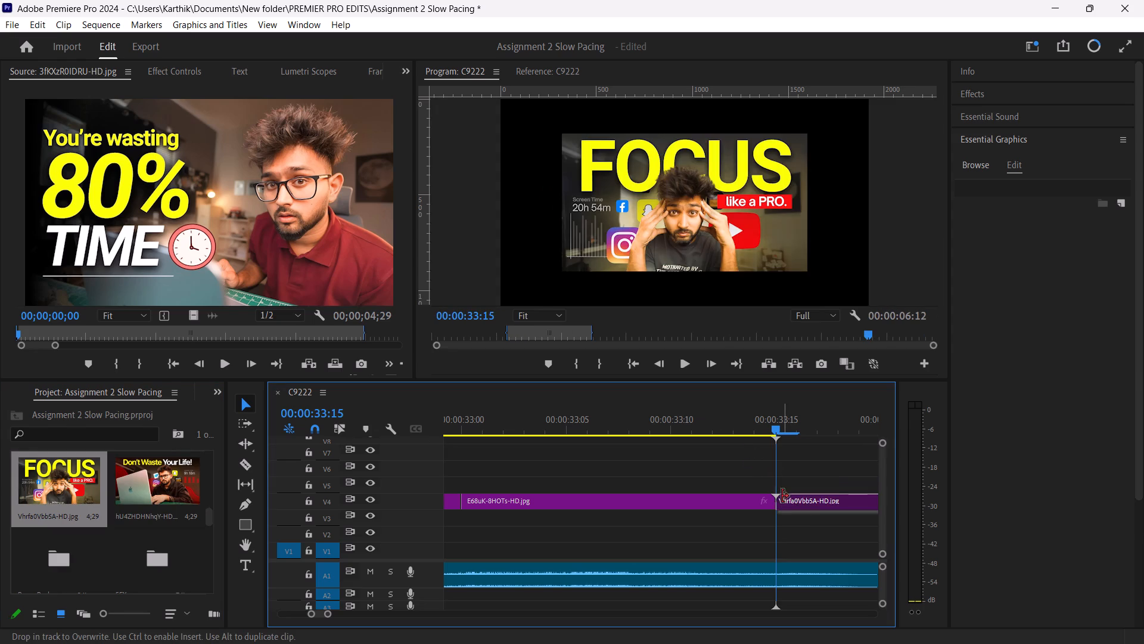
Cut the "FOCUS like a PRO" clip on V4 at 00:00:34:00 and delete the part after the cut.
{"action": "left_click_drag", "start_coordinate": [779, 434], "coordinate": [680, 471]}
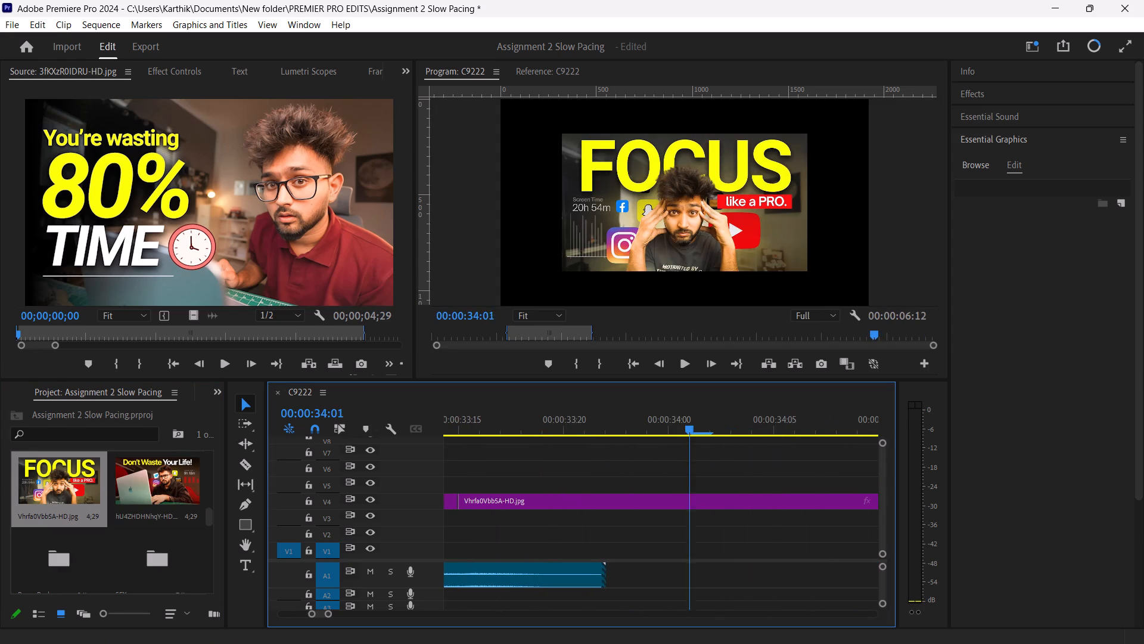
{"action": "left_click_drag", "start_coordinate": [680, 471], "coordinate": [671, 470]}
{"action": "left_click", "coordinate": [679, 500]}
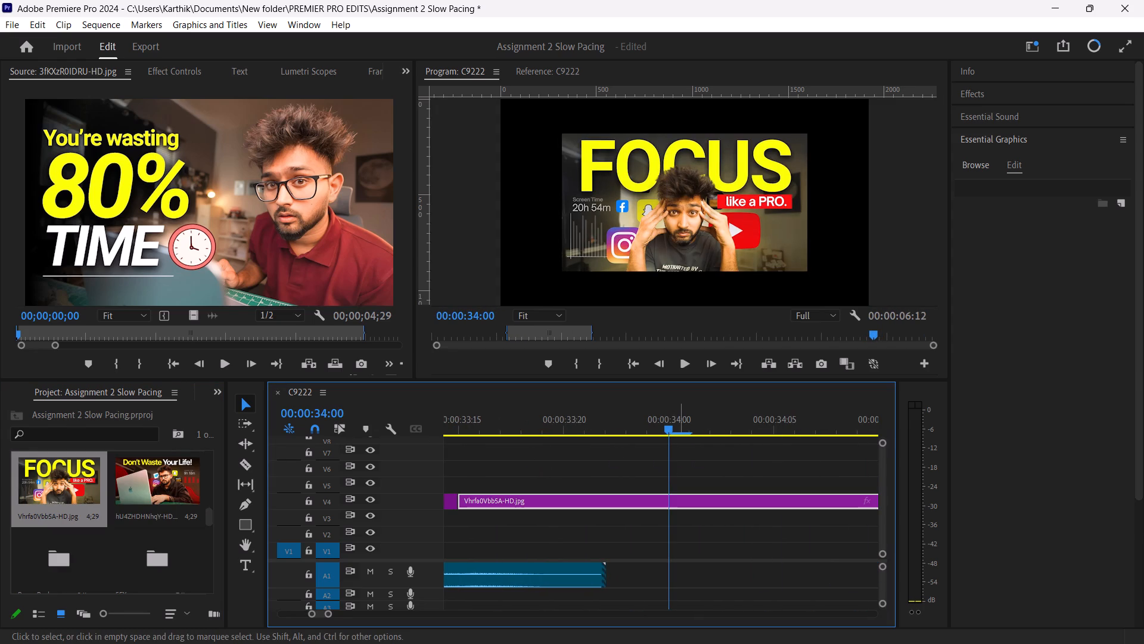
{"action": "key", "text": "c"}
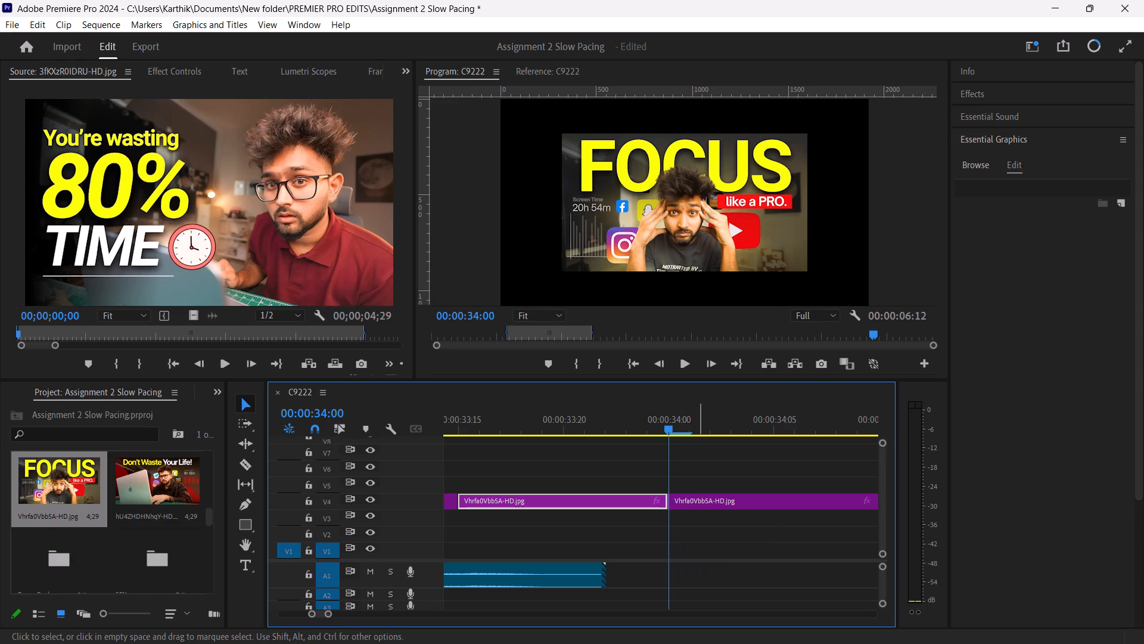
{"action": "left_click", "coordinate": [698, 509]}
{"action": "key", "text": "BackSpace"}
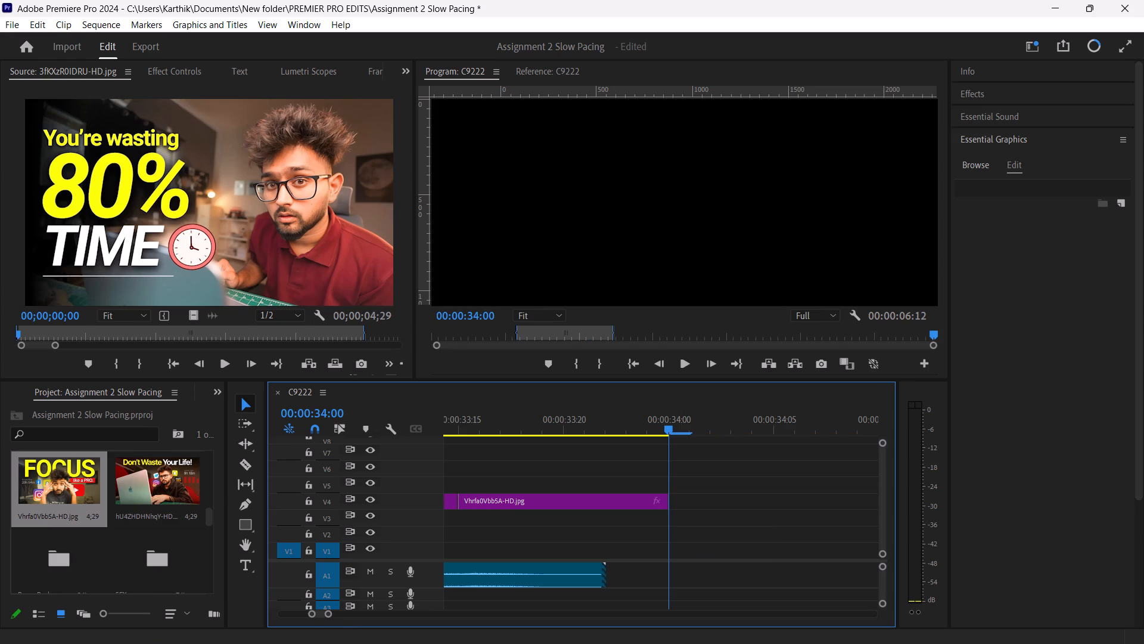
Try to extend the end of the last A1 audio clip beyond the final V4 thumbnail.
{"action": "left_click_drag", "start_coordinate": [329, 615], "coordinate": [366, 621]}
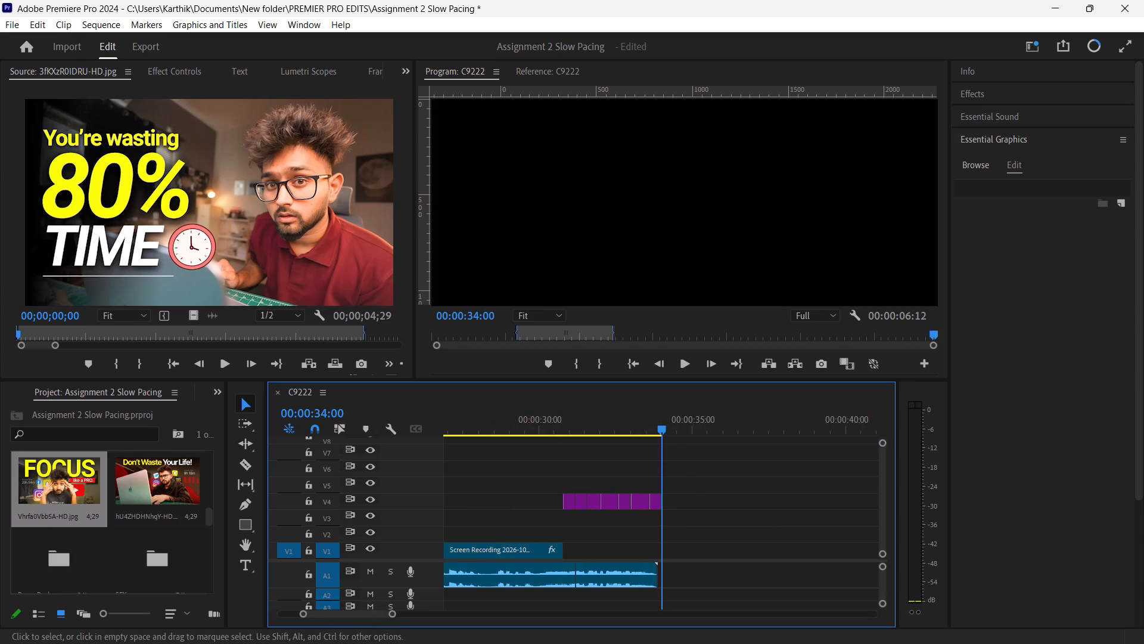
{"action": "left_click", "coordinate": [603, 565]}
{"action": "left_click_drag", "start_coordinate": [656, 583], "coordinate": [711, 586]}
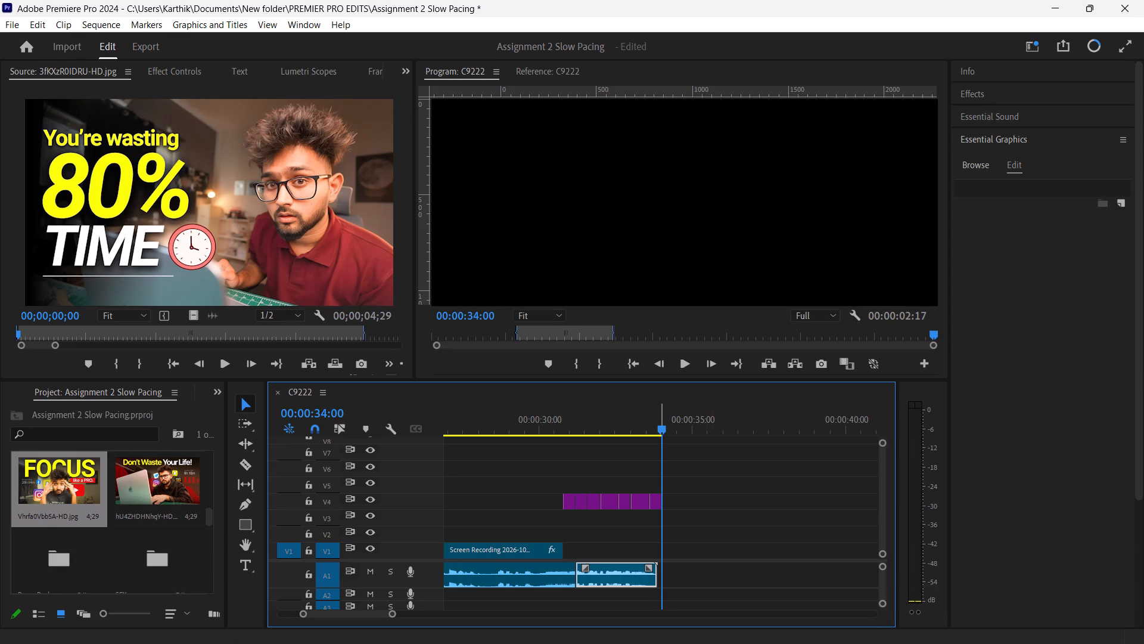
Play back the V4 thumbnail sequence against the A1 audio to review its timing.
{"action": "left_click_drag", "start_coordinate": [661, 430], "coordinate": [576, 438]}
{"action": "key", "text": "space"}
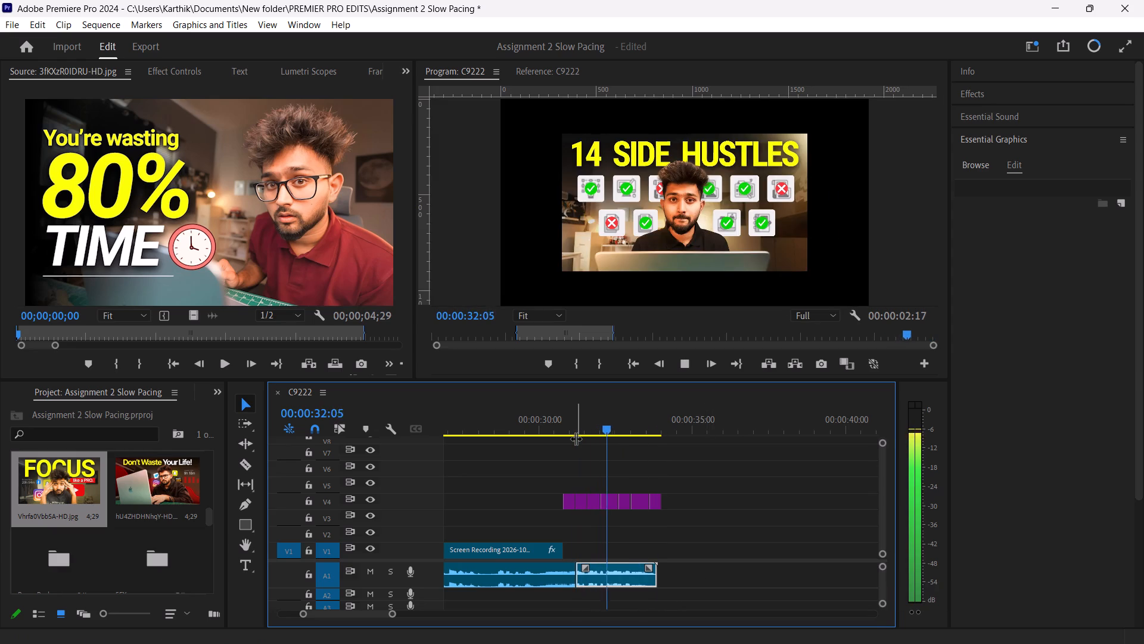
{"action": "key", "text": "space"}
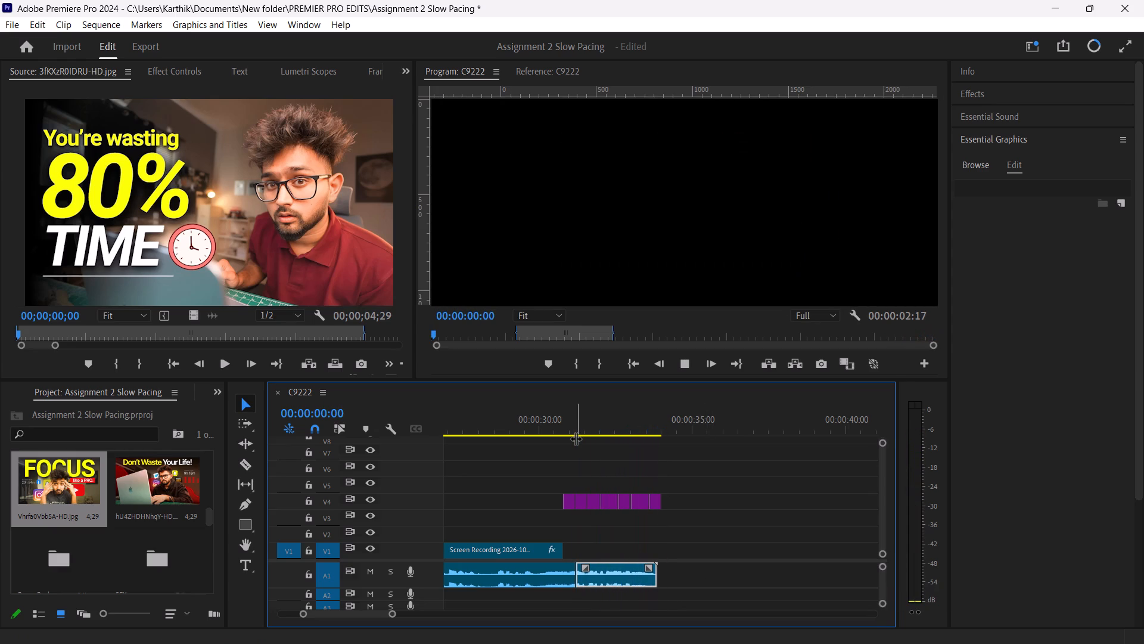
{"action": "key", "text": "space"}
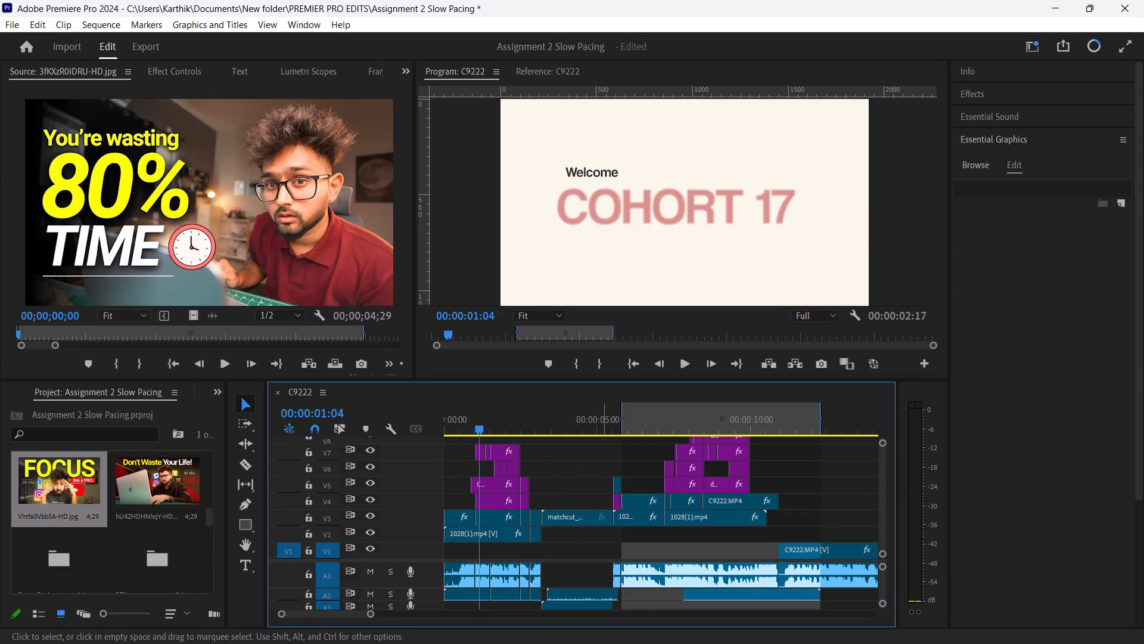
{"action": "scroll", "coordinate": [594, 444], "scroll_direction": "down", "scroll_amount": 4}
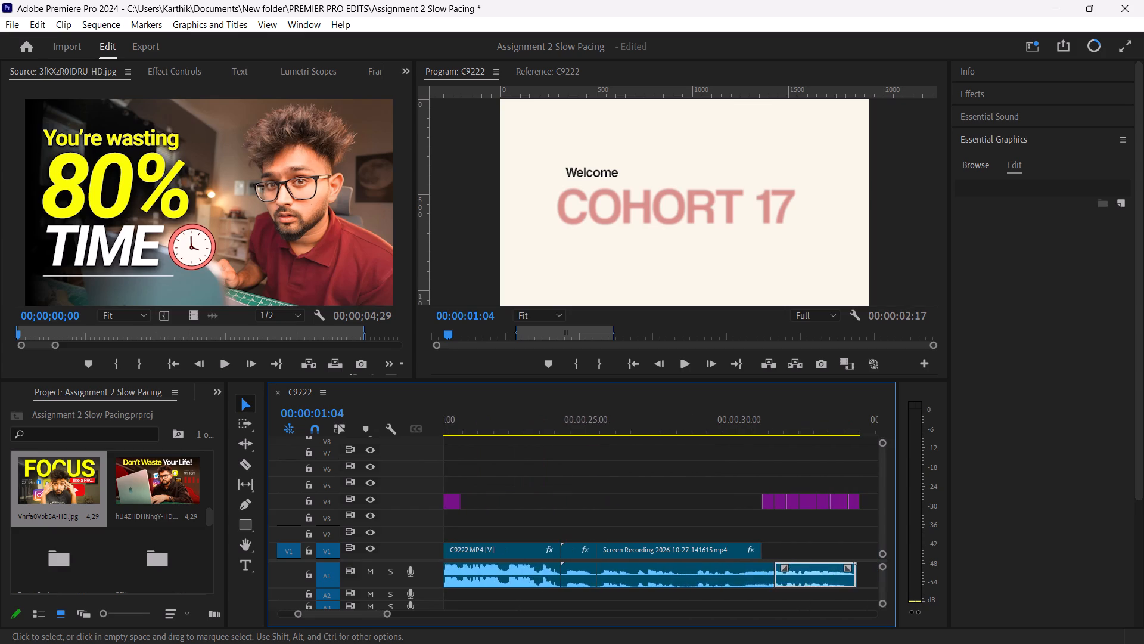
{"action": "scroll", "coordinate": [594, 444], "scroll_direction": "down", "scroll_amount": 1}
{"action": "left_click", "coordinate": [621, 430]}
{"action": "key", "text": "space"}
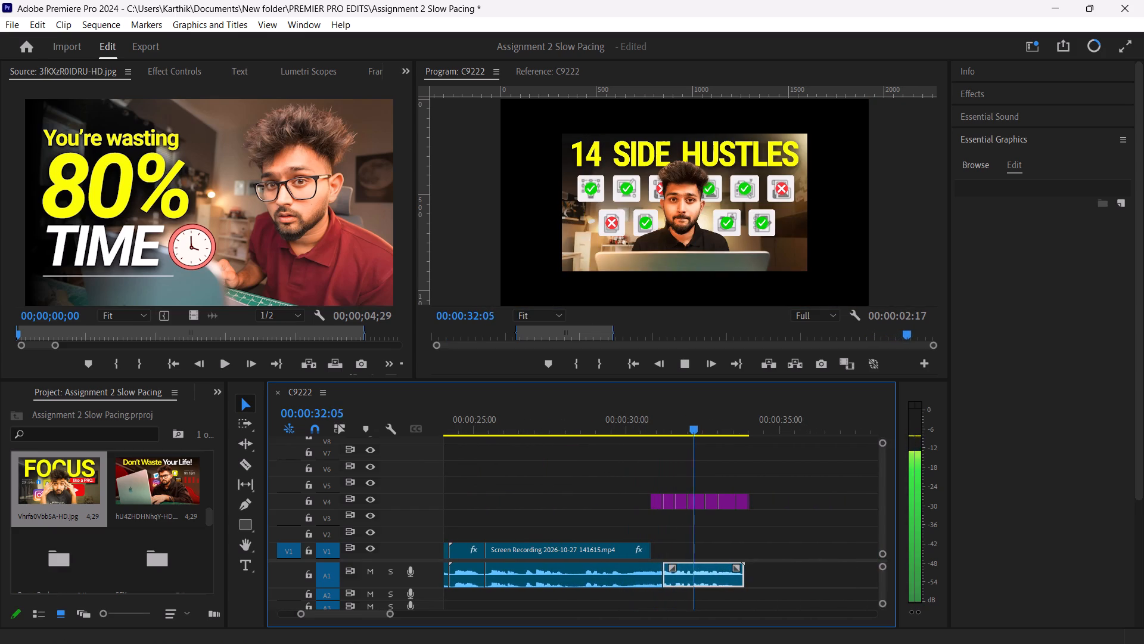
{"action": "key", "text": "space"}
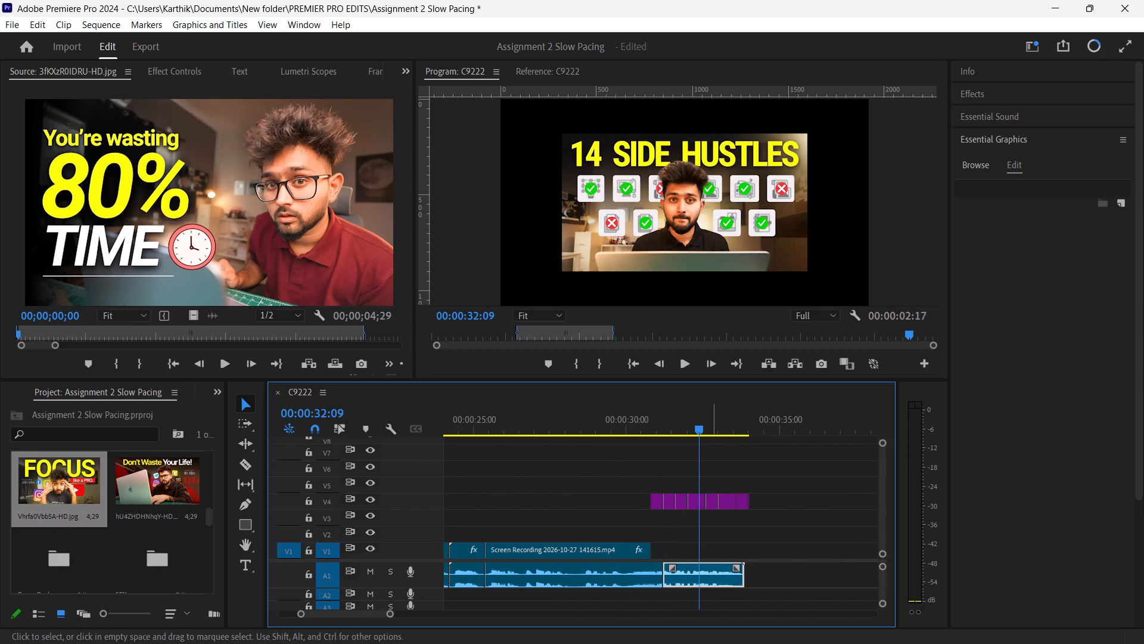
Delete the last A1 audio clip and extend the preceding A1 clip's end by 00:00:07:12, to its media limit.
{"action": "key", "text": "BackSpace"}
{"action": "left_click", "coordinate": [645, 575]}
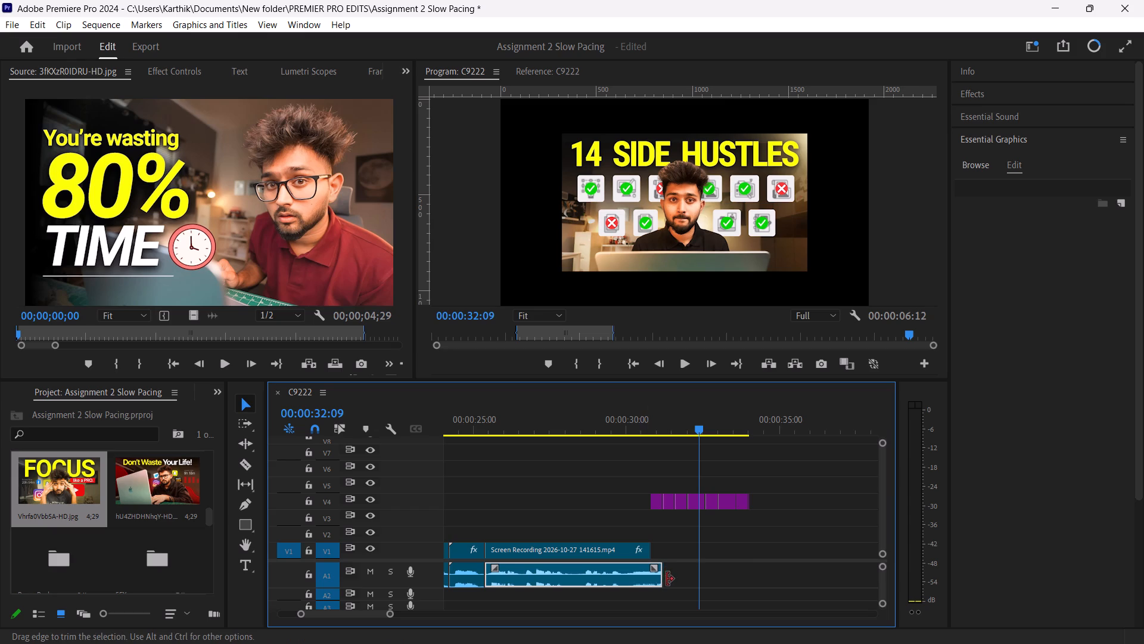
{"action": "left_click_drag", "start_coordinate": [660, 581], "coordinate": [883, 567]}
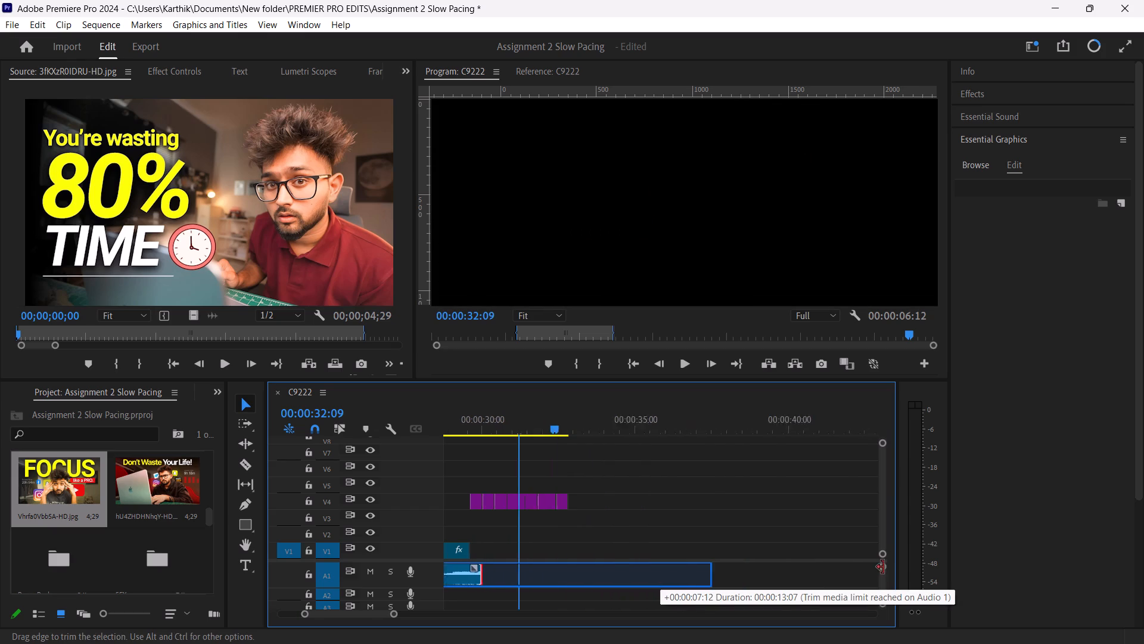
{"action": "left_click_drag", "start_coordinate": [883, 567], "coordinate": [860, 568]}
{"action": "scroll", "coordinate": [616, 537], "scroll_direction": "down", "scroll_amount": 1}
{"action": "scroll", "coordinate": [616, 537], "scroll_direction": "up", "scroll_amount": 1}
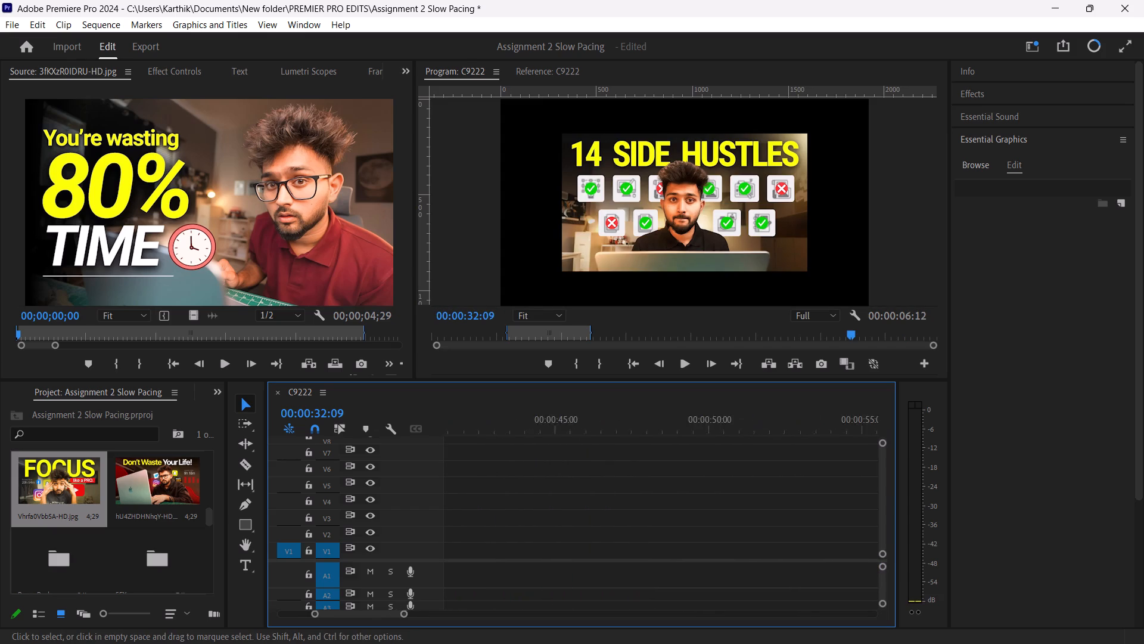
{"action": "scroll", "coordinate": [616, 537], "scroll_direction": "up", "scroll_amount": 3}
{"action": "right_click", "coordinate": [616, 537]}
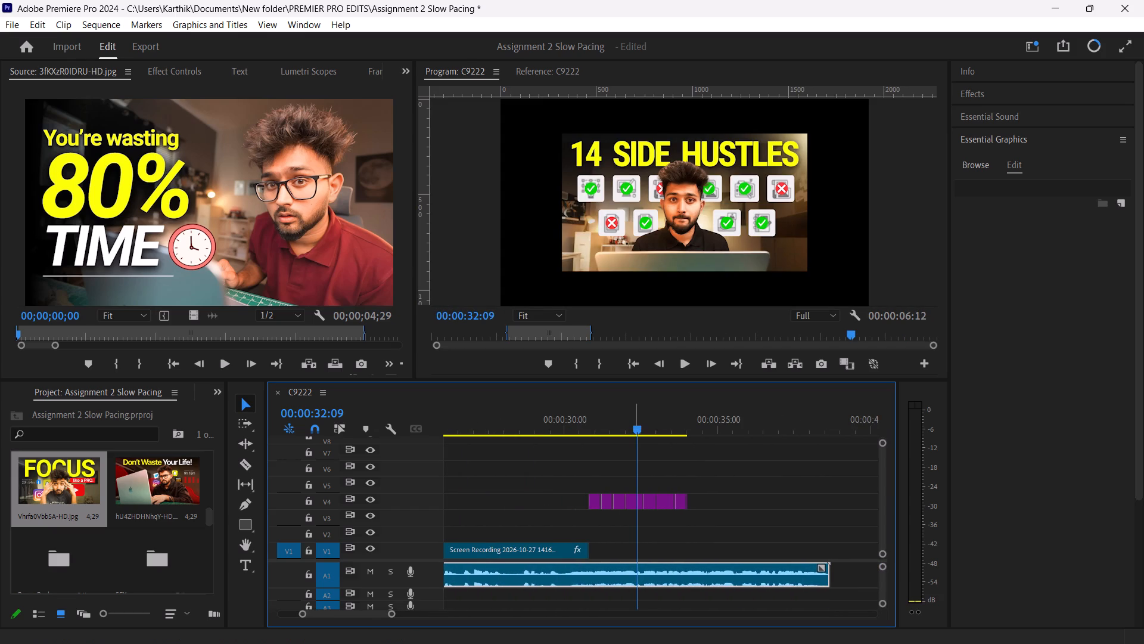
Play back the V4 thumbnails with the extended A1 audio, starting just before the first thumbnail.
{"action": "left_click_drag", "start_coordinate": [635, 425], "coordinate": [589, 433]}
{"action": "left_click_drag", "start_coordinate": [589, 428], "coordinate": [577, 429]}
{"action": "key", "text": "space"}
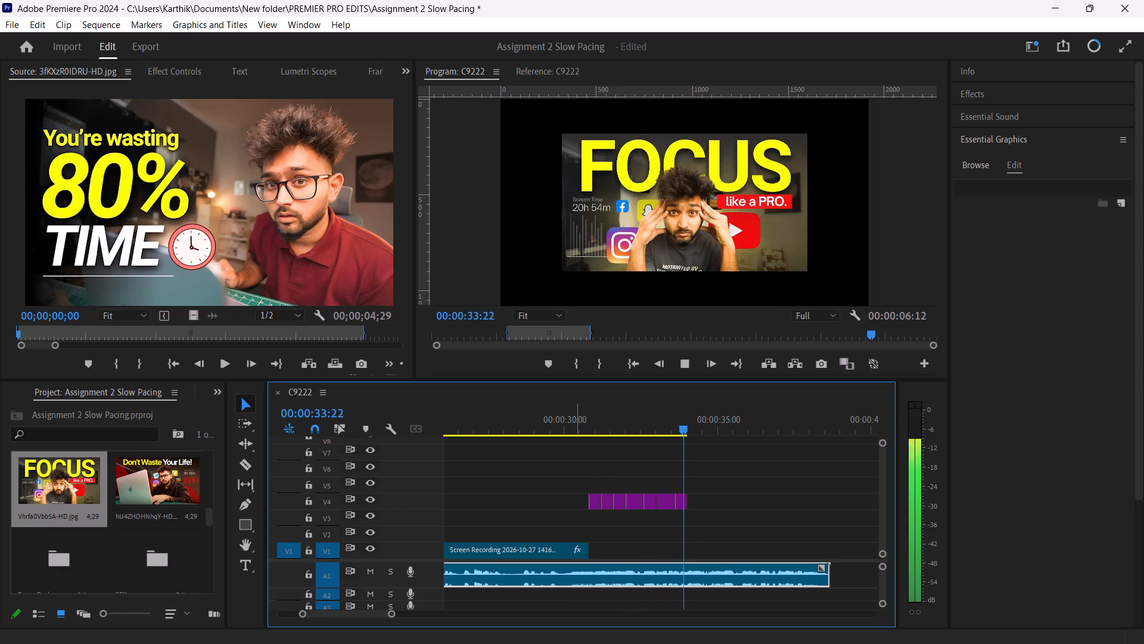
{"action": "key", "text": "space"}
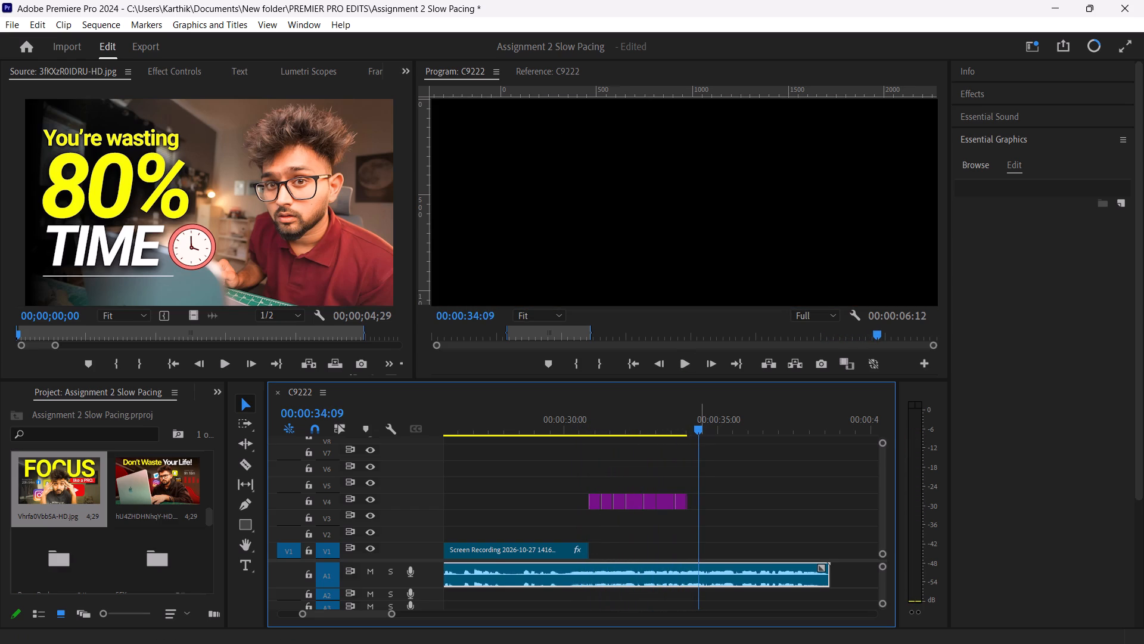
Place the "Don't Waste Your Life!" thumbnail on V4 at 00:00:34:00, directly after the "FOCUS like a PRO" clip.
{"action": "left_click_drag", "start_coordinate": [701, 427], "coordinate": [689, 431]}
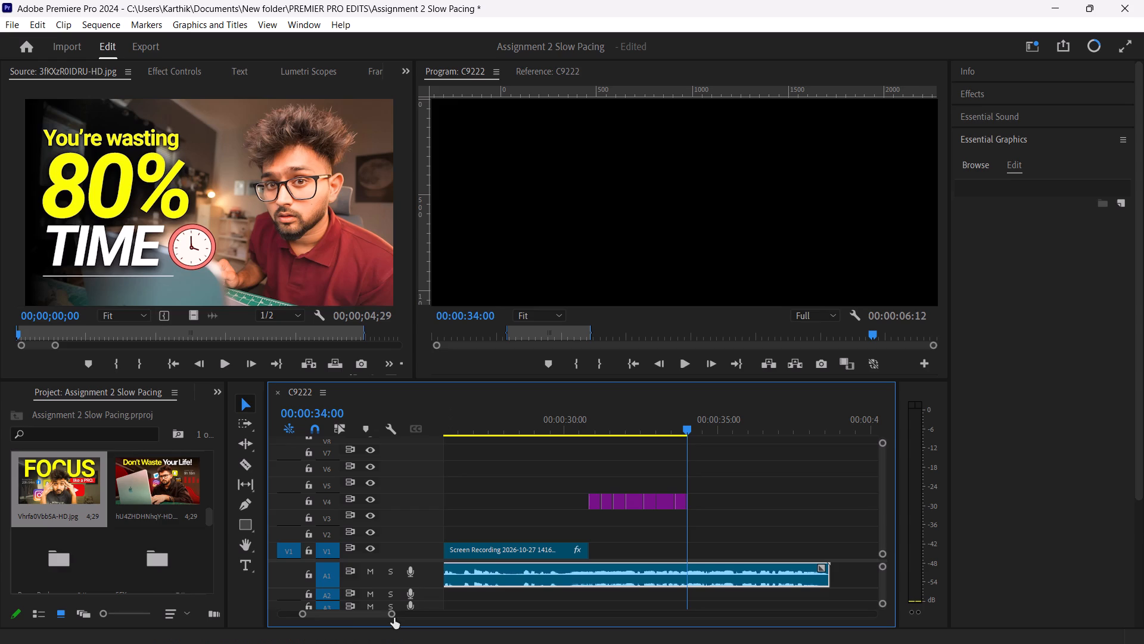
{"action": "left_click_drag", "start_coordinate": [391, 617], "coordinate": [278, 606]}
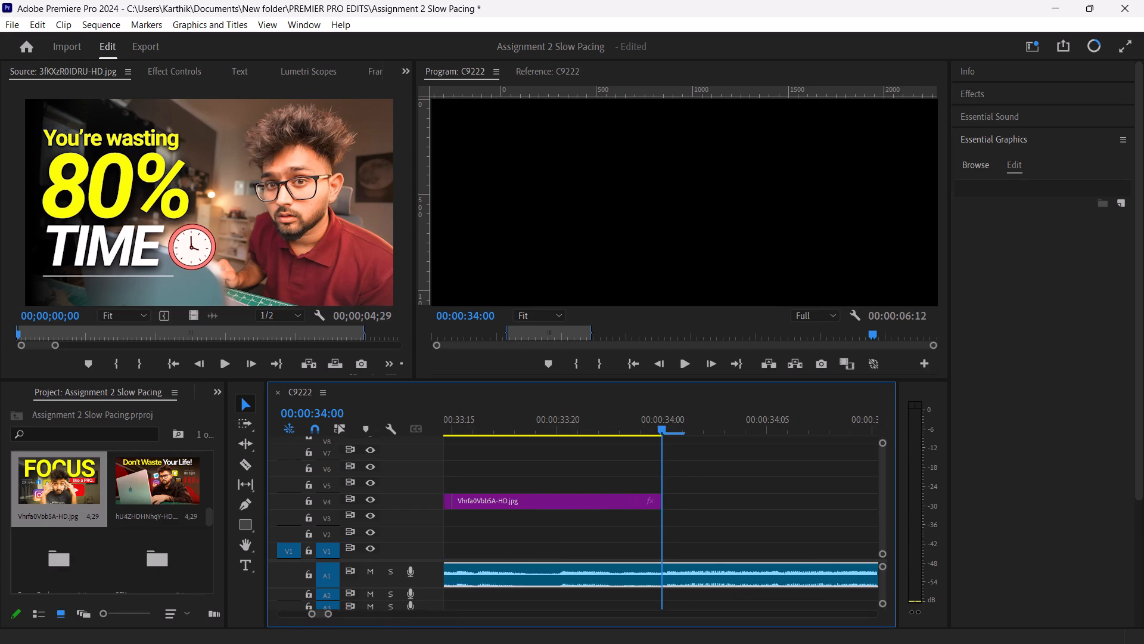
{"action": "left_click", "coordinate": [113, 479]}
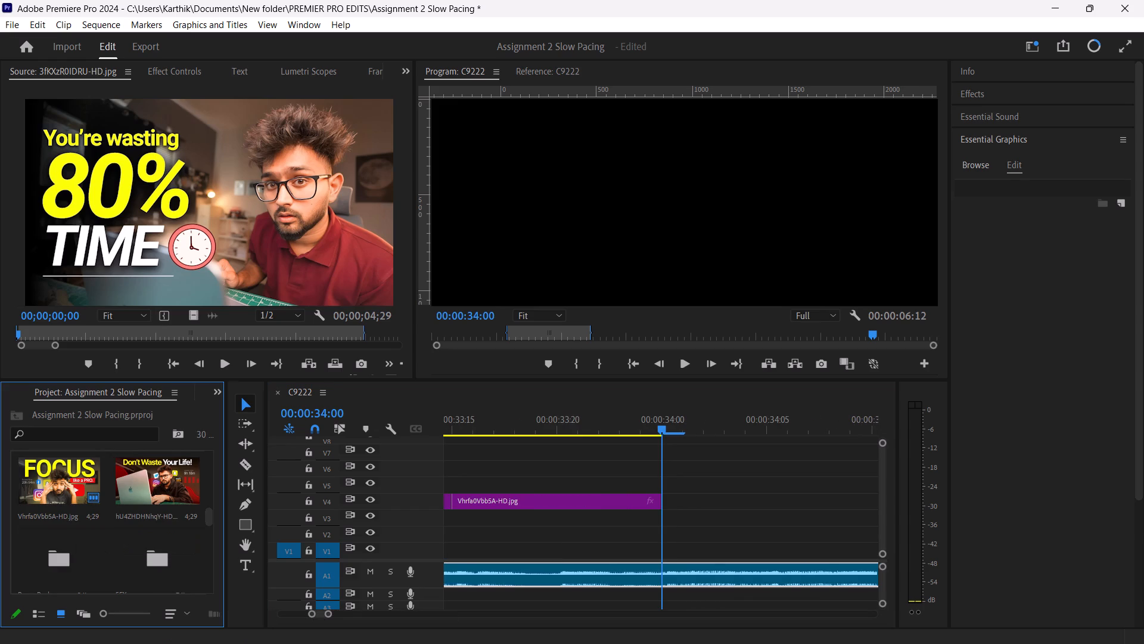
{"action": "left_click", "coordinate": [153, 484]}
{"action": "left_click_drag", "start_coordinate": [153, 484], "coordinate": [174, 488]}
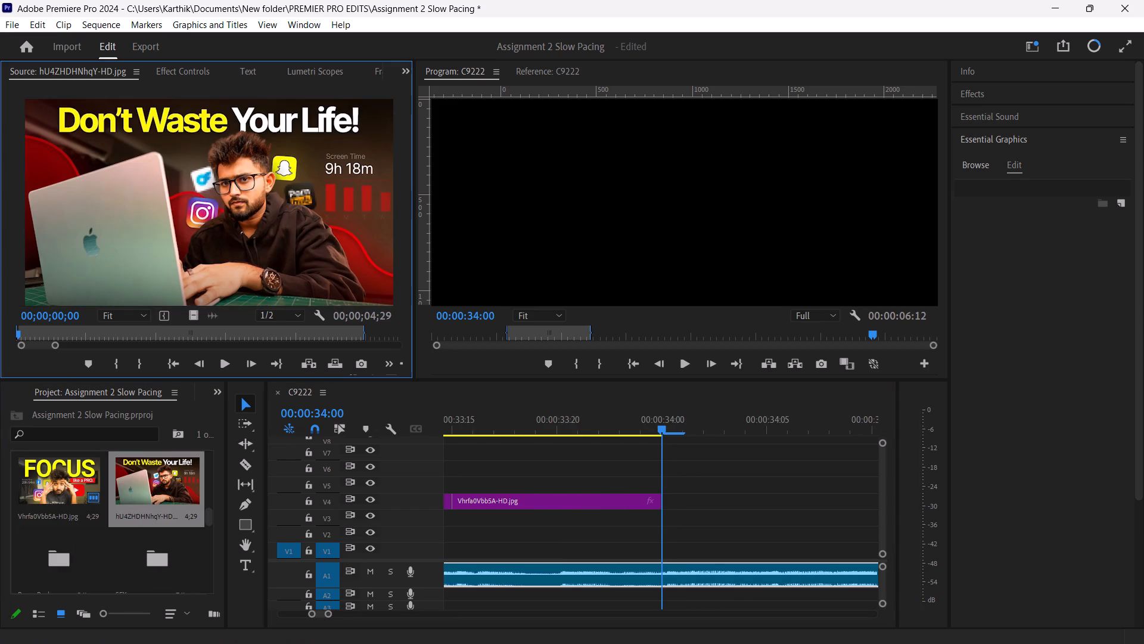
{"action": "left_click_drag", "start_coordinate": [174, 488], "coordinate": [166, 488]}
{"action": "left_click_drag", "start_coordinate": [166, 488], "coordinate": [665, 485]}
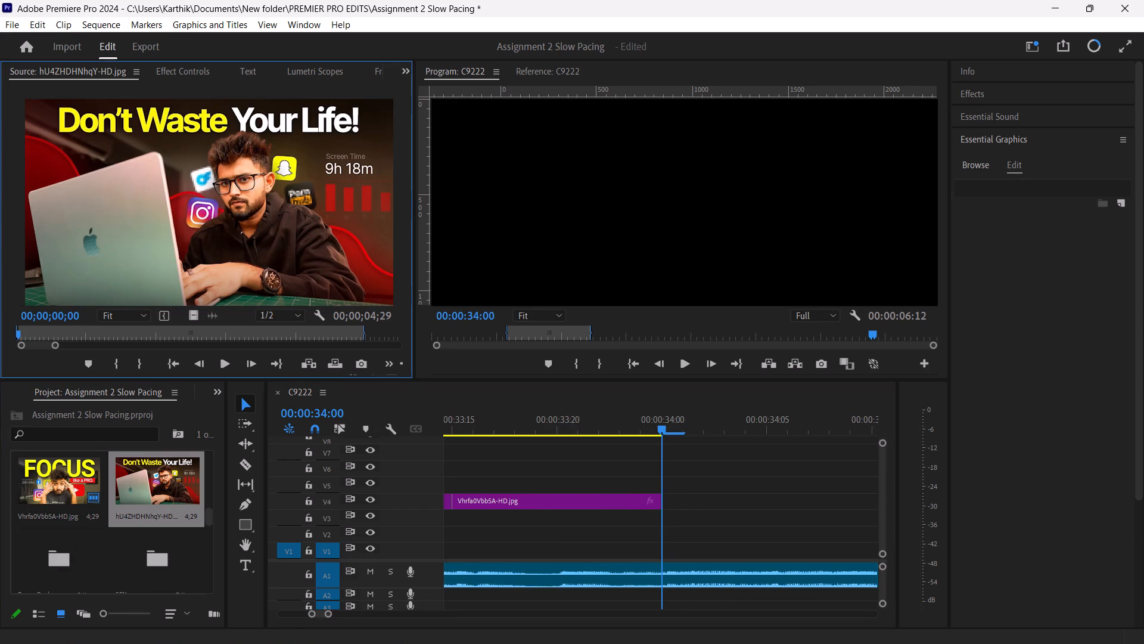
{"action": "left_click_drag", "start_coordinate": [132, 479], "coordinate": [711, 499]}
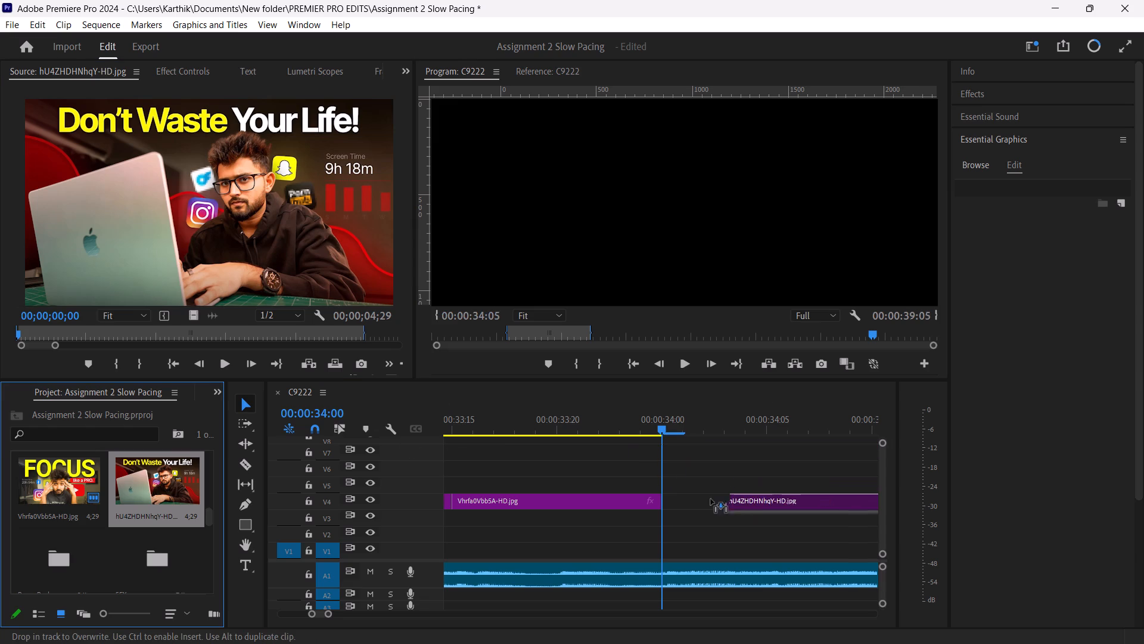
{"action": "left_click_drag", "start_coordinate": [711, 499], "coordinate": [663, 494]}
Cut the "Don't Waste Your Life!" clip on V4 at 00:00:34:16 and delete the part after the cut.
{"action": "left_click_drag", "start_coordinate": [661, 431], "coordinate": [800, 429]}
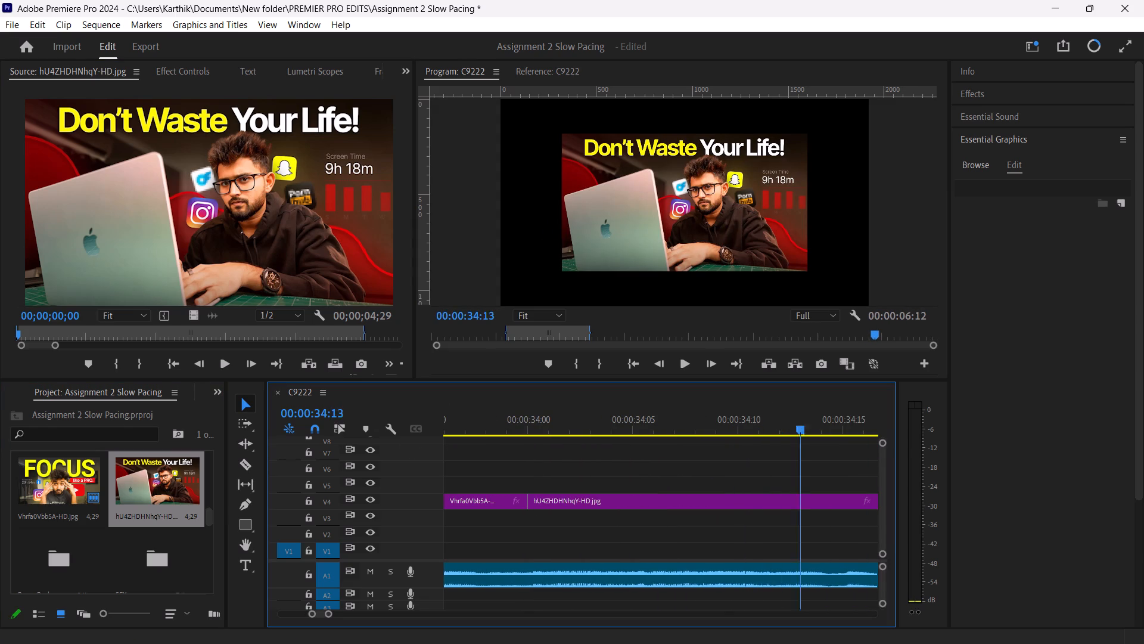
{"action": "left_click_drag", "start_coordinate": [800, 429], "coordinate": [865, 428]}
{"action": "left_click", "coordinate": [867, 503]}
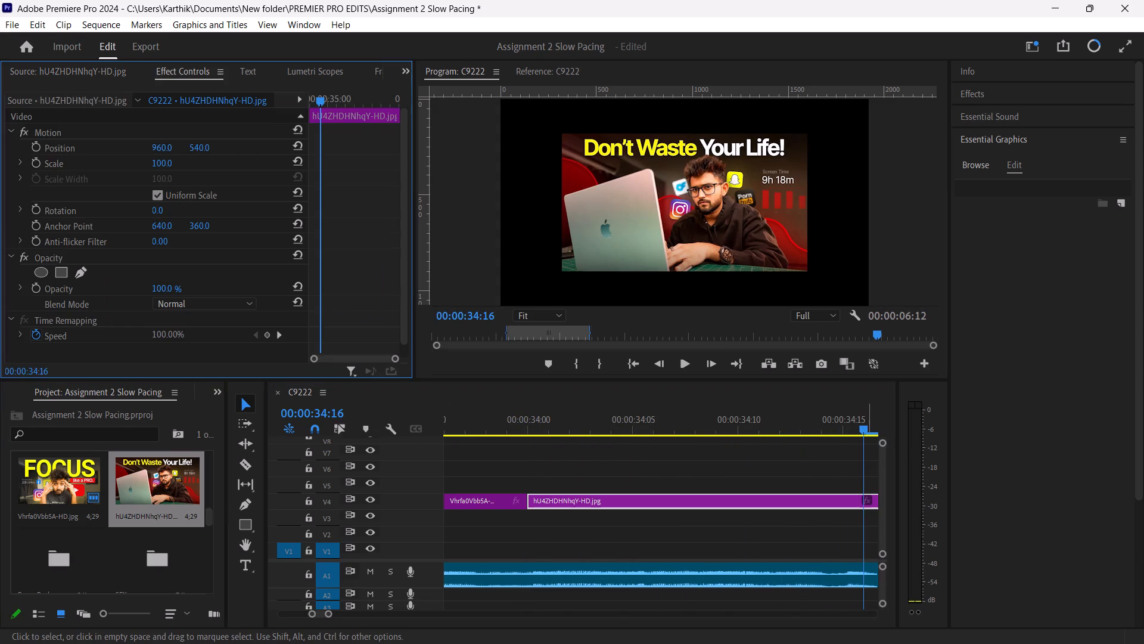
{"action": "key", "text": "c"}
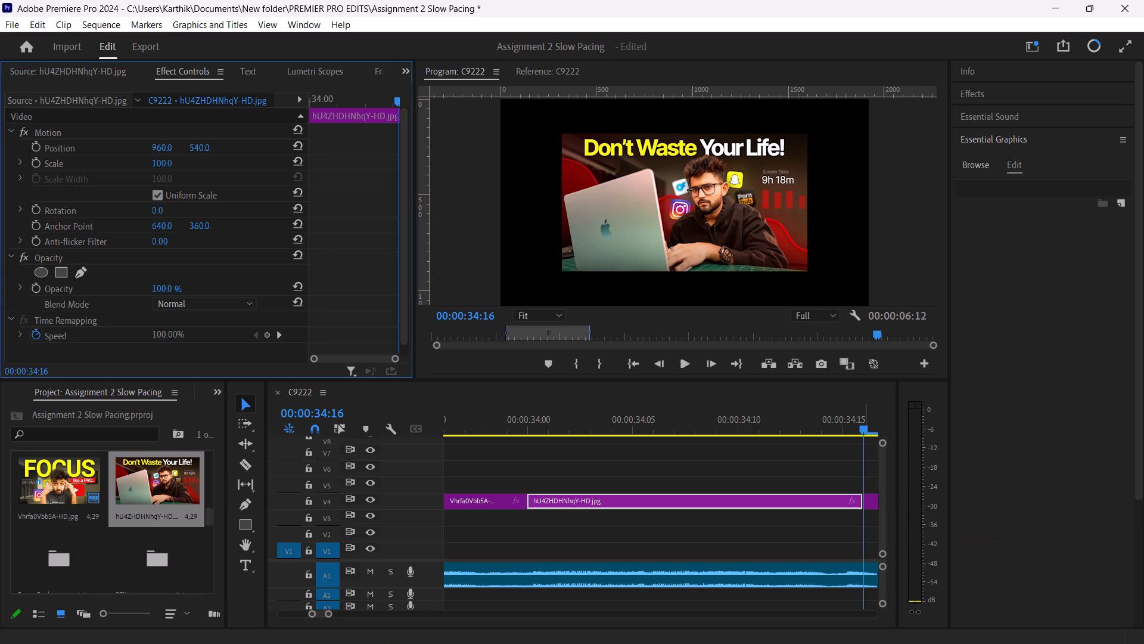
{"action": "left_click_drag", "start_coordinate": [862, 423], "coordinate": [726, 507]}
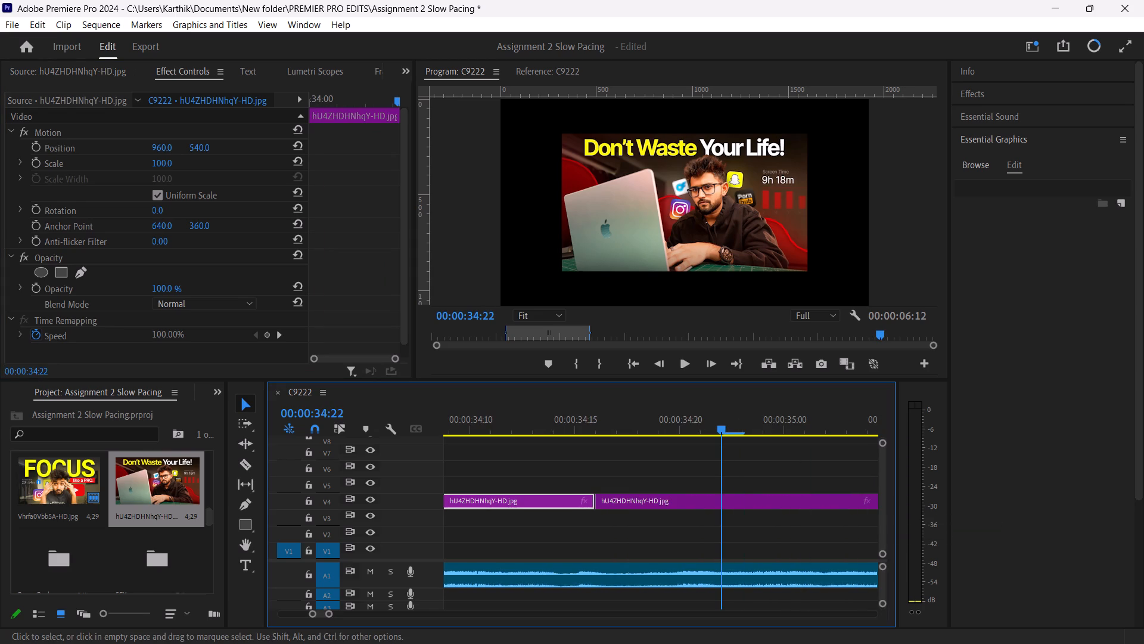
{"action": "left_click", "coordinate": [679, 500]}
{"action": "key", "text": "BackSpace"}
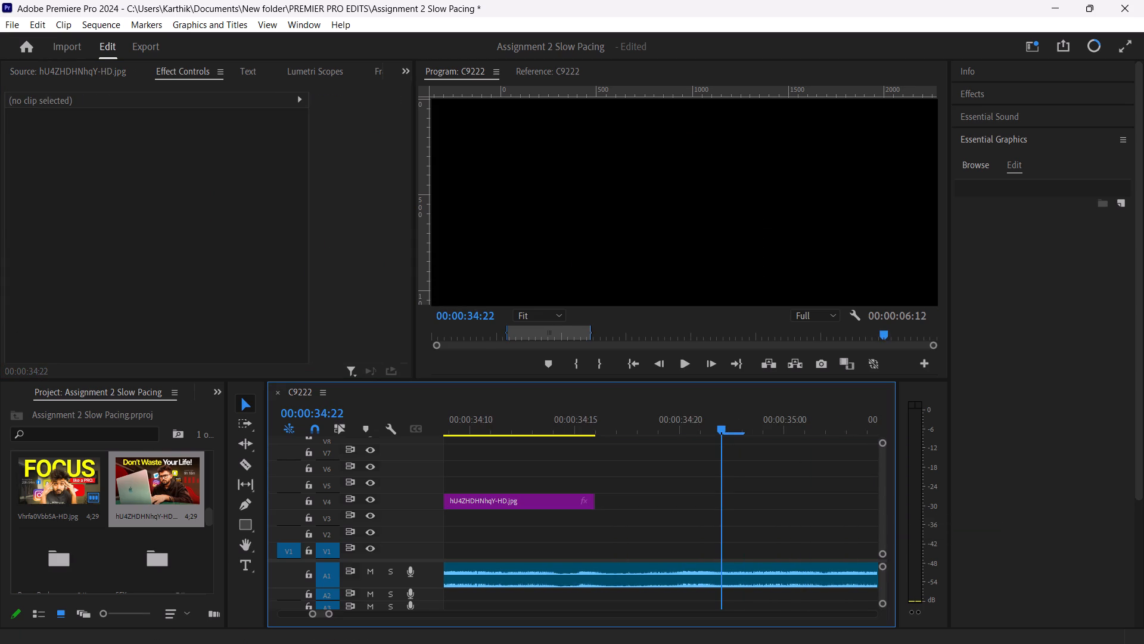
Compare the thumbnails in the project bin with those already used along V4 to find an unused one.
{"action": "left_click", "coordinate": [69, 493]}
{"action": "key", "text": "Up"}
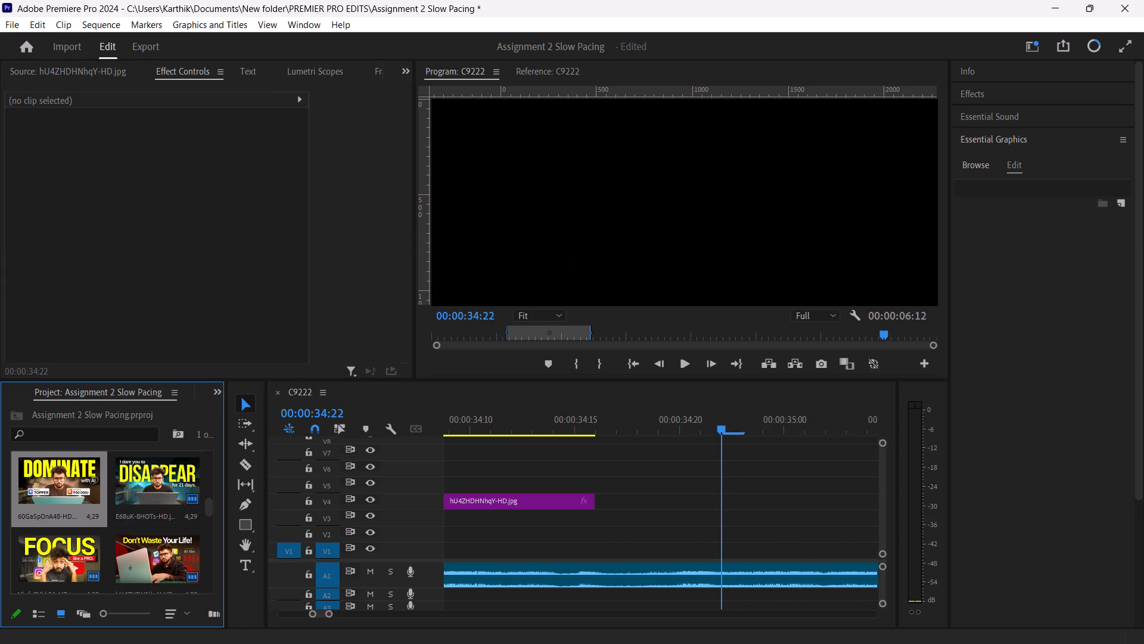
{"action": "key", "text": "Up"}
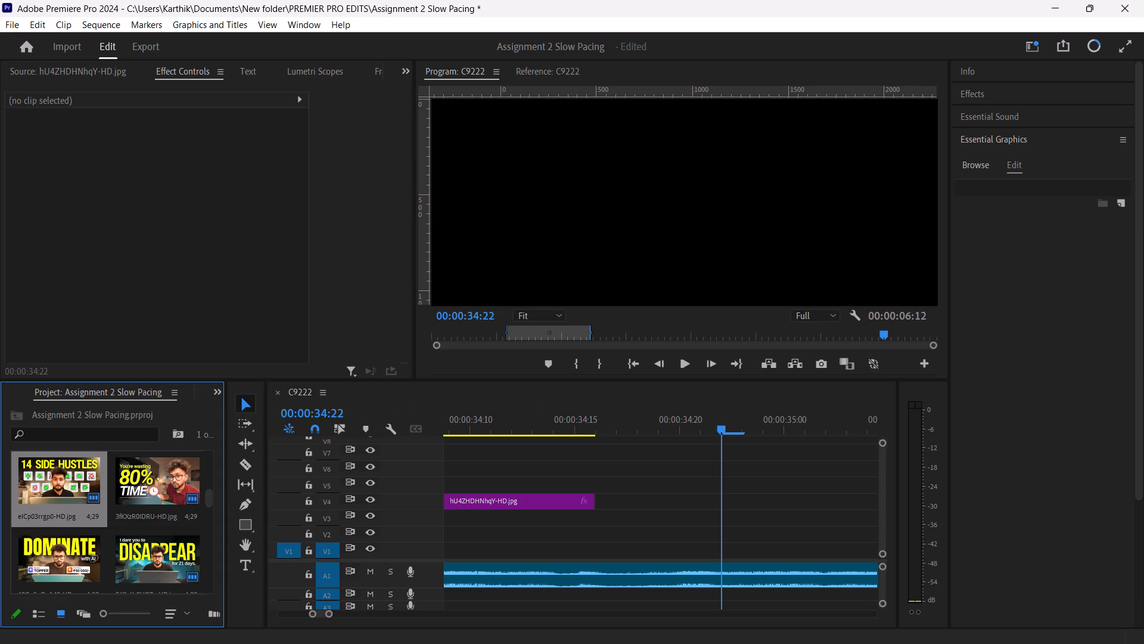
{"action": "left_click_drag", "start_coordinate": [729, 425], "coordinate": [454, 451]}
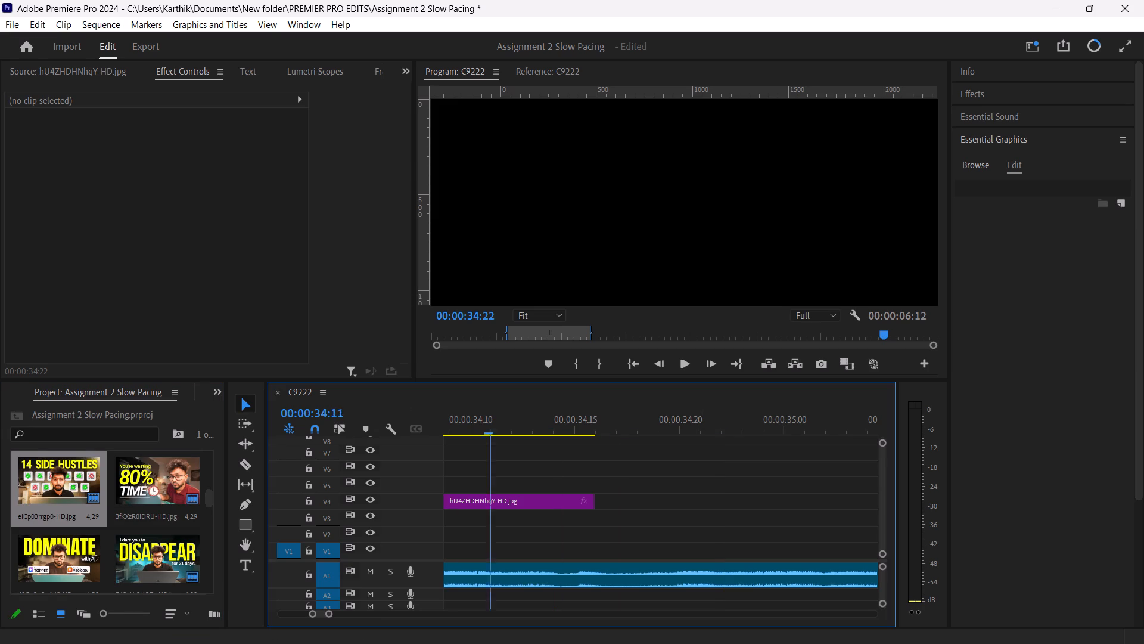
{"action": "left_click_drag", "start_coordinate": [454, 451], "coordinate": [412, 456]}
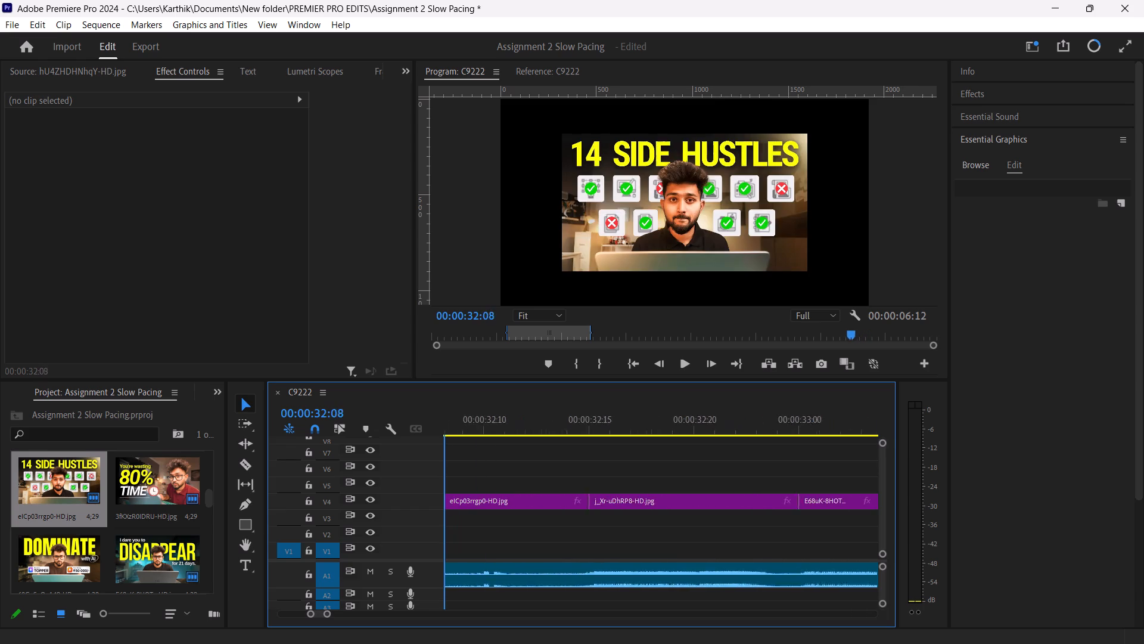
{"action": "left_click_drag", "start_coordinate": [412, 456], "coordinate": [552, 462]}
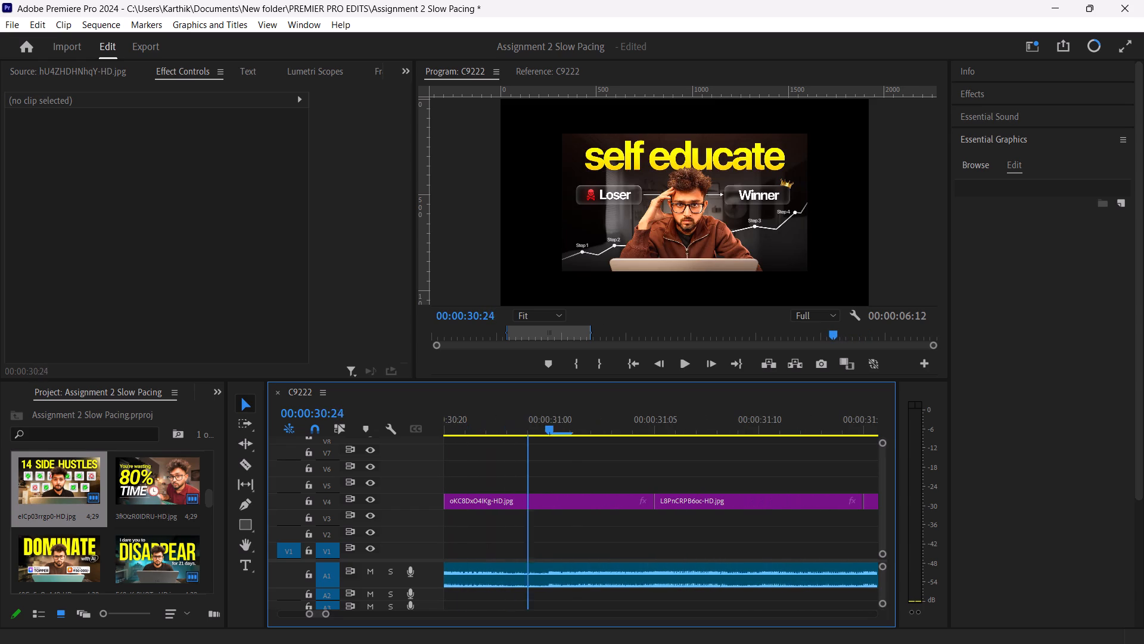
{"action": "left_click_drag", "start_coordinate": [552, 462], "coordinate": [576, 470]}
{"action": "key", "text": "Up"}
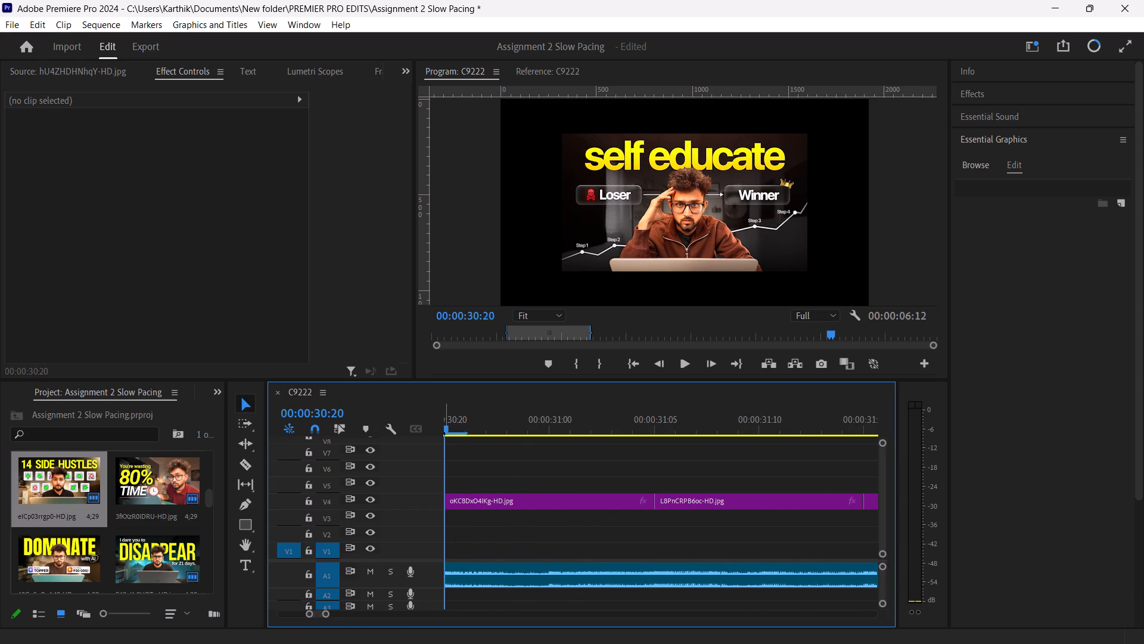
{"action": "scroll", "coordinate": [506, 481], "scroll_direction": "down", "scroll_amount": 4}
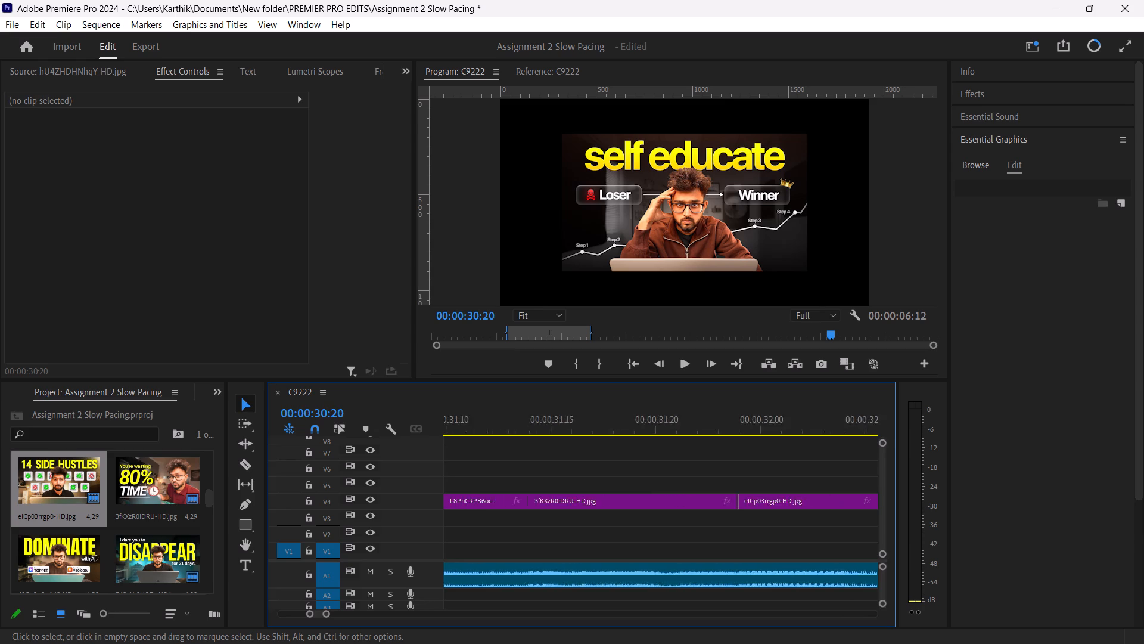
{"action": "scroll", "coordinate": [506, 481], "scroll_direction": "down", "scroll_amount": 4}
{"action": "scroll", "coordinate": [506, 481], "scroll_direction": "up", "scroll_amount": 1}
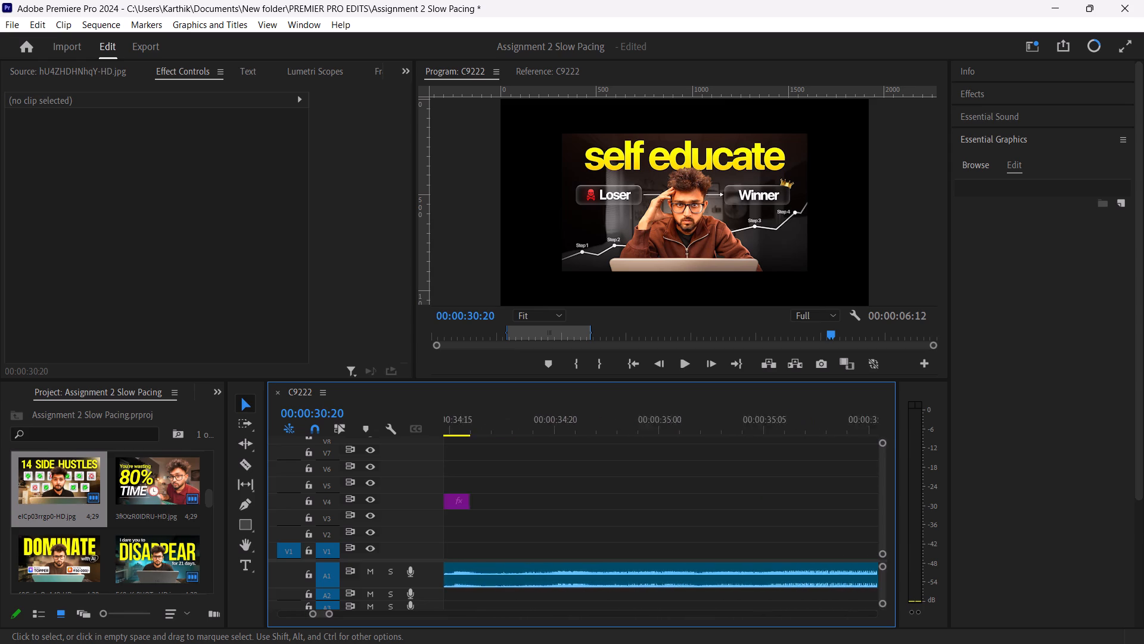
Place the "Never share your PLAN" thumbnail on V4 at 00:00:34:16, directly after the "Don't Waste Your Life!" clip.
{"action": "left_click", "coordinate": [74, 487]}
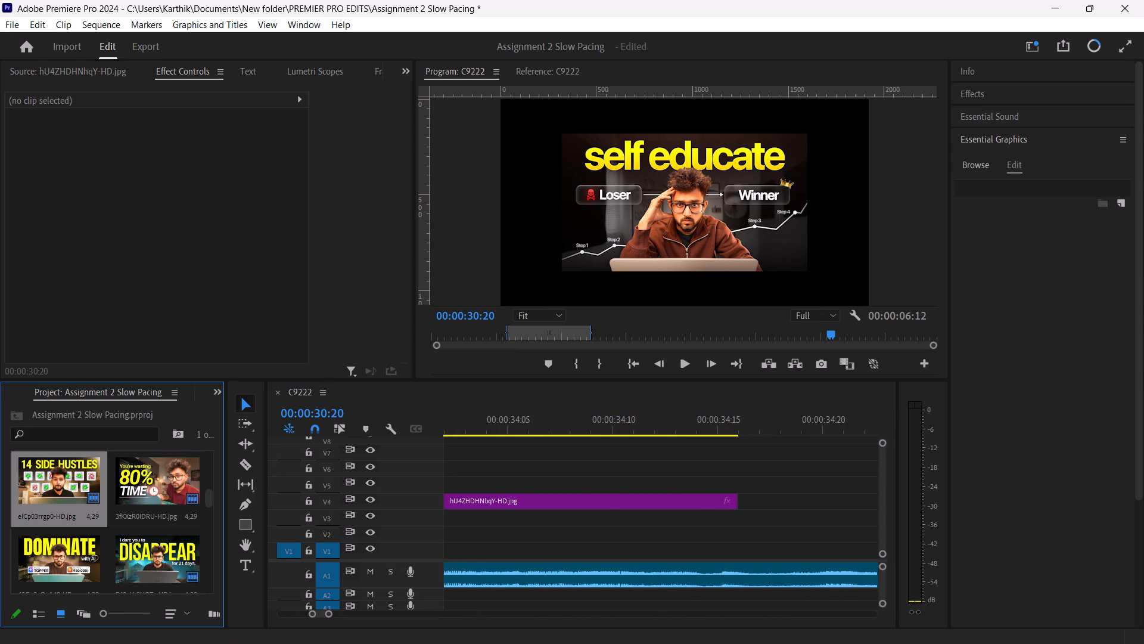
{"action": "key", "text": "Up"}
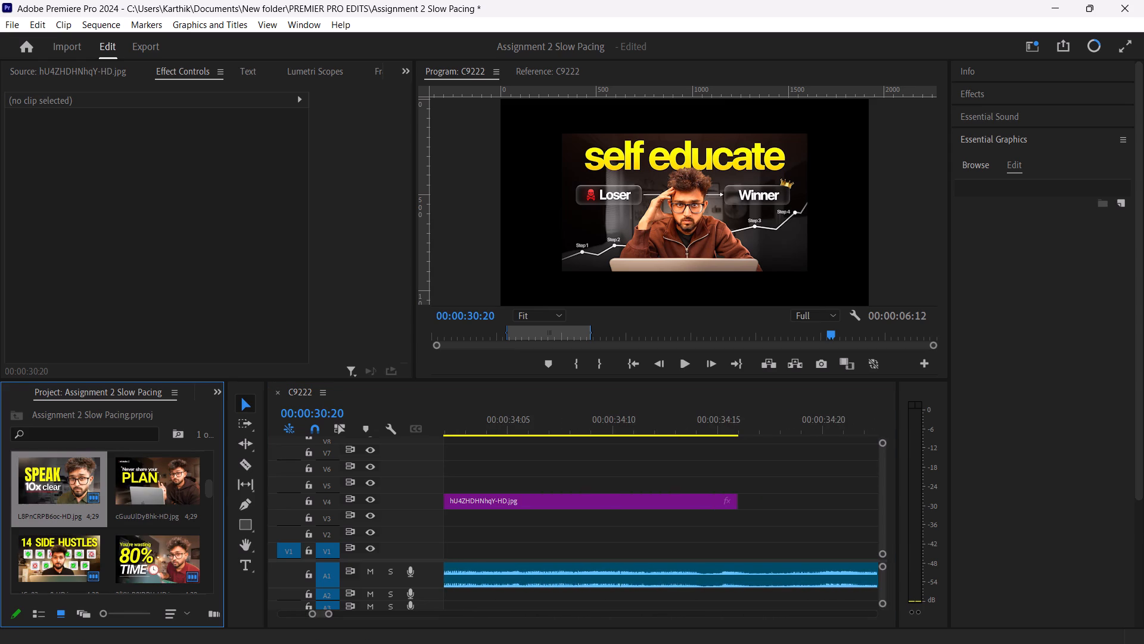
{"action": "left_click_drag", "start_coordinate": [157, 479], "coordinate": [691, 475]}
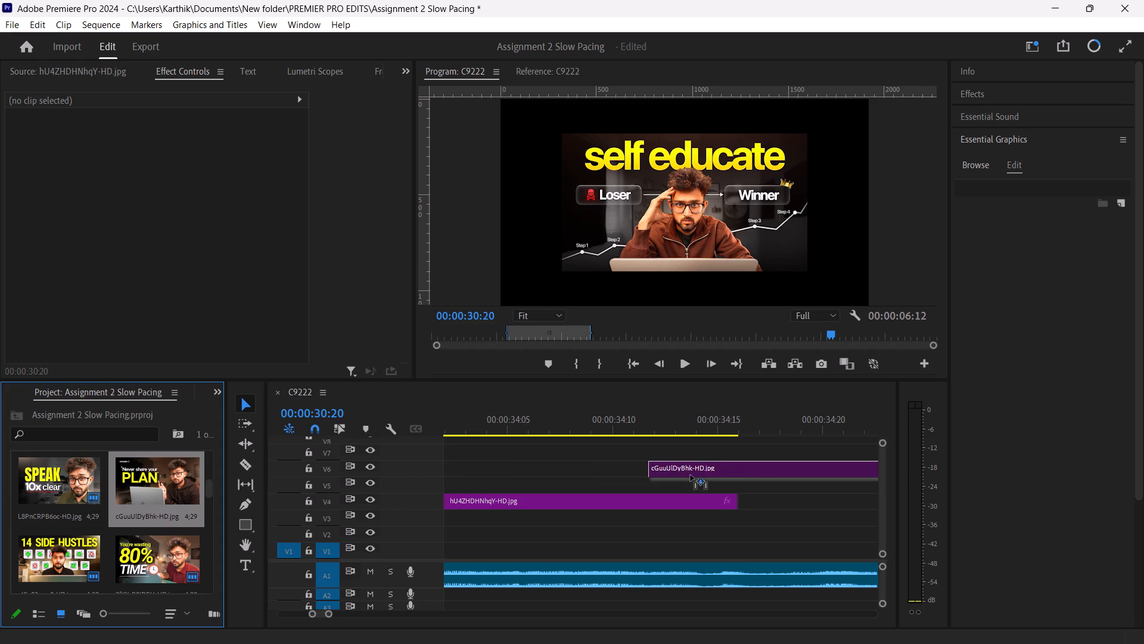
{"action": "left_click_drag", "start_coordinate": [691, 475], "coordinate": [738, 499]}
Cut the "Never share your PLAN" clip on V4 at 00:00:35:00 and delete the part after the cut.
{"action": "left_click_drag", "start_coordinate": [745, 422], "coordinate": [802, 440]}
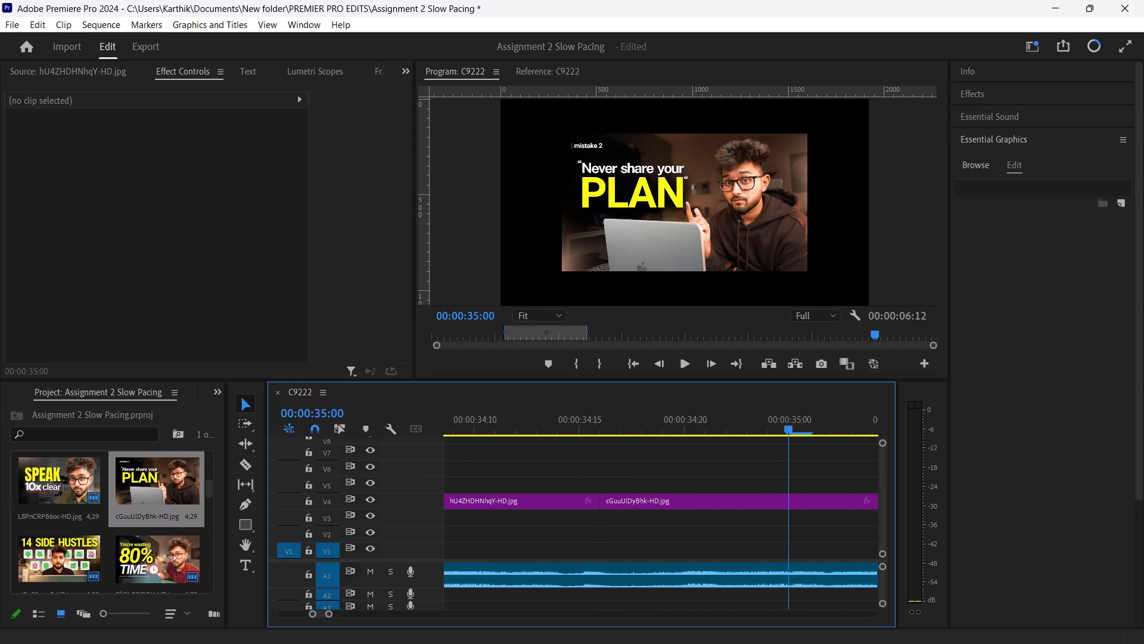
{"action": "left_click_drag", "start_coordinate": [802, 440], "coordinate": [799, 439]}
{"action": "left_click", "coordinate": [806, 495]}
{"action": "key", "text": "c"}
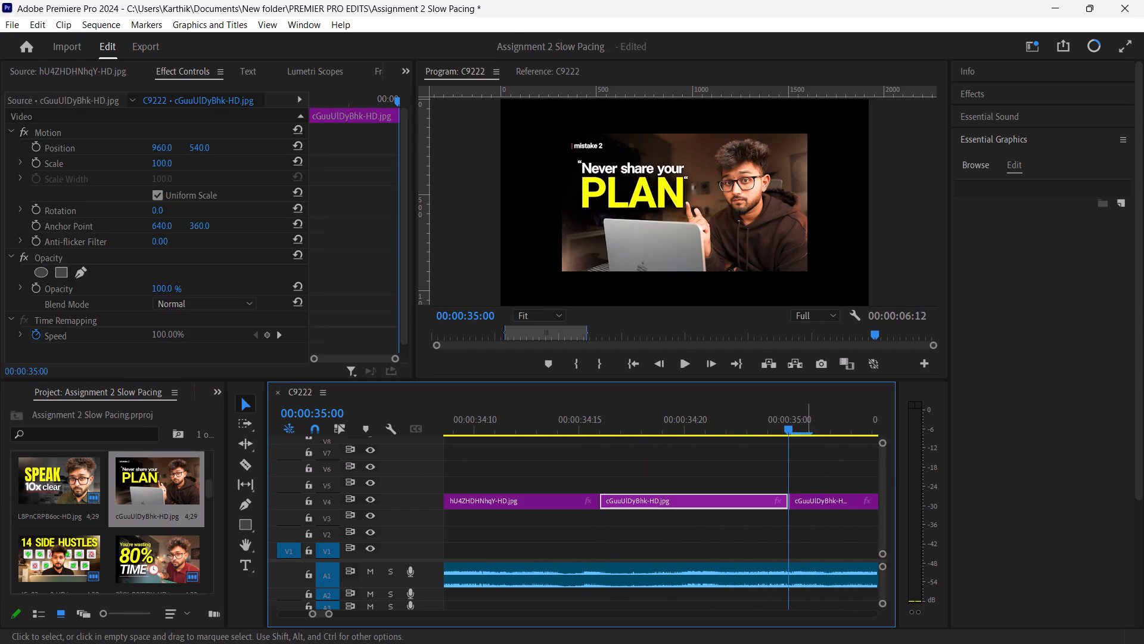
{"action": "left_click", "coordinate": [812, 504]}
{"action": "key", "text": "BackSpace"}
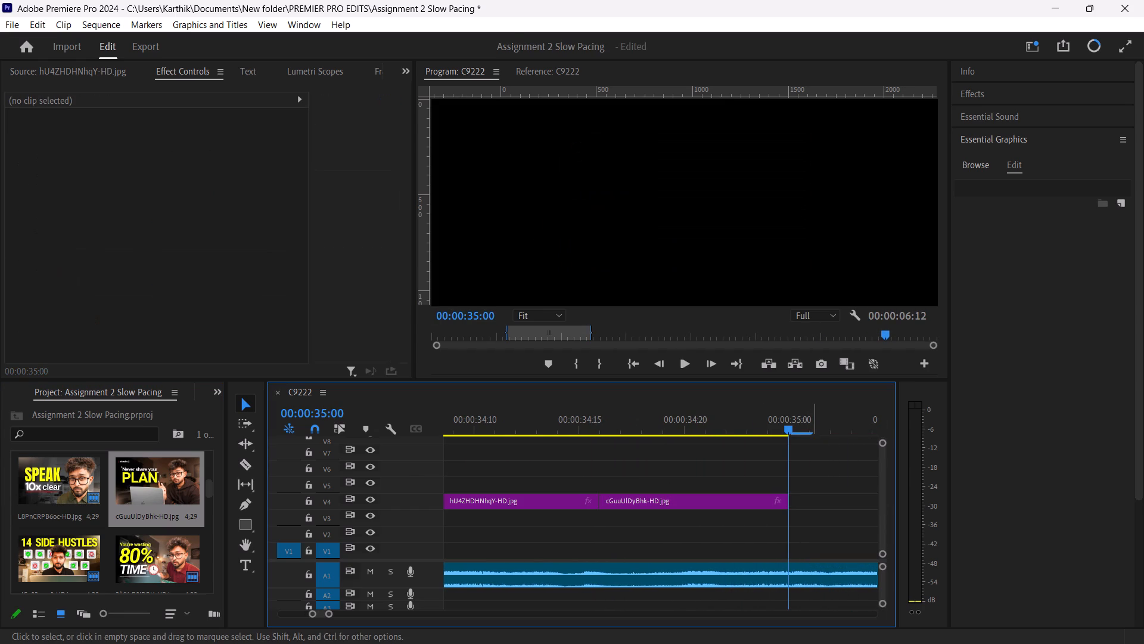
Play the remaining A1 audio from 00:00:35:00 to near the end of the clip.
{"action": "key", "text": "space"}
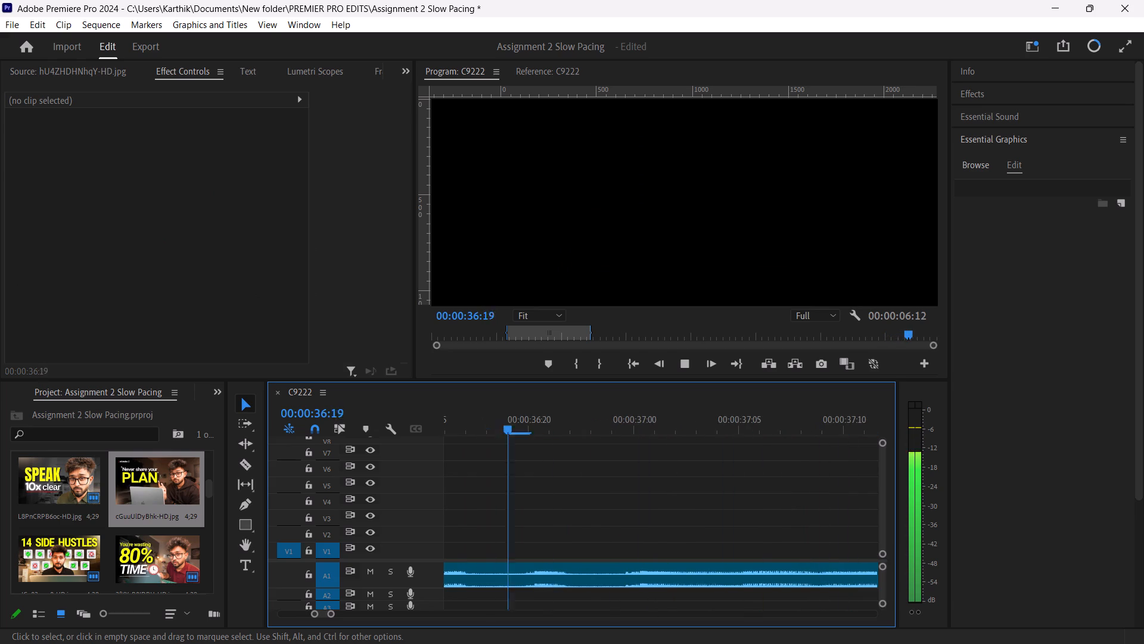
{"action": "key", "text": "space"}
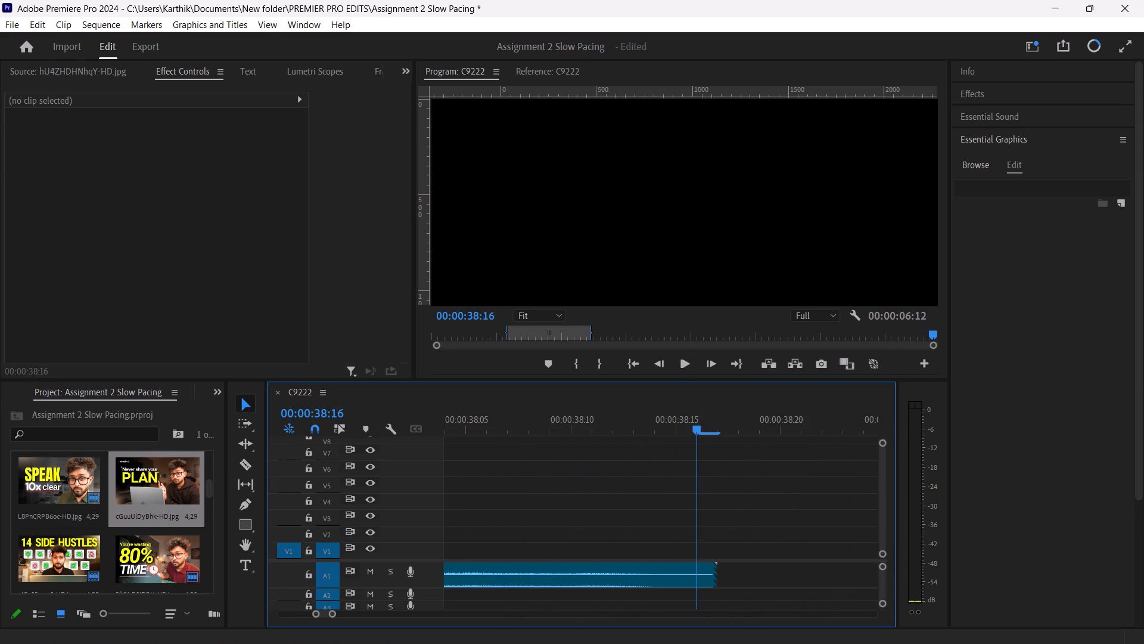
Play back the sequence from the screen recording on V1 through the V4 thumbnails to about 00:00:37:11.
{"action": "left_click_drag", "start_coordinate": [699, 434], "coordinate": [475, 471]}
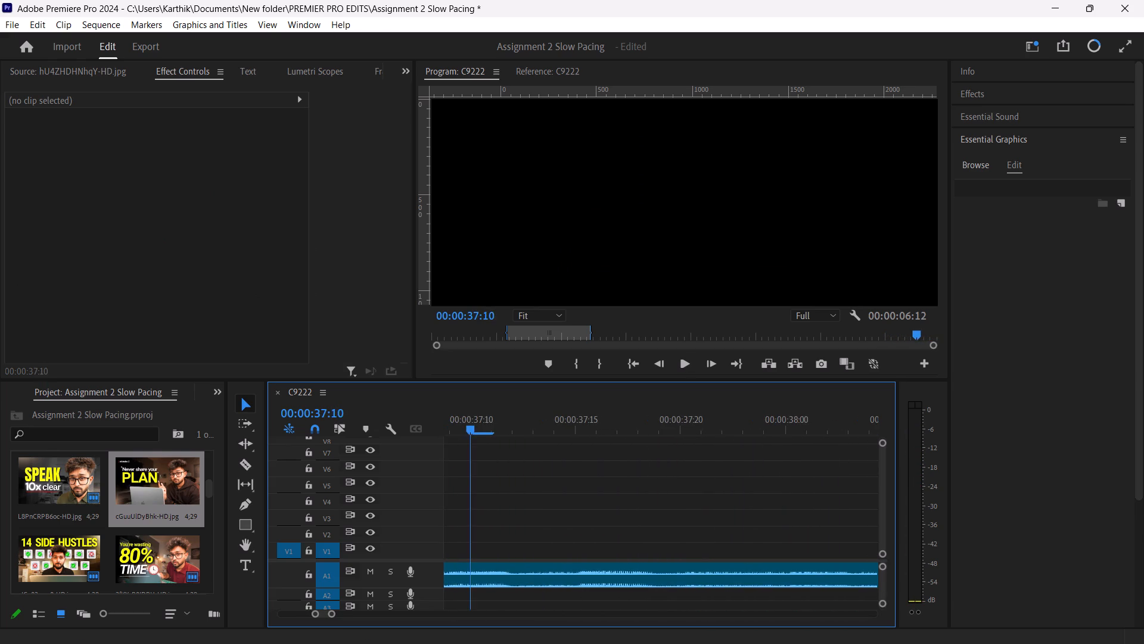
{"action": "left_click_drag", "start_coordinate": [475, 471], "coordinate": [468, 513]}
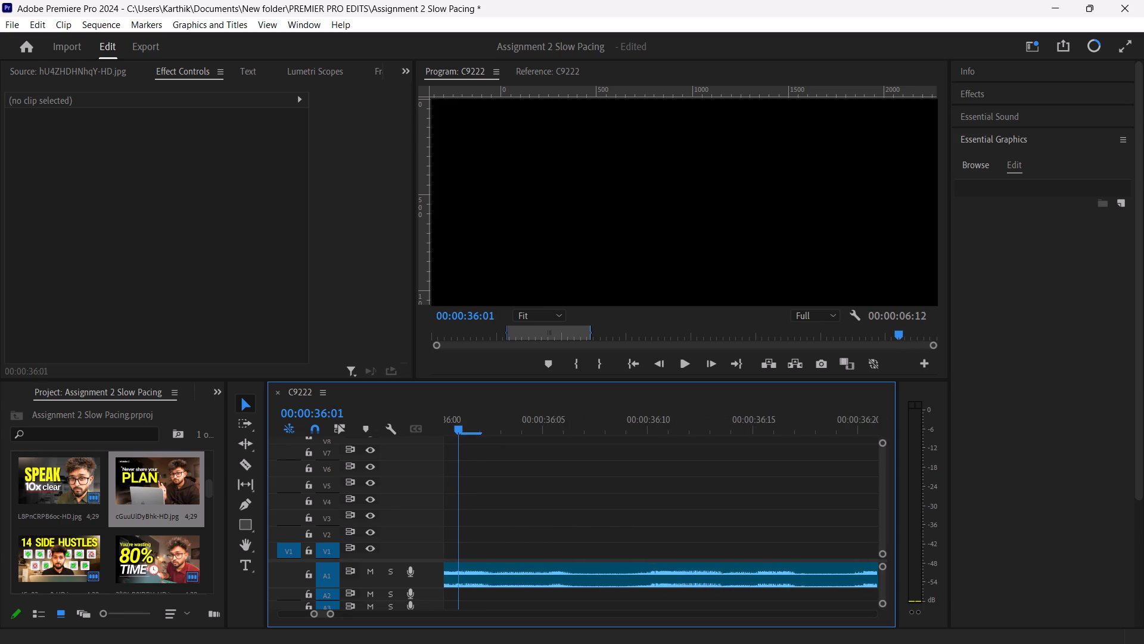
{"action": "left_click_drag", "start_coordinate": [468, 513], "coordinate": [411, 514]}
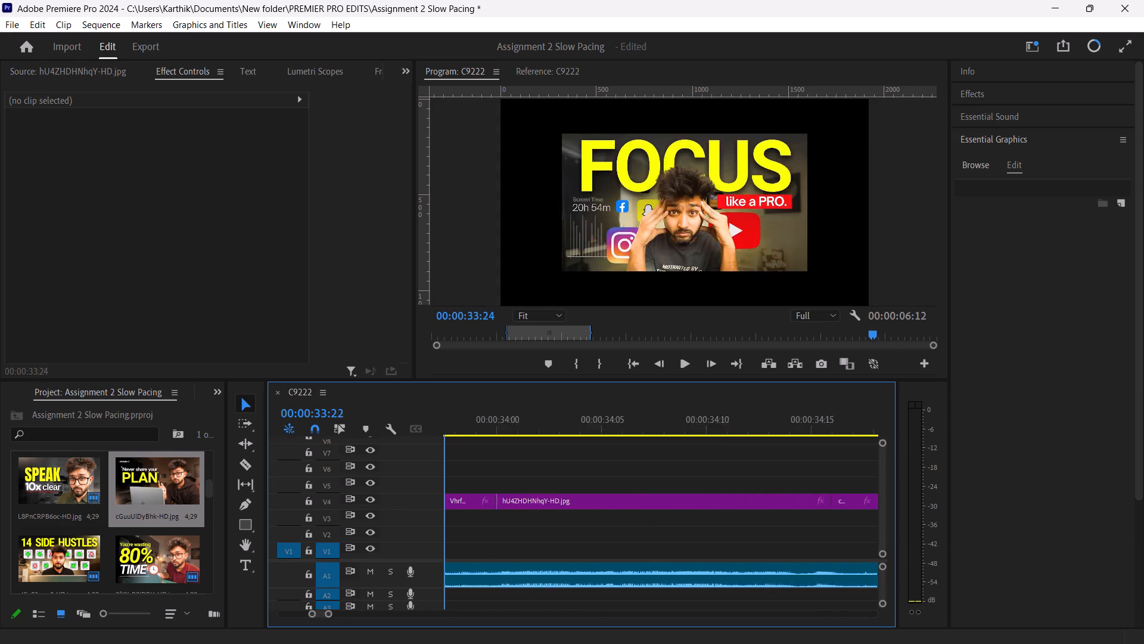
{"action": "left_click_drag", "start_coordinate": [411, 514], "coordinate": [413, 513]}
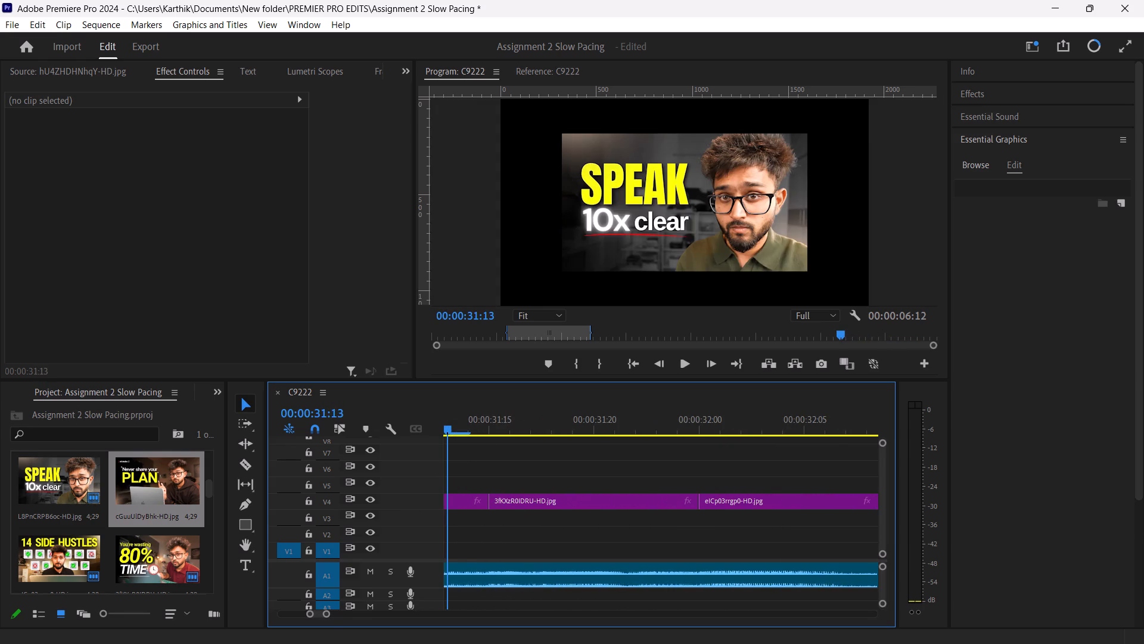
{"action": "left_click_drag", "start_coordinate": [328, 615], "coordinate": [393, 605]}
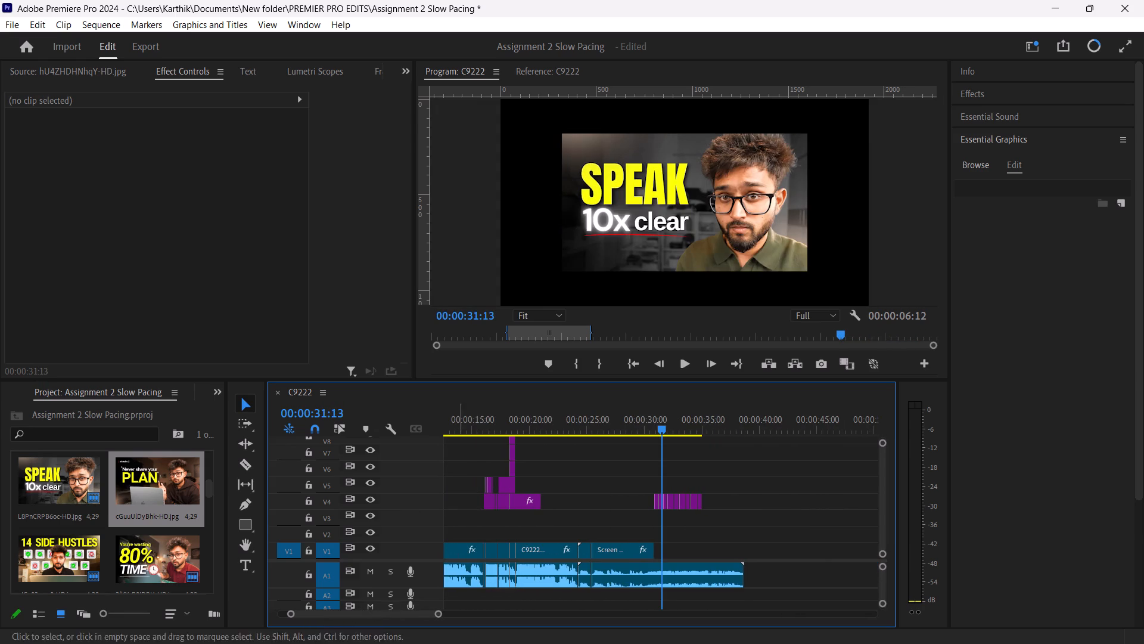
{"action": "left_click_drag", "start_coordinate": [663, 426], "coordinate": [622, 441]}
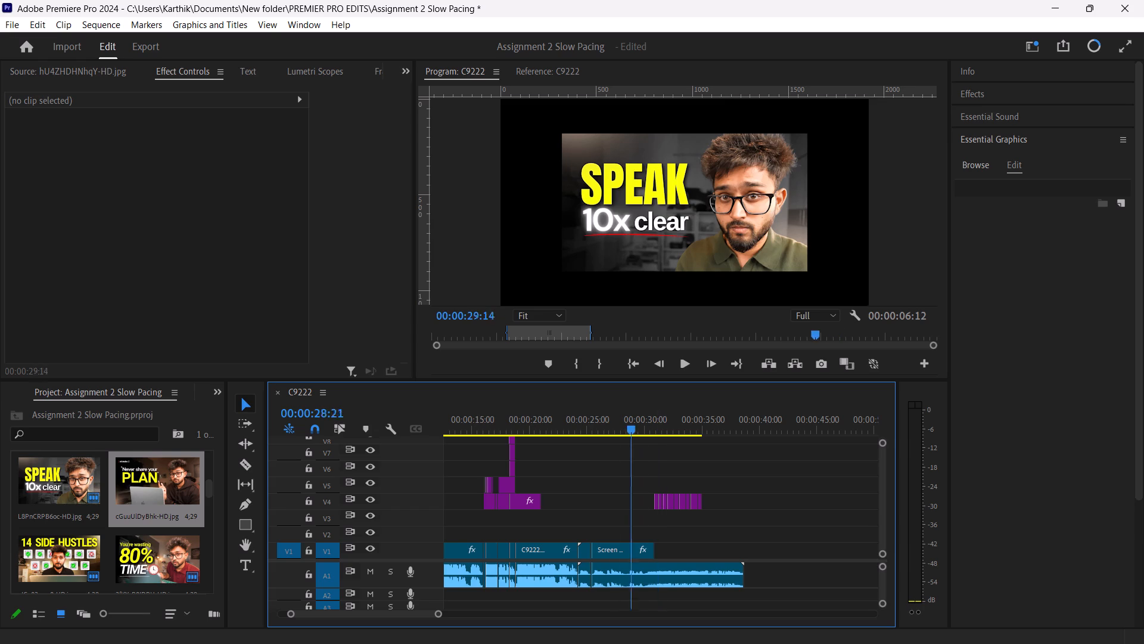
{"action": "left_click_drag", "start_coordinate": [622, 441], "coordinate": [593, 441]}
{"action": "key", "text": "space"}
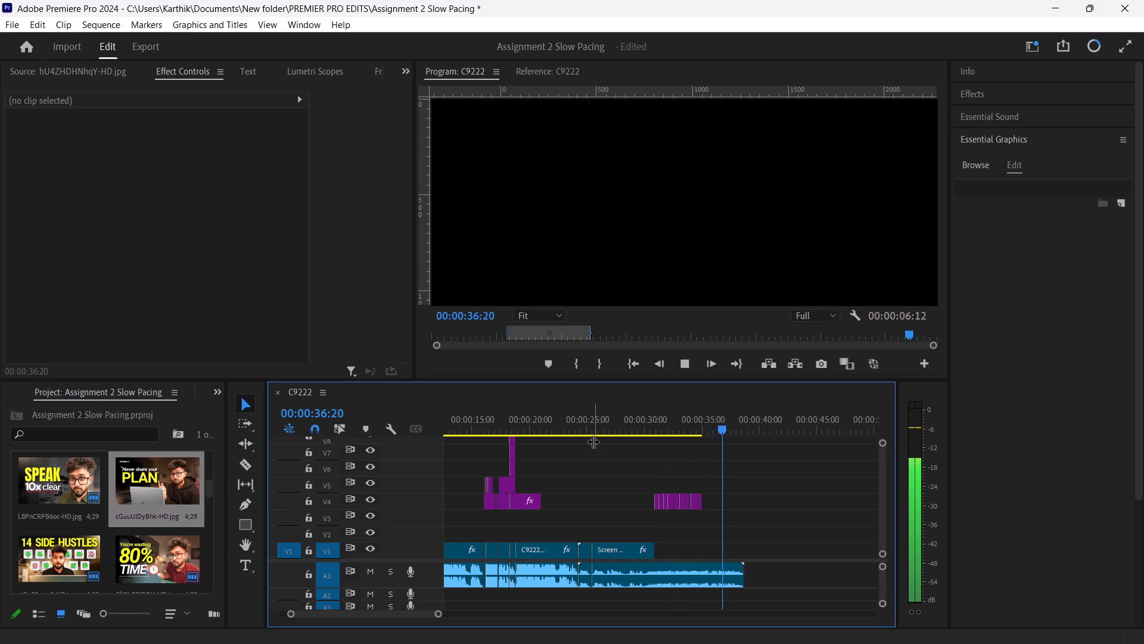
{"action": "key", "text": "space"}
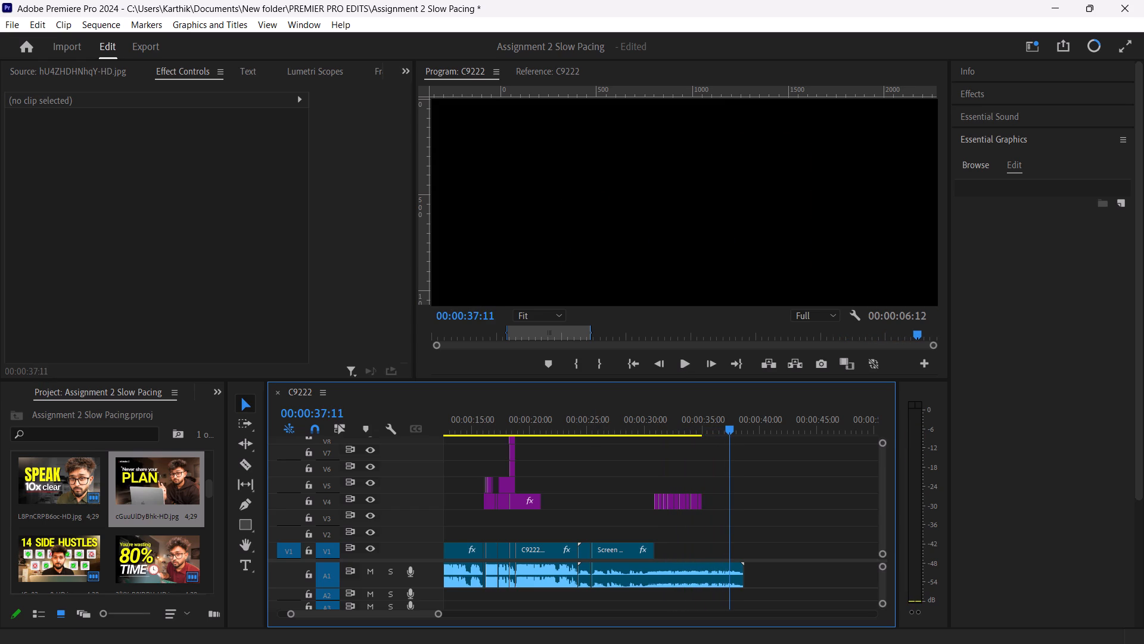
Compare the thumbnails in the project bin with the clips already placed along V4 to find one not yet used.
{"action": "left_click", "coordinate": [132, 564]}
{"action": "key", "text": "Down"}
{"action": "key", "text": "Down"}
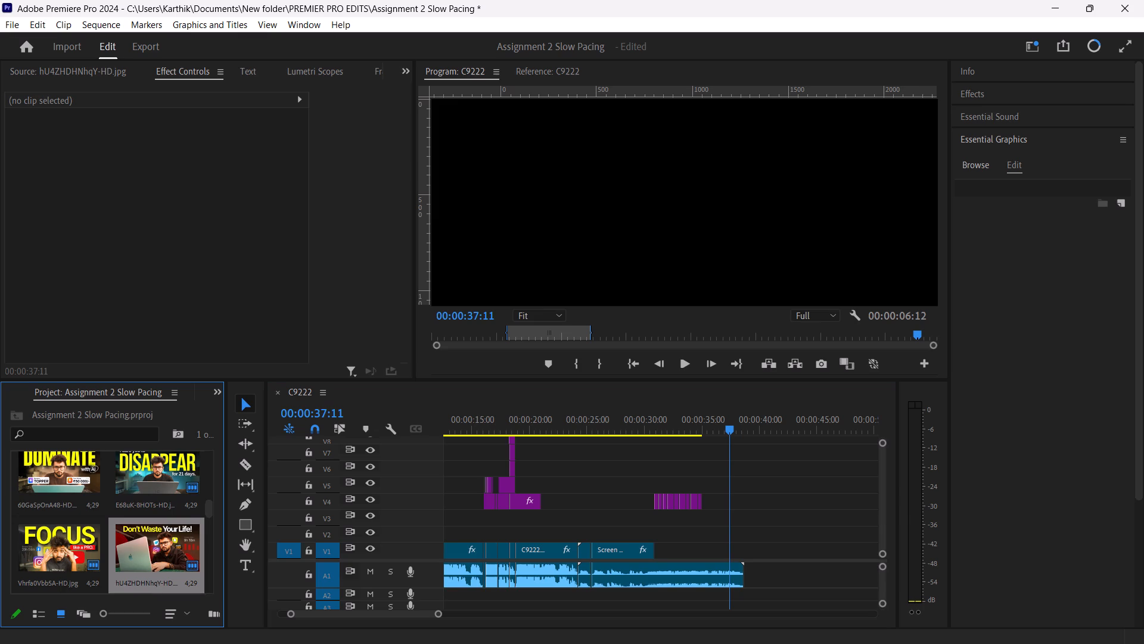
{"action": "key", "text": "Down"}
{"action": "key", "text": "Up"}
{"action": "key", "text": "Up"}
{"action": "key", "text": "Up"}
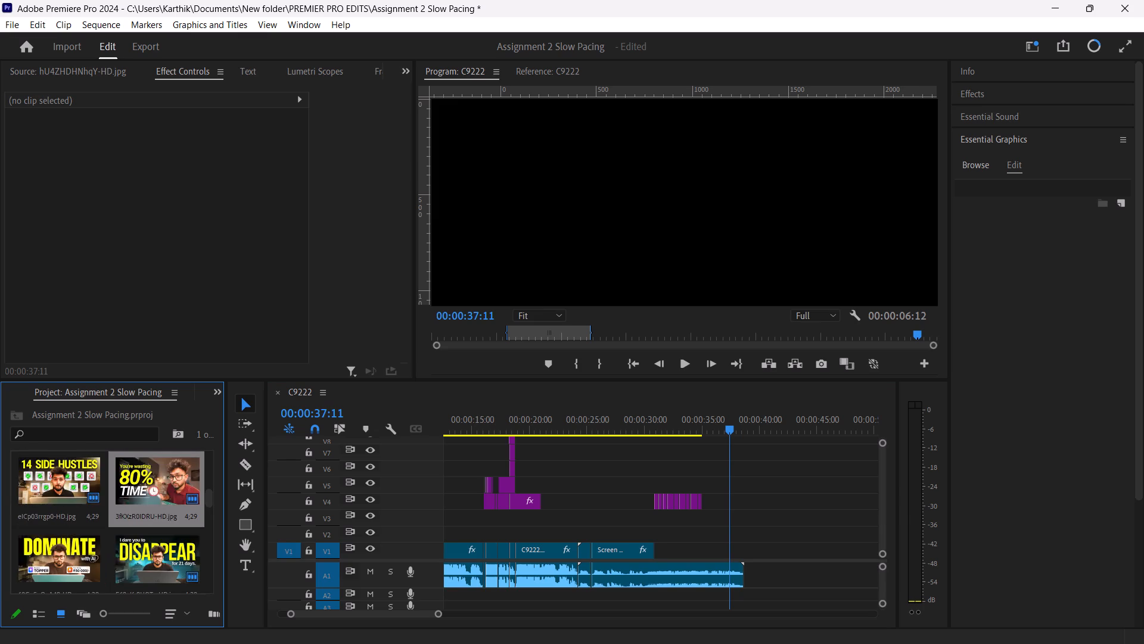
{"action": "key", "text": "Up"}
{"action": "key", "text": "Up"}
{"action": "key", "text": "Up"}
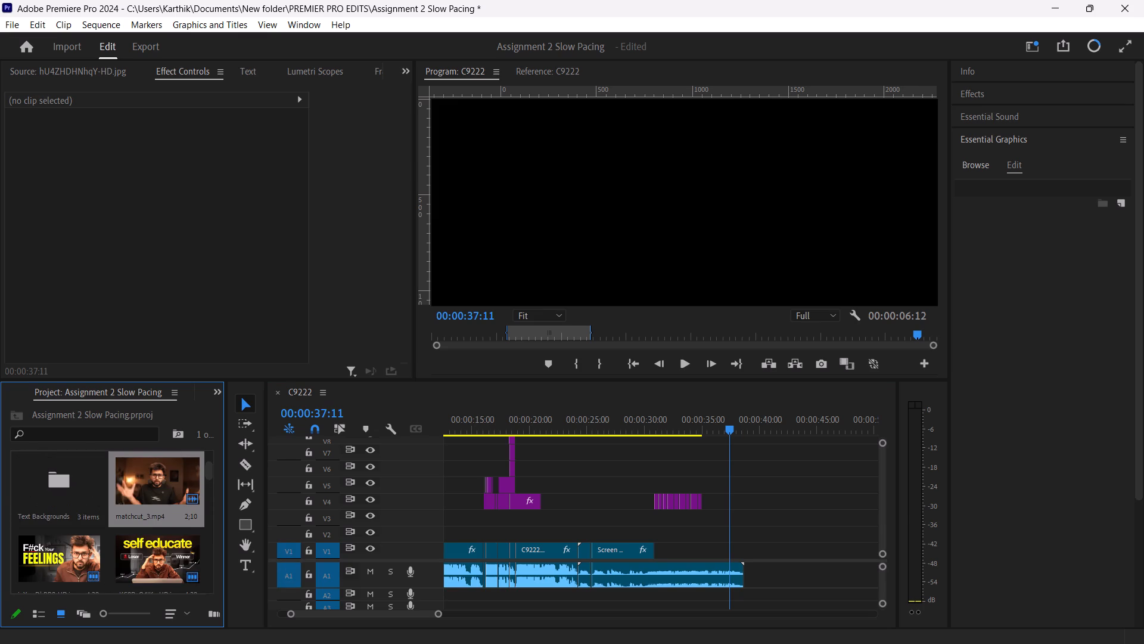
{"action": "key", "text": "Down"}
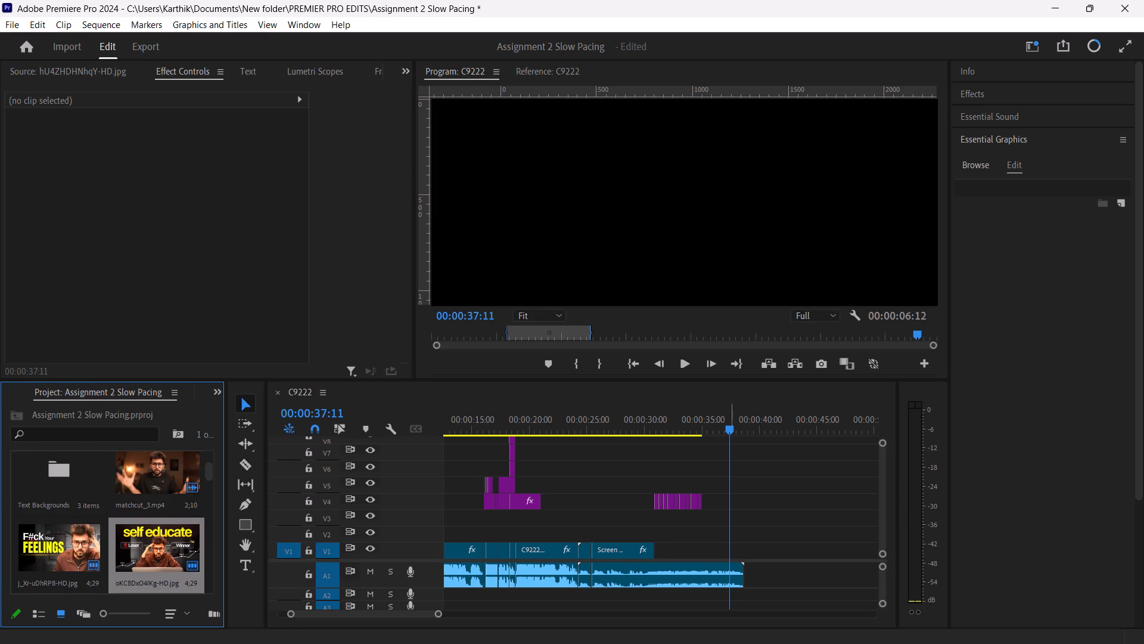
{"action": "left_click_drag", "start_coordinate": [729, 423], "coordinate": [665, 432]}
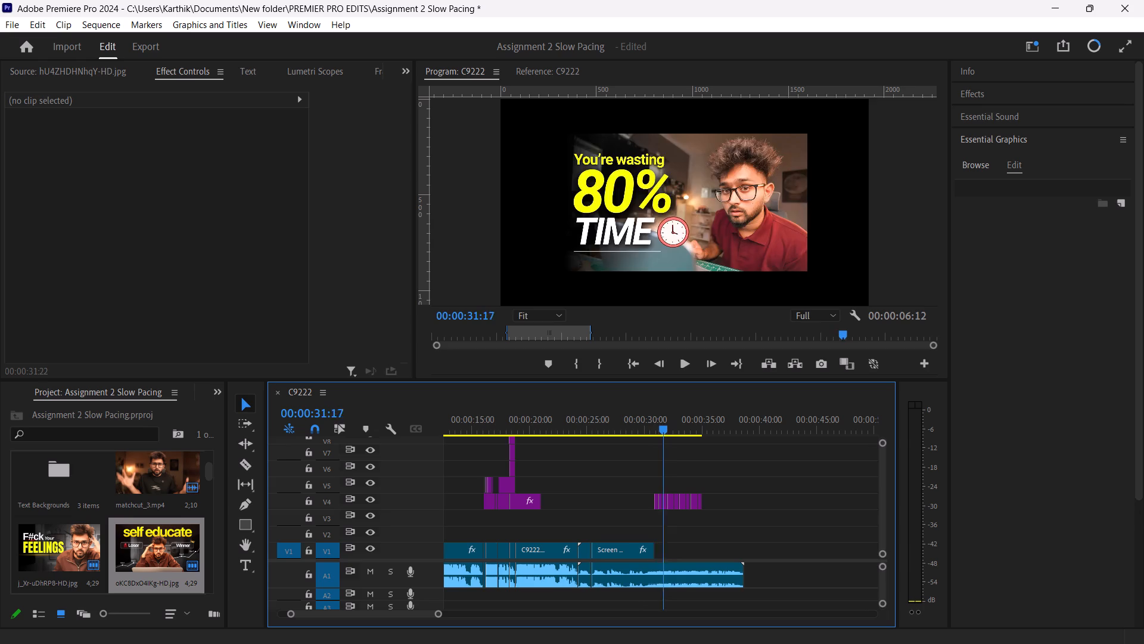
{"action": "left_click_drag", "start_coordinate": [665, 432], "coordinate": [654, 438]}
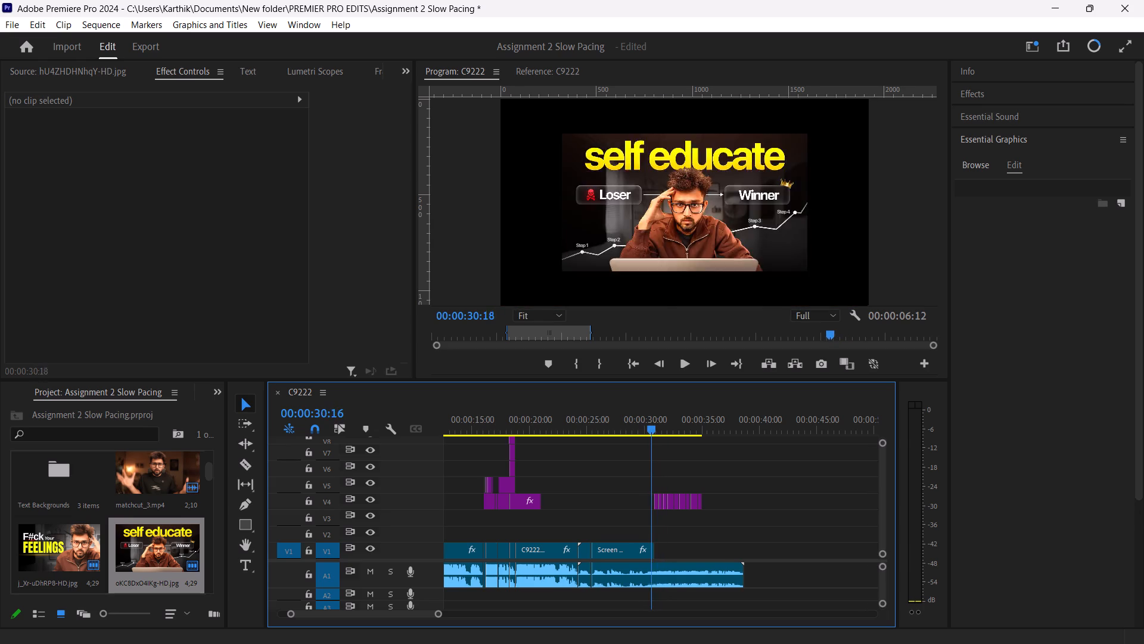
{"action": "left_click_drag", "start_coordinate": [654, 438], "coordinate": [666, 437]}
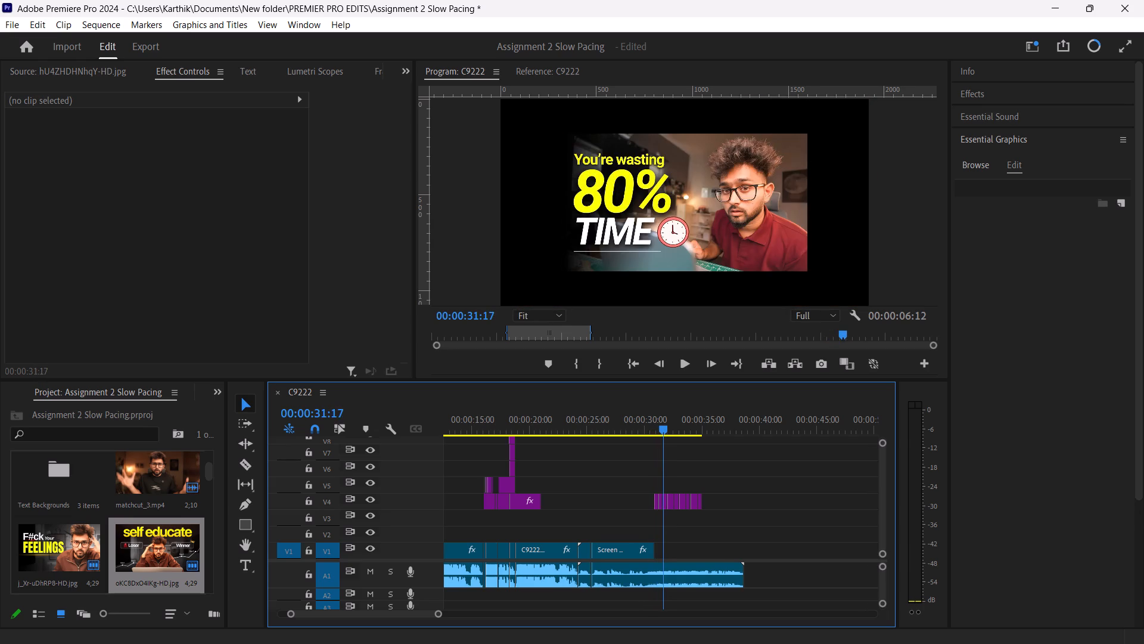
{"action": "left_click_drag", "start_coordinate": [666, 437], "coordinate": [679, 439]}
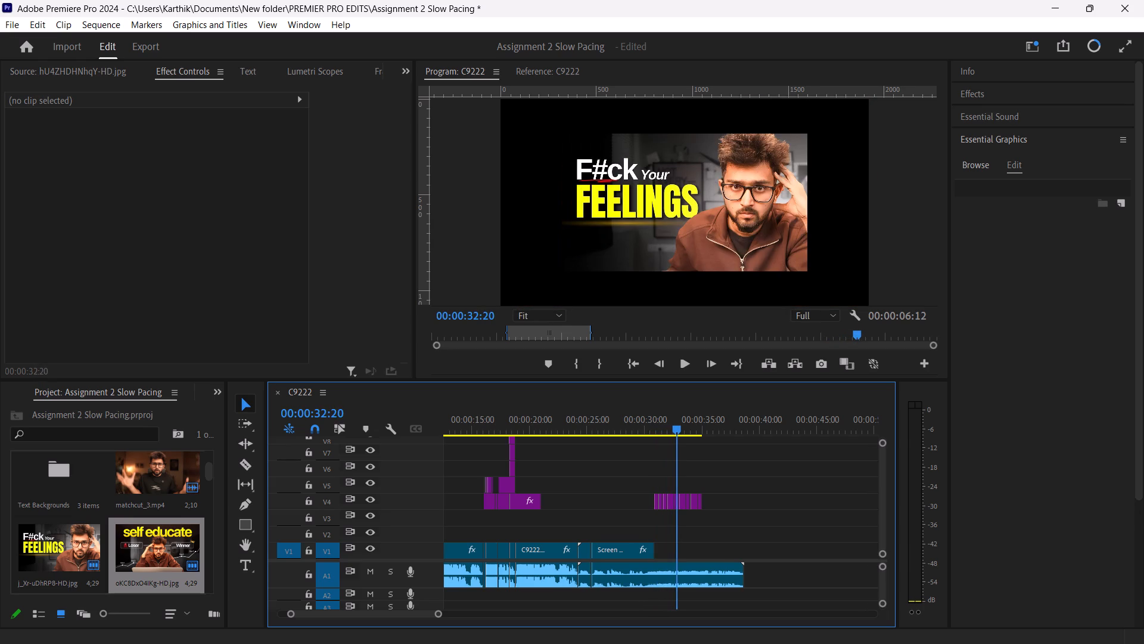
{"action": "left_click_drag", "start_coordinate": [679, 439], "coordinate": [692, 444]}
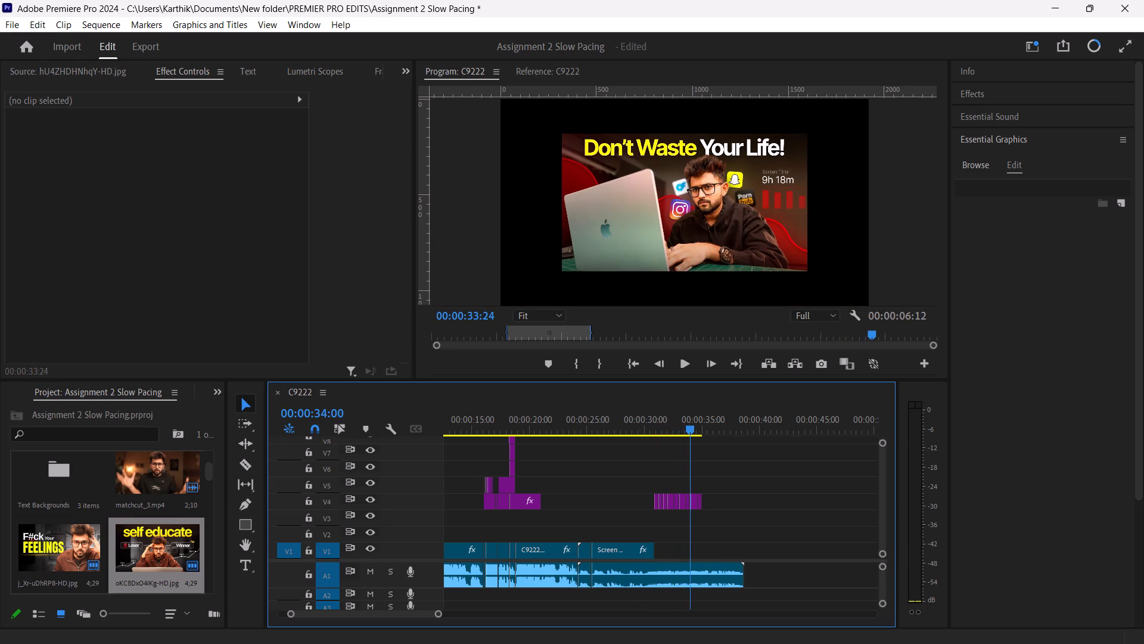
{"action": "left_click_drag", "start_coordinate": [692, 444], "coordinate": [708, 448]}
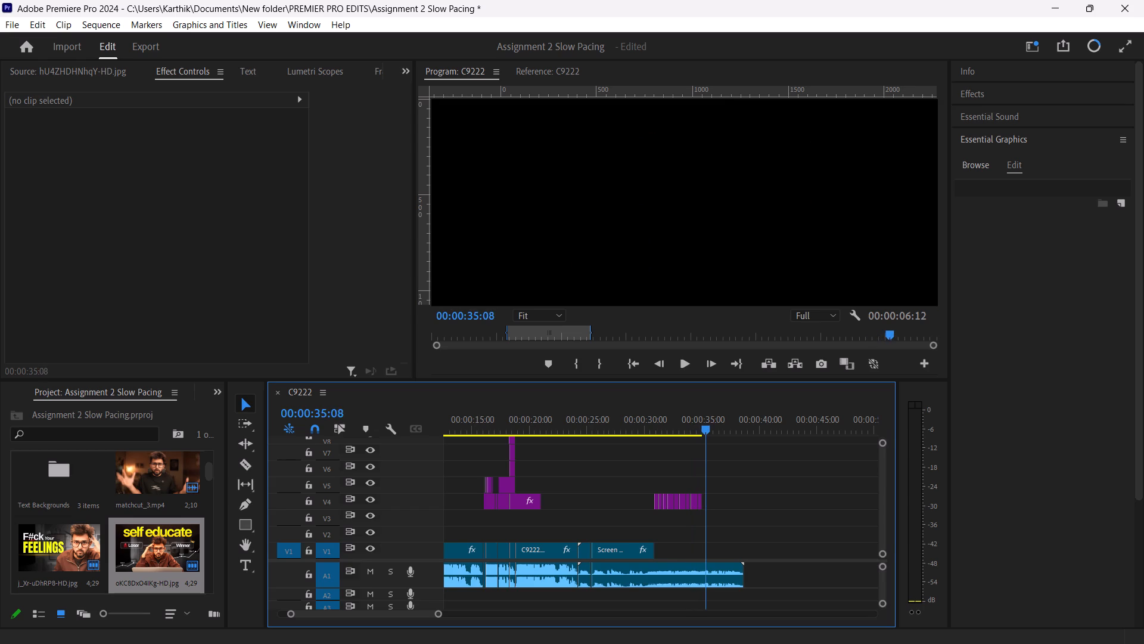
{"action": "left_click_drag", "start_coordinate": [708, 448], "coordinate": [567, 464]}
{"action": "key", "text": "Down"}
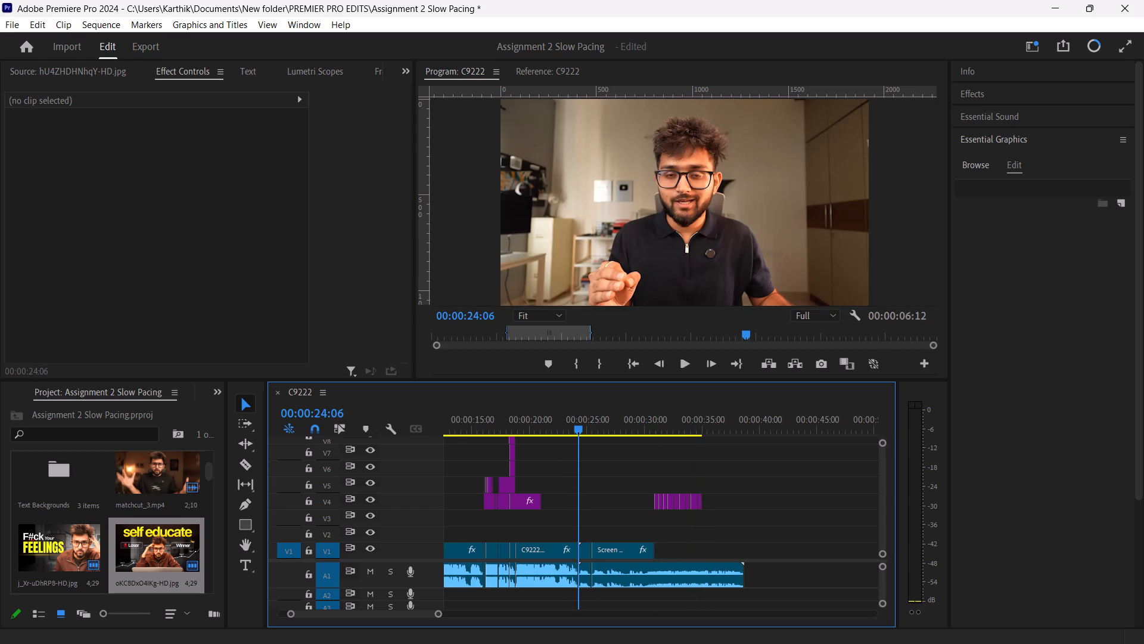
{"action": "left_click", "coordinate": [164, 547]}
{"action": "key", "text": "Down"}
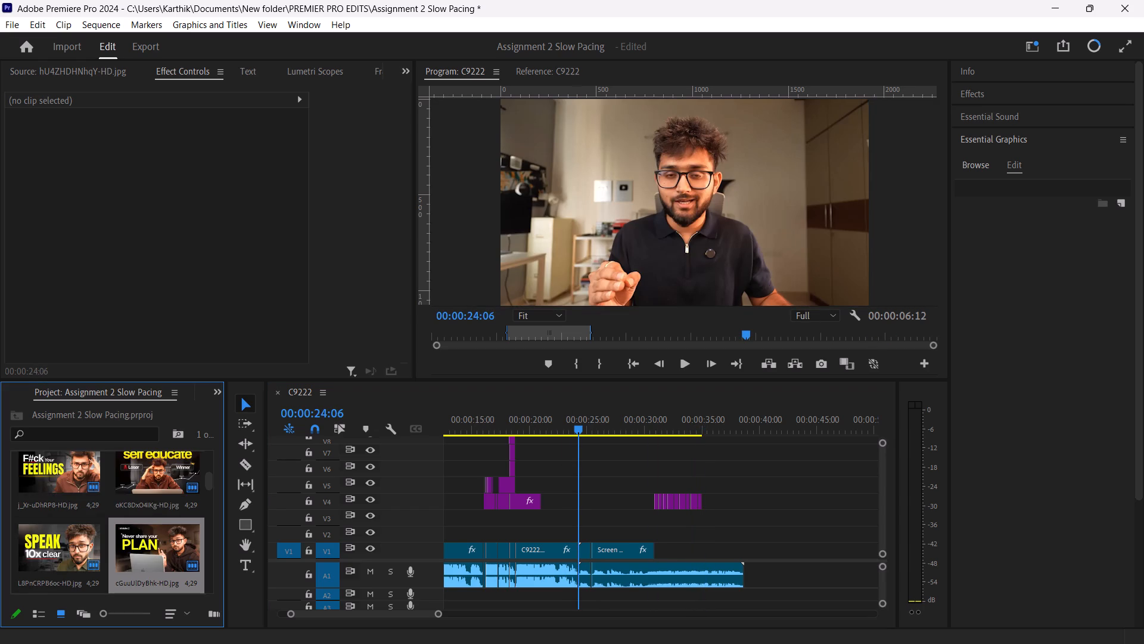
{"action": "key", "text": "Down"}
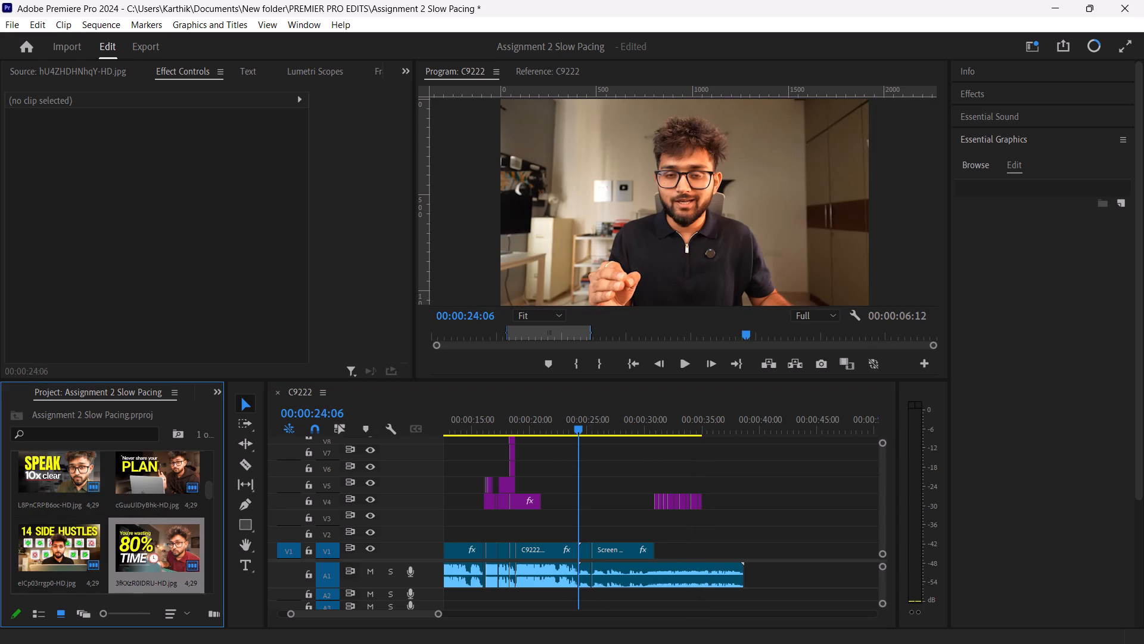
{"action": "key", "text": "Down"}
{"action": "key", "text": "Down"}
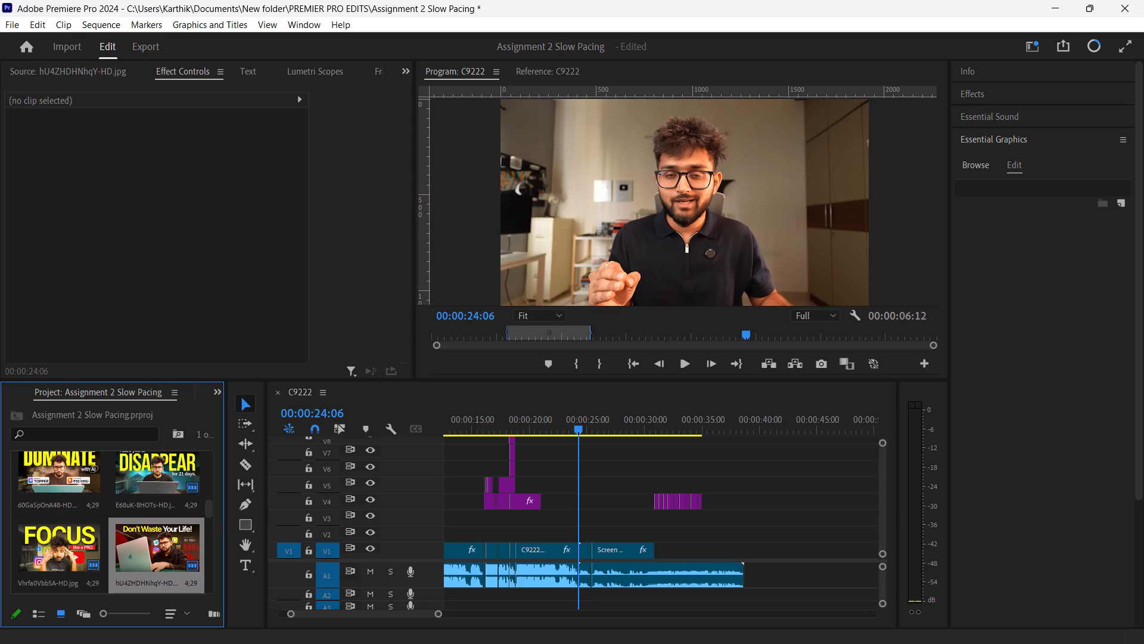
{"action": "left_click_drag", "start_coordinate": [579, 423], "coordinate": [716, 438]}
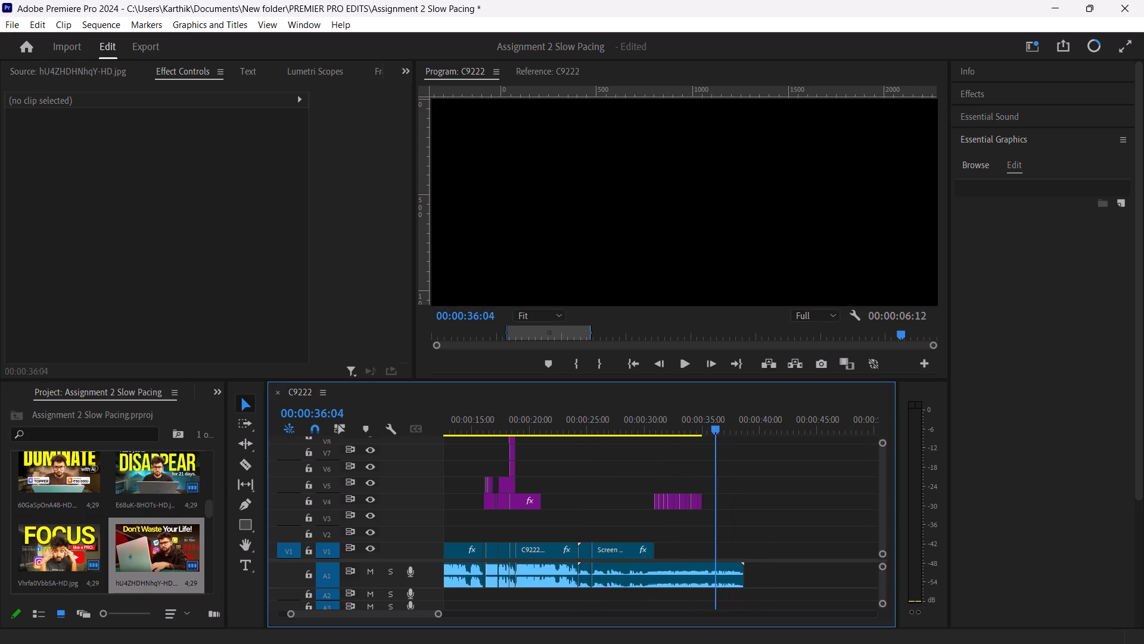
{"action": "left_click_drag", "start_coordinate": [716, 438], "coordinate": [682, 436]}
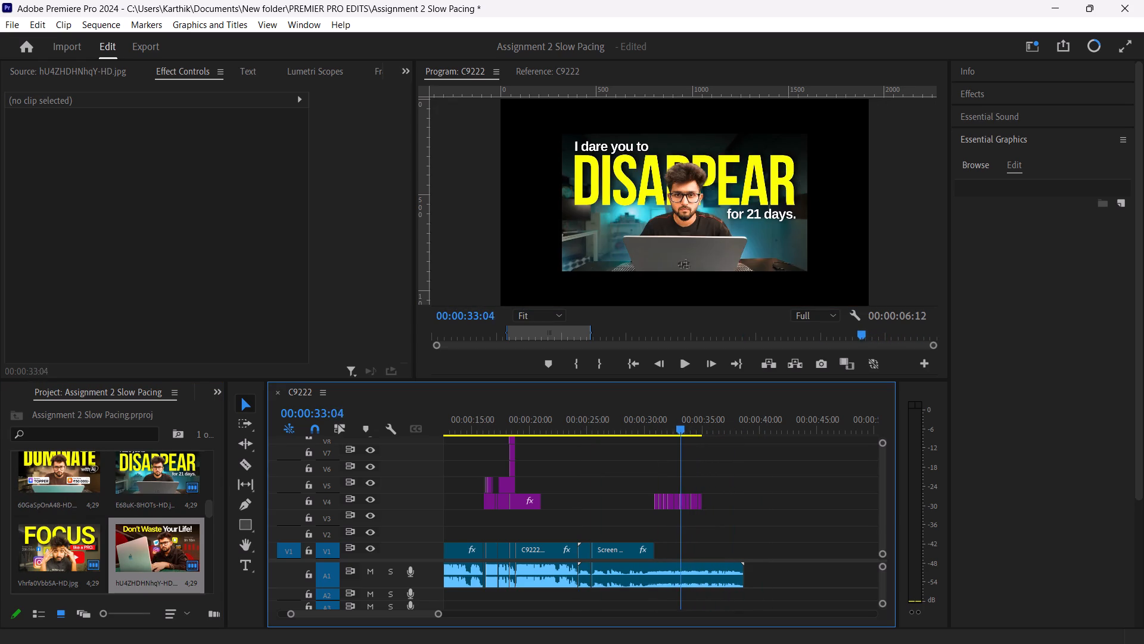
{"action": "left_click_drag", "start_coordinate": [682, 436], "coordinate": [661, 437]}
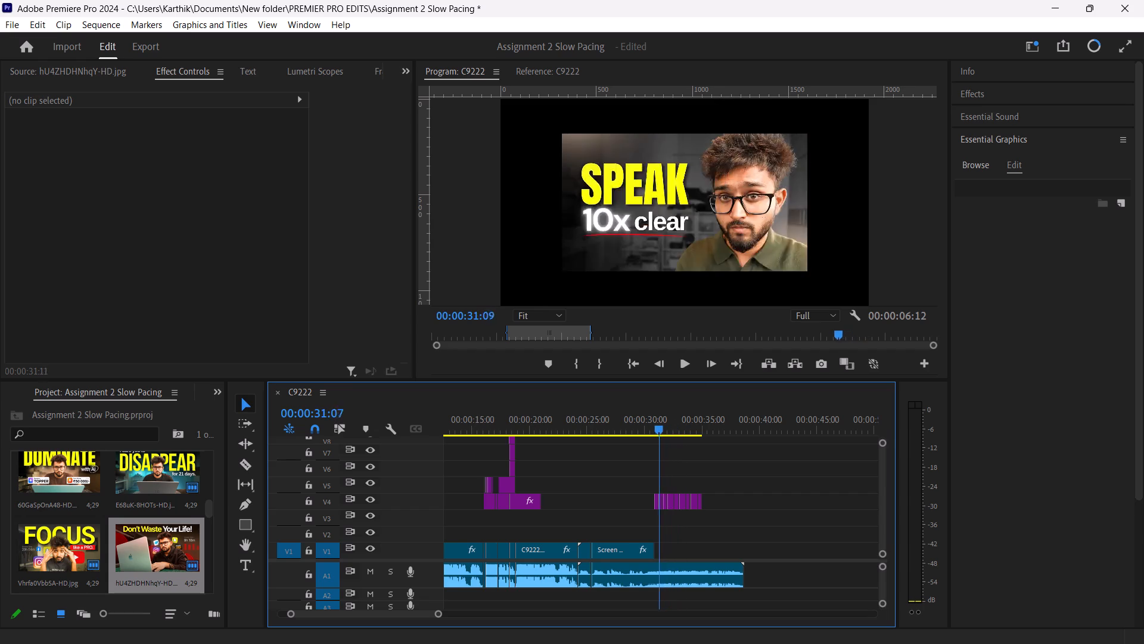
{"action": "left_click_drag", "start_coordinate": [661, 437], "coordinate": [654, 437]}
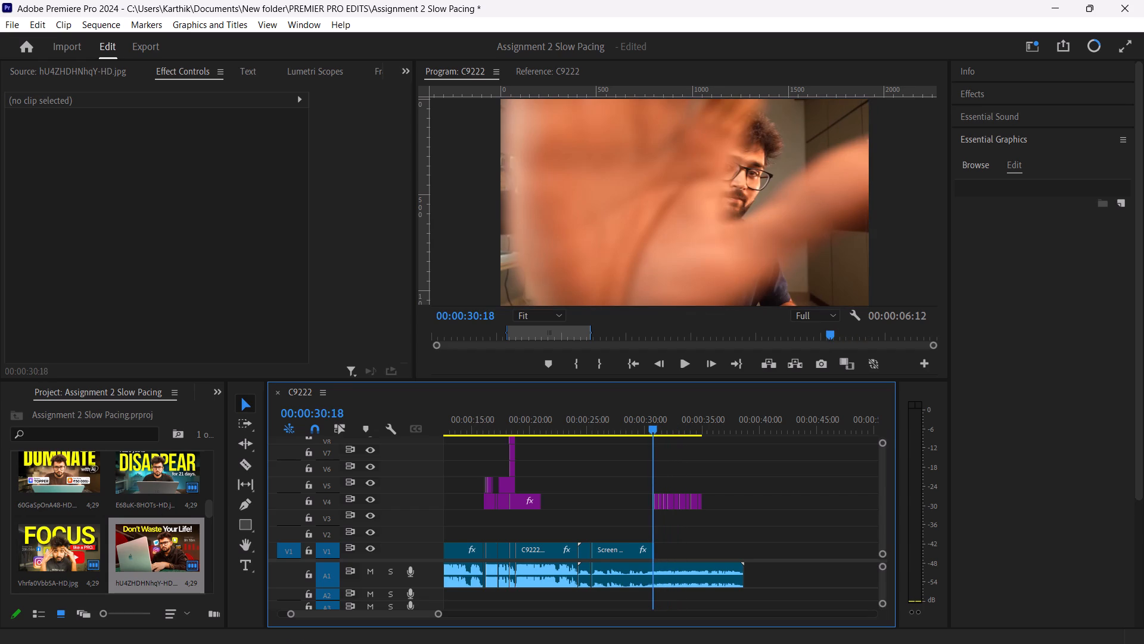
Place the "DOMINATE with AI" thumbnail on V4 at 00:00:35:00, directly after the "Never share your PLAN" clip.
{"action": "left_click", "coordinate": [43, 496]}
{"action": "left_click_drag", "start_coordinate": [51, 479], "coordinate": [734, 513]}
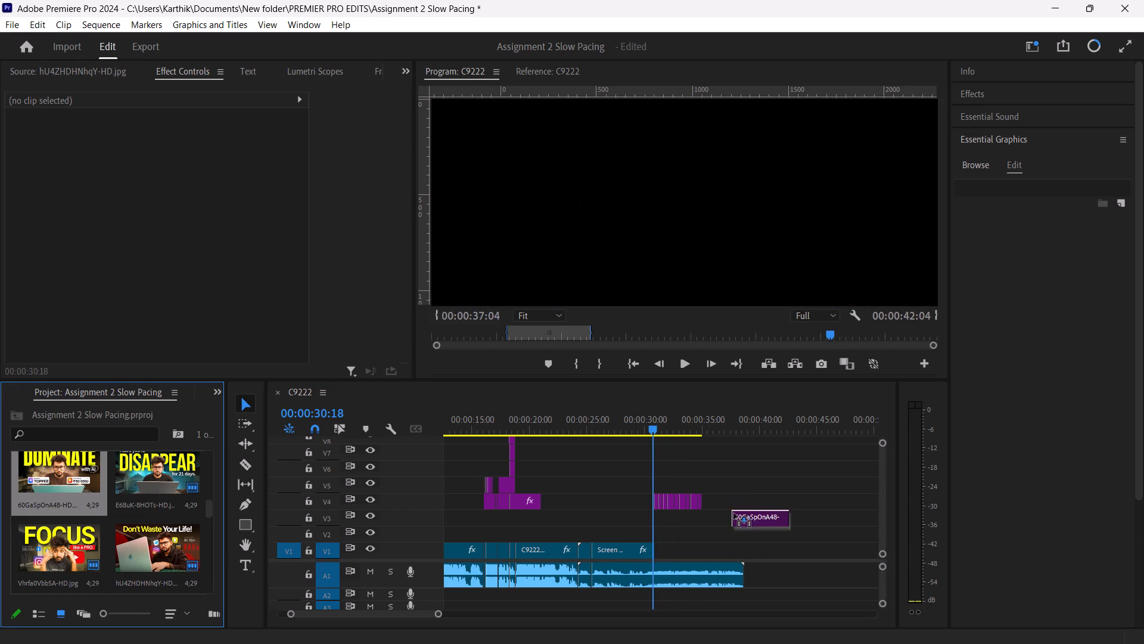
{"action": "left_click_drag", "start_coordinate": [734, 513], "coordinate": [707, 503]}
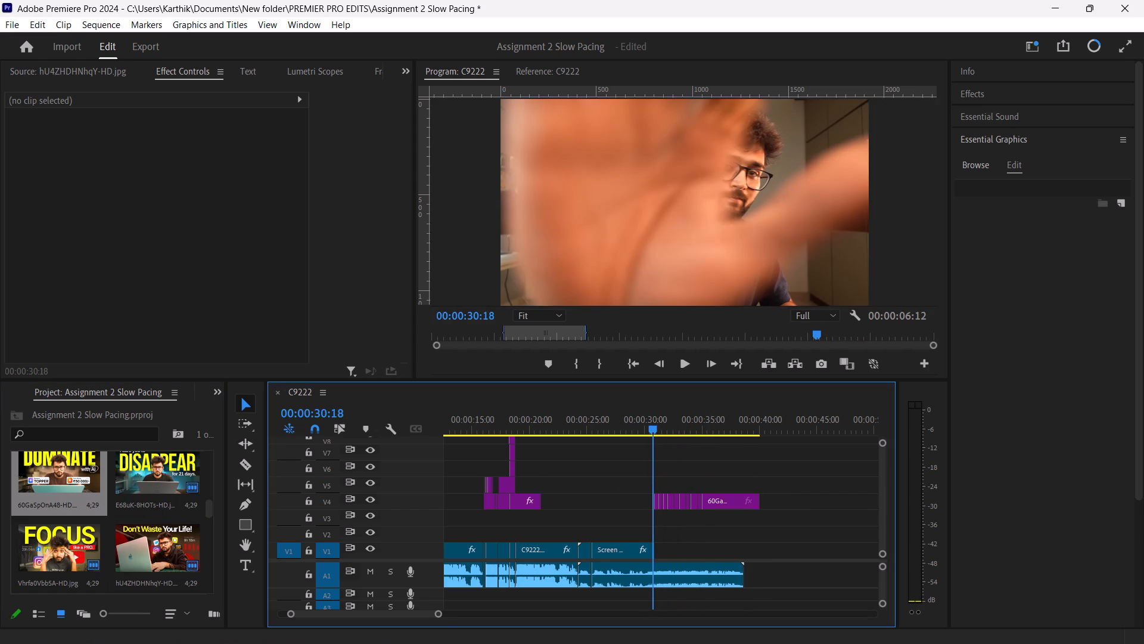
Cut the "DOMINATE with AI" clip on V4 at 00:00:35:15 and delete the part after the cut.
{"action": "left_click_drag", "start_coordinate": [439, 614], "coordinate": [255, 588]}
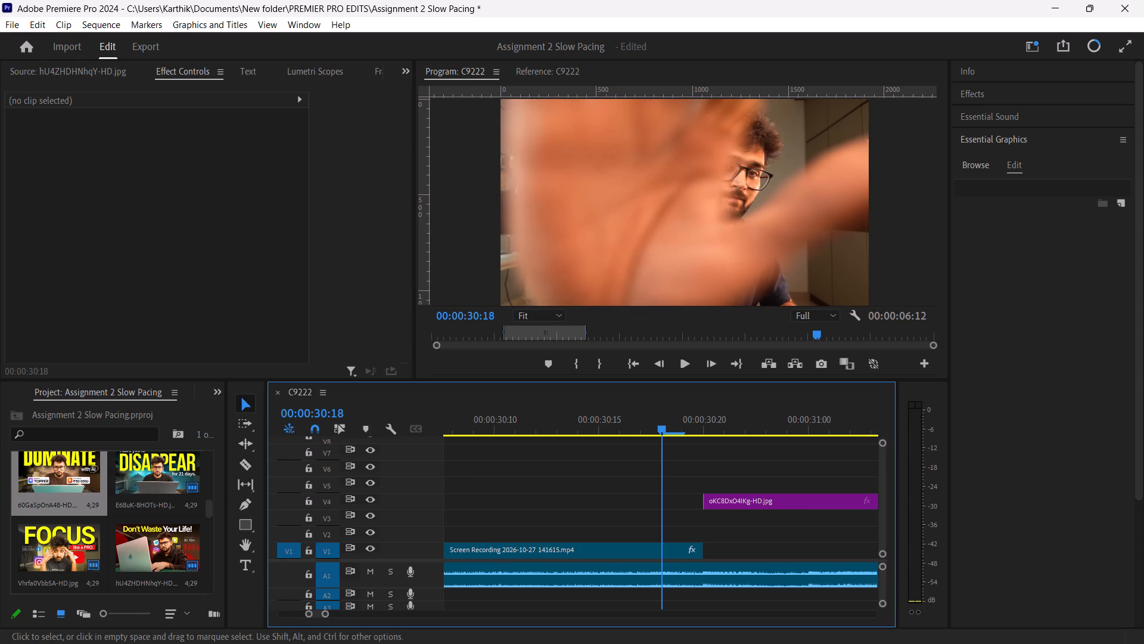
{"action": "left_click_drag", "start_coordinate": [663, 428], "coordinate": [934, 414]}
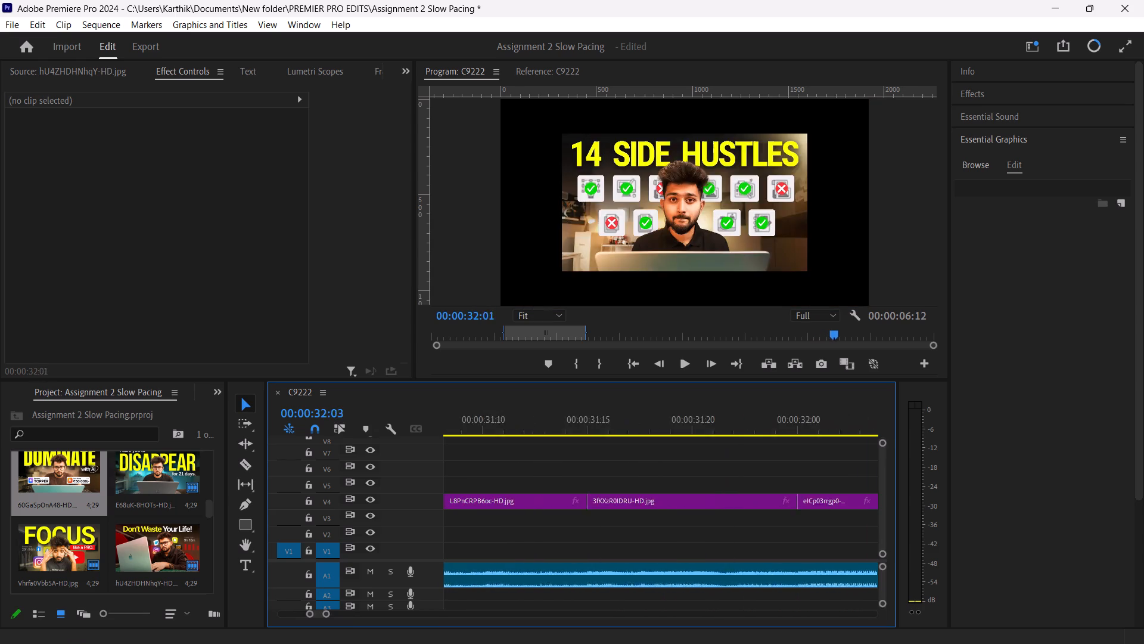
{"action": "left_click_drag", "start_coordinate": [934, 414], "coordinate": [913, 422]}
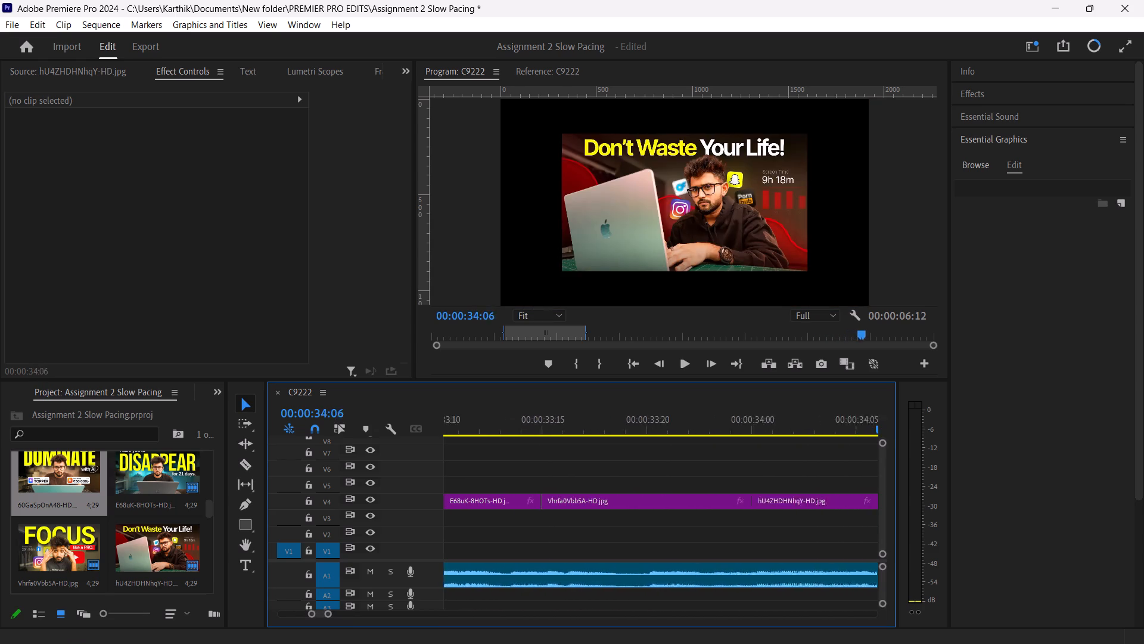
{"action": "left_click_drag", "start_coordinate": [913, 422], "coordinate": [496, 453]}
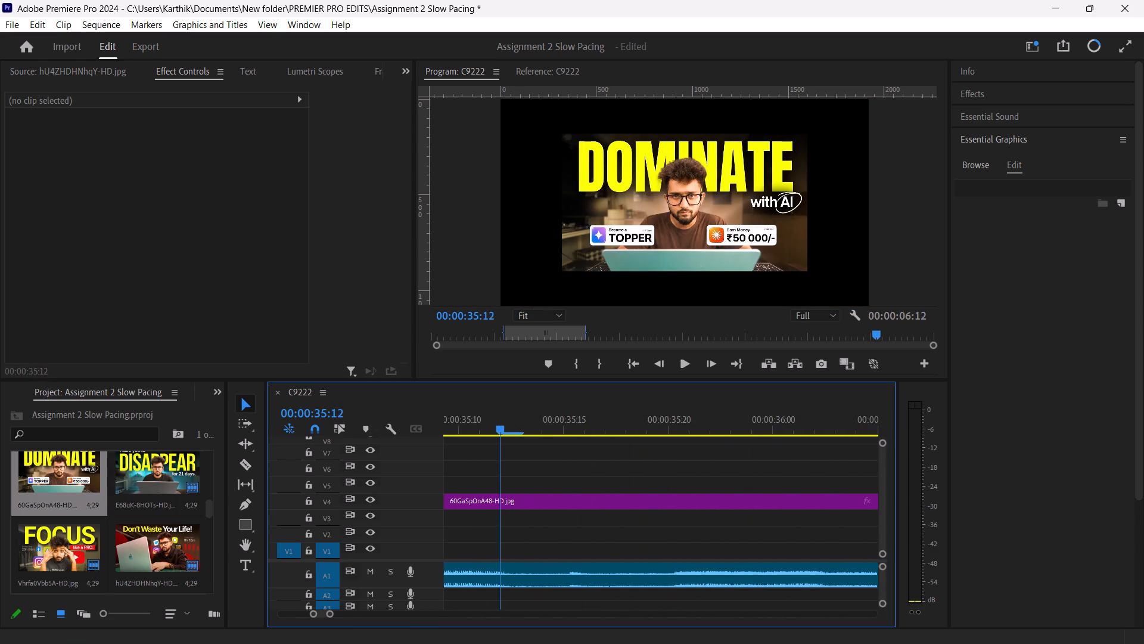
{"action": "left_click_drag", "start_coordinate": [496, 453], "coordinate": [537, 474]}
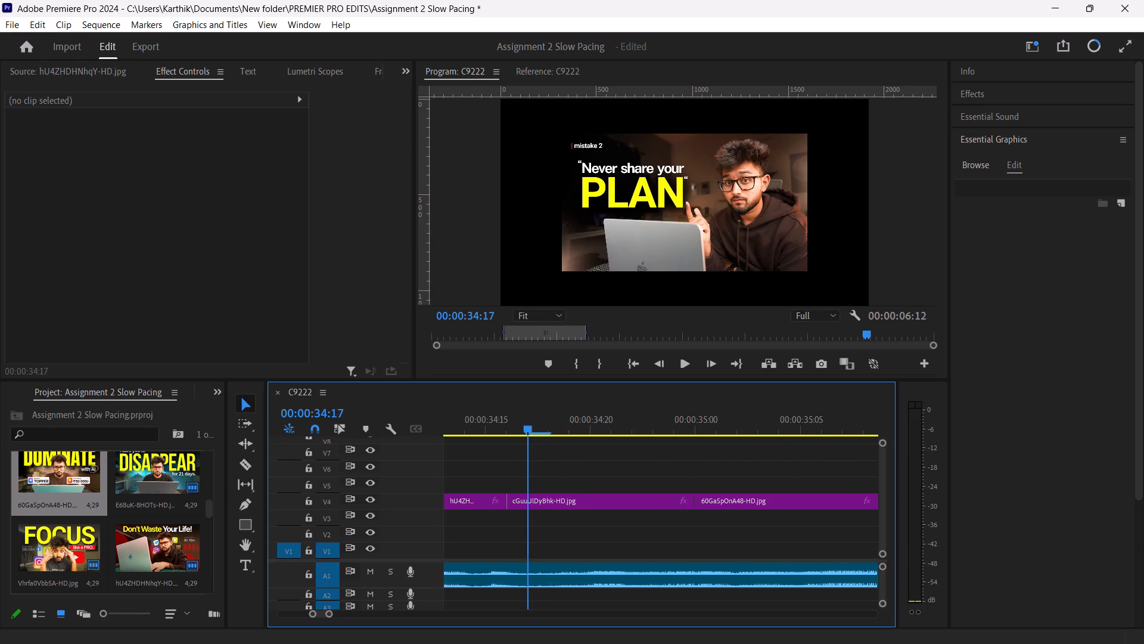
{"action": "left_click_drag", "start_coordinate": [537, 474], "coordinate": [881, 466]}
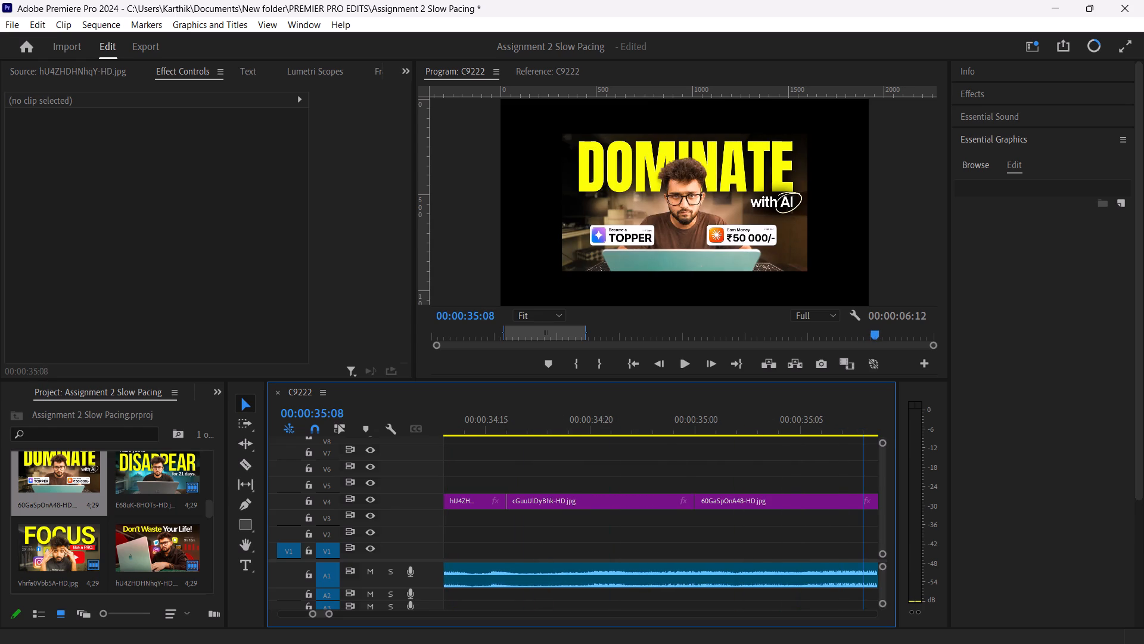
{"action": "left_click_drag", "start_coordinate": [881, 466], "coordinate": [890, 465]}
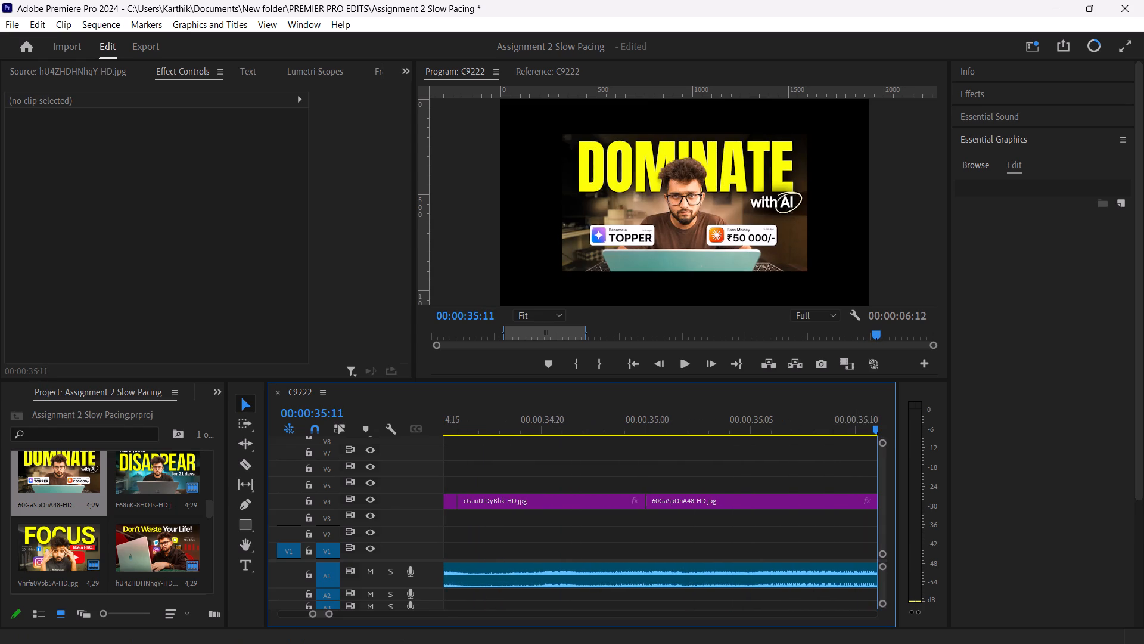
{"action": "left_click_drag", "start_coordinate": [876, 431], "coordinate": [692, 469]}
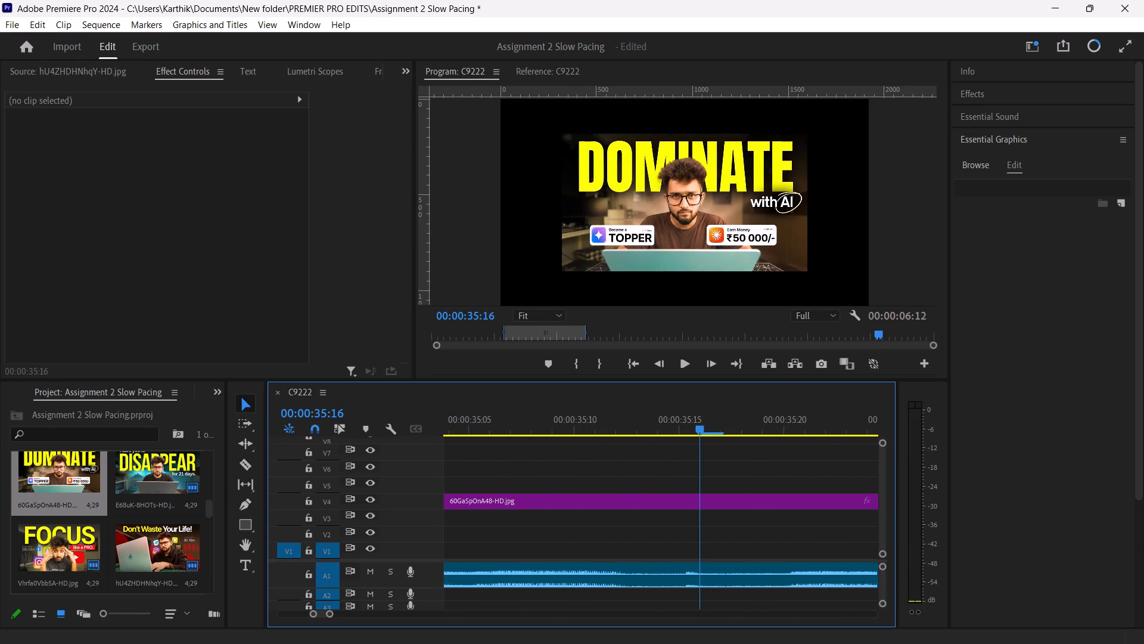
{"action": "left_click_drag", "start_coordinate": [692, 469], "coordinate": [679, 474]}
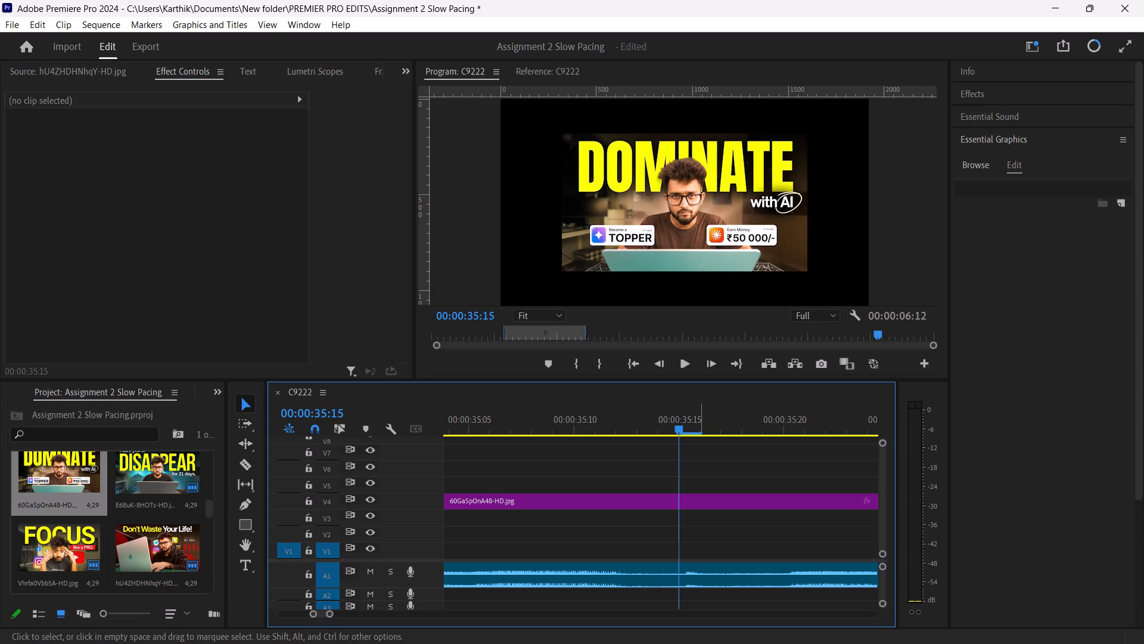
{"action": "left_click", "coordinate": [699, 503]}
{"action": "key", "text": "c"}
{"action": "left_click", "coordinate": [706, 503]}
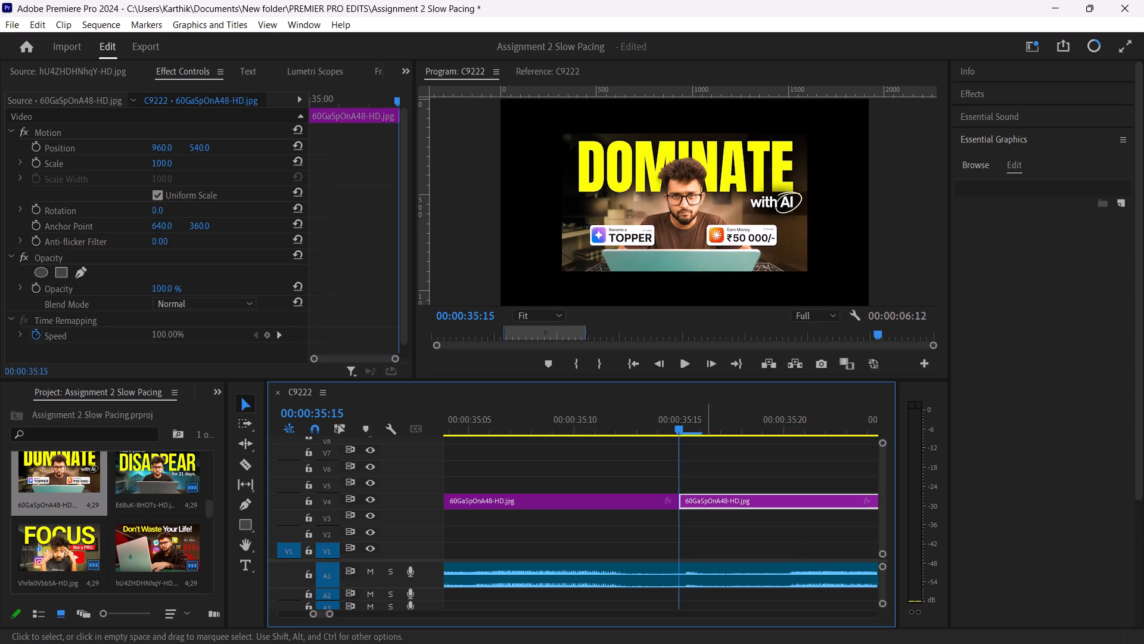
{"action": "key", "text": "BackSpace"}
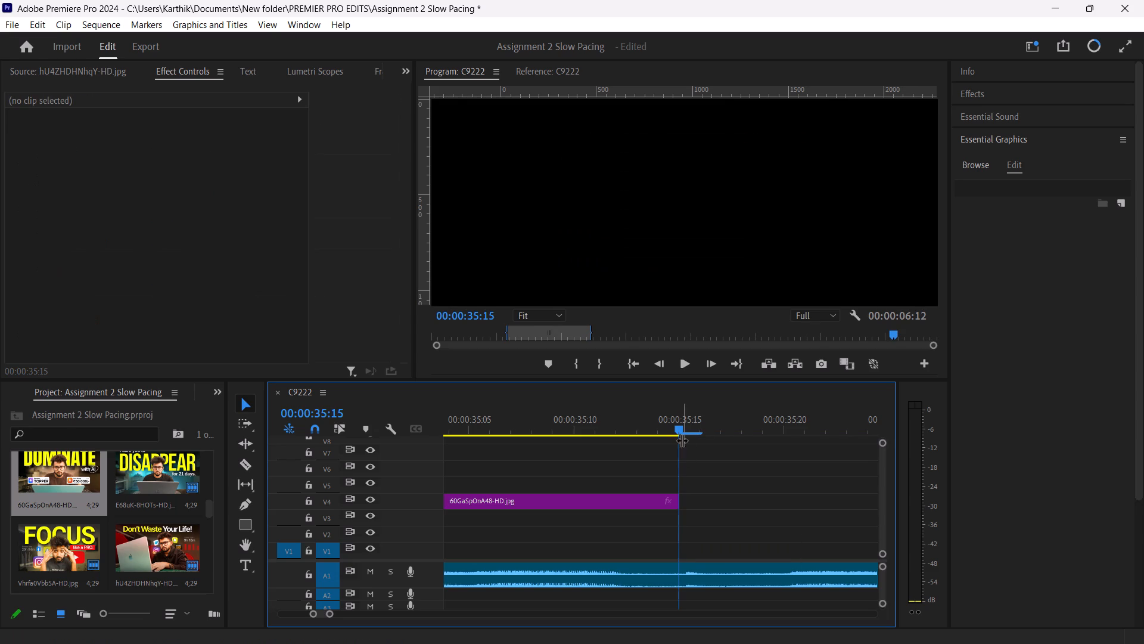
Scale the "self educate" thumbnail, the first clip in the V4 run after the screen recording, to 154 to fill the frame.
{"action": "left_click_drag", "start_coordinate": [677, 422], "coordinate": [567, 453]}
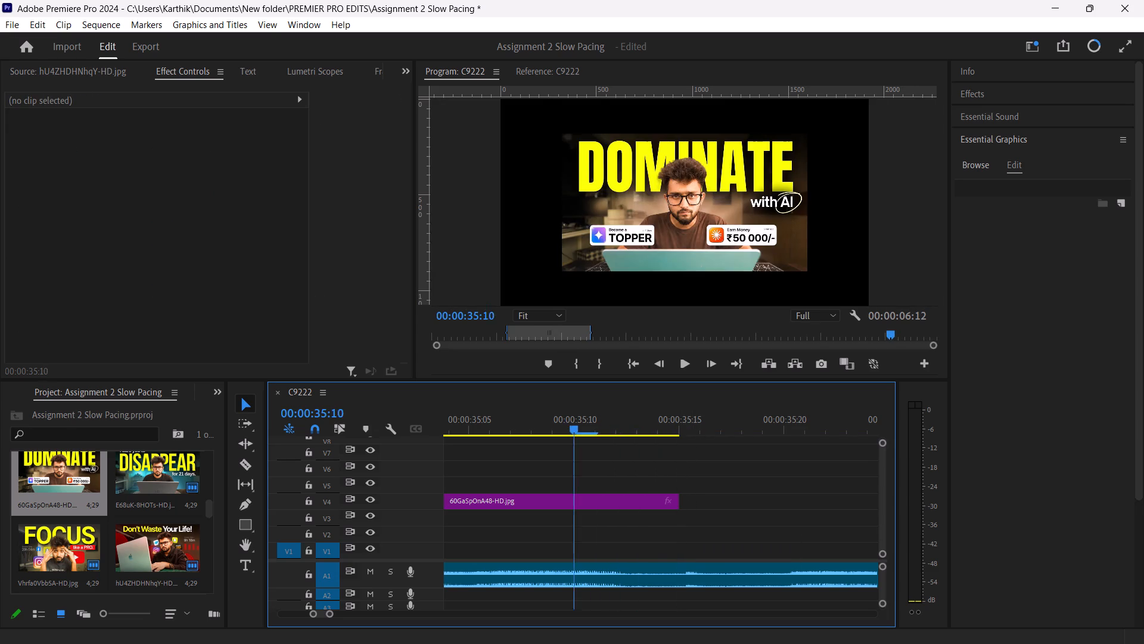
{"action": "left_click_drag", "start_coordinate": [567, 453], "coordinate": [466, 497]}
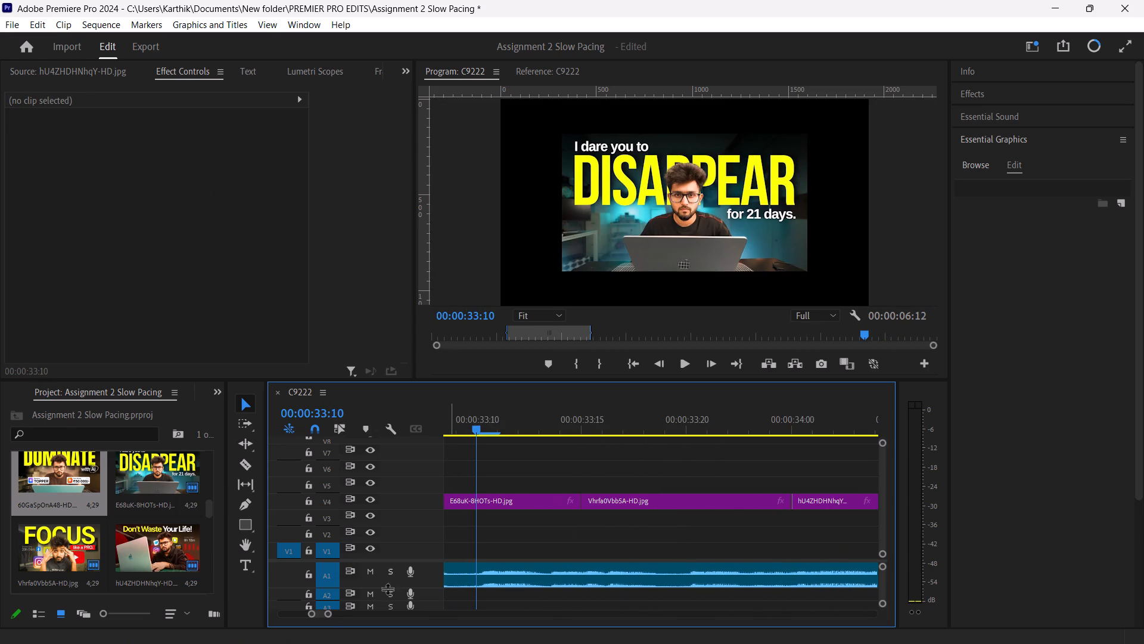
{"action": "left_click_drag", "start_coordinate": [327, 614], "coordinate": [371, 618]}
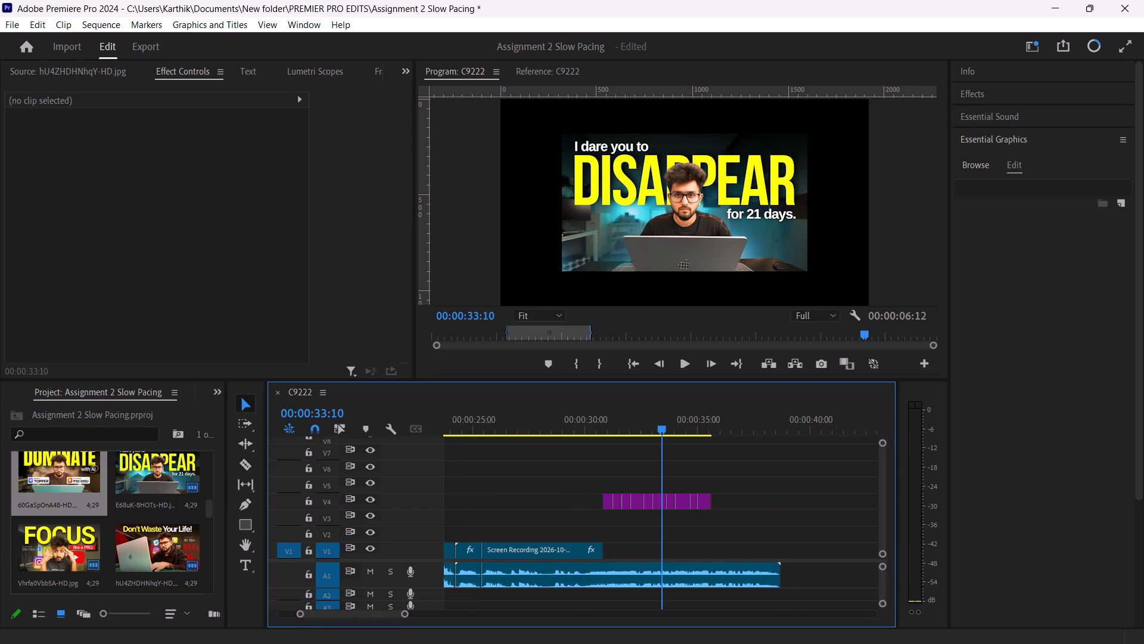
{"action": "left_click", "coordinate": [607, 504]}
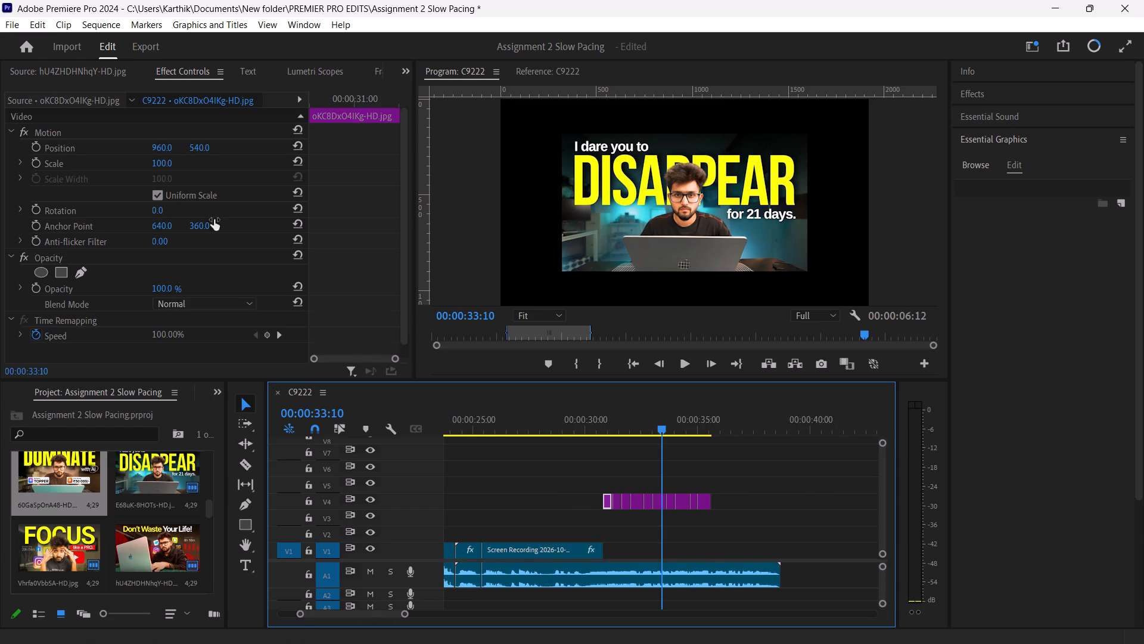
{"action": "left_click_drag", "start_coordinate": [158, 161], "coordinate": [204, 163]}
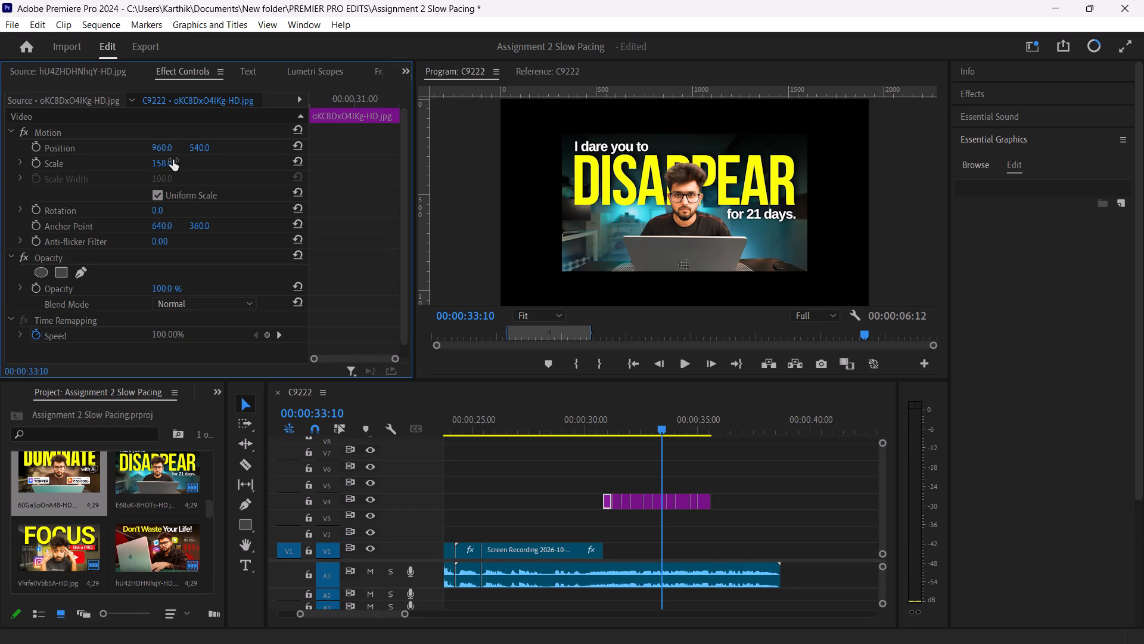
{"action": "left_click_drag", "start_coordinate": [173, 160], "coordinate": [222, 162]}
{"action": "left_click_drag", "start_coordinate": [663, 428], "coordinate": [607, 435]}
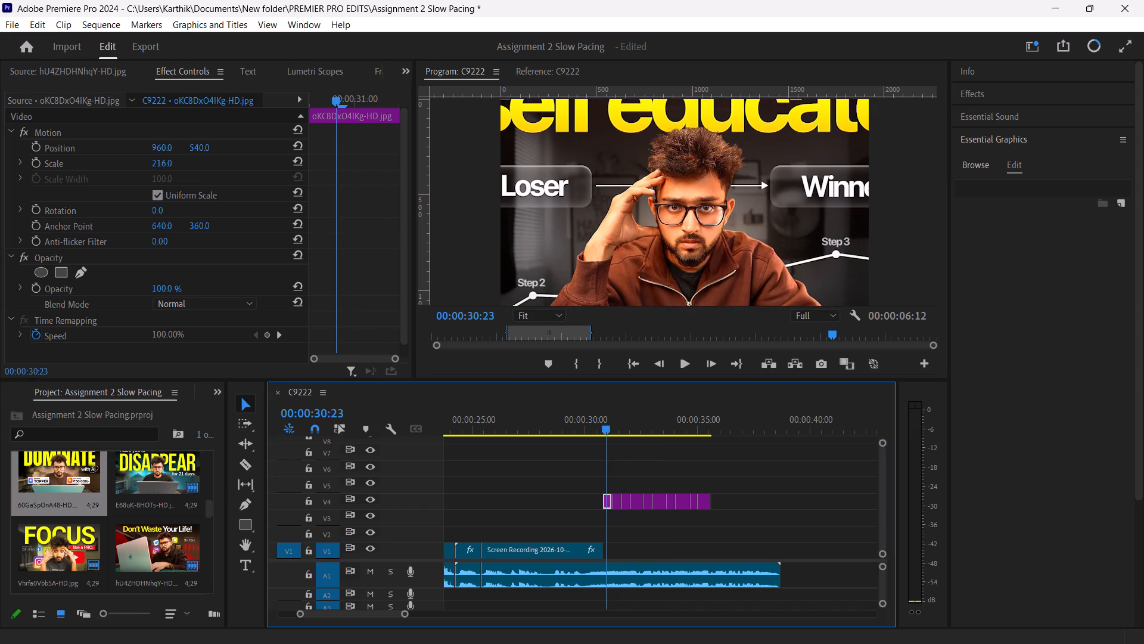
{"action": "left_click_drag", "start_coordinate": [167, 161], "coordinate": [122, 168]}
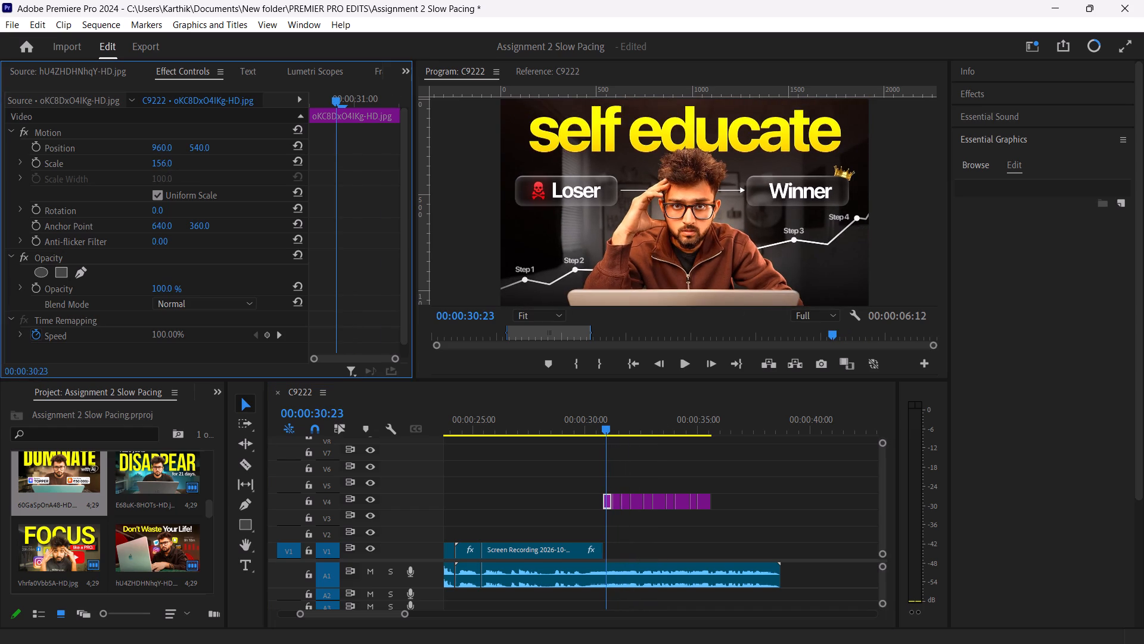
{"action": "left_click_drag", "start_coordinate": [122, 168], "coordinate": [107, 167]}
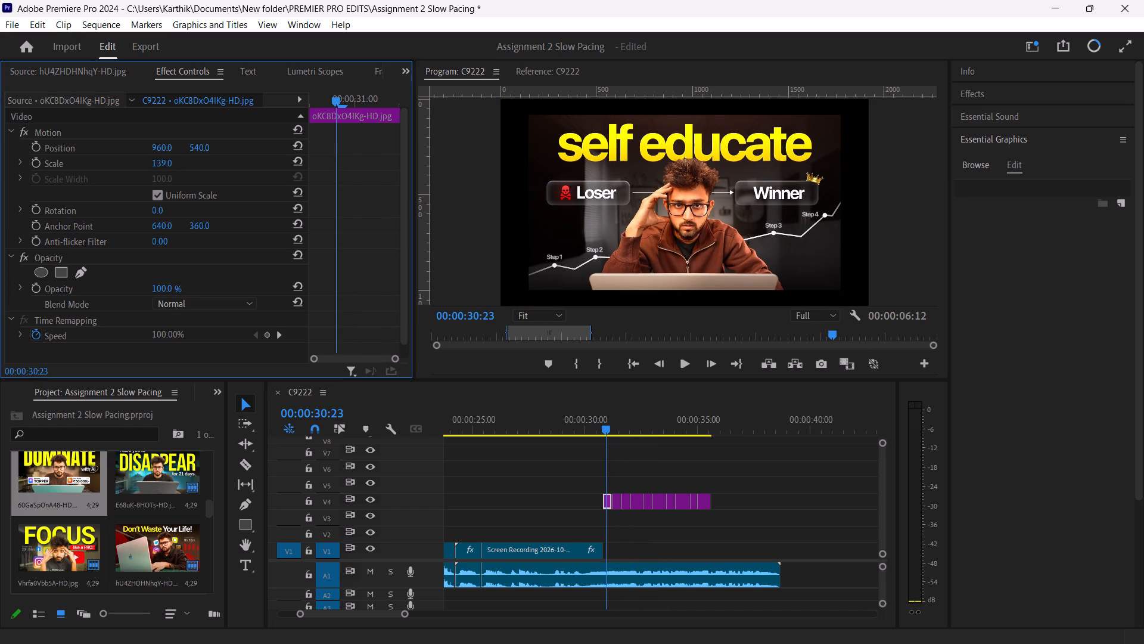
{"action": "left_click_drag", "start_coordinate": [107, 167], "coordinate": [121, 169]}
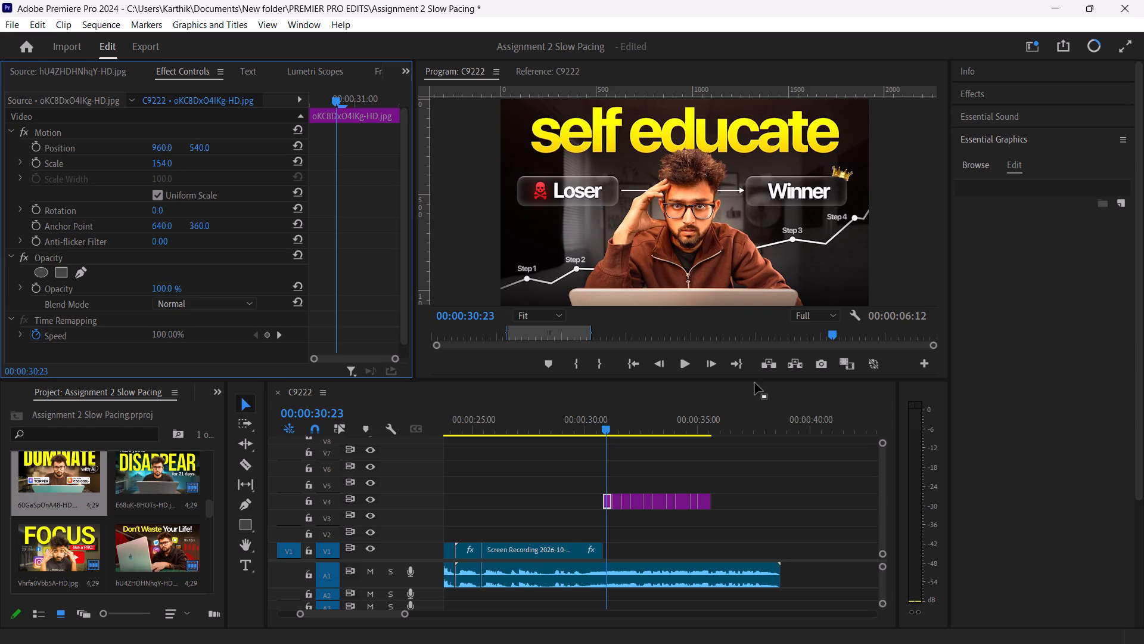
Scale the "SPEAK 10x clear" thumbnail on V4 to 166 so it fills the frame.
{"action": "left_click_drag", "start_coordinate": [608, 425], "coordinate": [619, 426]}
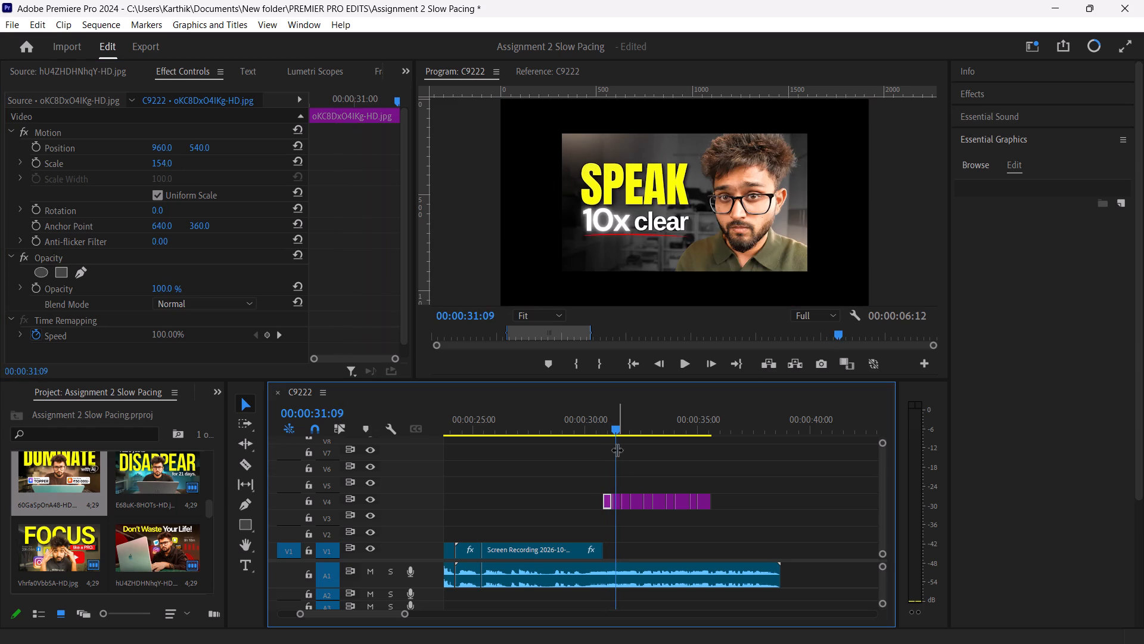
{"action": "left_click", "coordinate": [617, 502]}
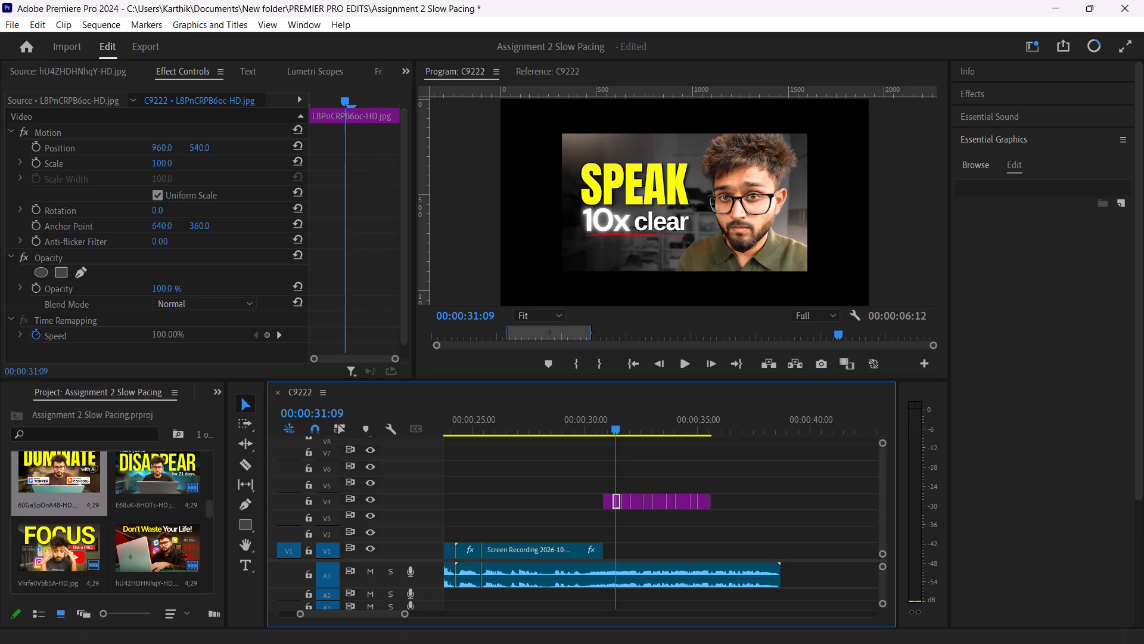
{"action": "left_click_drag", "start_coordinate": [160, 161], "coordinate": [216, 161]}
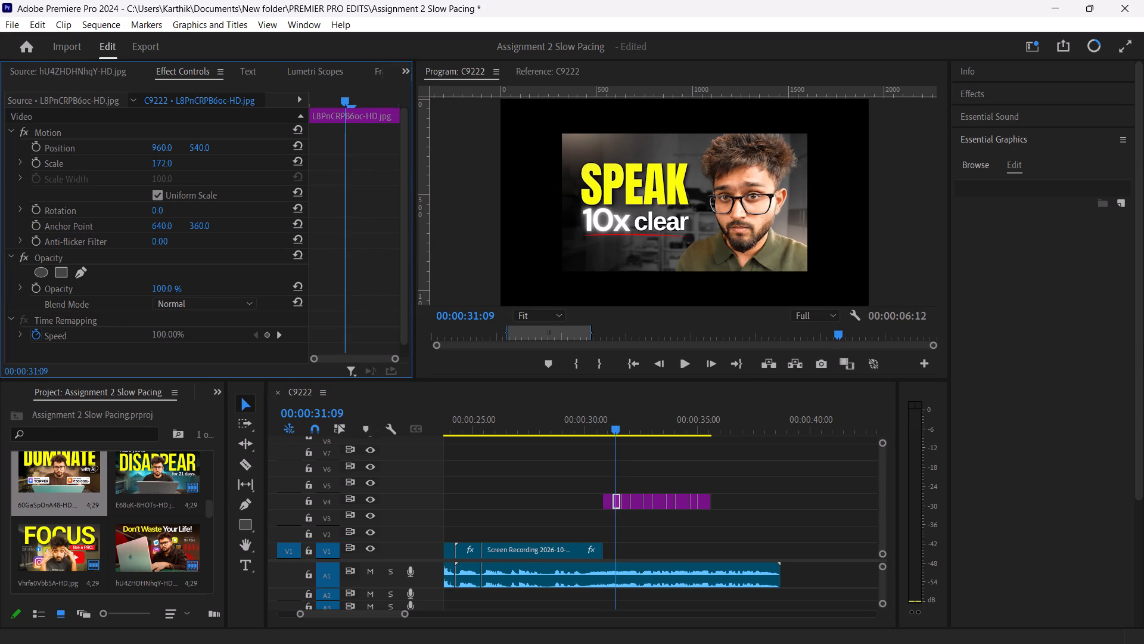
{"action": "left_click_drag", "start_coordinate": [216, 161], "coordinate": [218, 161]}
{"action": "left_click_drag", "start_coordinate": [173, 160], "coordinate": [147, 162]}
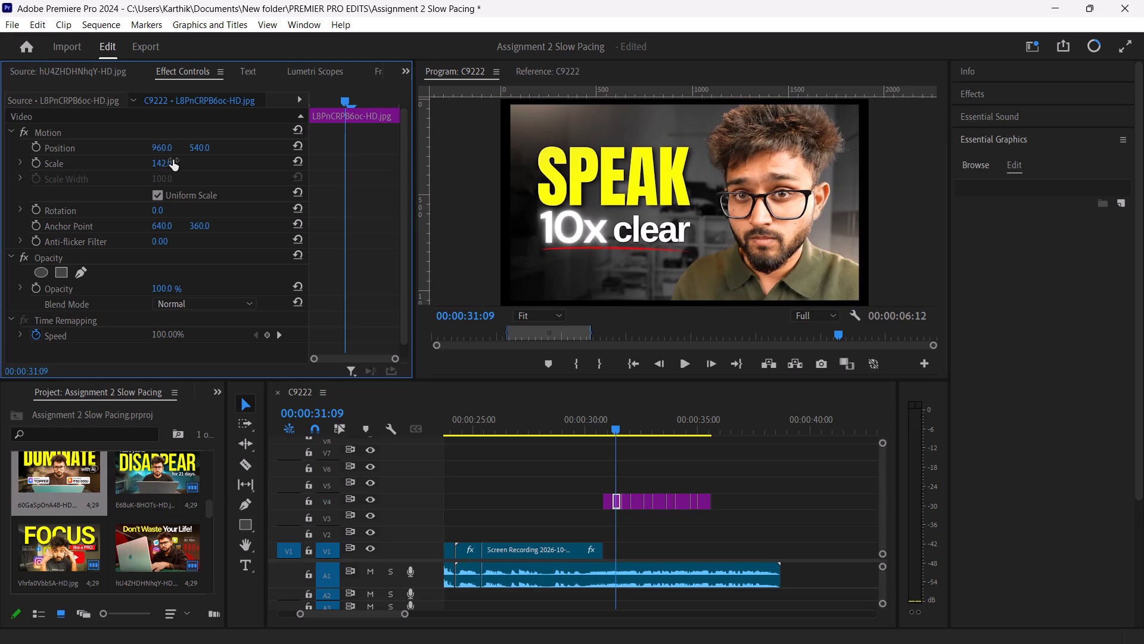
{"action": "left_click_drag", "start_coordinate": [173, 160], "coordinate": [192, 162]}
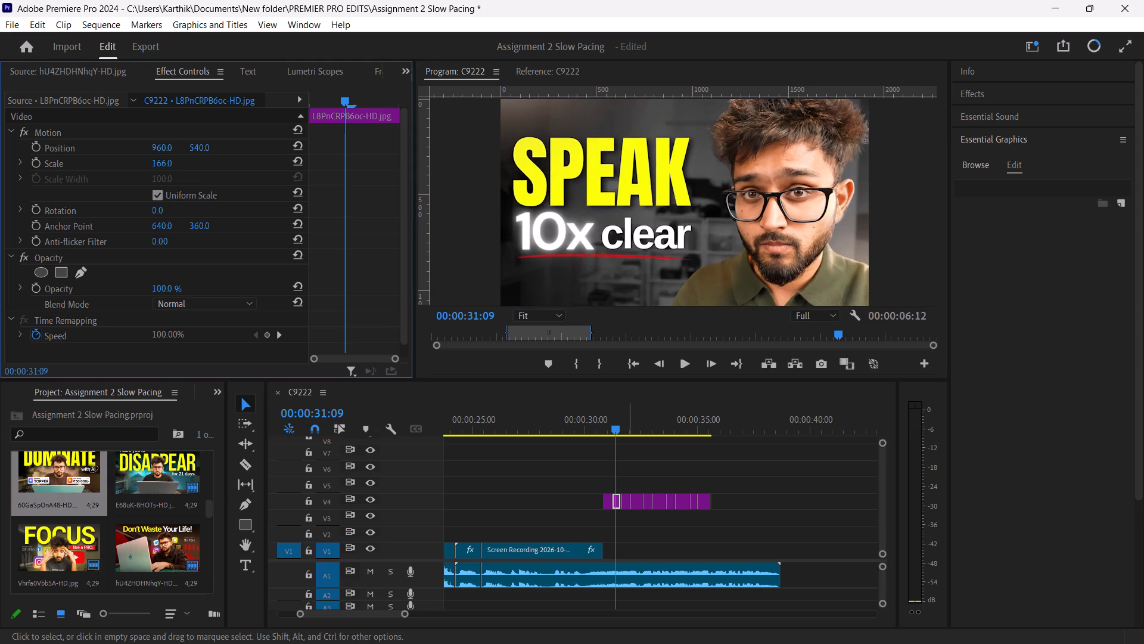
Scale the "You're wasting 80% TIME" thumbnail on V4 to 161 so it fills the frame.
{"action": "left_click_drag", "start_coordinate": [614, 430], "coordinate": [629, 429]}
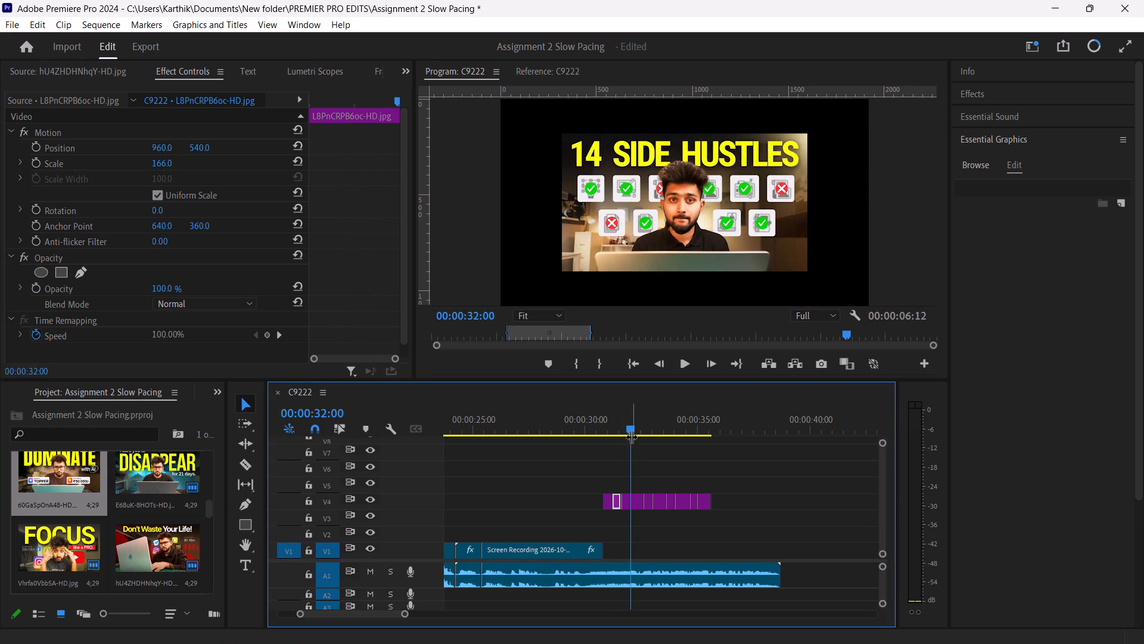
{"action": "left_click", "coordinate": [631, 428]}
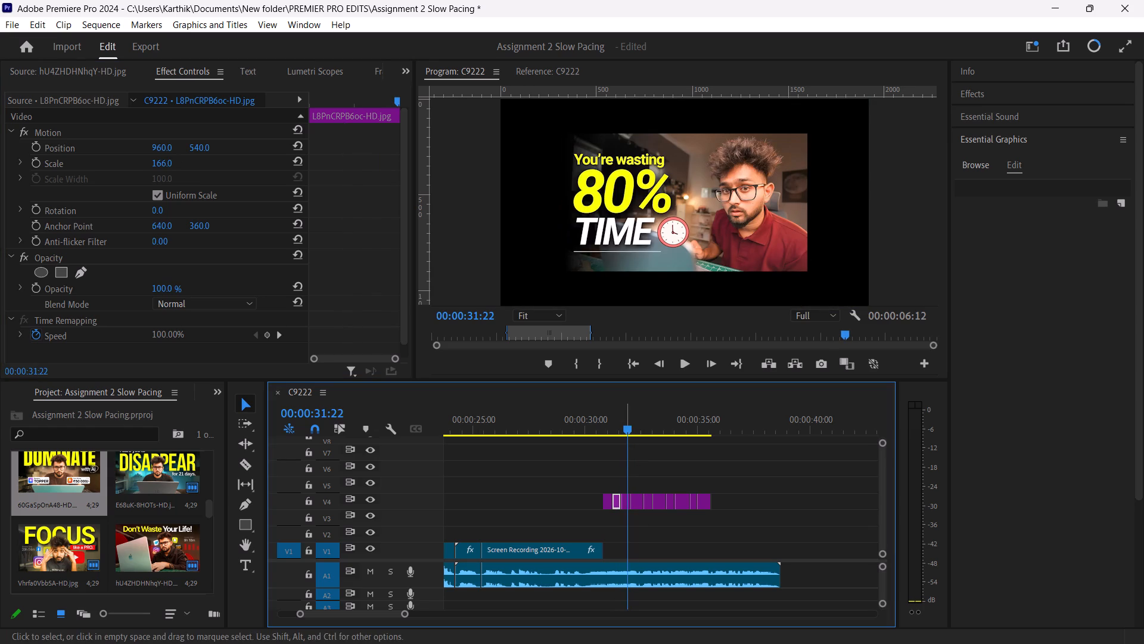
{"action": "left_click", "coordinate": [624, 503]}
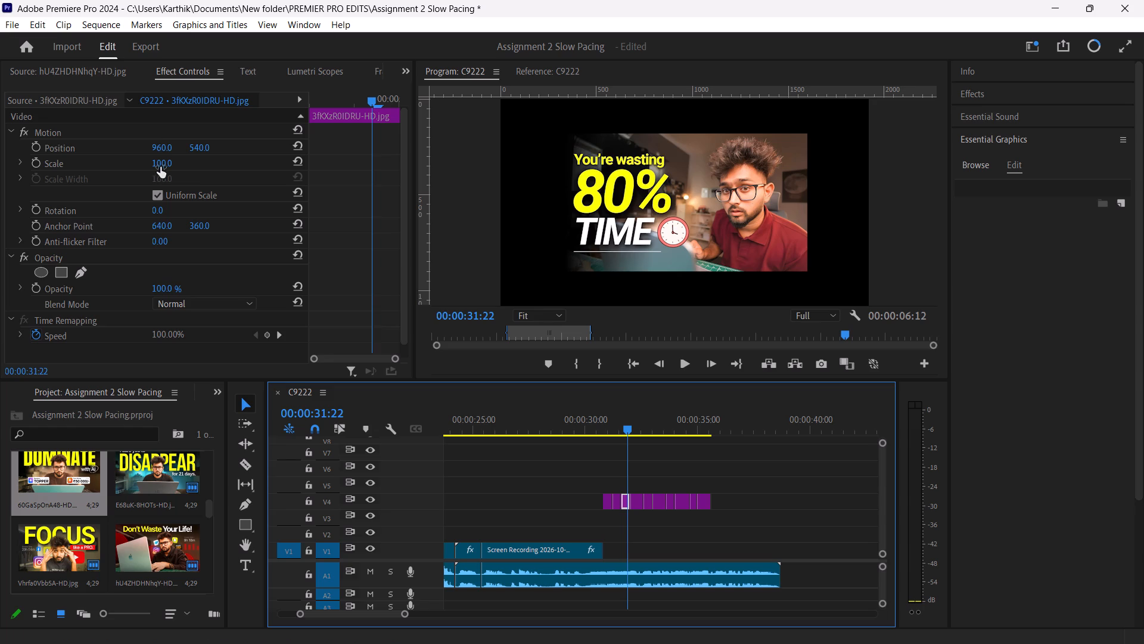
{"action": "left_click_drag", "start_coordinate": [161, 162], "coordinate": [198, 166]}
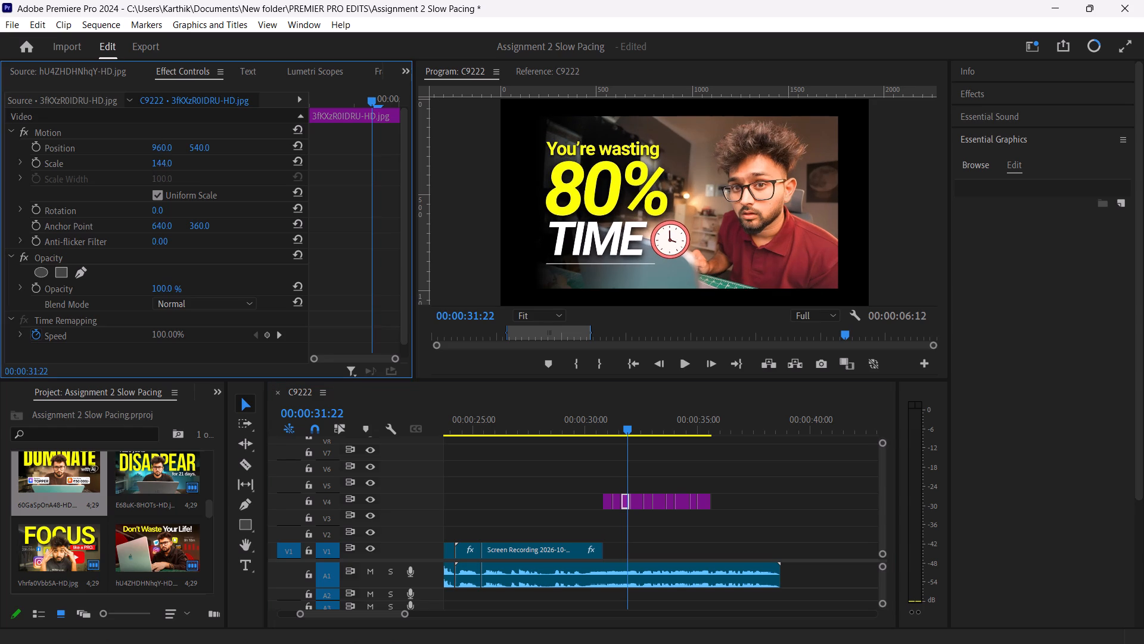
{"action": "left_click_drag", "start_coordinate": [198, 166], "coordinate": [213, 168]}
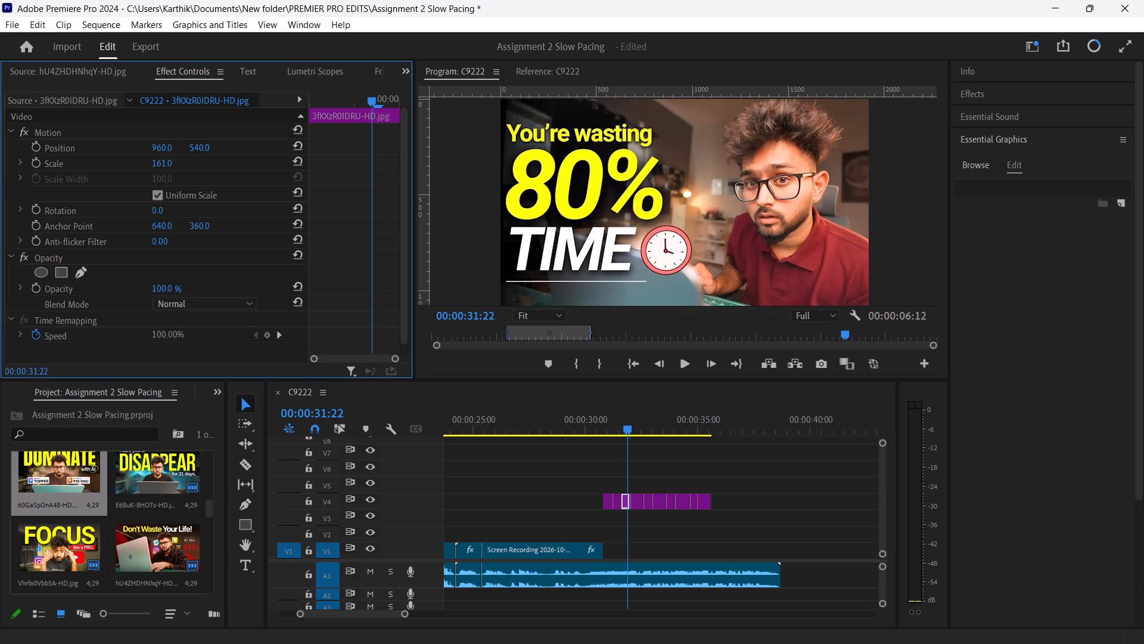
Scale the "14 SIDE HUSTLES" thumbnail on V4 to 150 so it fills the frame.
{"action": "left_click", "coordinate": [636, 502]}
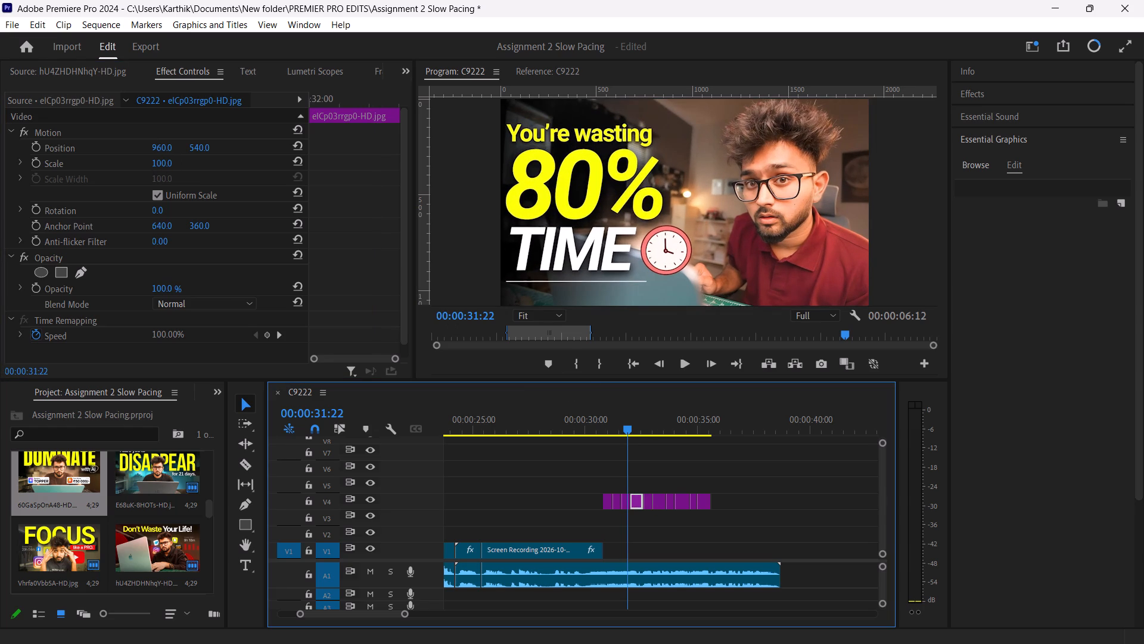
{"action": "left_click_drag", "start_coordinate": [629, 431], "coordinate": [635, 432]}
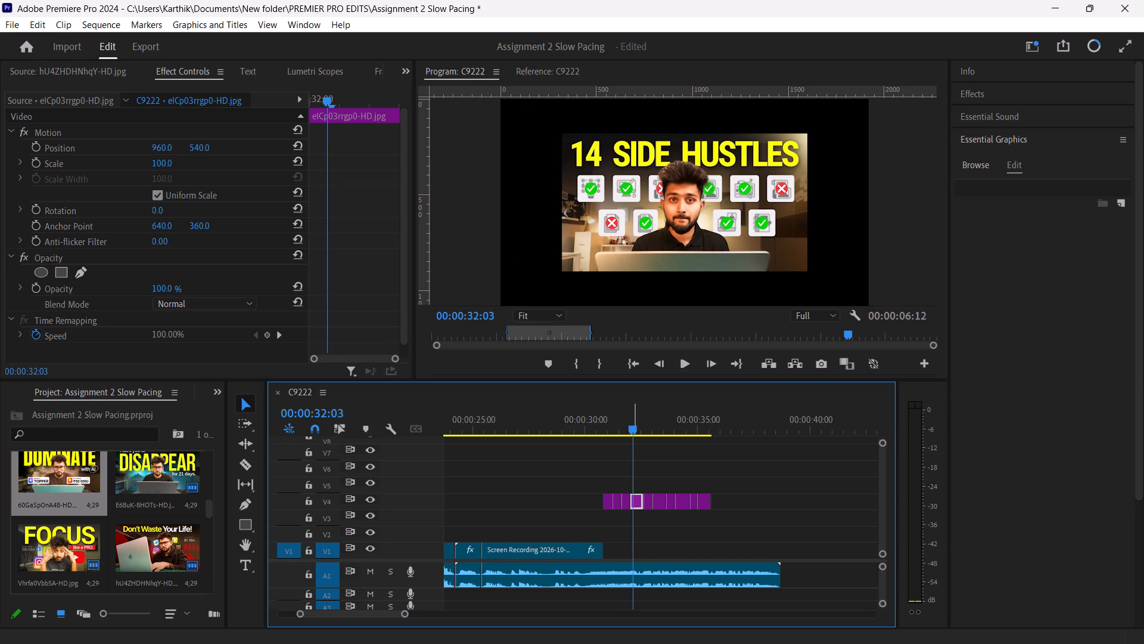
{"action": "left_click_drag", "start_coordinate": [164, 165], "coordinate": [197, 167]}
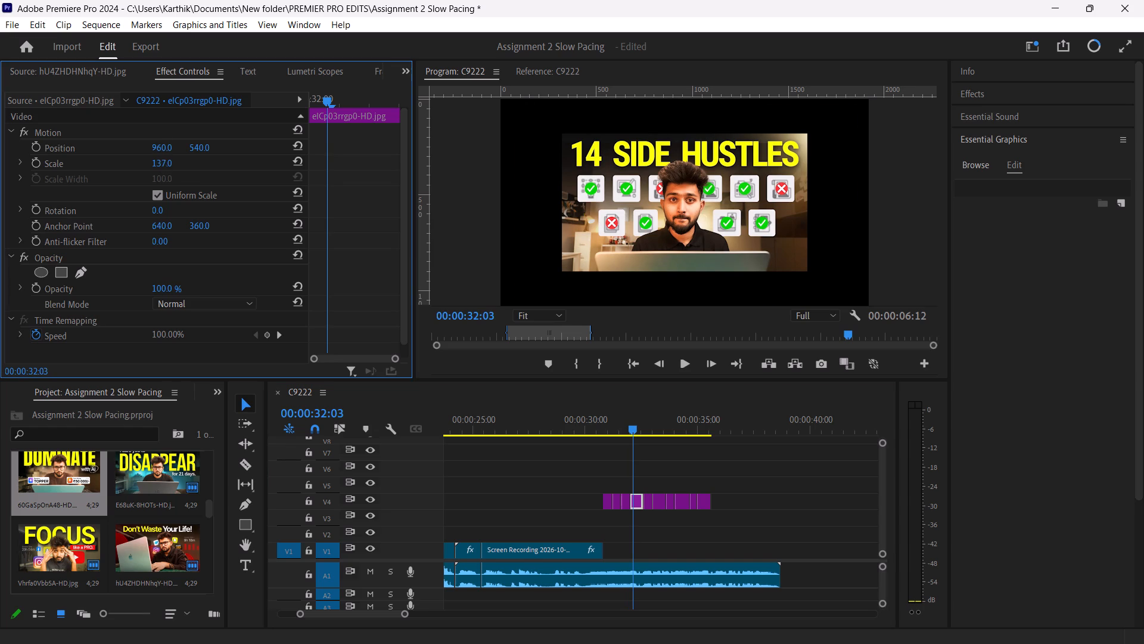
{"action": "left_click_drag", "start_coordinate": [197, 167], "coordinate": [207, 168]}
Scale the "F#ck Your FEELINGS" thumbnail on V4 to 153 so it fills the frame.
{"action": "left_click", "coordinate": [647, 502]}
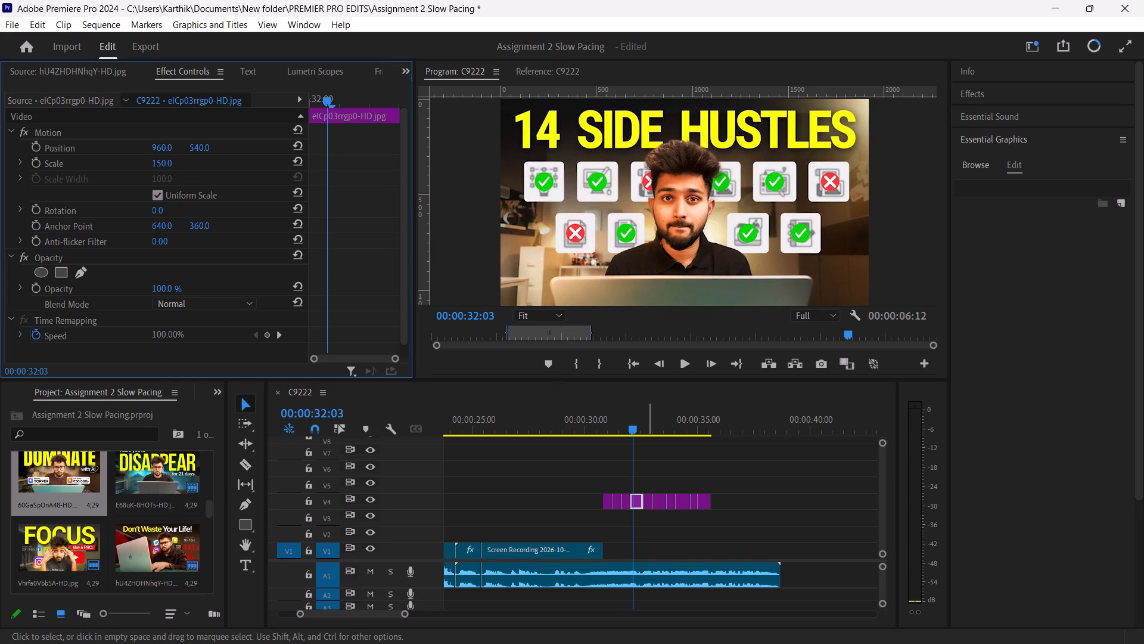
{"action": "left_click_drag", "start_coordinate": [632, 430], "coordinate": [649, 436]}
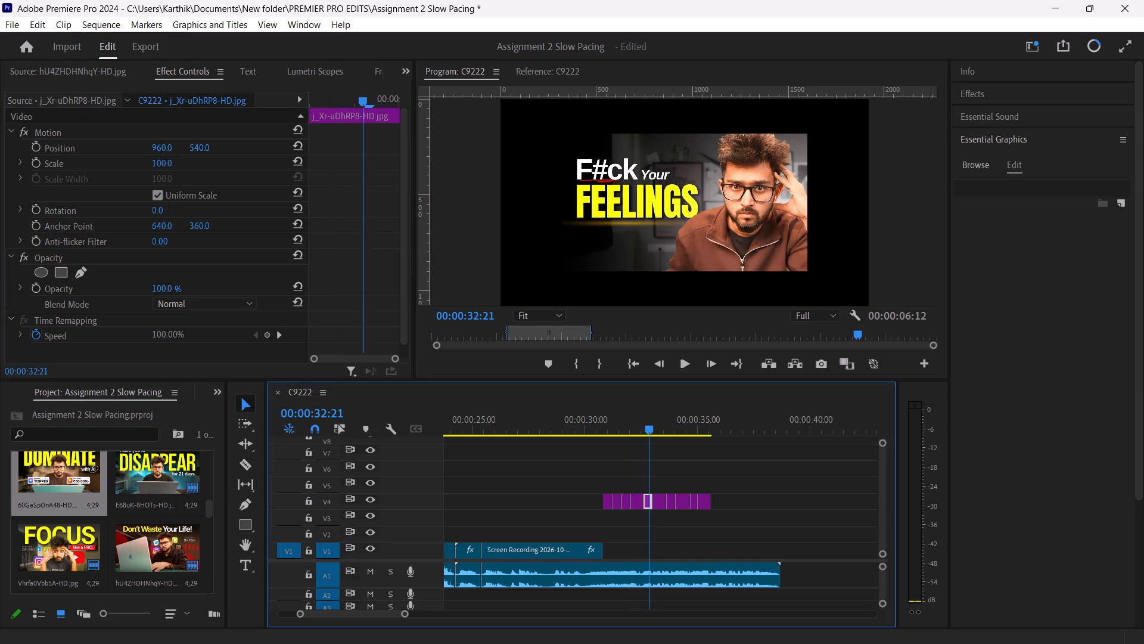
{"action": "left_click_drag", "start_coordinate": [649, 436], "coordinate": [648, 438]}
{"action": "left_click_drag", "start_coordinate": [159, 162], "coordinate": [209, 169]}
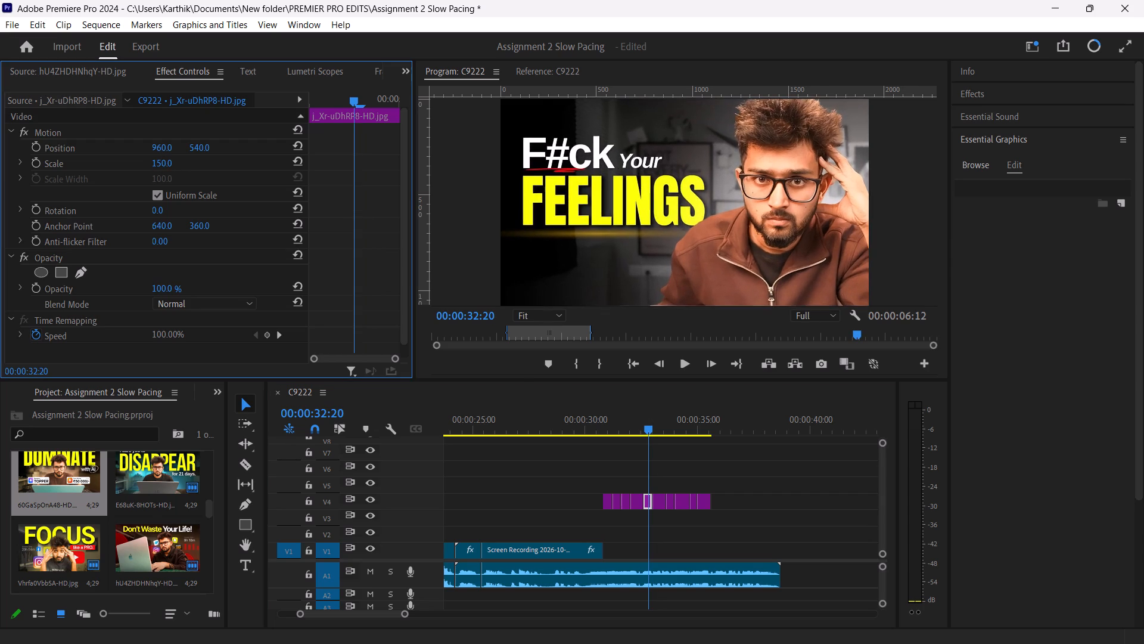
{"action": "left_click_drag", "start_coordinate": [209, 169], "coordinate": [210, 169]}
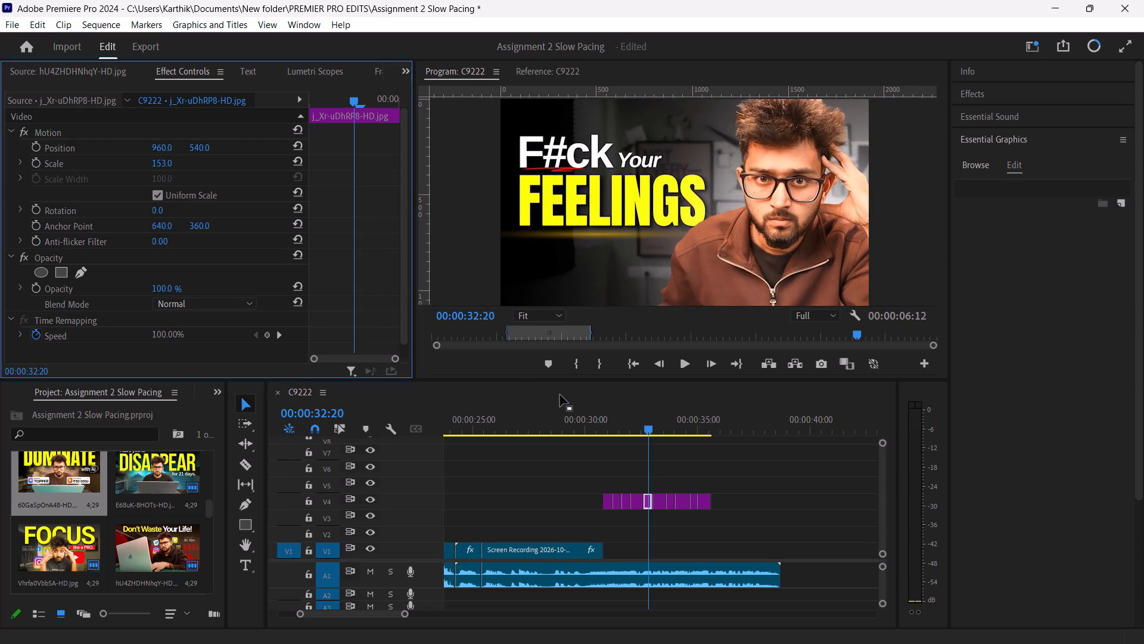
Scale the "I dare you to DISAPPEAR for 21 days" thumbnail on V4 to 151 to fill the frame.
{"action": "left_click", "coordinate": [660, 502]}
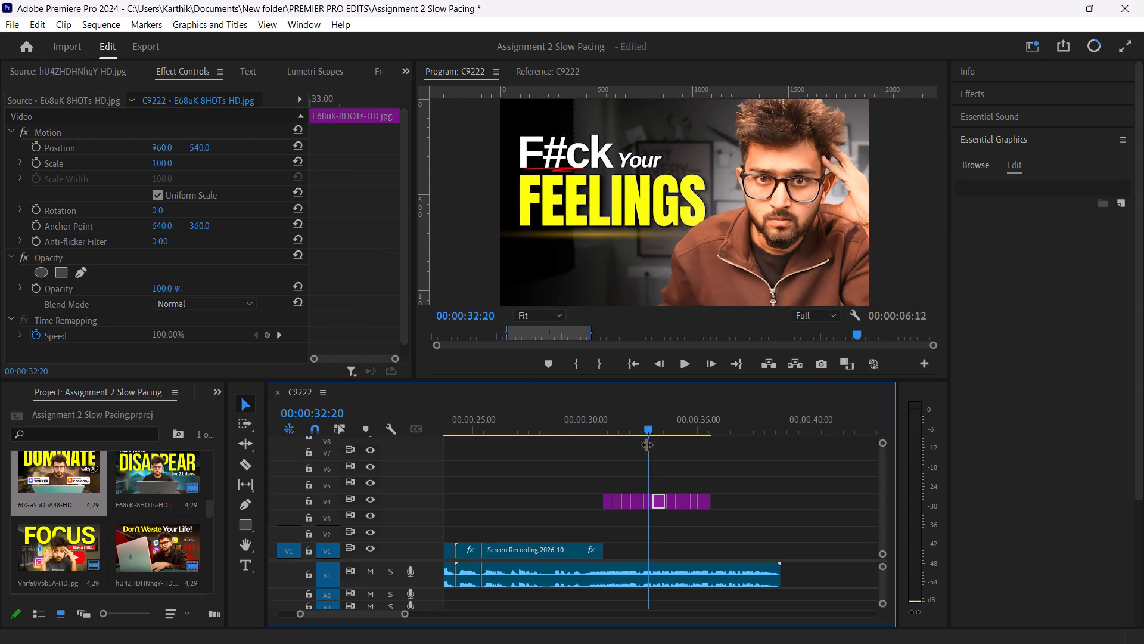
{"action": "left_click_drag", "start_coordinate": [648, 431], "coordinate": [655, 431]}
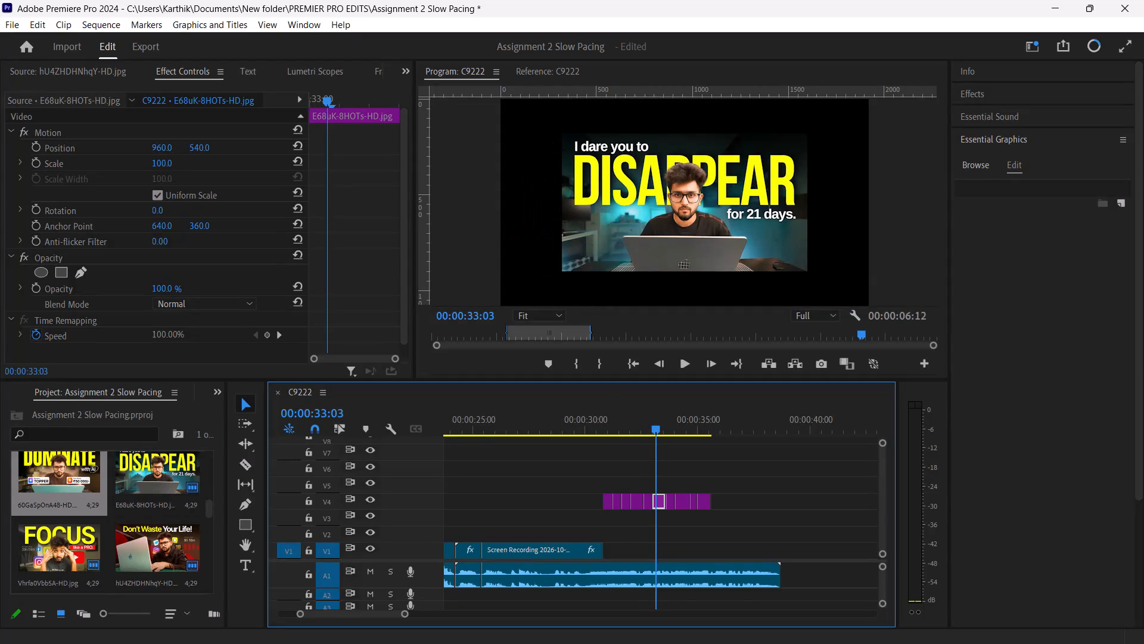
{"action": "left_click_drag", "start_coordinate": [161, 163], "coordinate": [193, 165]}
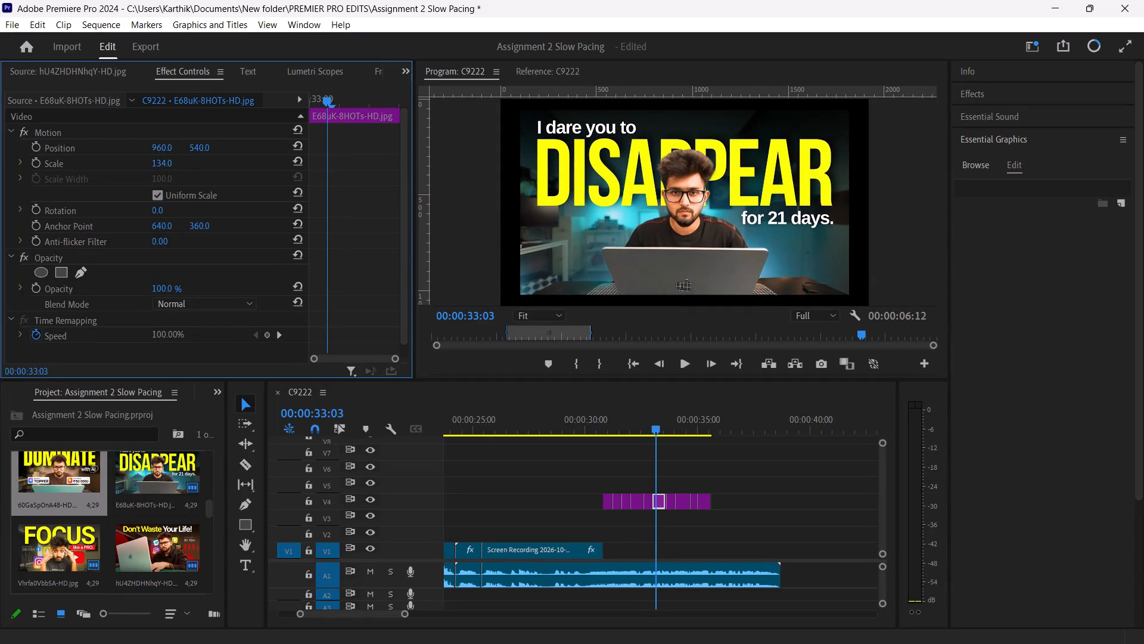
{"action": "left_click_drag", "start_coordinate": [193, 165], "coordinate": [210, 169]}
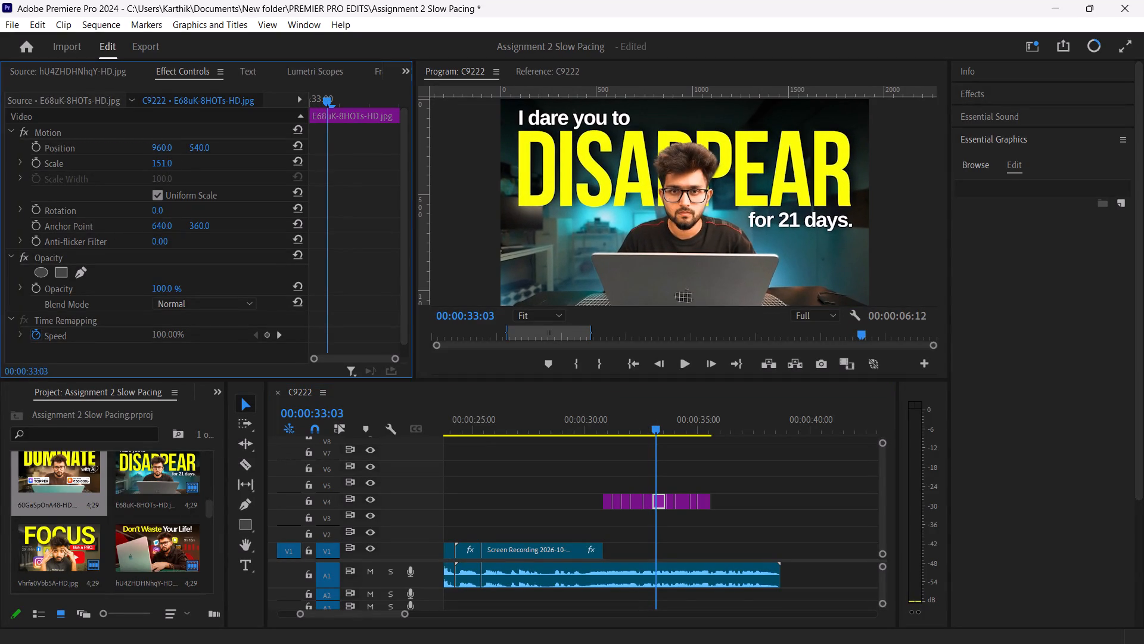
Scale the "FOCUS like a PRO" thumbnail on V4 to 154 so it fills the frame.
{"action": "left_click", "coordinate": [670, 503]}
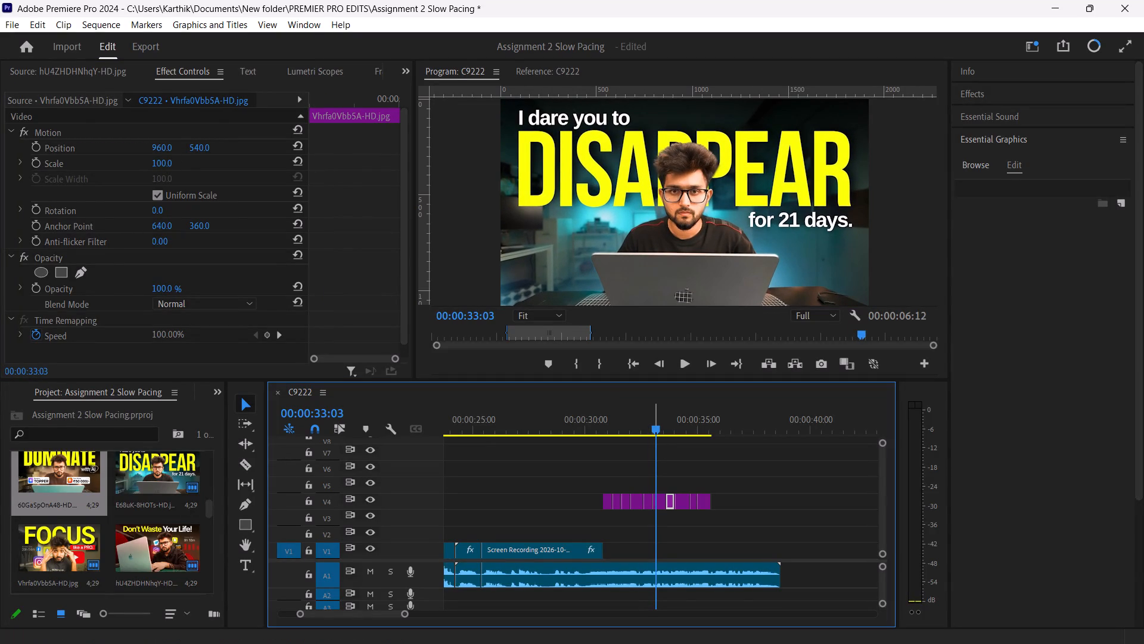
{"action": "left_click_drag", "start_coordinate": [657, 430], "coordinate": [671, 436]}
{"action": "left_click_drag", "start_coordinate": [161, 167], "coordinate": [195, 167]}
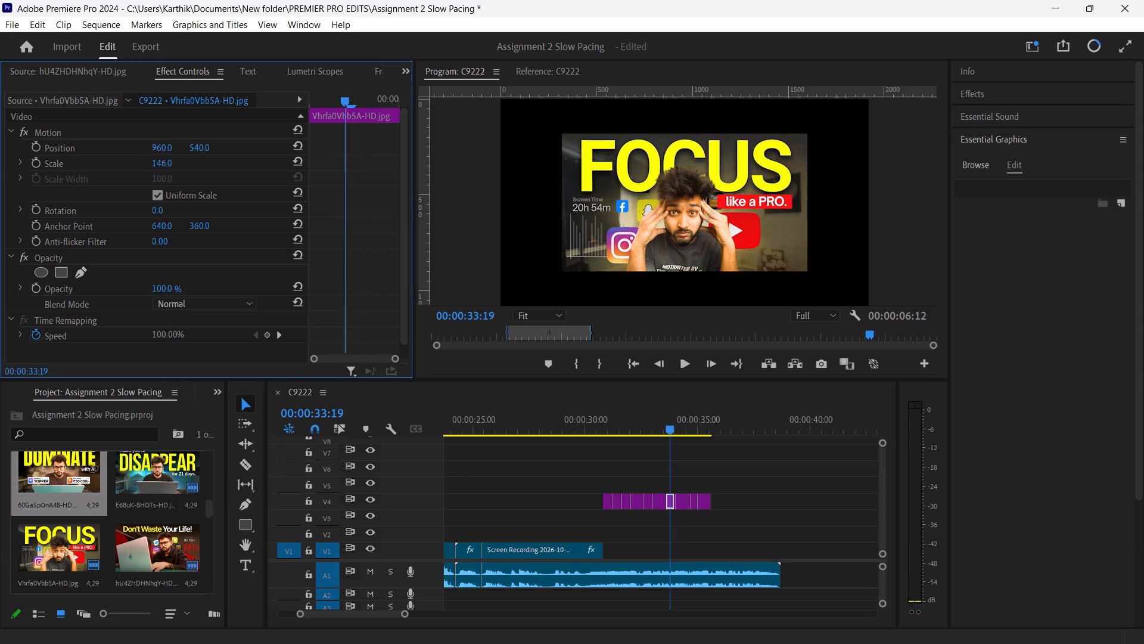
{"action": "left_click_drag", "start_coordinate": [195, 167], "coordinate": [201, 168]}
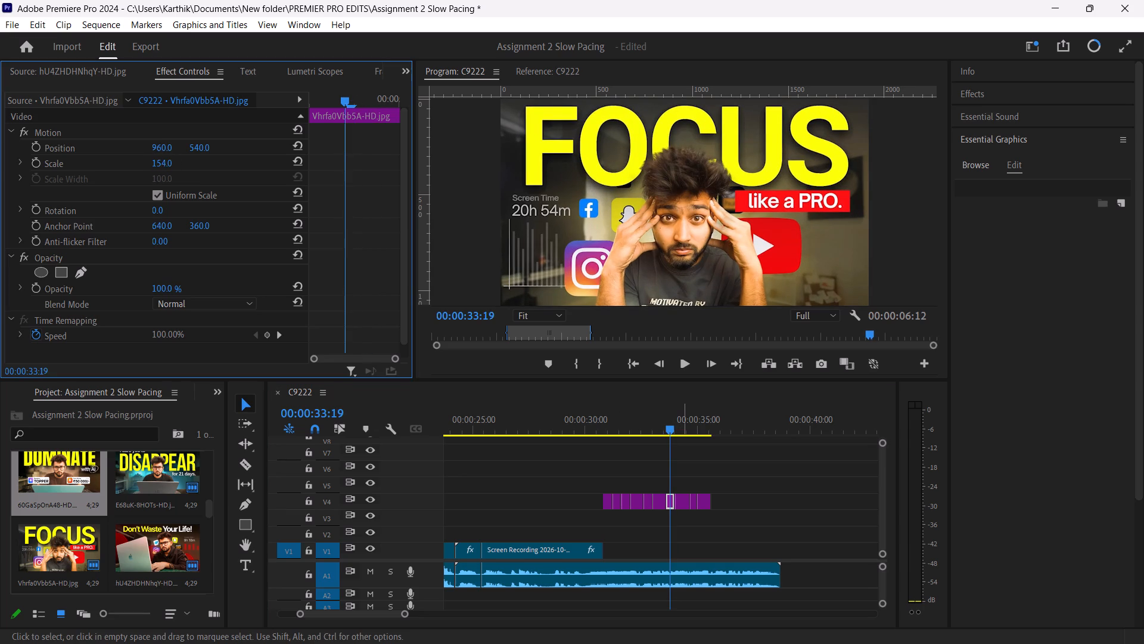
Scale the "Don't Waste Your Life!" thumbnail on V4 to 158 so it fills the frame.
{"action": "left_click", "coordinate": [683, 497]}
{"action": "left_click_drag", "start_coordinate": [670, 428], "coordinate": [683, 432]}
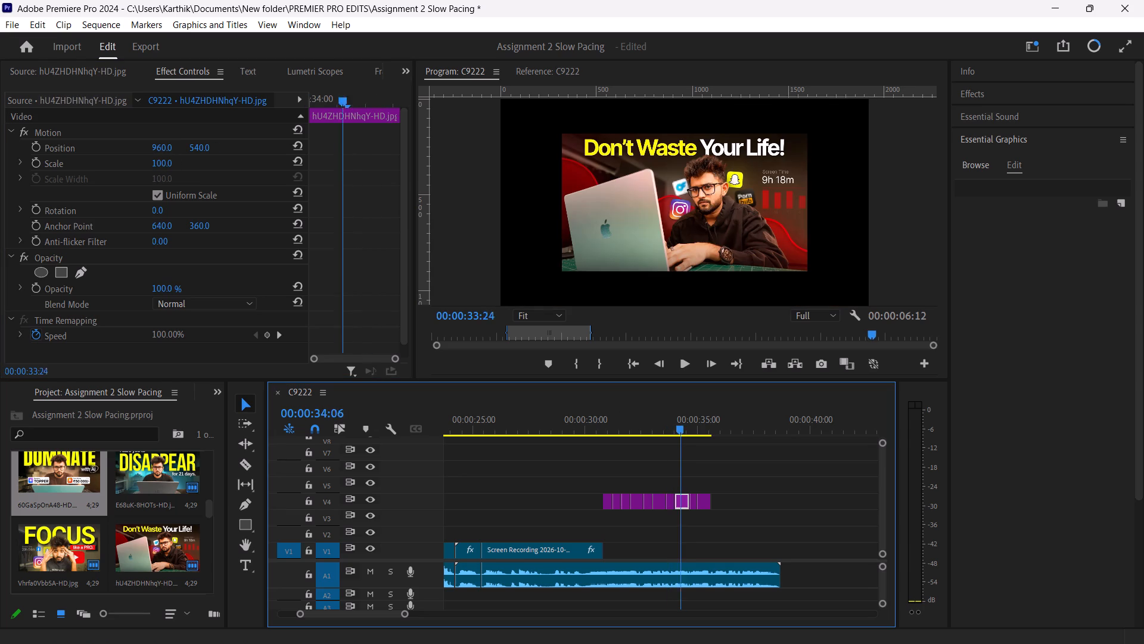
{"action": "left_click_drag", "start_coordinate": [683, 432], "coordinate": [683, 438]}
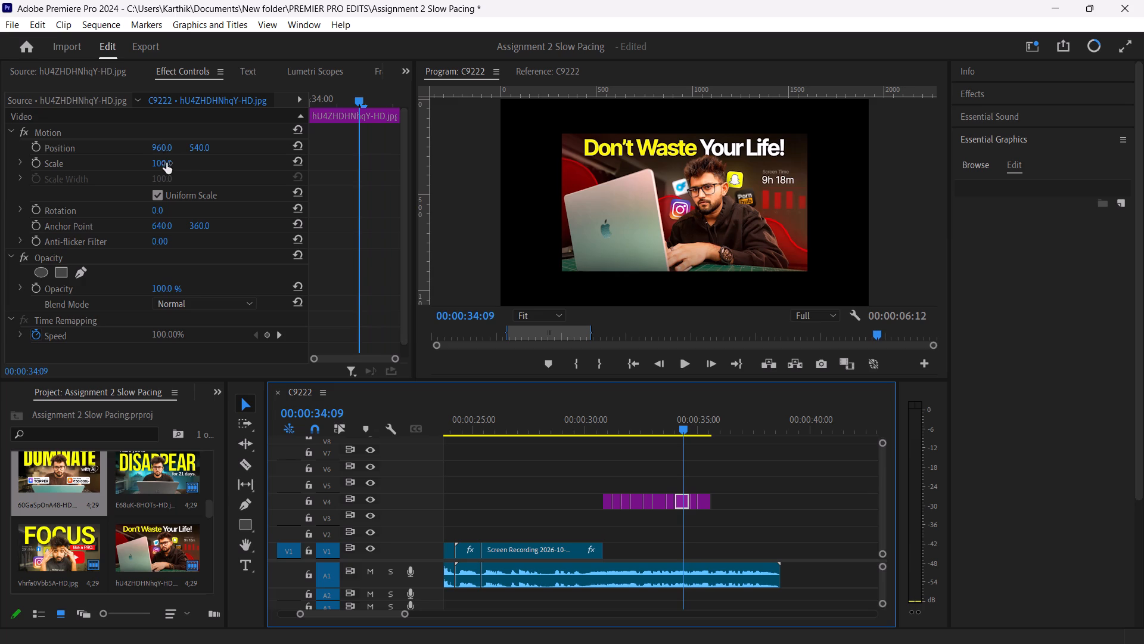
{"action": "left_click_drag", "start_coordinate": [166, 163], "coordinate": [208, 166]}
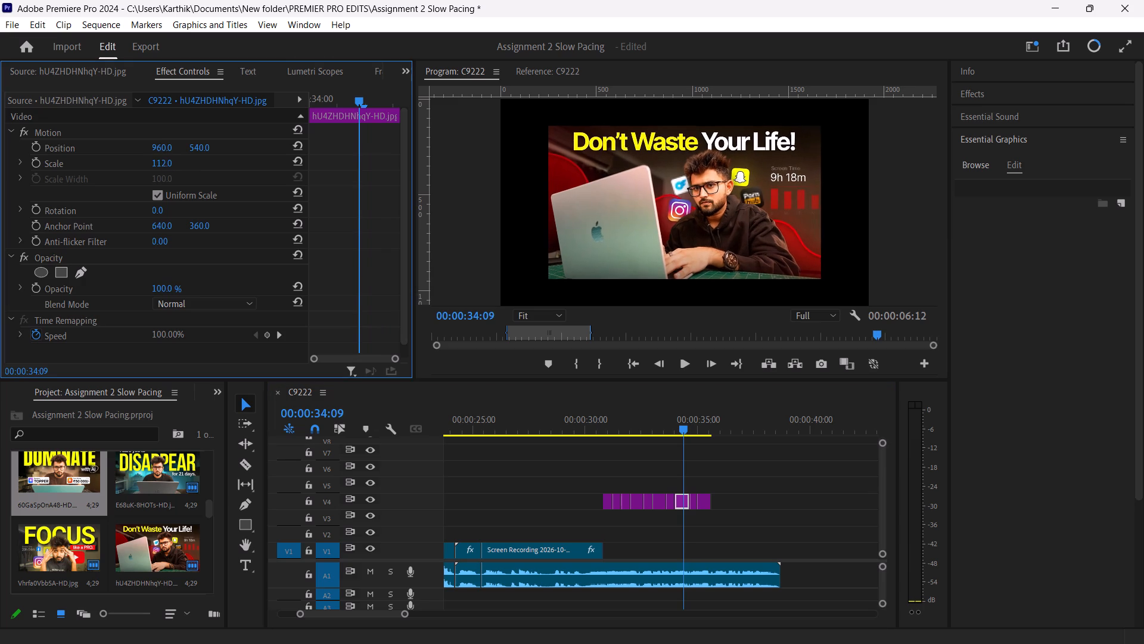
{"action": "left_click_drag", "start_coordinate": [208, 166], "coordinate": [247, 171]}
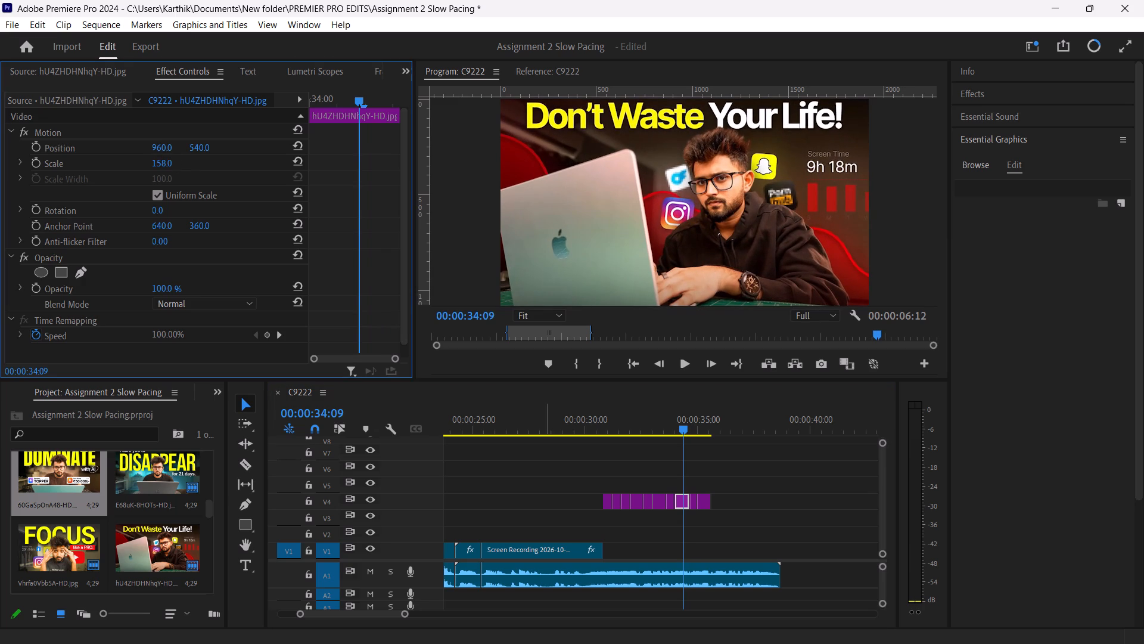
Scale the "Never share your PLAN" thumbnail on V4 to 150 so it fills the frame.
{"action": "left_click", "coordinate": [691, 501]}
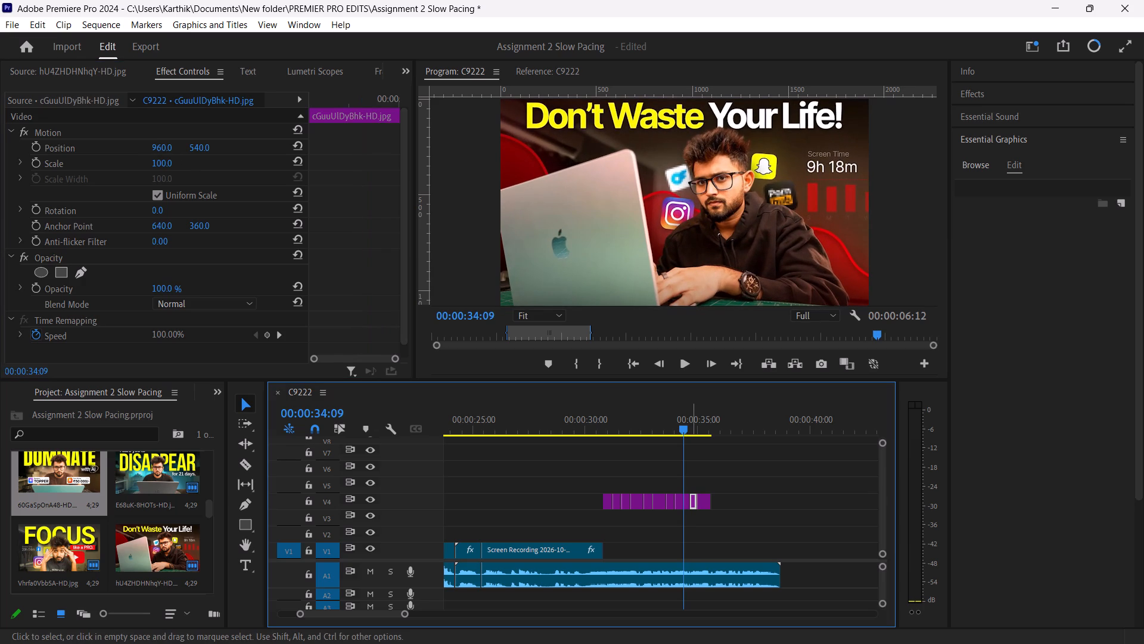
{"action": "left_click_drag", "start_coordinate": [685, 426], "coordinate": [694, 428]}
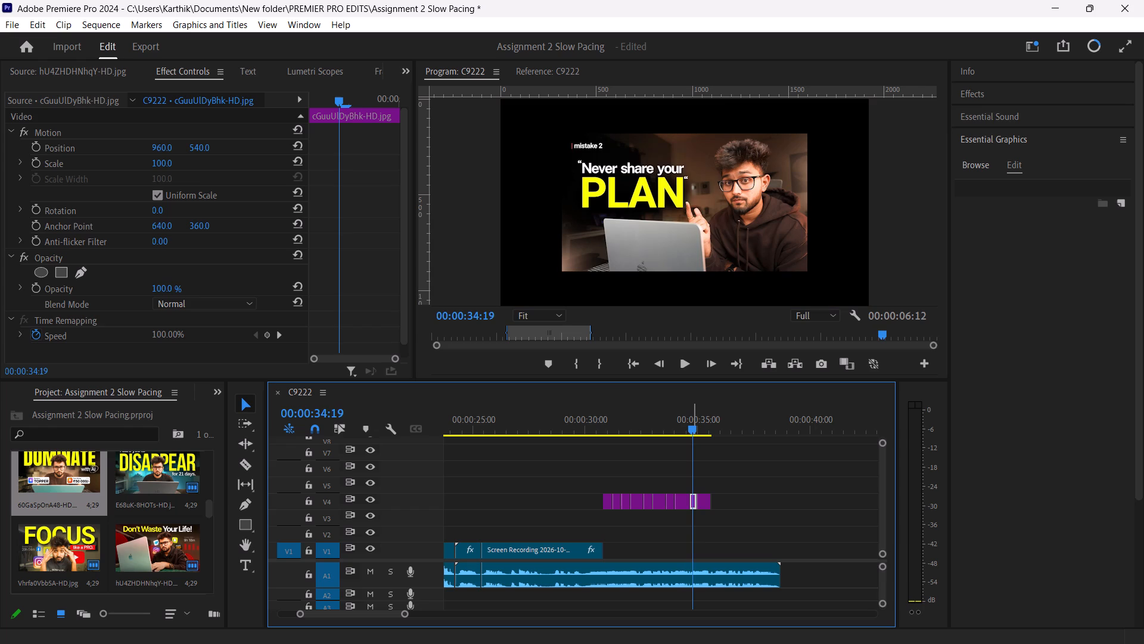
{"action": "left_click_drag", "start_coordinate": [163, 158], "coordinate": [189, 160]}
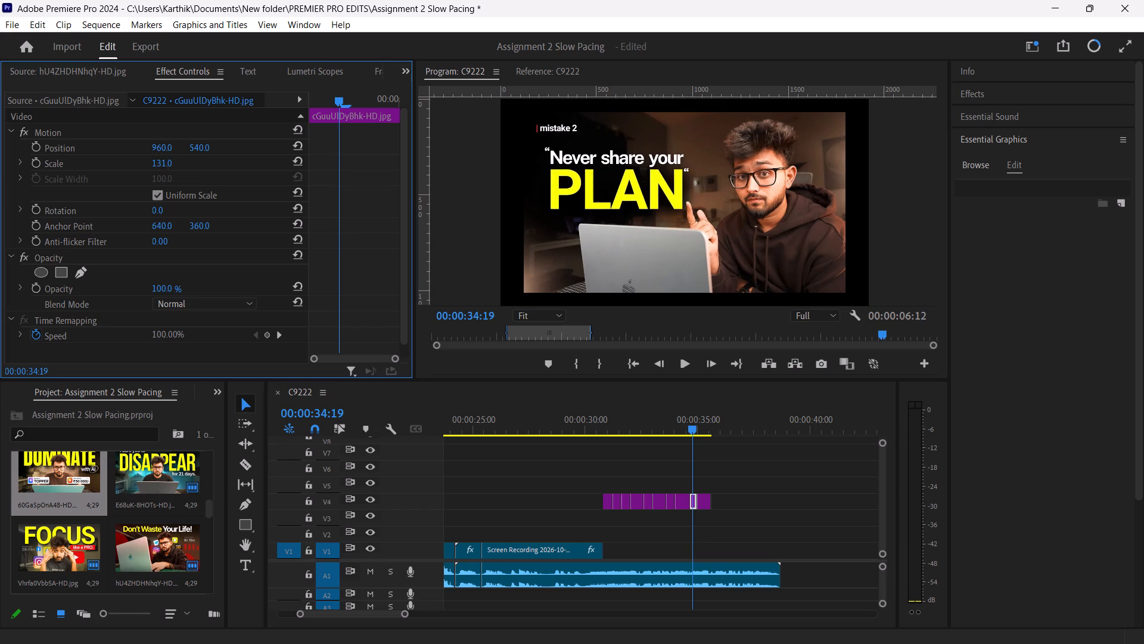
{"action": "left_click_drag", "start_coordinate": [189, 160], "coordinate": [207, 161]}
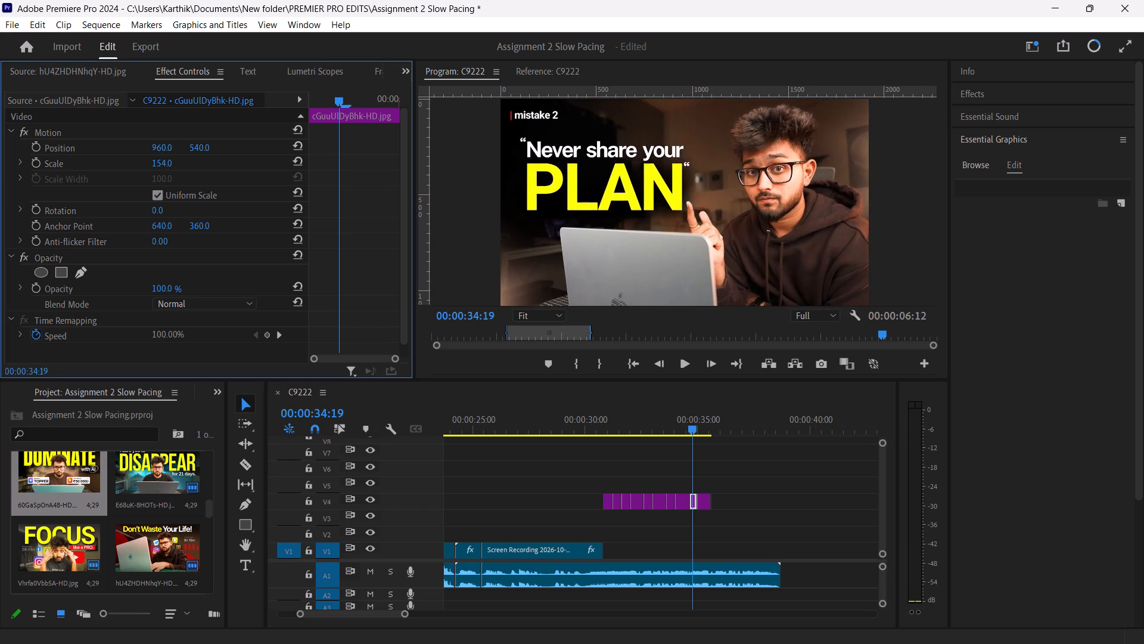
{"action": "left_click_drag", "start_coordinate": [207, 161], "coordinate": [206, 162]}
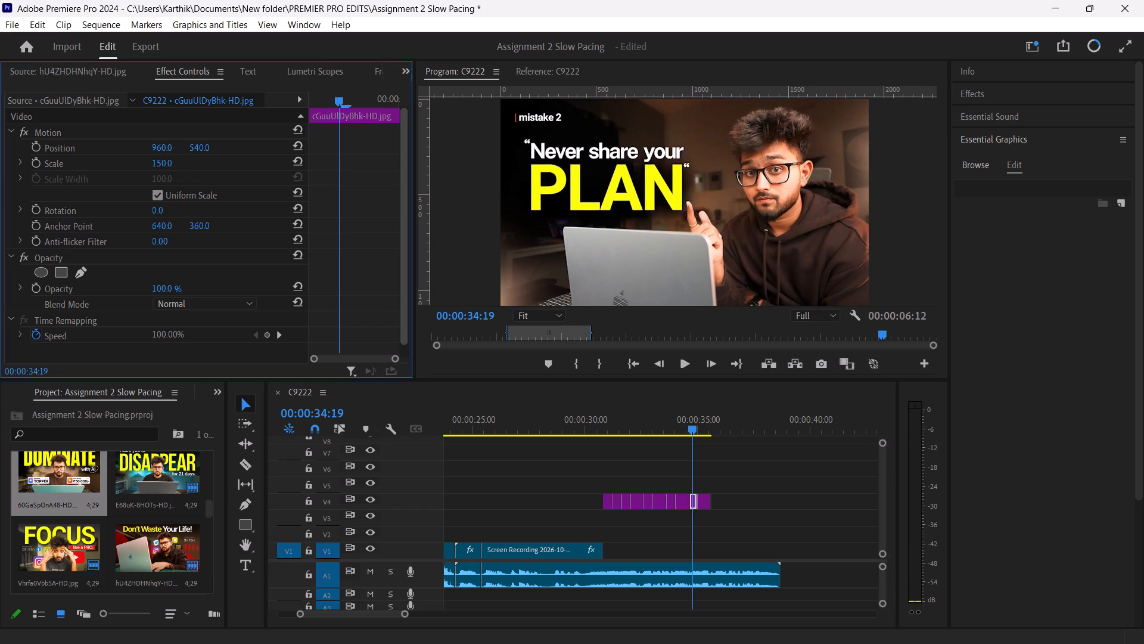
Scale the "DOMINATE with AI" thumbnail, the last clip in the V4 run, to 150 to fill the frame.
{"action": "left_click", "coordinate": [704, 497]}
{"action": "left_click_drag", "start_coordinate": [694, 432], "coordinate": [702, 433]}
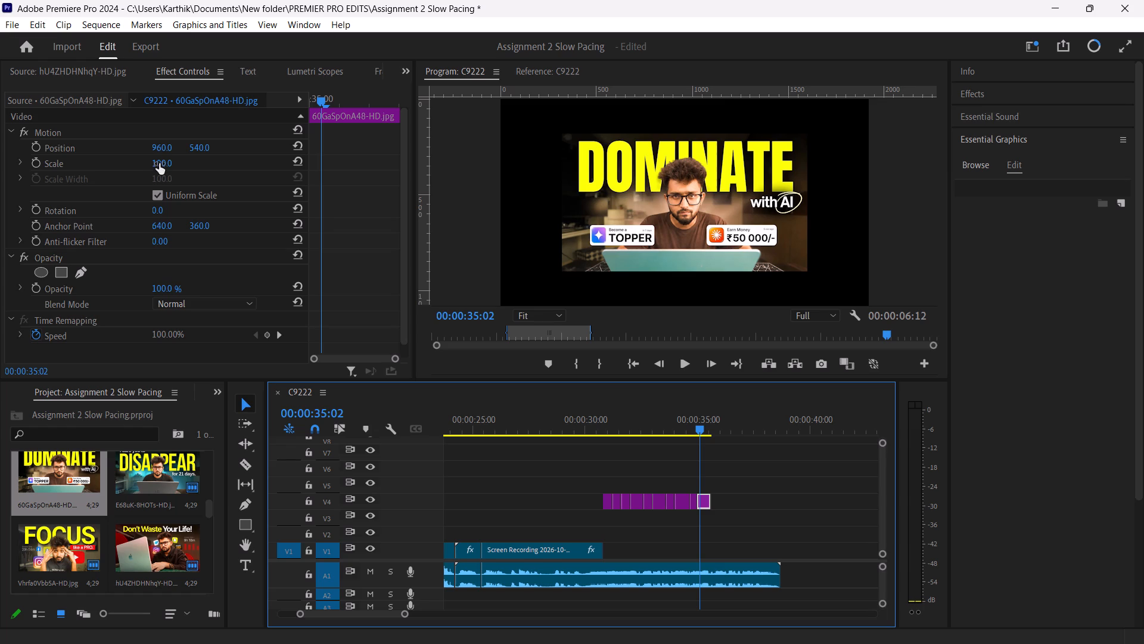
{"action": "left_click_drag", "start_coordinate": [159, 163], "coordinate": [196, 162]}
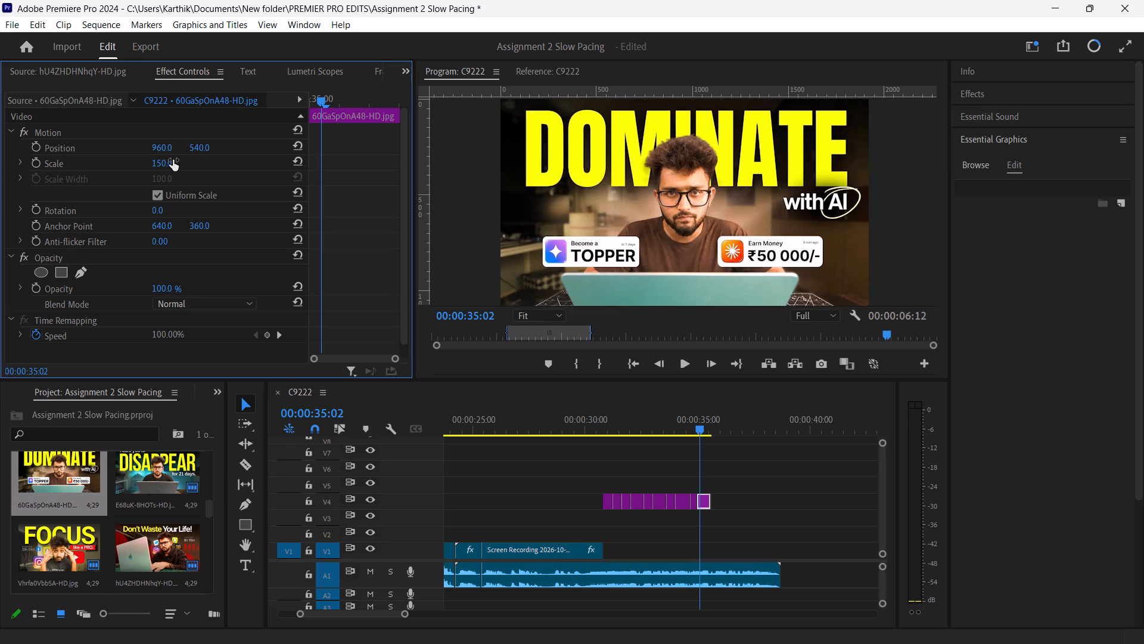
{"action": "left_click", "coordinate": [173, 160]}
Place download (20).jpeg on V3 beneath the thumbnail run, starting where the screen recording ends.
{"action": "left_click", "coordinate": [129, 472]}
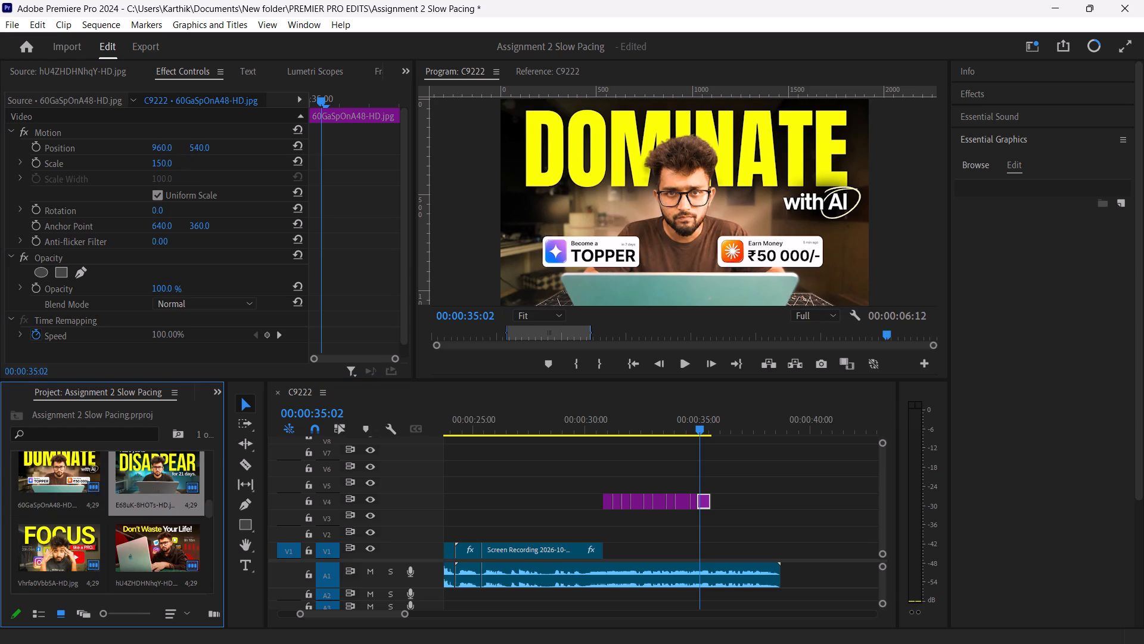
{"action": "key", "text": "Down"}
{"action": "key", "text": "Down"}
{"action": "key", "text": "Down"}
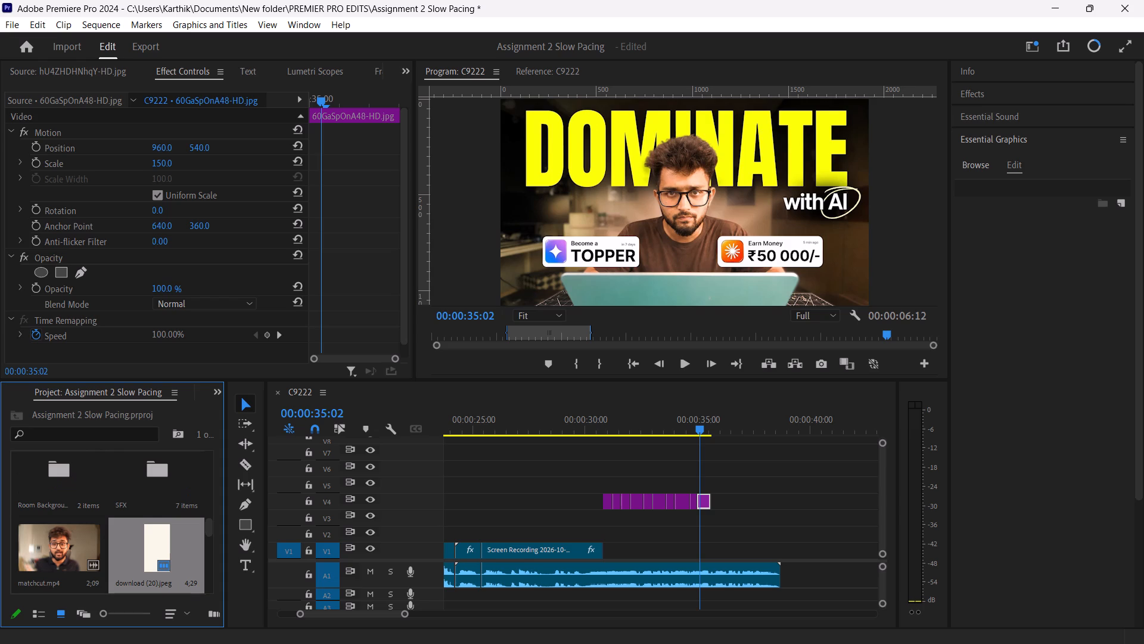
{"action": "left_click_drag", "start_coordinate": [150, 549], "coordinate": [601, 523]}
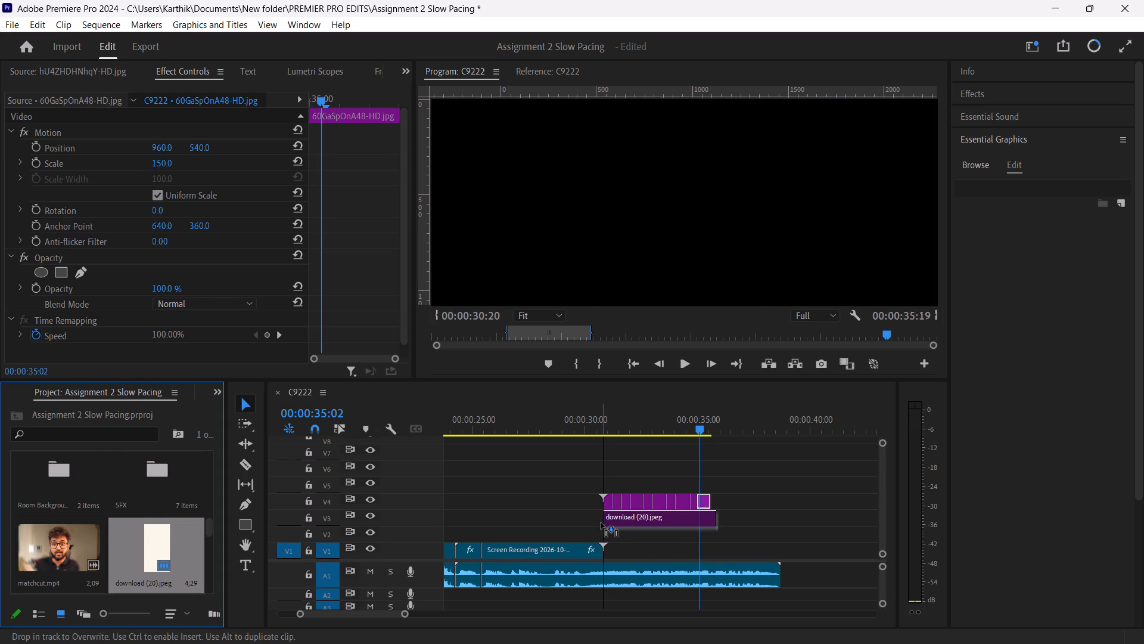
{"action": "left_click_drag", "start_coordinate": [601, 523], "coordinate": [601, 522]}
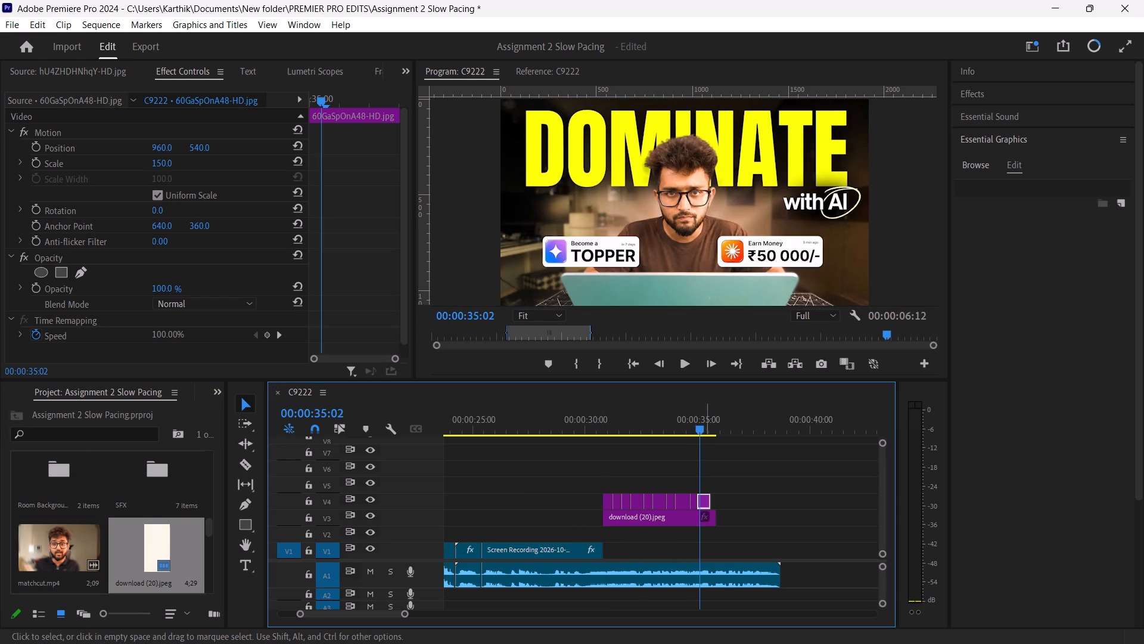
Trim the end of download (20).jpeg on V3 to match the end of the V4 thumbnail run.
{"action": "left_click", "coordinate": [714, 516]}
{"action": "left_click", "coordinate": [714, 516]}
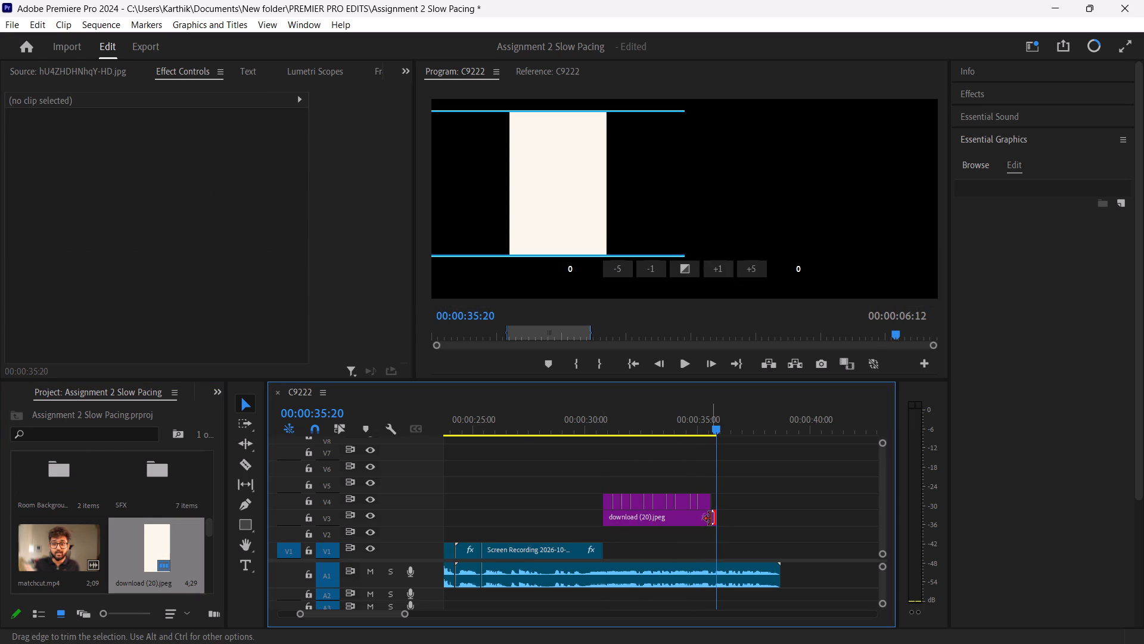
{"action": "left_click_drag", "start_coordinate": [717, 519], "coordinate": [708, 519]}
Play back the V4 thumbnail run from its start, where the screen recording ends, to check it over the V3 background.
{"action": "left_click_drag", "start_coordinate": [716, 429], "coordinate": [710, 429]}
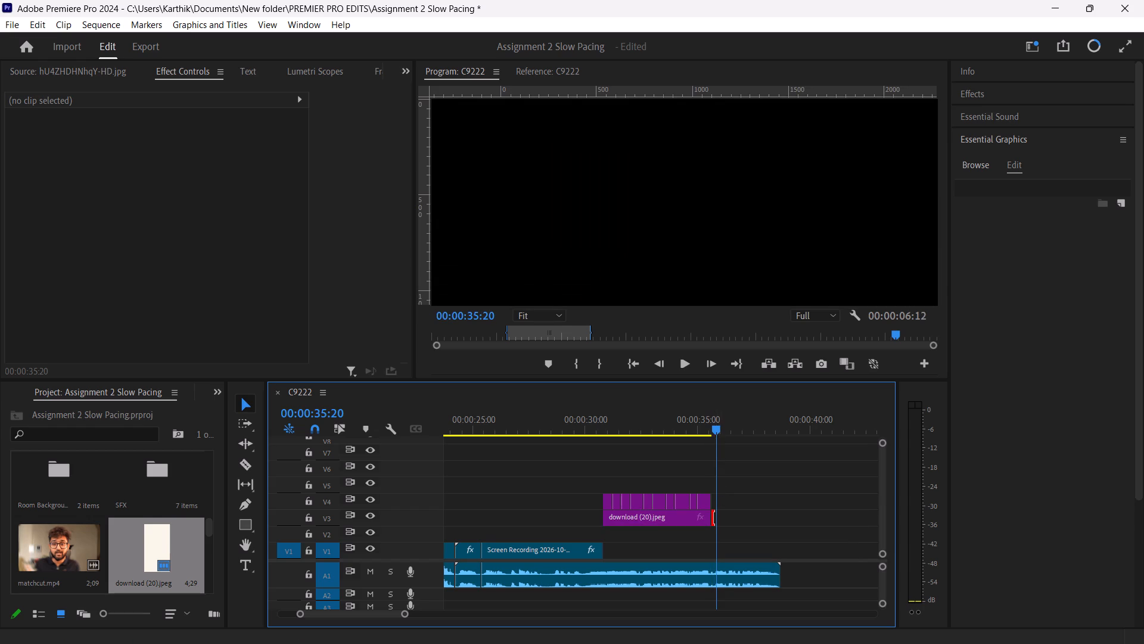
{"action": "left_click_drag", "start_coordinate": [710, 429], "coordinate": [603, 448]}
{"action": "key", "text": "space"}
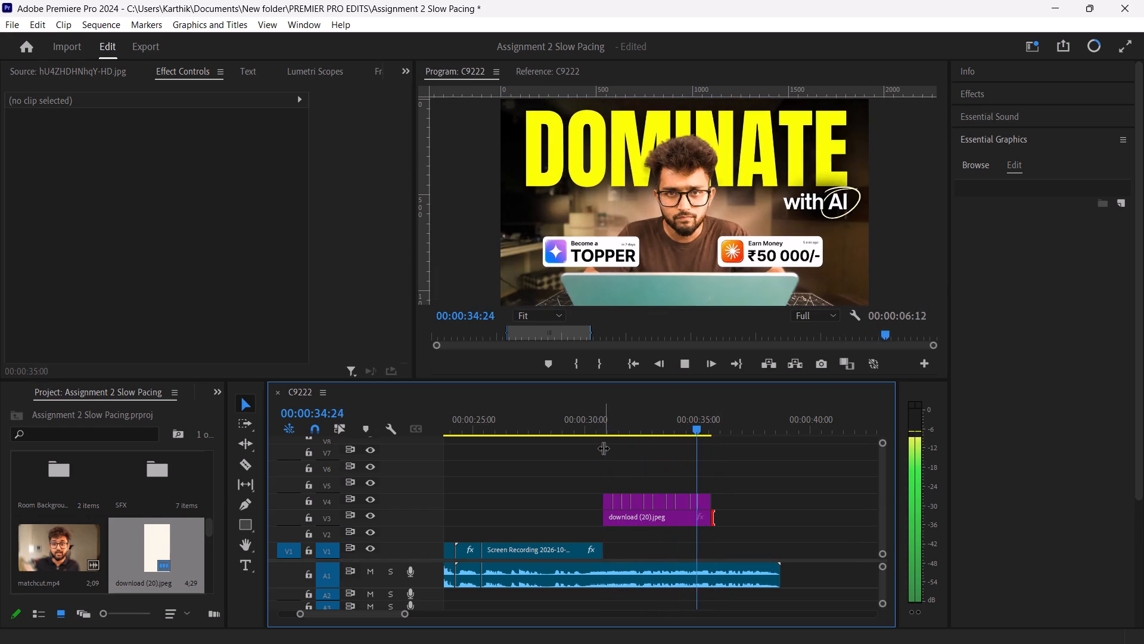
{"action": "key", "text": "space"}
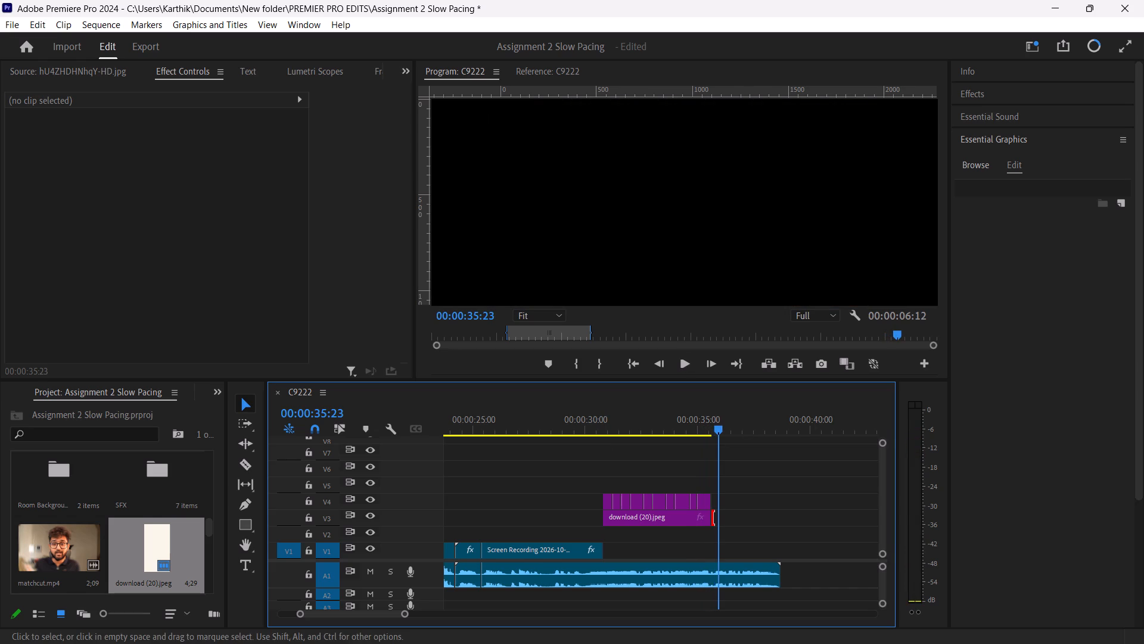
Play back the sequence from about 00:00:21:20 through the thumbnail run, and review the opening seconds as well.
{"action": "left_click_drag", "start_coordinate": [713, 425], "coordinate": [425, 447]}
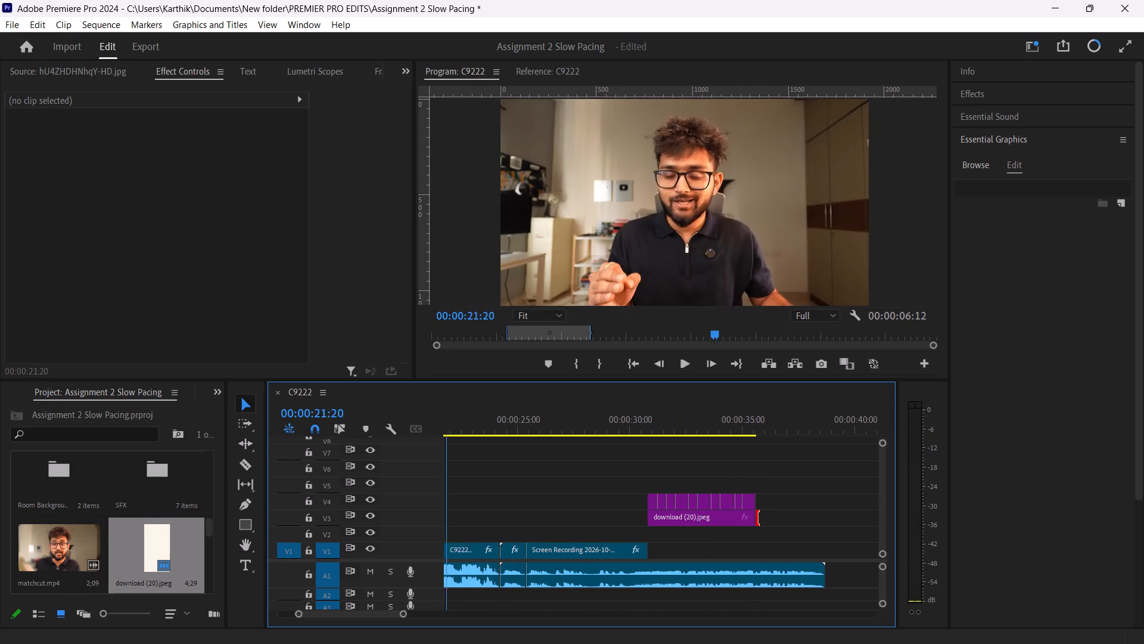
{"action": "left_click_drag", "start_coordinate": [425, 447], "coordinate": [420, 445]}
{"action": "key", "text": "space"}
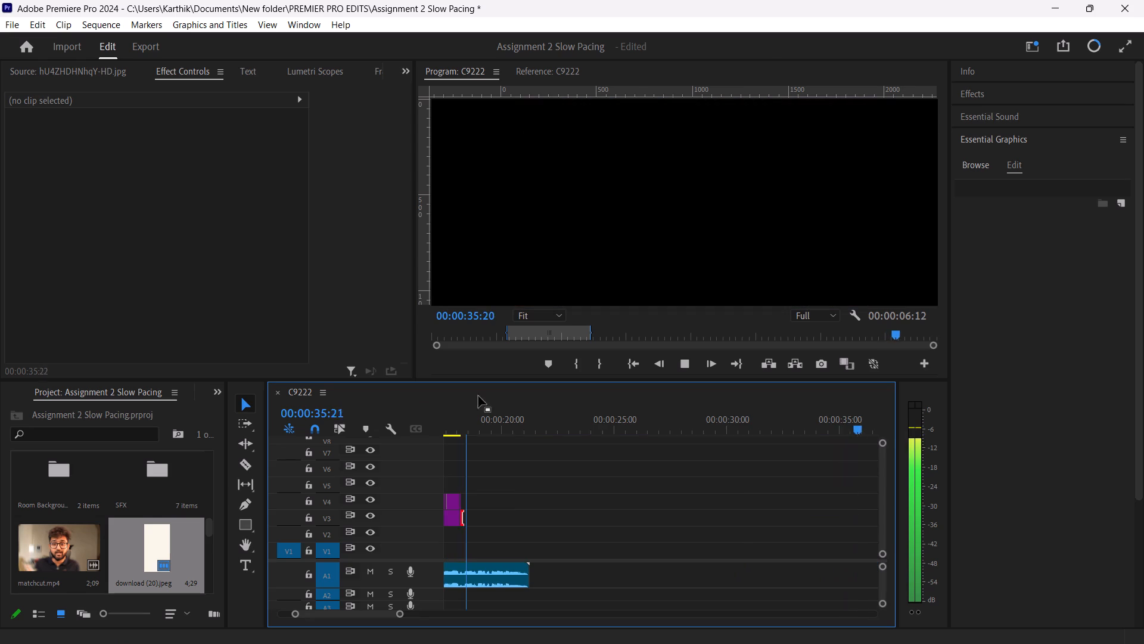
{"action": "left_click", "coordinate": [681, 374]}
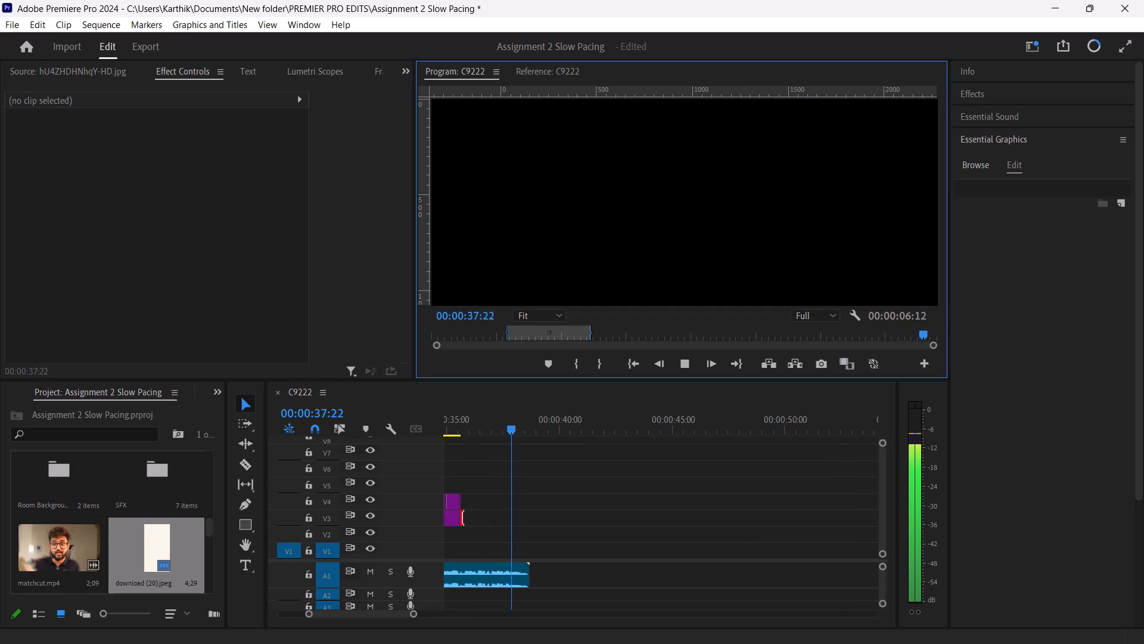
{"action": "left_click", "coordinate": [685, 370]}
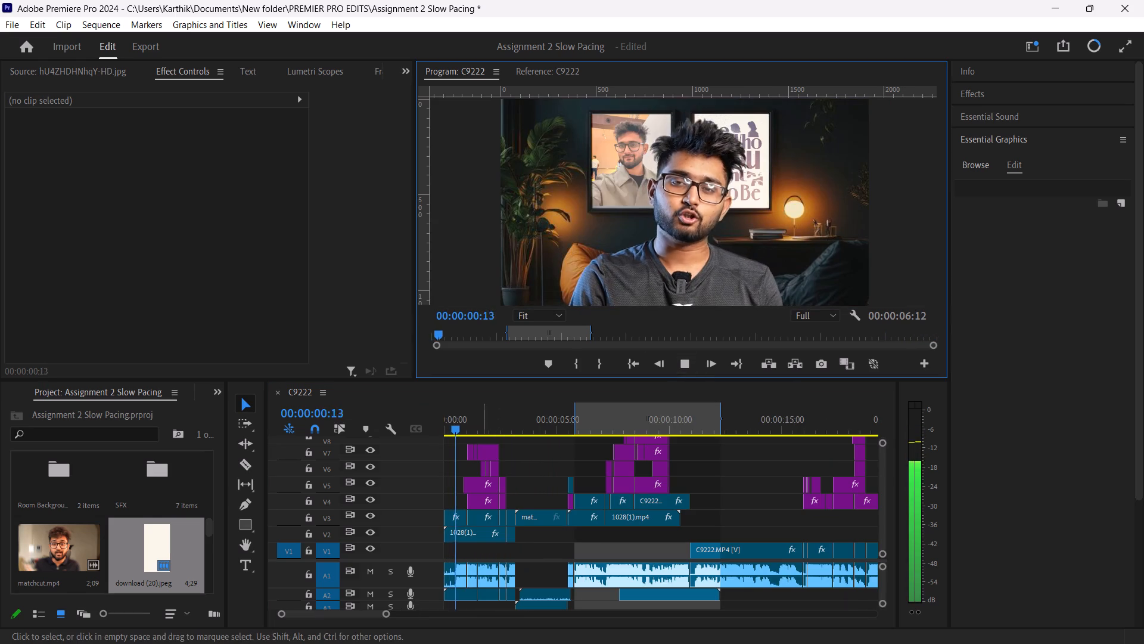
{"action": "left_click", "coordinate": [686, 366]}
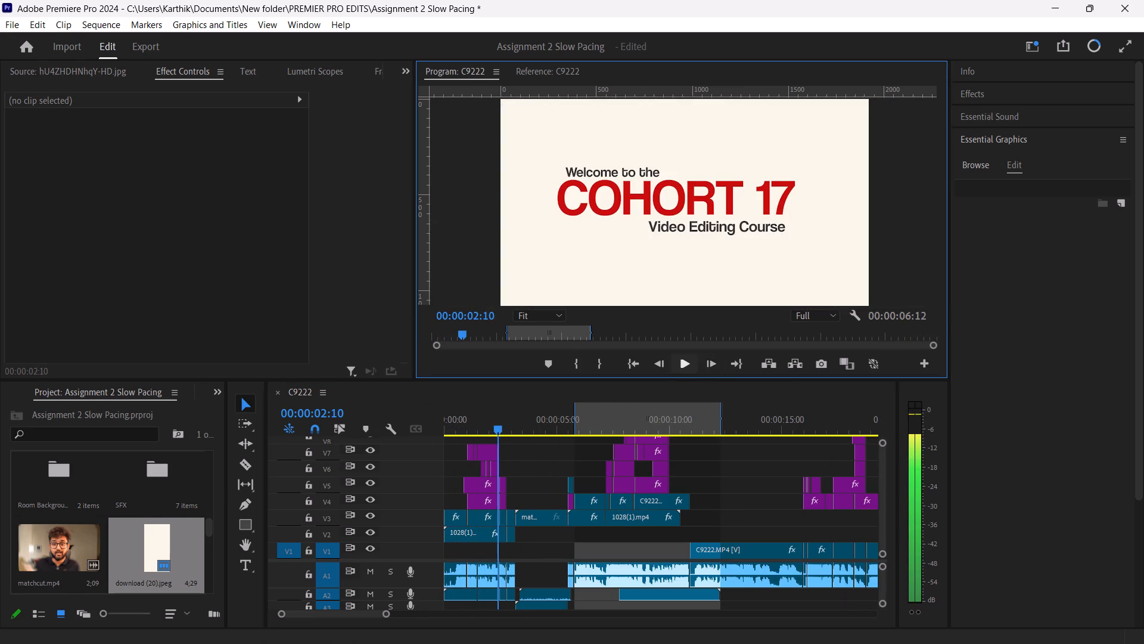
Scrub through the middle of the sequence and play from 00:00:25:09 into the thumbnail run to review the pacing.
{"action": "left_click_drag", "start_coordinate": [495, 423], "coordinate": [869, 460]}
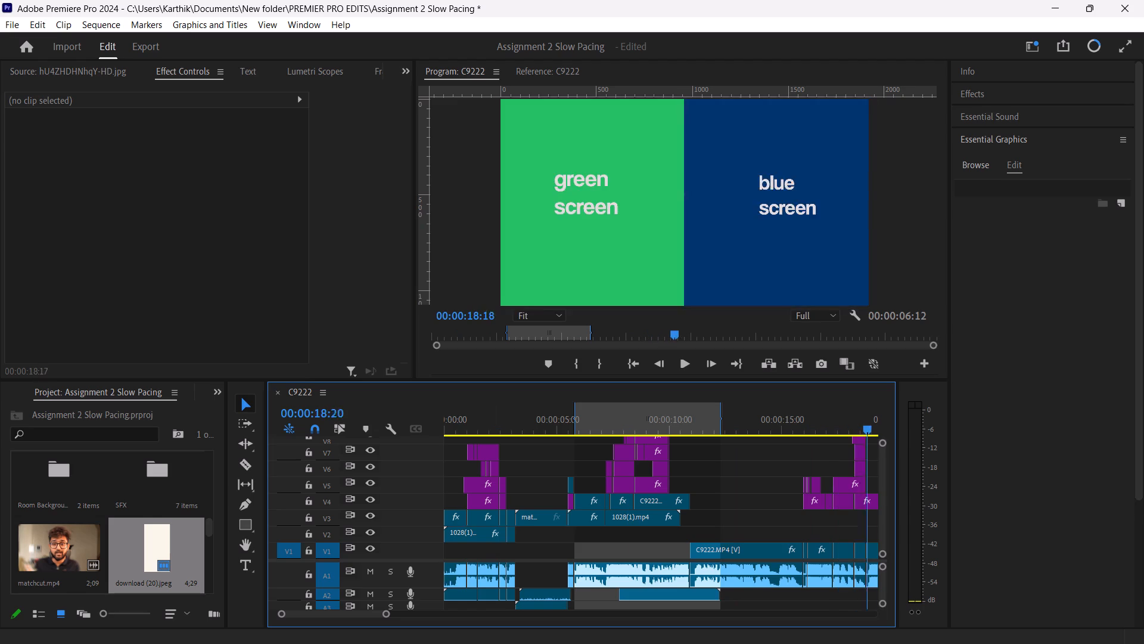
{"action": "left_click_drag", "start_coordinate": [869, 460], "coordinate": [419, 475]}
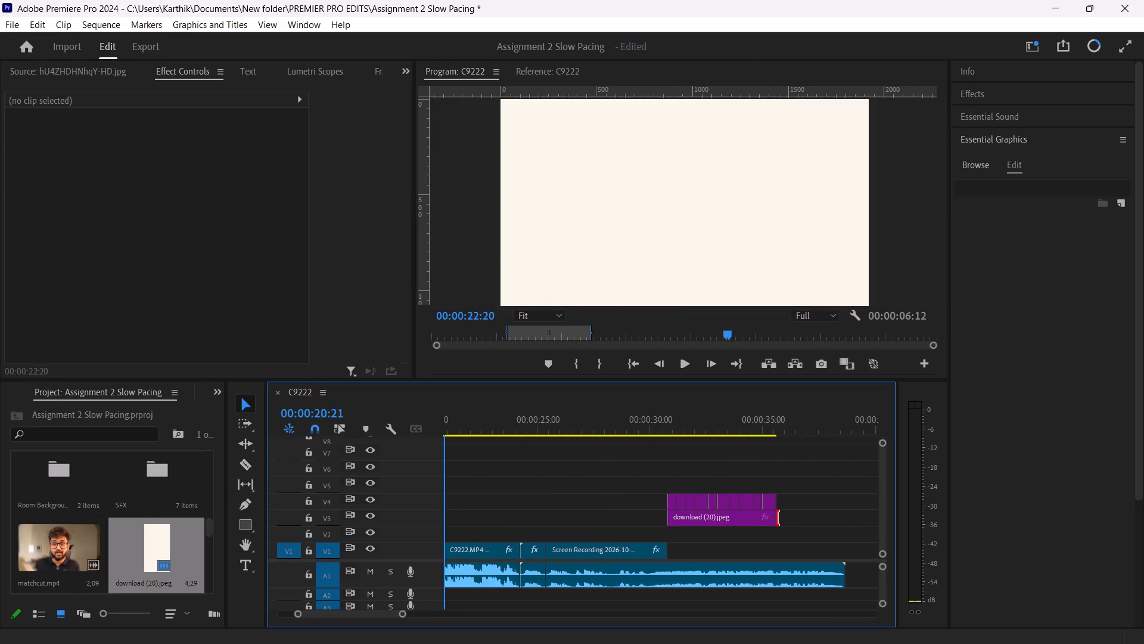
{"action": "left_click_drag", "start_coordinate": [419, 475], "coordinate": [630, 491]}
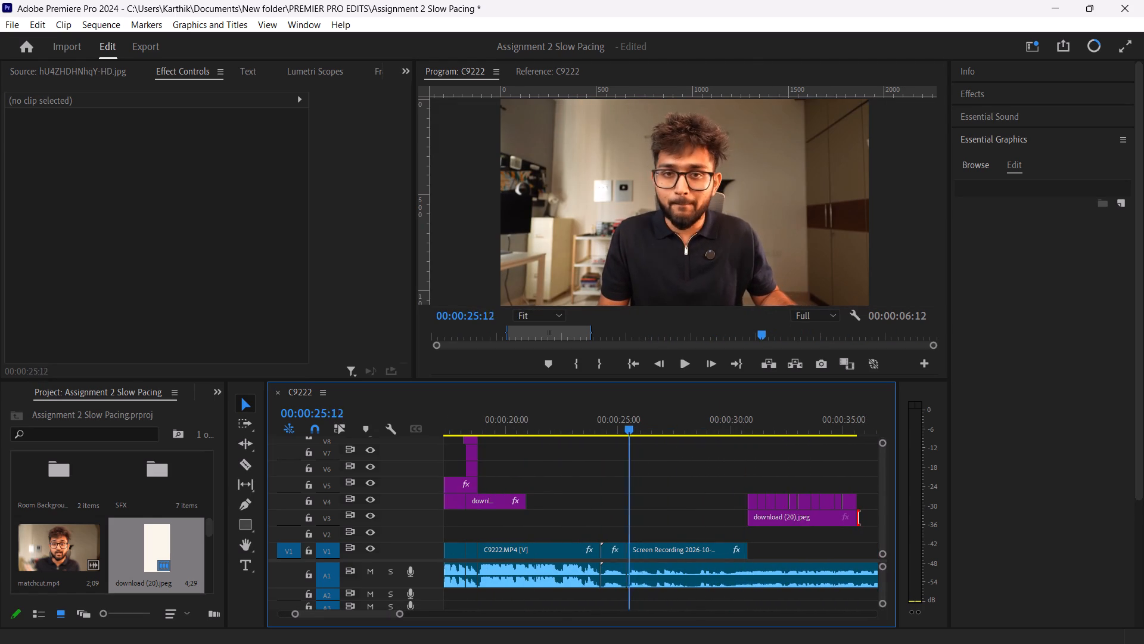
{"action": "left_click_drag", "start_coordinate": [630, 491], "coordinate": [629, 492]}
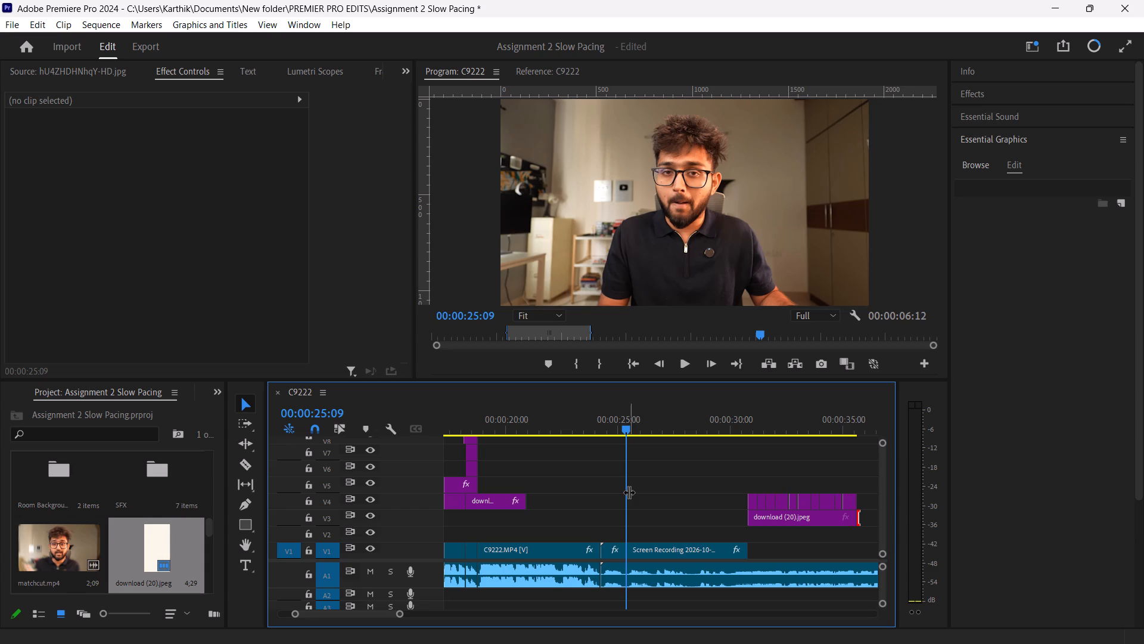
{"action": "right_click", "coordinate": [629, 492]}
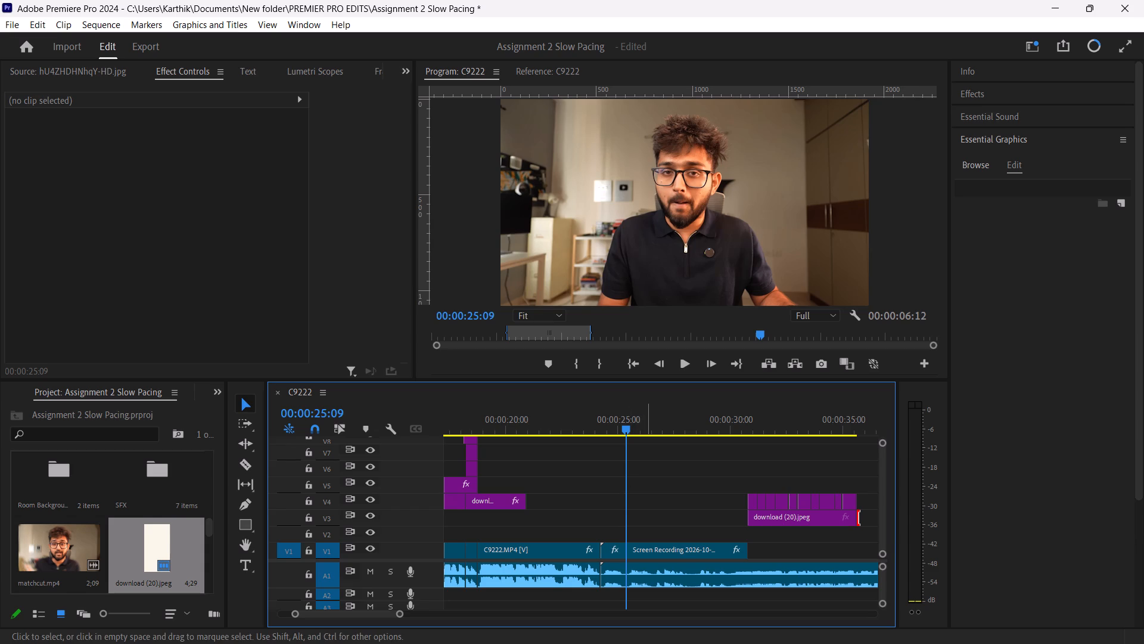
{"action": "left_click", "coordinate": [686, 370]}
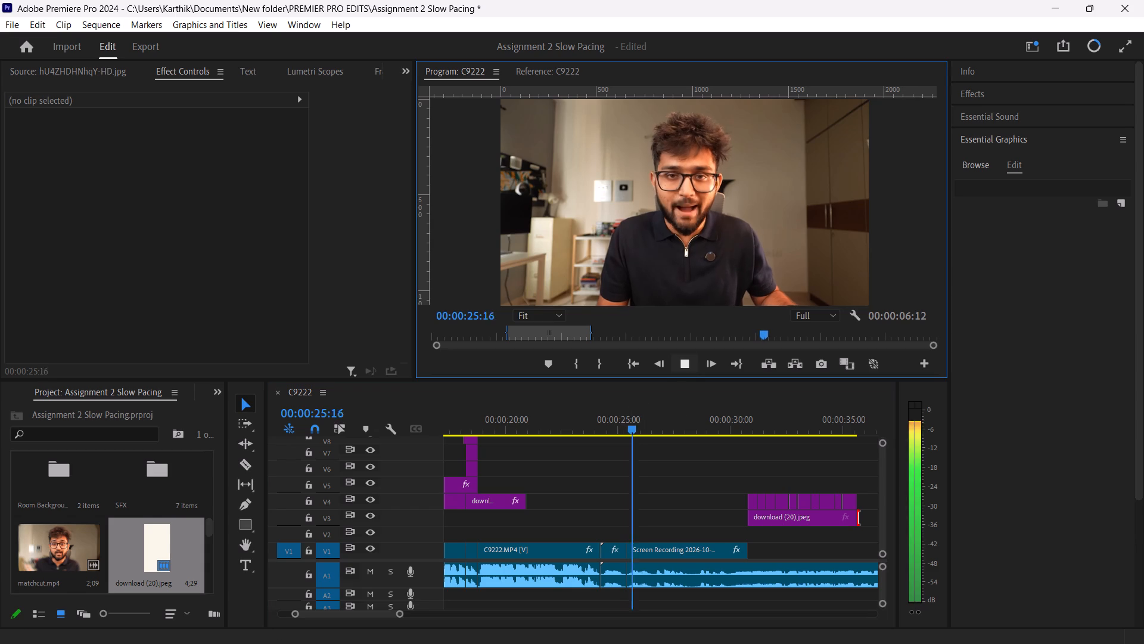
{"action": "left_click", "coordinate": [686, 370]}
{"action": "left_click", "coordinate": [686, 370]}
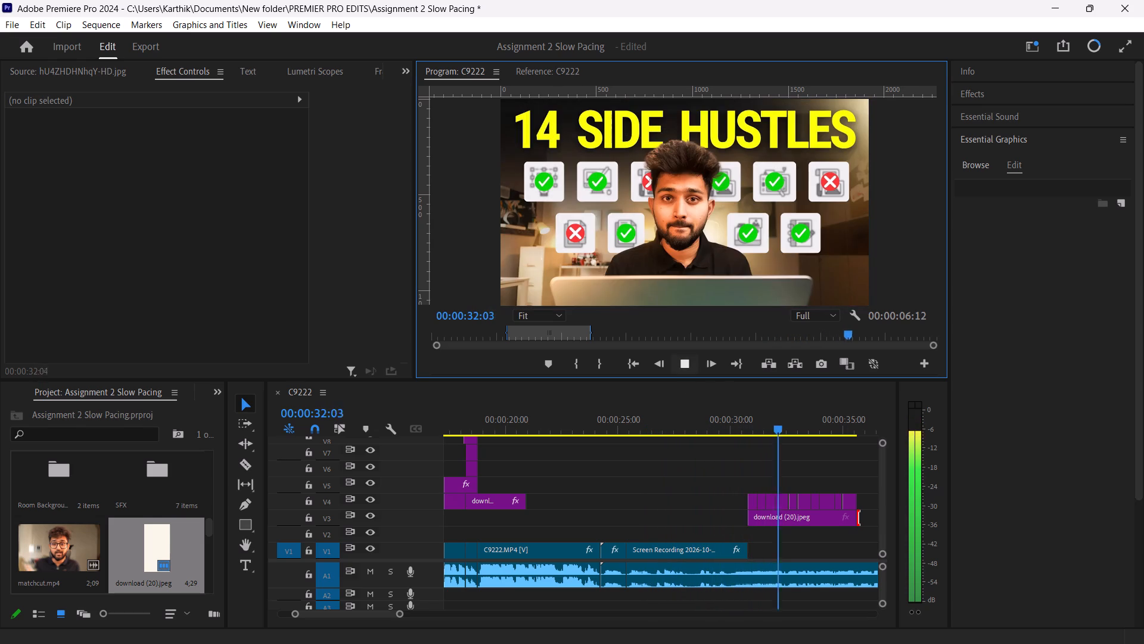
{"action": "left_click", "coordinate": [683, 368]}
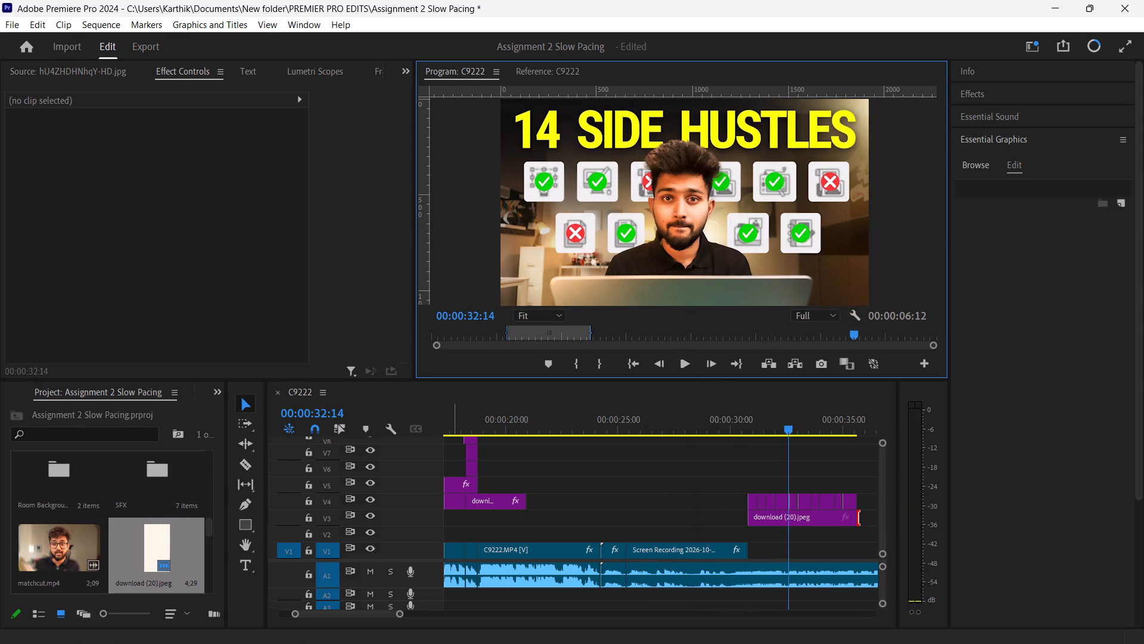
Move the "self educate" thumbnail from V4 up to V5 and extend its end to match the end of the thumbnail run.
{"action": "left_click_drag", "start_coordinate": [402, 615], "coordinate": [386, 615]}
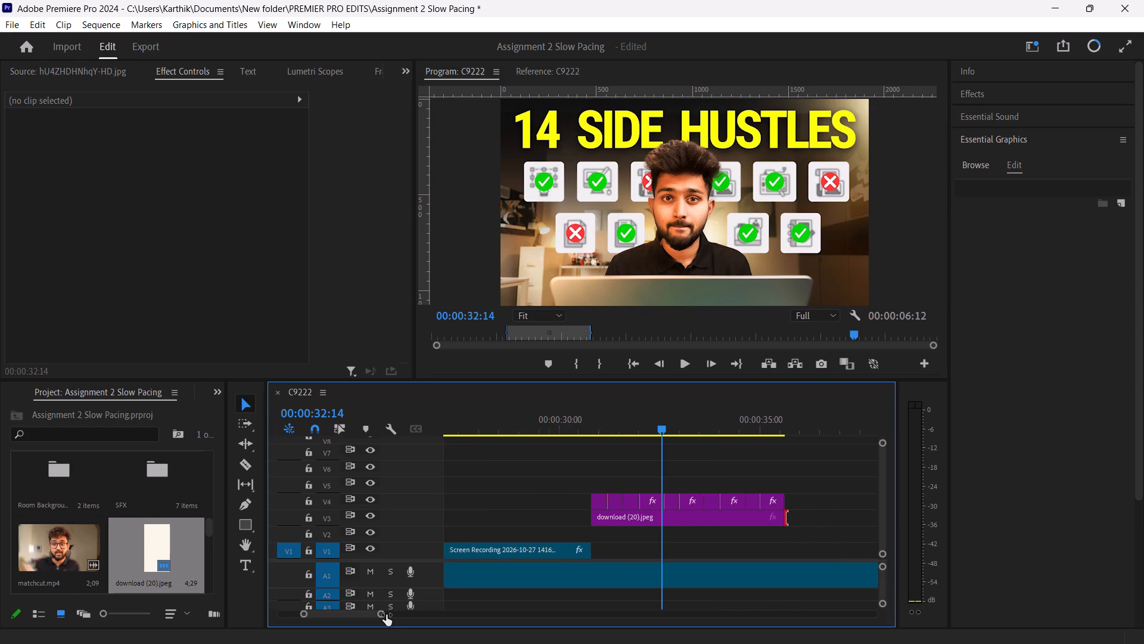
{"action": "left_click_drag", "start_coordinate": [386, 615], "coordinate": [380, 615]}
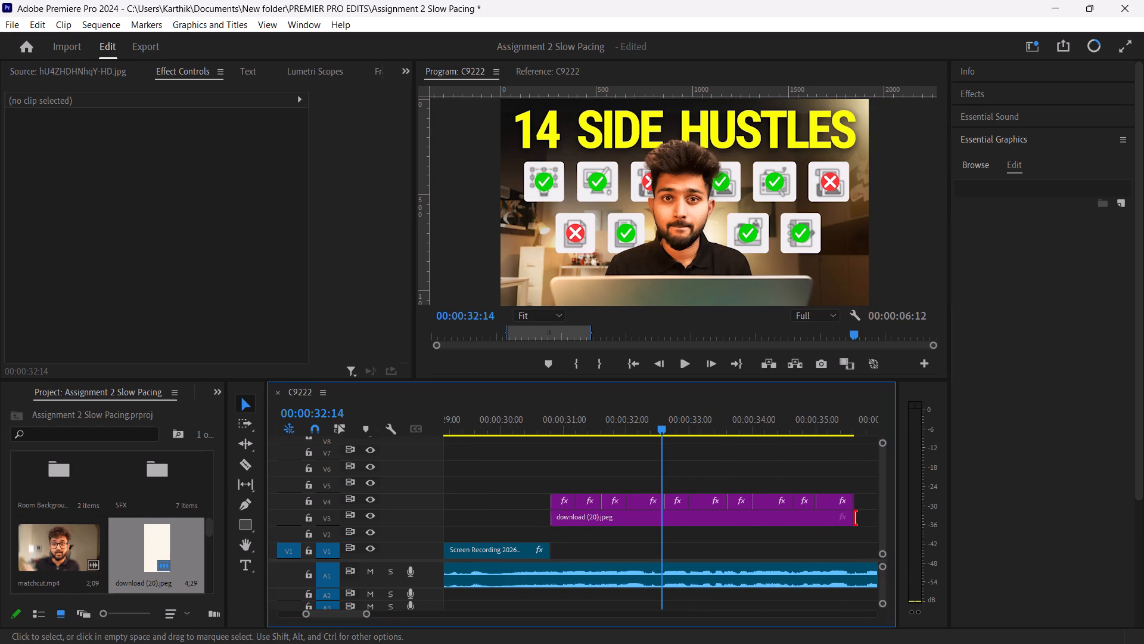
{"action": "left_click_drag", "start_coordinate": [560, 506], "coordinate": [560, 492]}
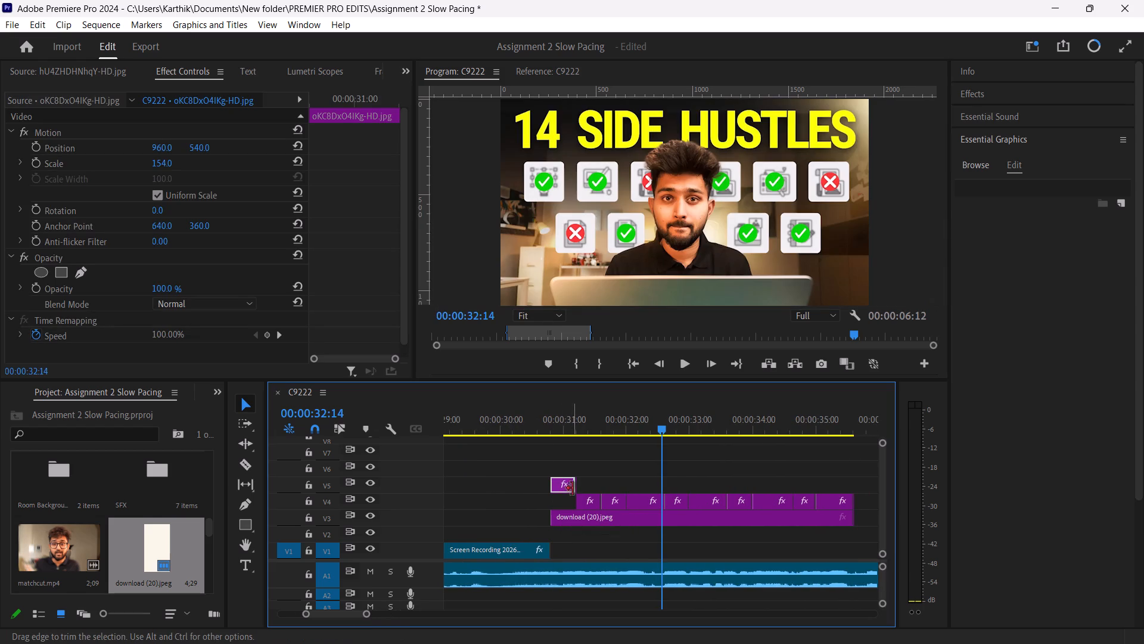
{"action": "left_click_drag", "start_coordinate": [576, 484], "coordinate": [611, 497]}
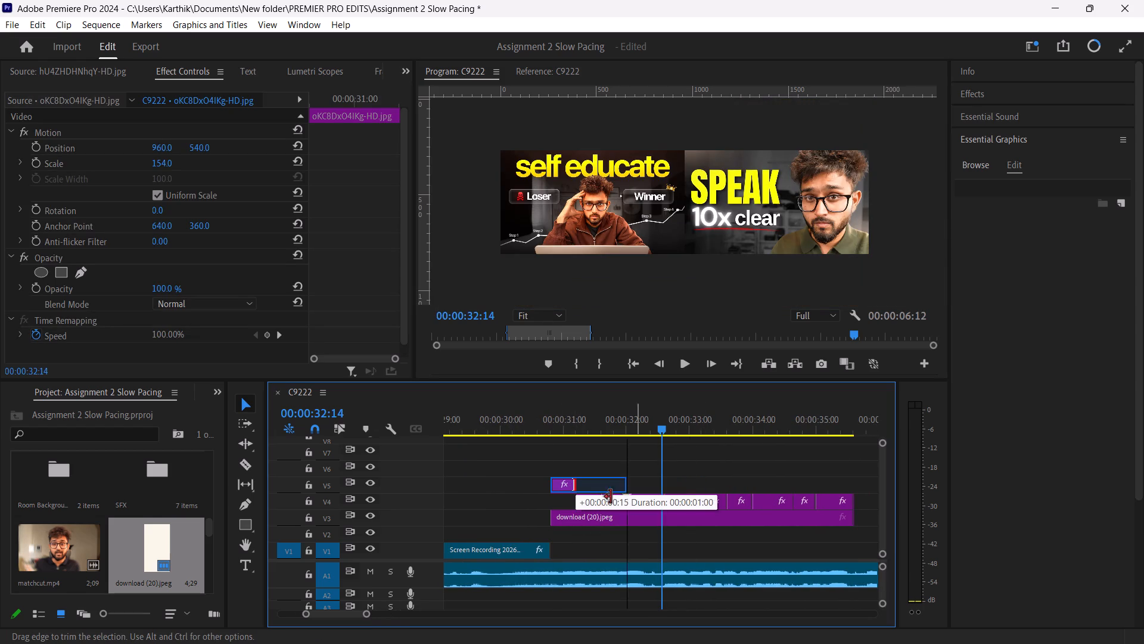
{"action": "left_click_drag", "start_coordinate": [611, 497], "coordinate": [848, 524]}
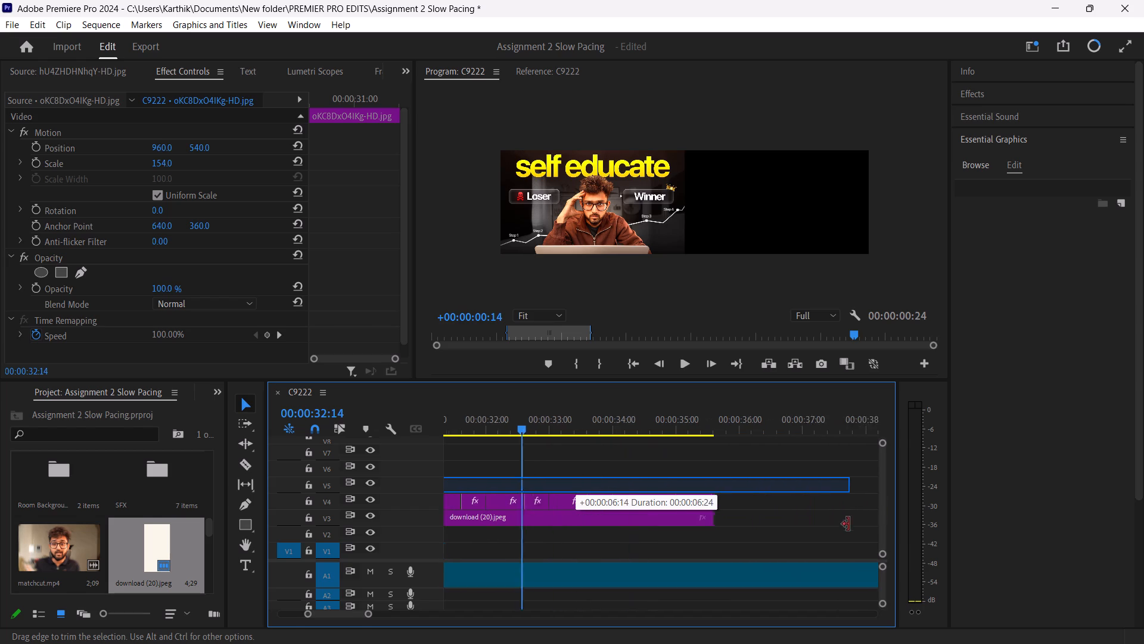
{"action": "left_click_drag", "start_coordinate": [848, 524], "coordinate": [690, 541]}
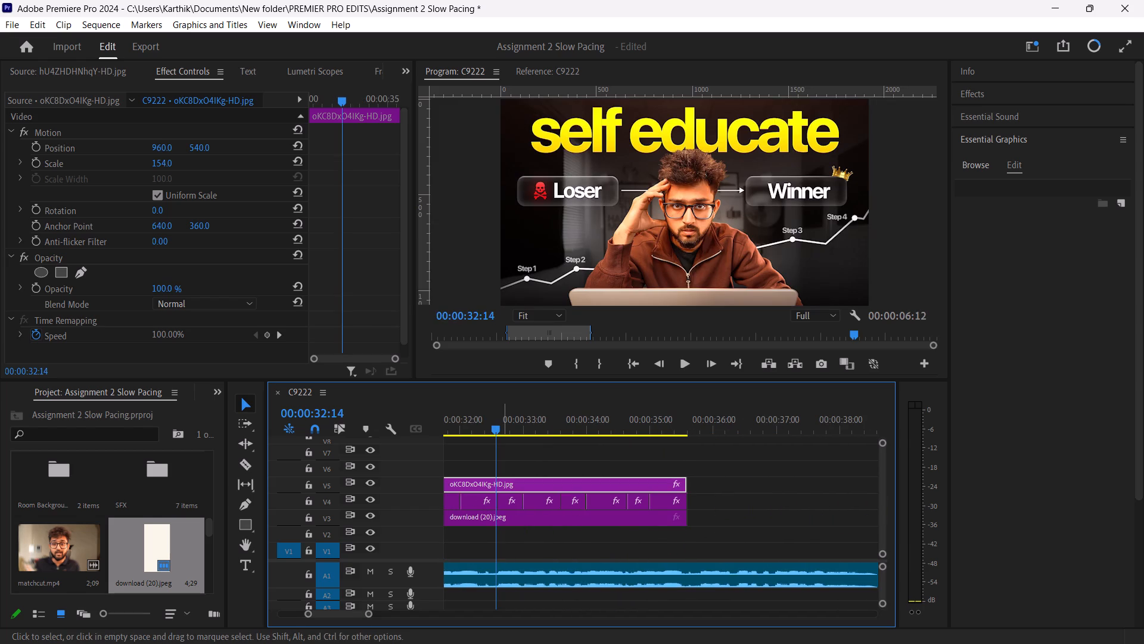
Scale the "self educate" thumbnail on V5 down to 93, checking it near 00:00:31:04.
{"action": "left_click_drag", "start_coordinate": [494, 425], "coordinate": [666, 471]}
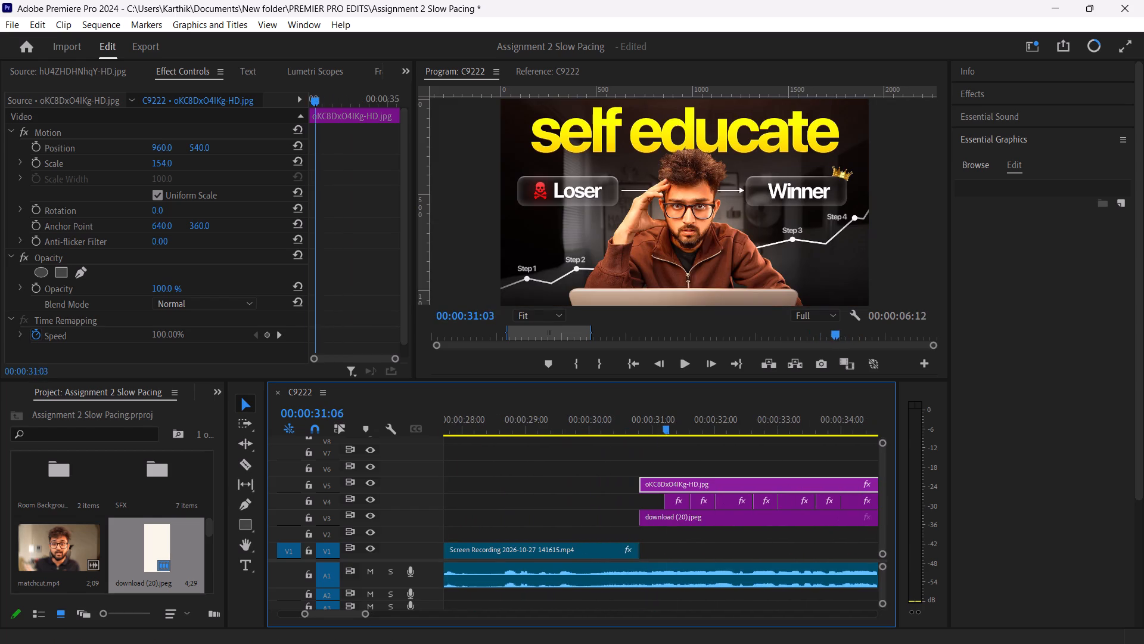
{"action": "left_click_drag", "start_coordinate": [666, 471], "coordinate": [660, 479]}
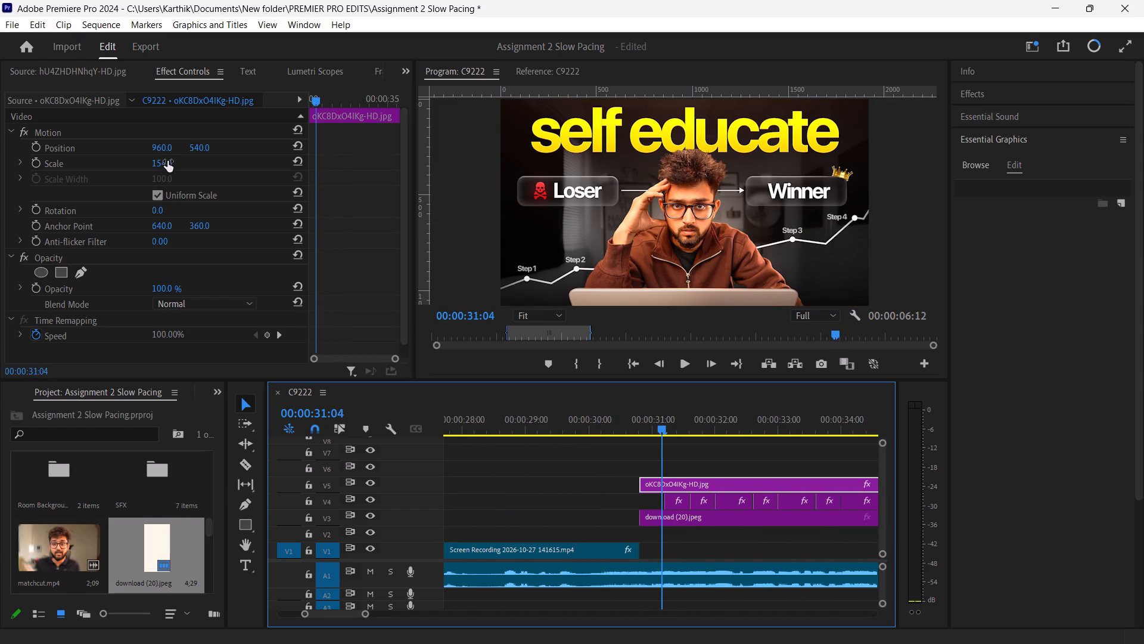
{"action": "left_click_drag", "start_coordinate": [167, 160], "coordinate": [141, 167]}
{"action": "left_click_drag", "start_coordinate": [173, 160], "coordinate": [167, 161]}
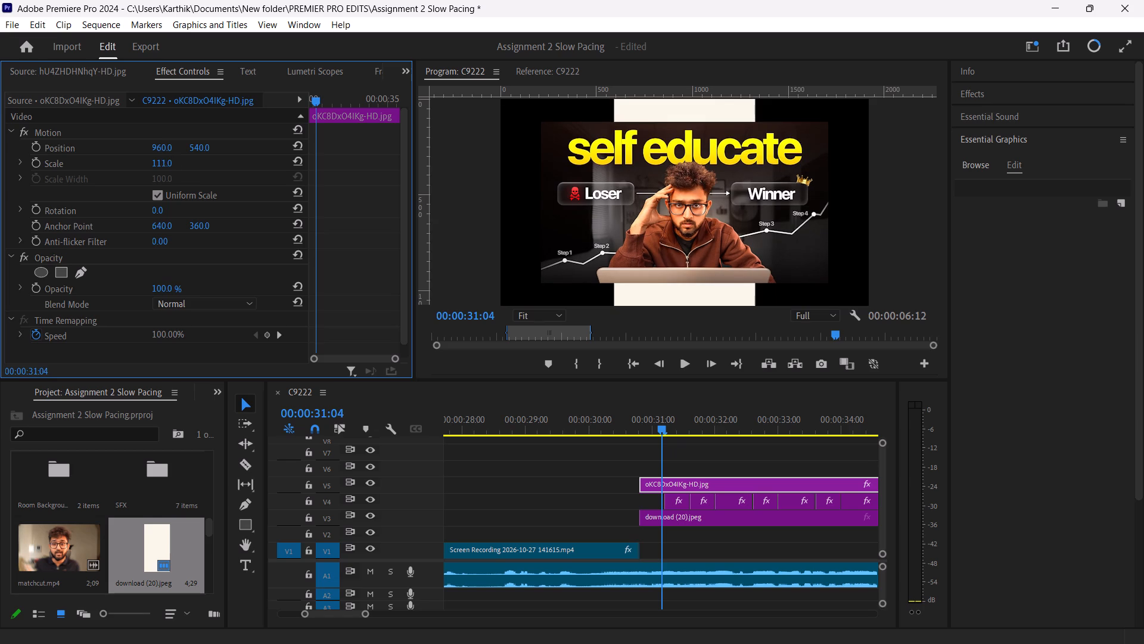
{"action": "left_click_drag", "start_coordinate": [167, 161], "coordinate": [156, 162]}
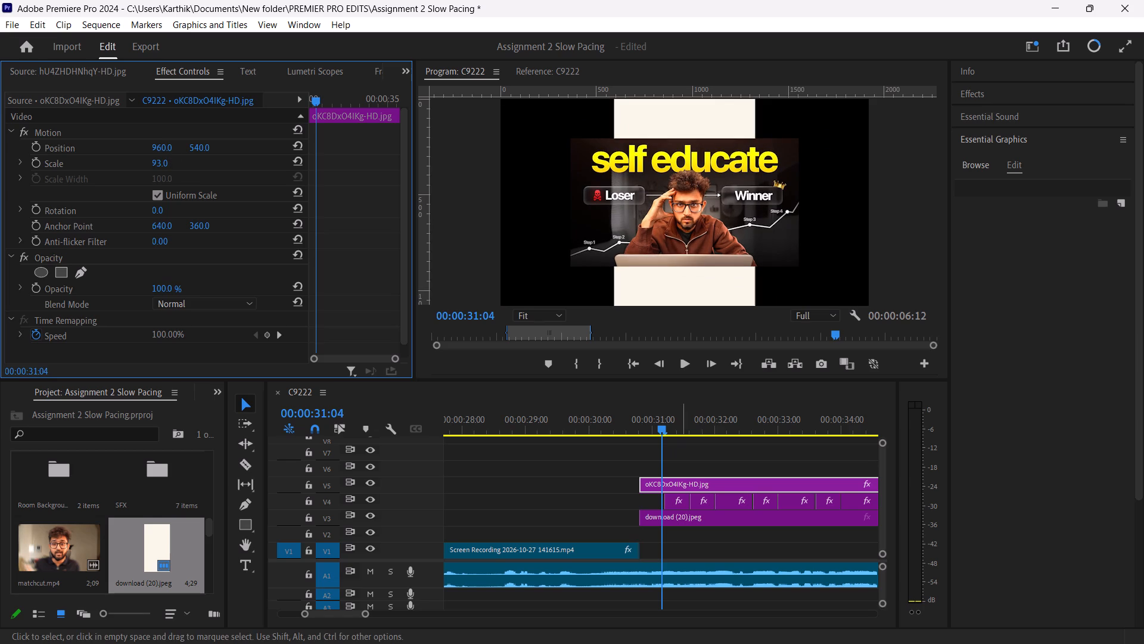
Scale the download (20).jpeg background on V3 to 318 so it fills the frame.
{"action": "left_click", "coordinate": [685, 518]}
{"action": "left_click_drag", "start_coordinate": [159, 163], "coordinate": [254, 149]}
{"action": "left_click_drag", "start_coordinate": [173, 160], "coordinate": [224, 157]}
{"action": "left_click_drag", "start_coordinate": [173, 160], "coordinate": [190, 159]}
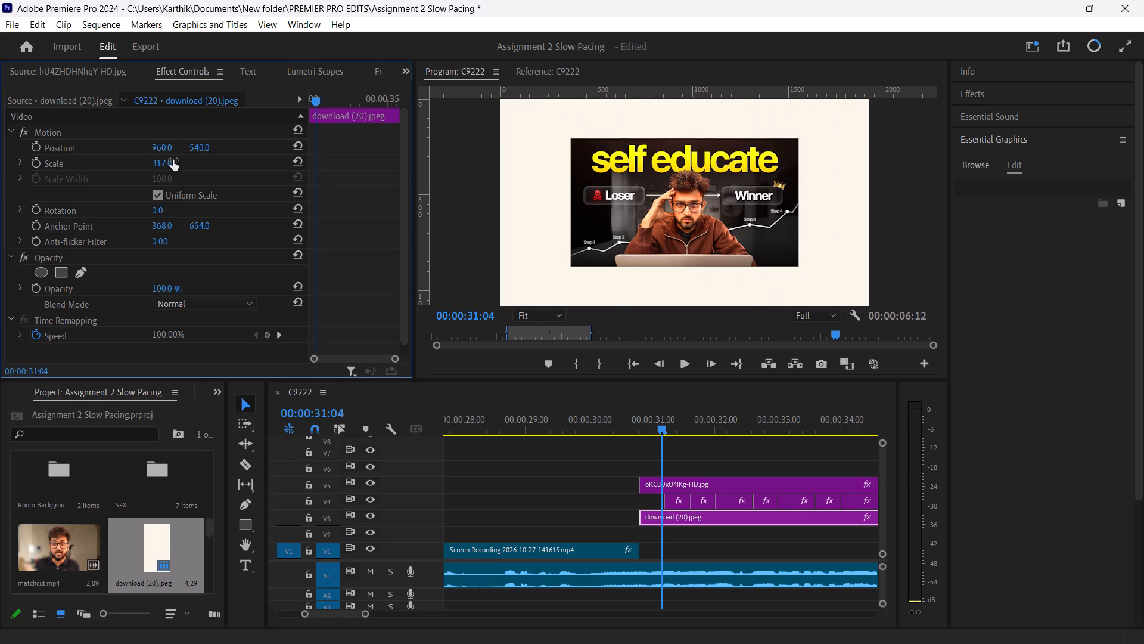
Move the download (20).jpeg background down to V1 and the "self educate" thumbnail down to V2 directly above it.
{"action": "left_click", "coordinate": [677, 503]}
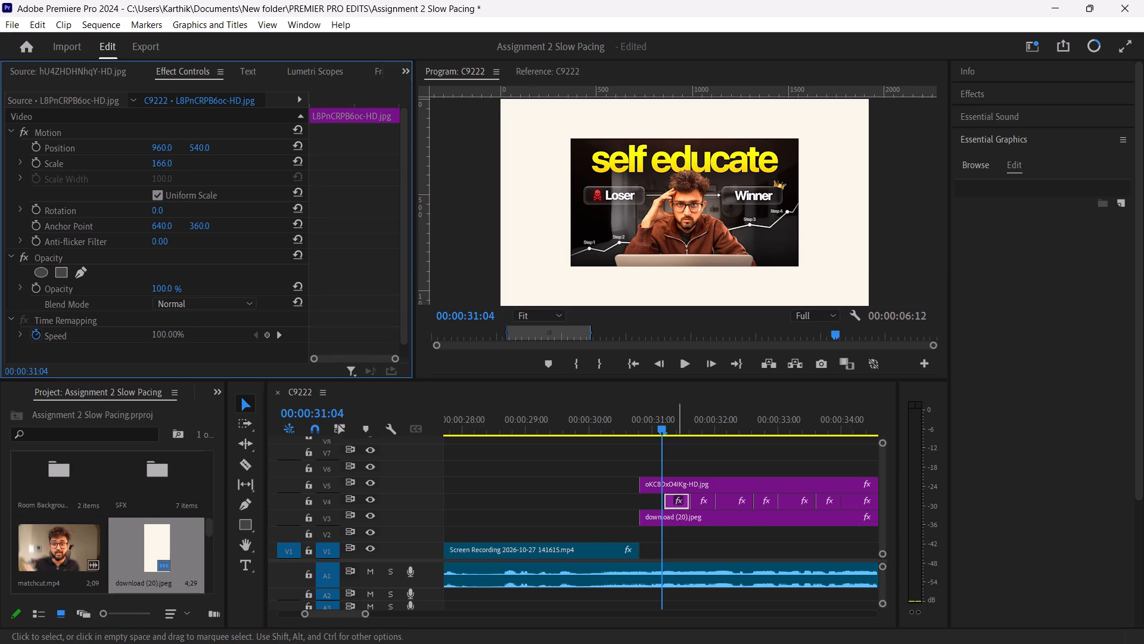
{"action": "left_click_drag", "start_coordinate": [677, 503], "coordinate": [668, 511]}
{"action": "left_click_drag", "start_coordinate": [676, 519], "coordinate": [680, 545]}
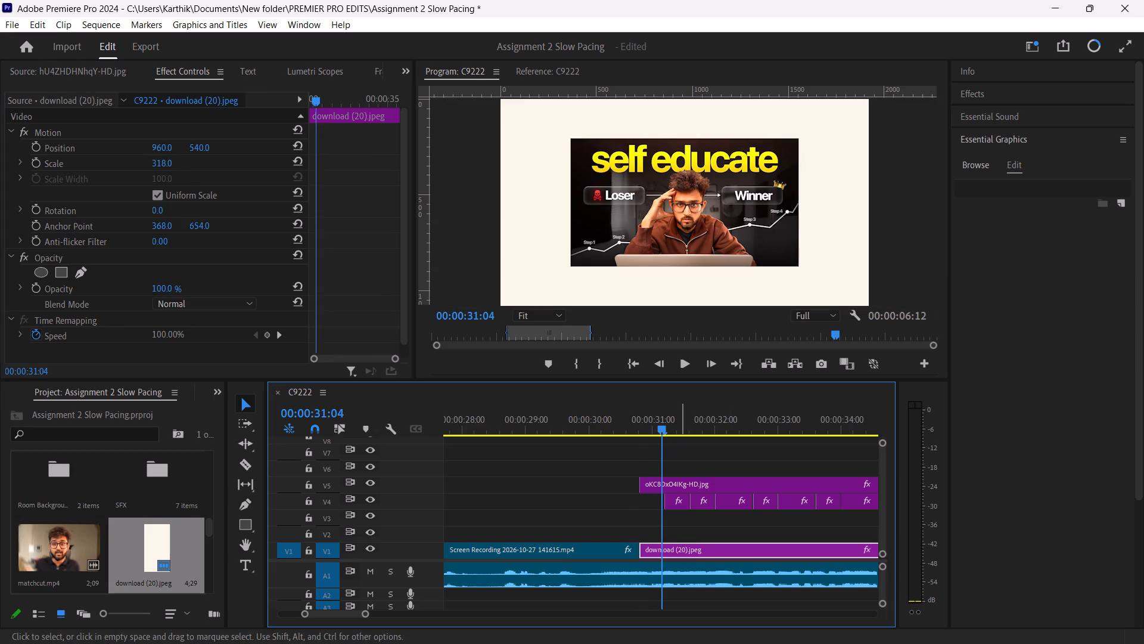
{"action": "left_click_drag", "start_coordinate": [689, 488], "coordinate": [685, 521]}
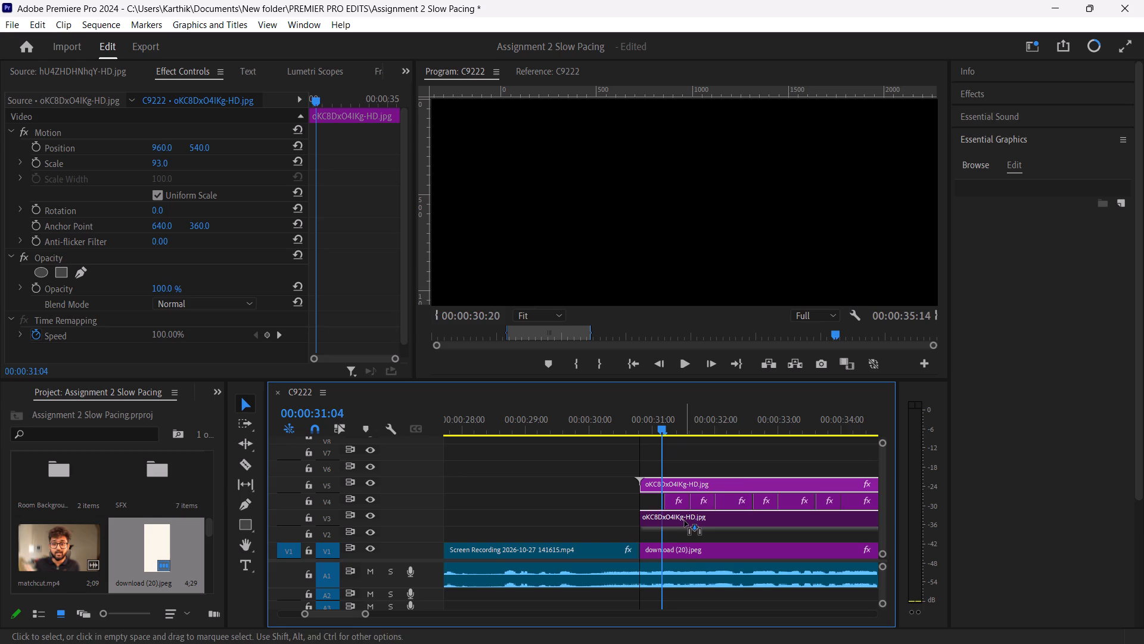
{"action": "left_click_drag", "start_coordinate": [685, 521], "coordinate": [686, 529]}
Extend the start of the "SPEAK 10x clear" thumbnail to 00:00:31:04 and move the clip from V4 down to V3.
{"action": "left_click_drag", "start_coordinate": [683, 504], "coordinate": [683, 513]}
{"action": "left_click", "coordinate": [679, 501]}
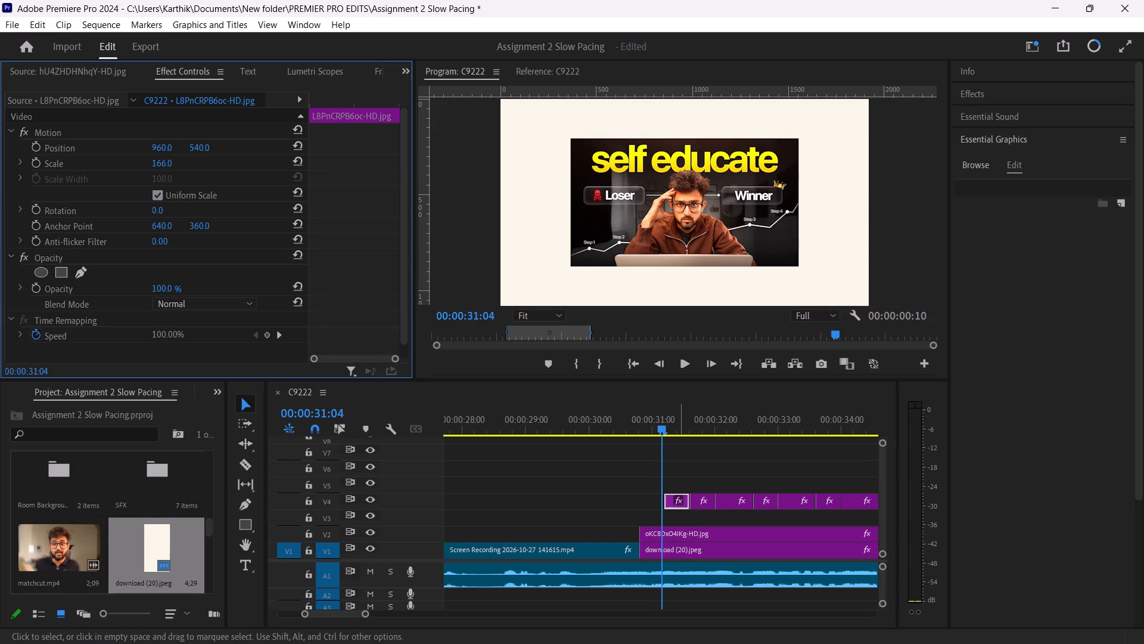
{"action": "left_click_drag", "start_coordinate": [677, 497], "coordinate": [677, 510]}
{"action": "left_click_drag", "start_coordinate": [674, 503], "coordinate": [674, 513]}
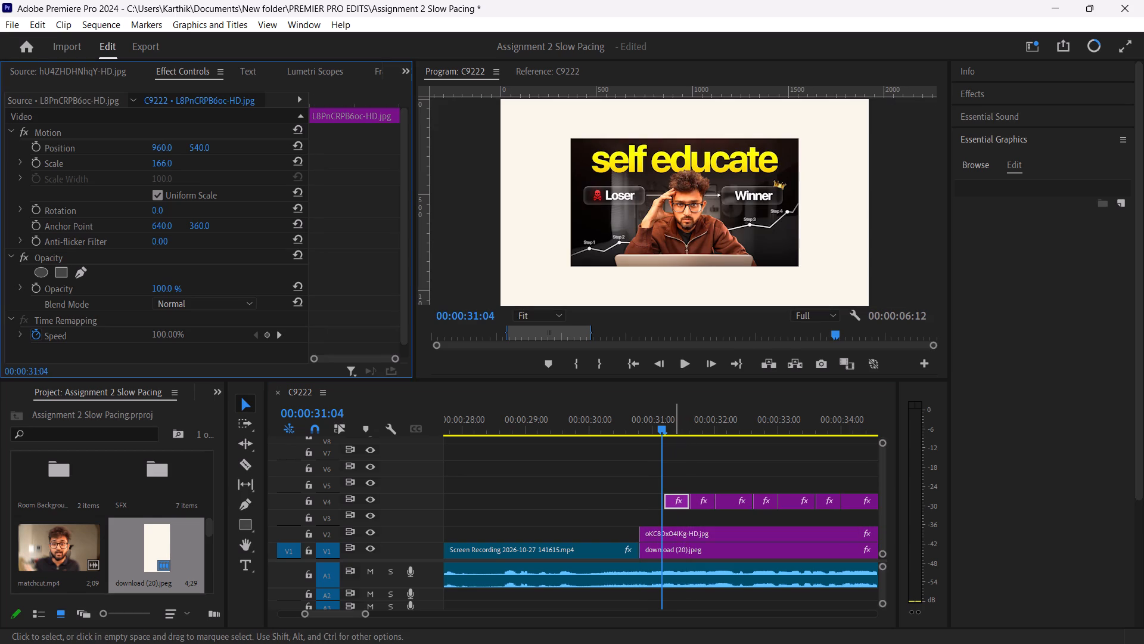
{"action": "left_click", "coordinate": [671, 501]}
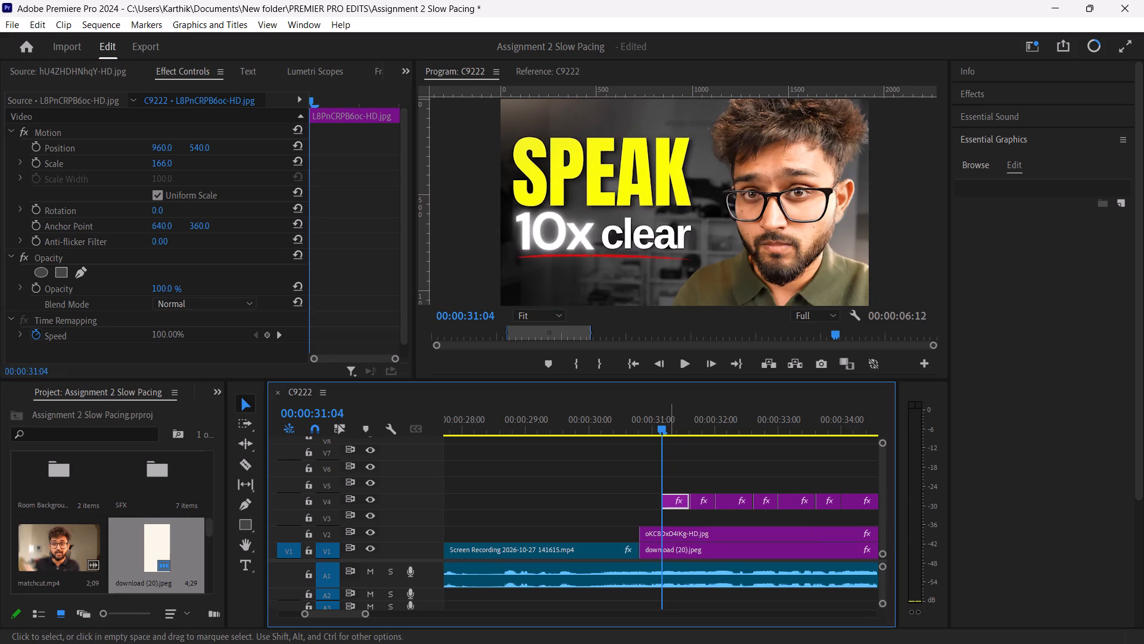
{"action": "left_click_drag", "start_coordinate": [669, 501], "coordinate": [670, 515]}
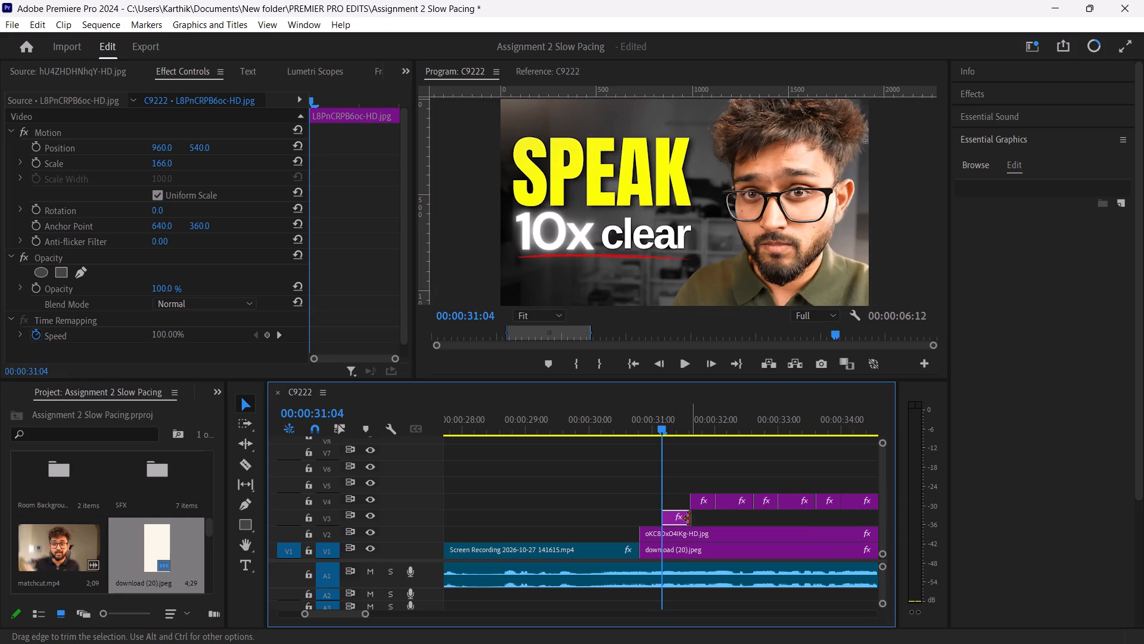
Extend the end of the "SPEAK 10x clear" thumbnail on V3 to line up with the end of the V1 and V2 clips.
{"action": "left_click_drag", "start_coordinate": [689, 519], "coordinate": [729, 543]}
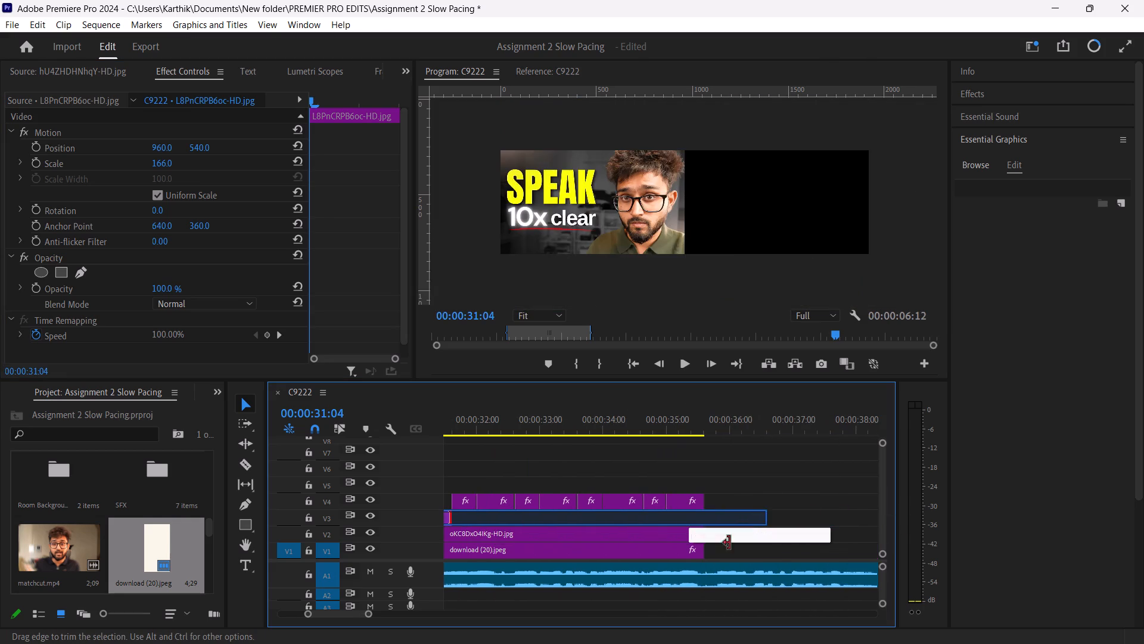
{"action": "left_click_drag", "start_coordinate": [729, 543], "coordinate": [704, 541]}
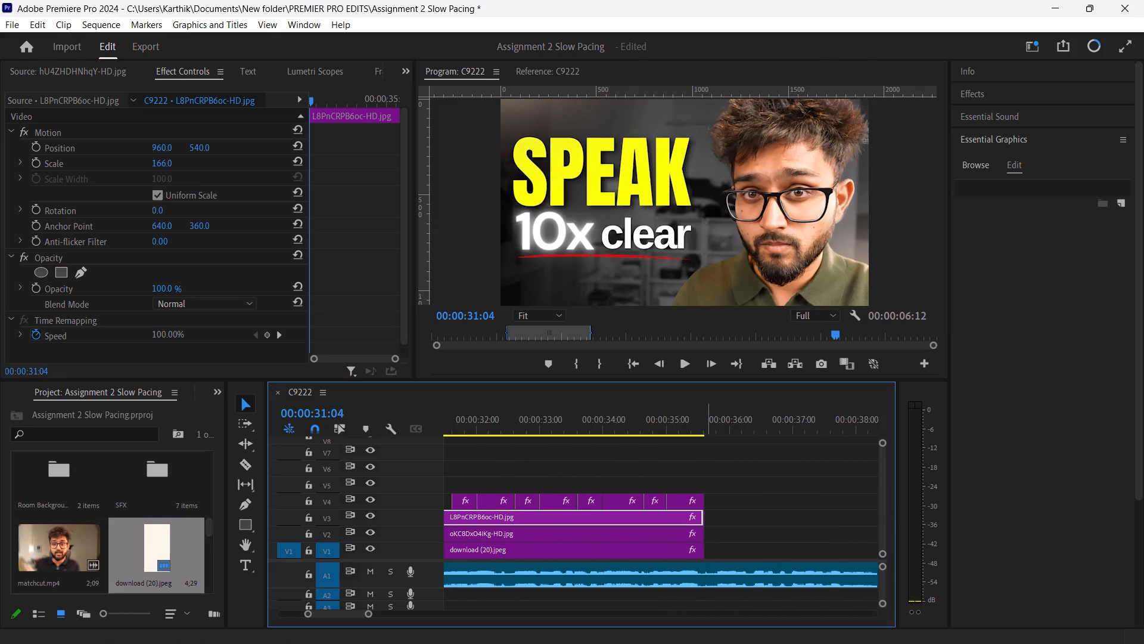
Move all the remaining short thumbnails from V4 up to V7, keeping their timing.
{"action": "left_click", "coordinate": [466, 496]}
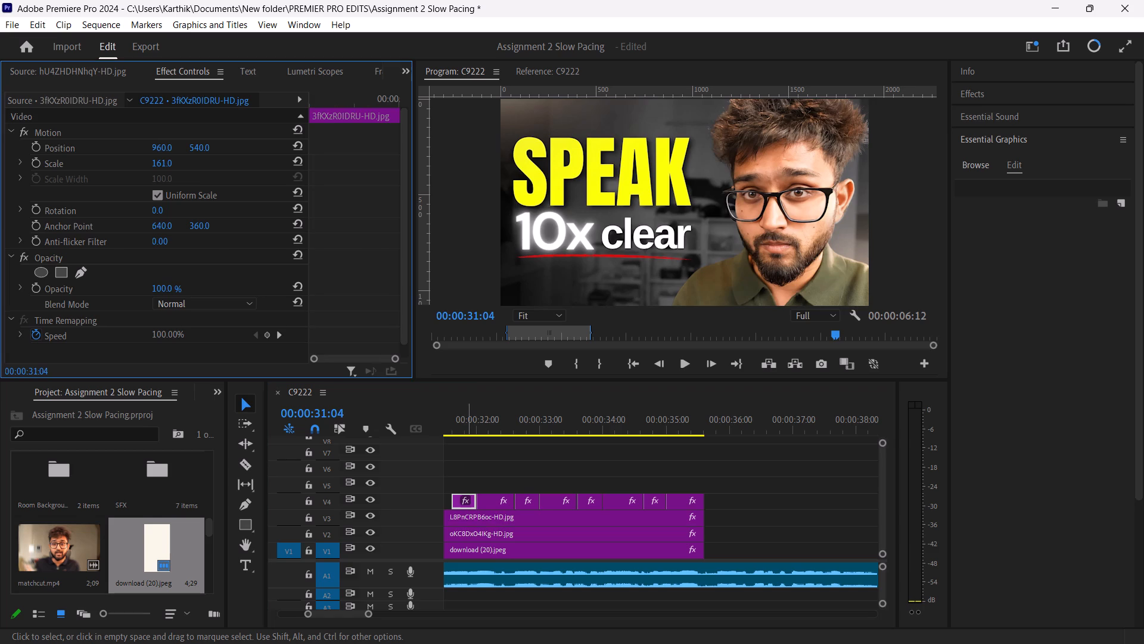
{"action": "left_click_drag", "start_coordinate": [465, 501], "coordinate": [465, 470]}
{"action": "left_click_drag", "start_coordinate": [465, 470], "coordinate": [459, 502]}
{"action": "left_click_drag", "start_coordinate": [459, 502], "coordinate": [459, 453]}
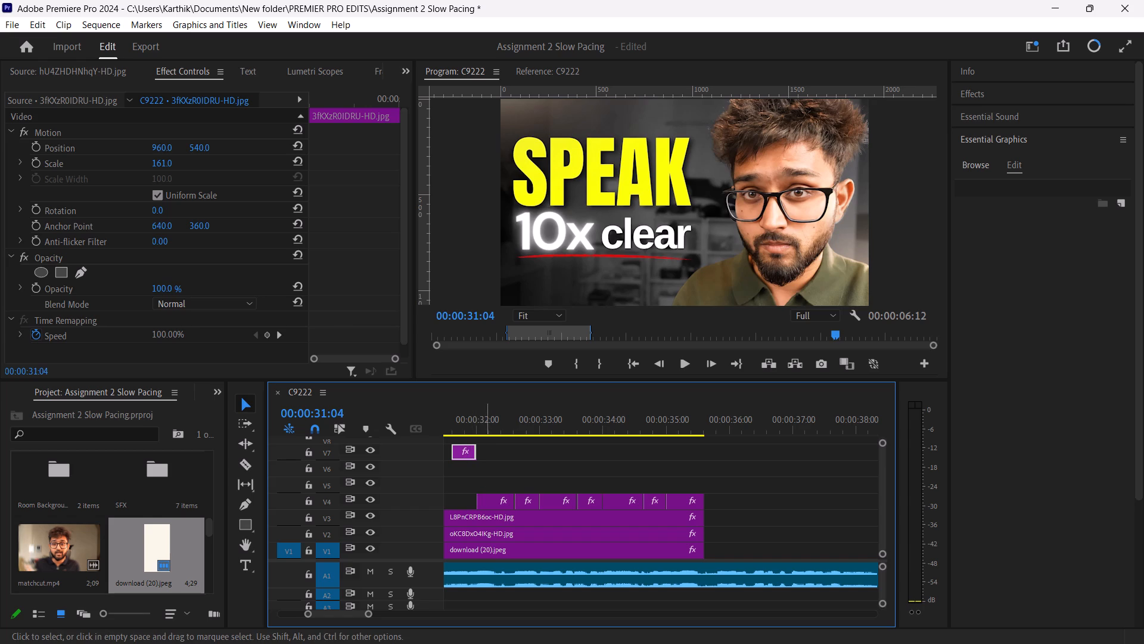
{"action": "left_click_drag", "start_coordinate": [486, 501], "coordinate": [490, 459]}
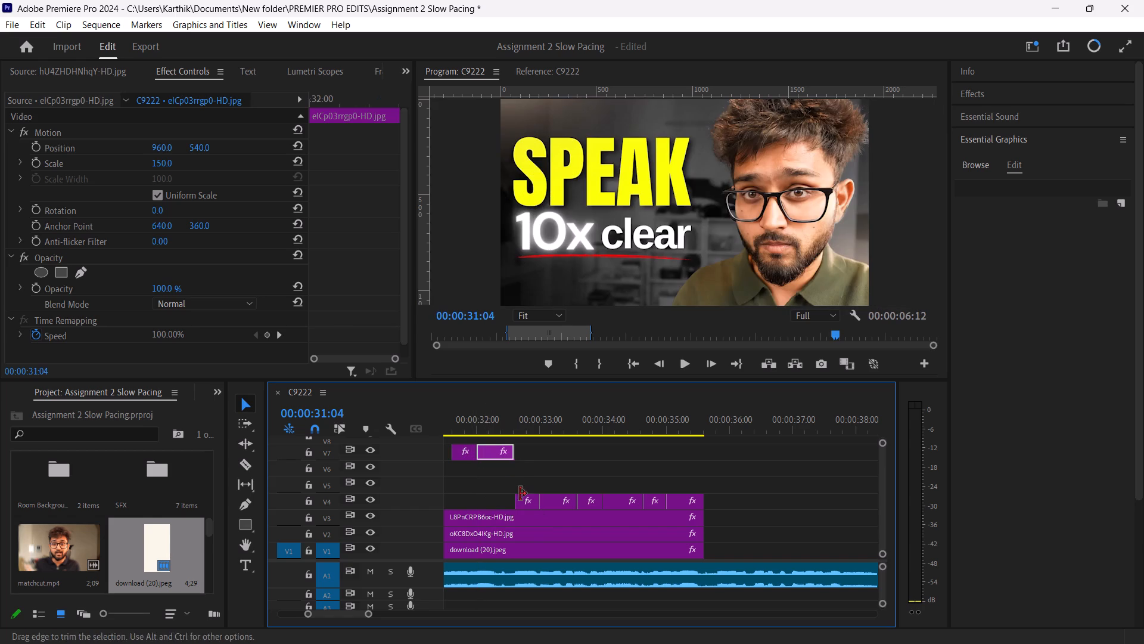
{"action": "left_click_drag", "start_coordinate": [735, 507], "coordinate": [527, 478]}
{"action": "left_click_drag", "start_coordinate": [552, 499], "coordinate": [551, 457]}
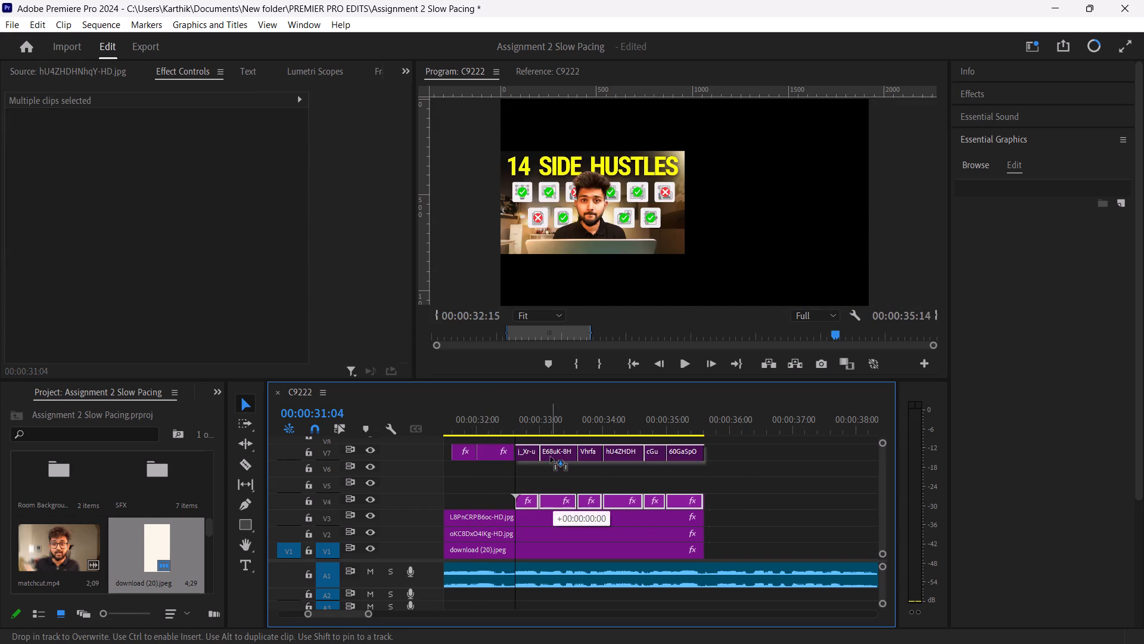
{"action": "left_click_drag", "start_coordinate": [551, 457], "coordinate": [551, 456]}
Move the "80% TIME" thumbnail down from V7 to V4 and extend its end to match the clips below.
{"action": "left_click", "coordinate": [462, 453]}
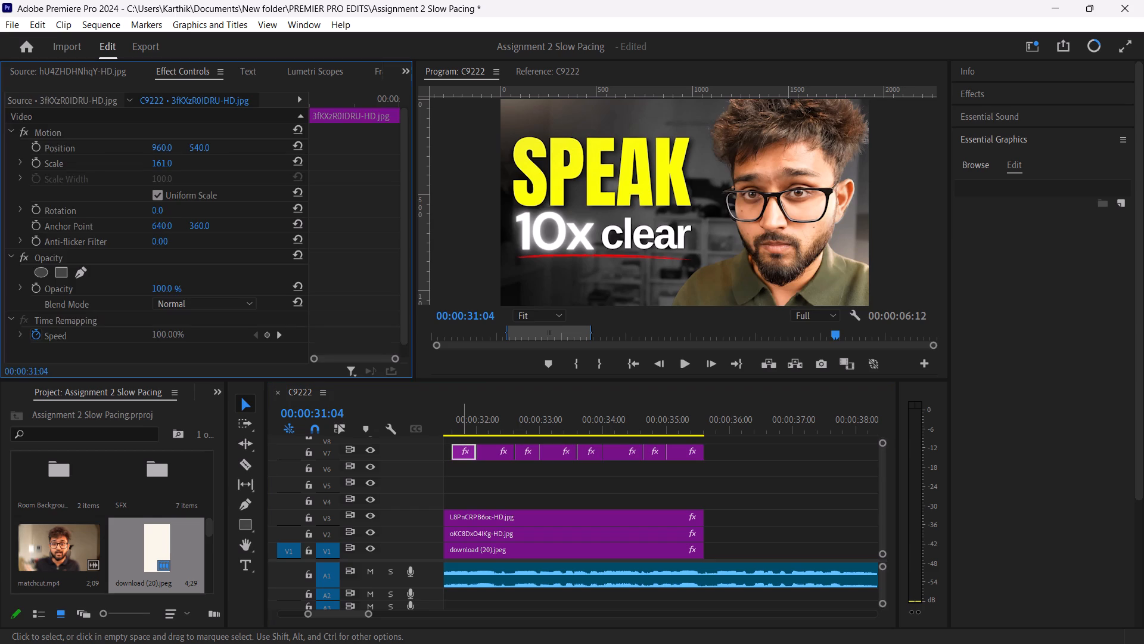
{"action": "left_click_drag", "start_coordinate": [459, 449], "coordinate": [457, 488]}
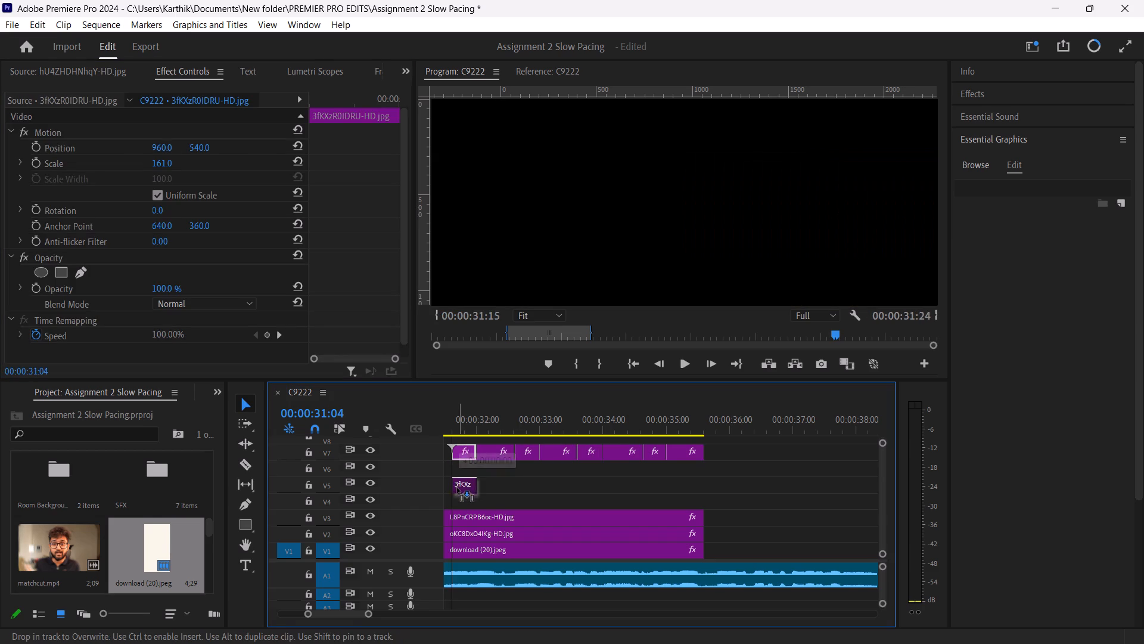
{"action": "left_click_drag", "start_coordinate": [457, 488], "coordinate": [458, 496]}
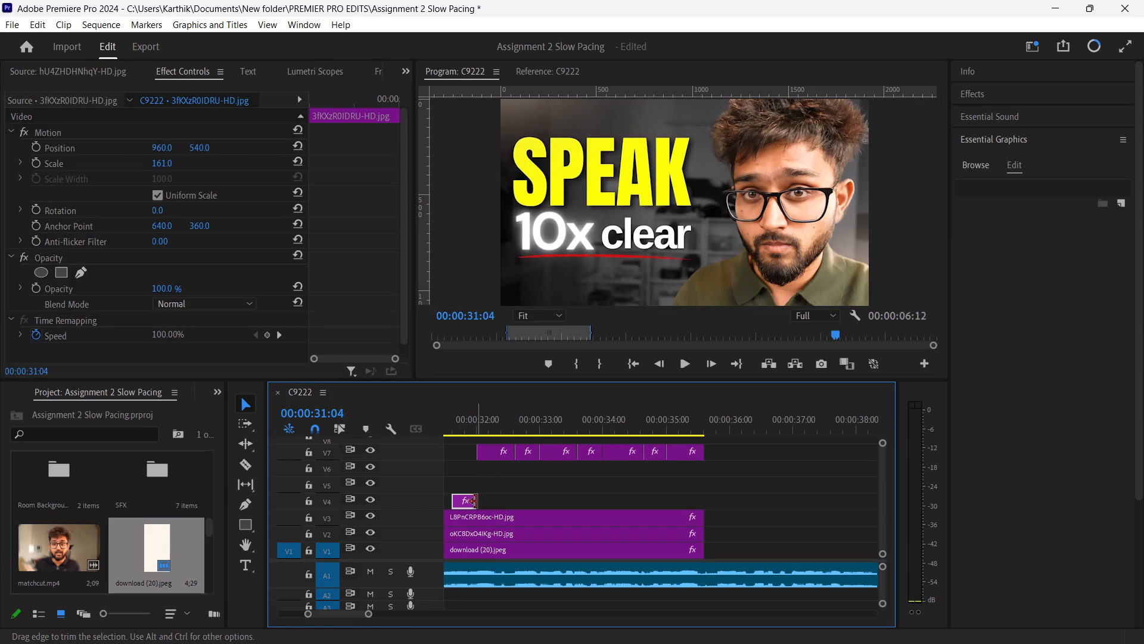
{"action": "left_click_drag", "start_coordinate": [476, 501], "coordinate": [697, 519]}
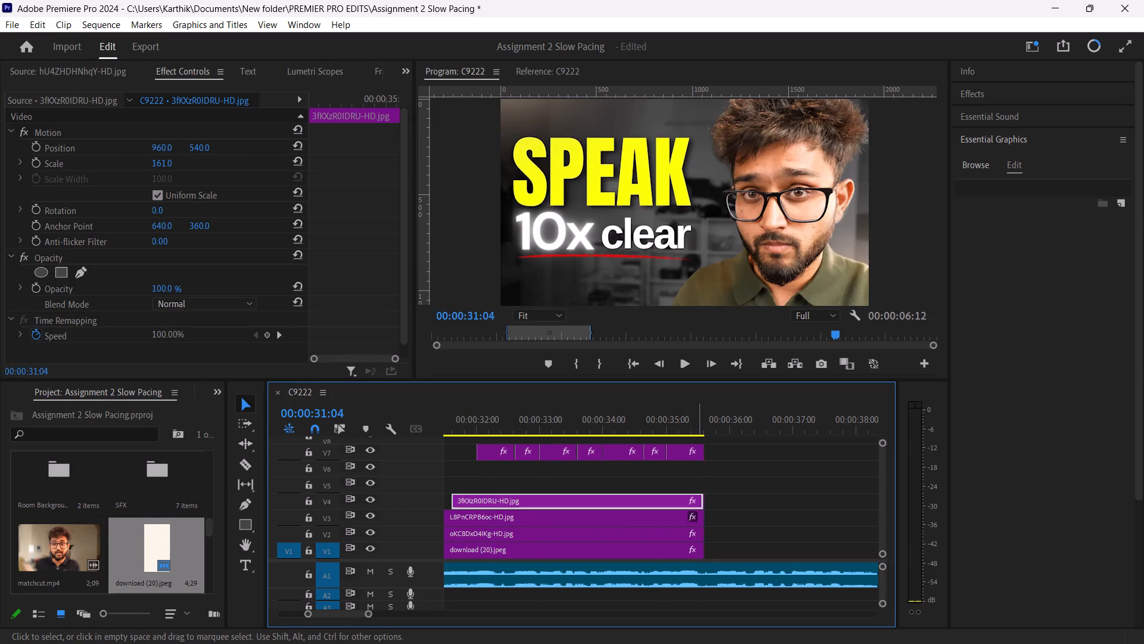
Move the "14 SIDE HUSTLES" thumbnail down from V7 to V5 and extend its end to match the clips below.
{"action": "double_click", "coordinate": [485, 454]}
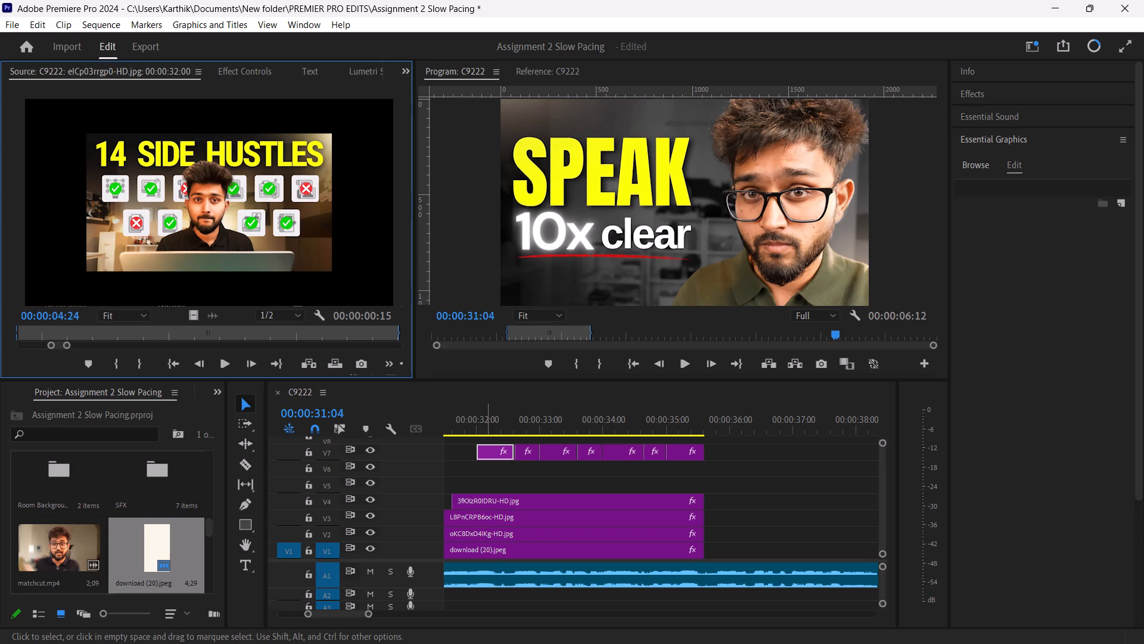
{"action": "left_click", "coordinate": [487, 451]}
{"action": "left_click_drag", "start_coordinate": [492, 451], "coordinate": [495, 476]}
{"action": "left_click_drag", "start_coordinate": [495, 451], "coordinate": [486, 497]}
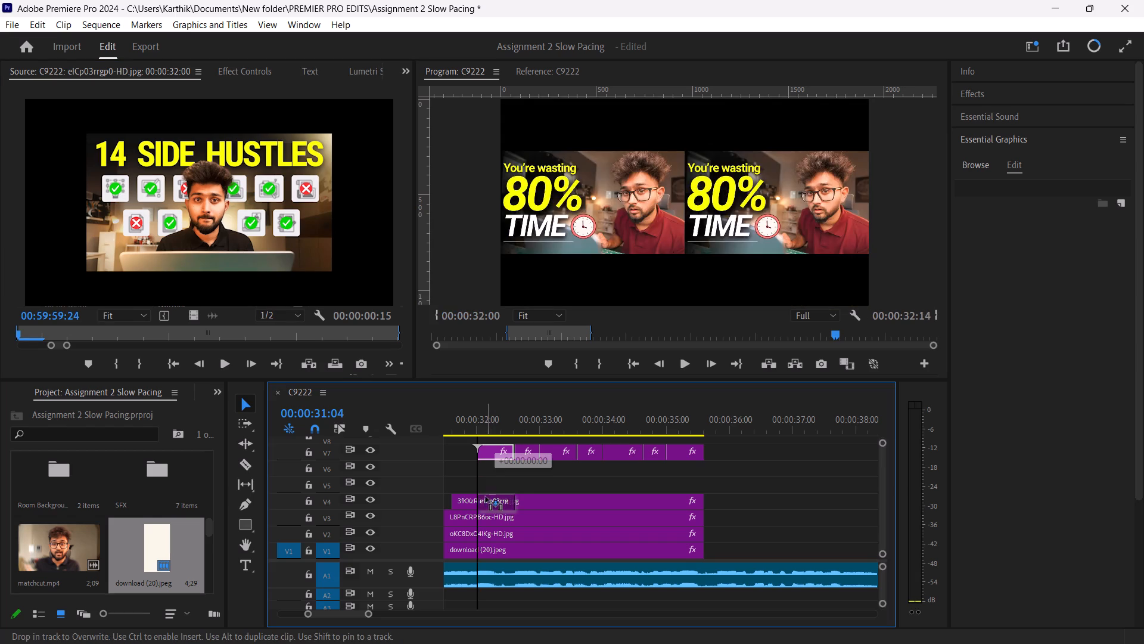
{"action": "left_click_drag", "start_coordinate": [486, 497], "coordinate": [488, 476]}
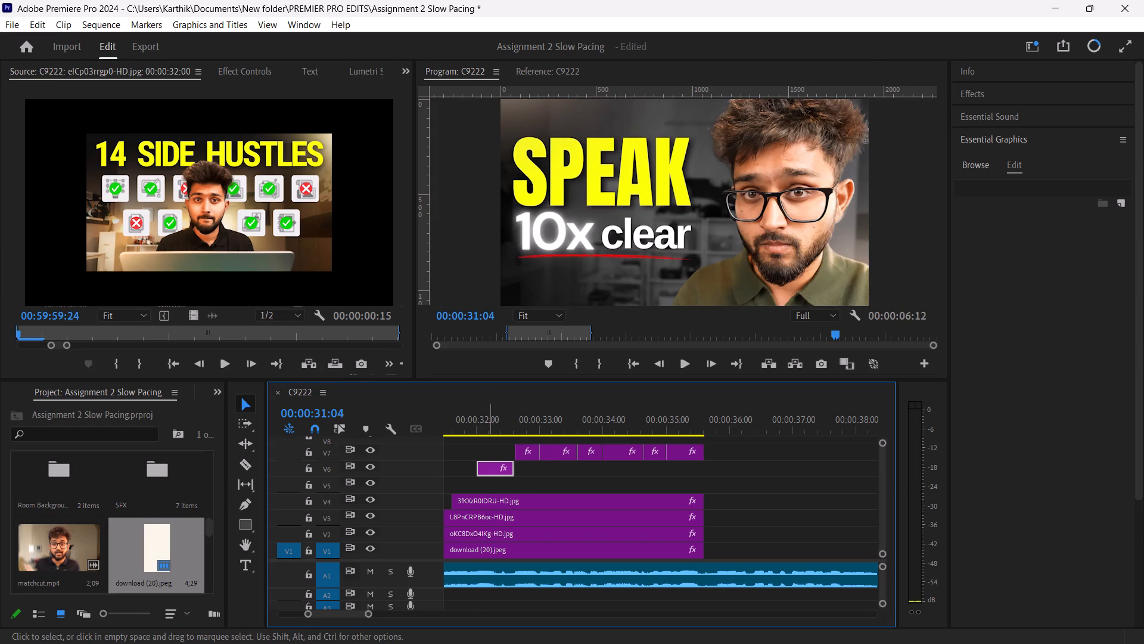
{"action": "left_click_drag", "start_coordinate": [488, 465], "coordinate": [488, 487]}
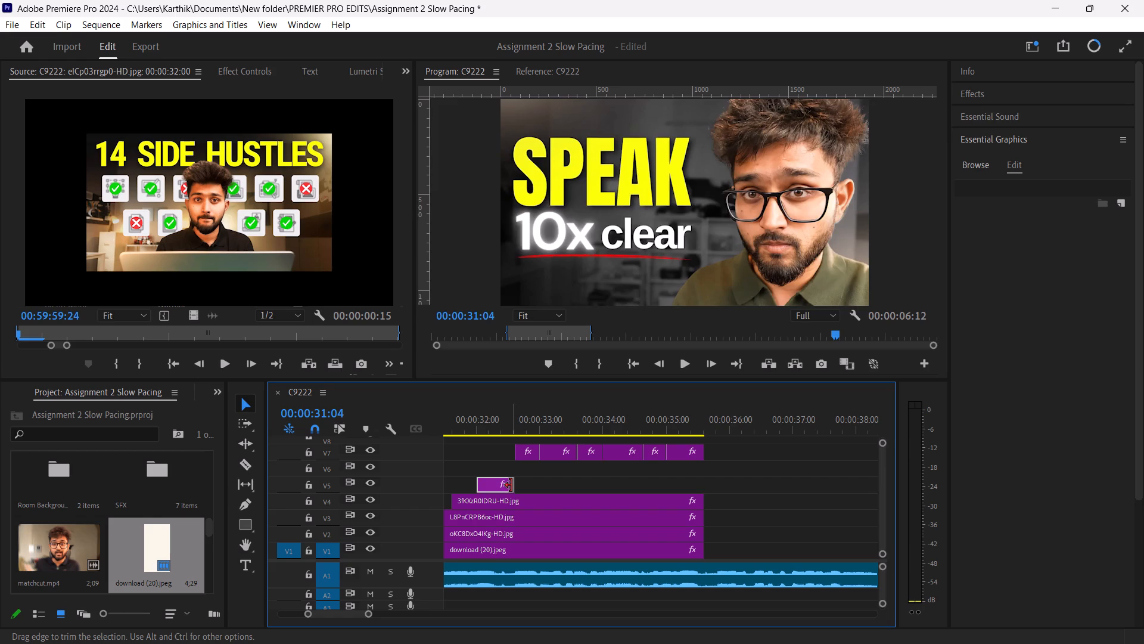
{"action": "left_click_drag", "start_coordinate": [511, 485], "coordinate": [700, 487]}
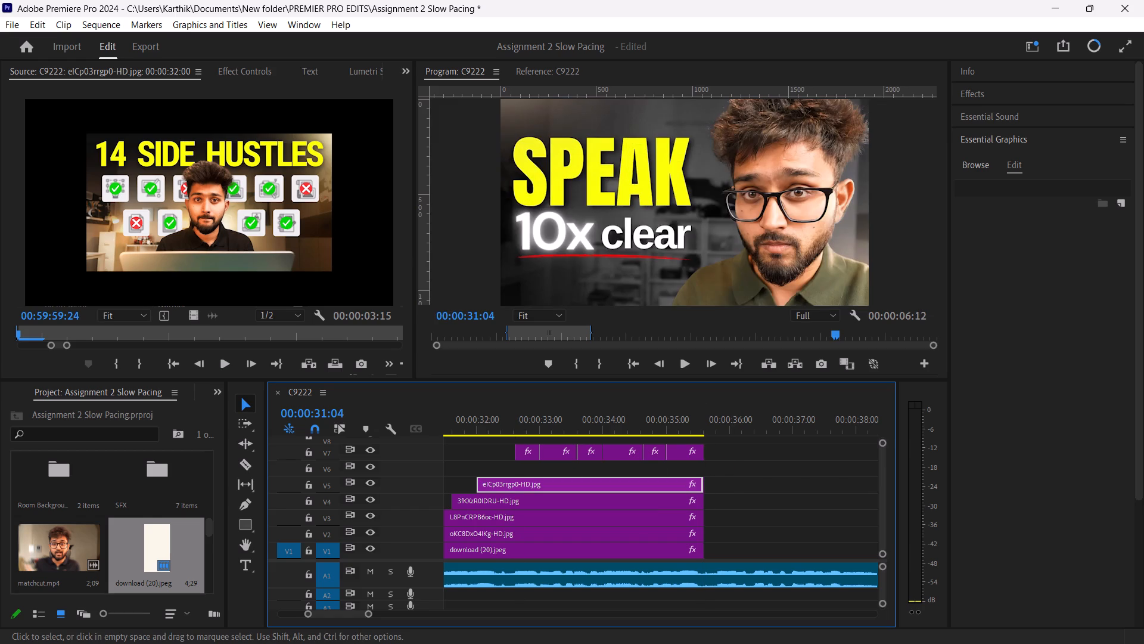
Move the "FEELINGS" thumbnail (j_Xr-uDhRP8-HD.jpg) down from V7 to V6 and extend its end to match the clips below.
{"action": "left_click", "coordinate": [522, 452]}
{"action": "left_click", "coordinate": [522, 452]}
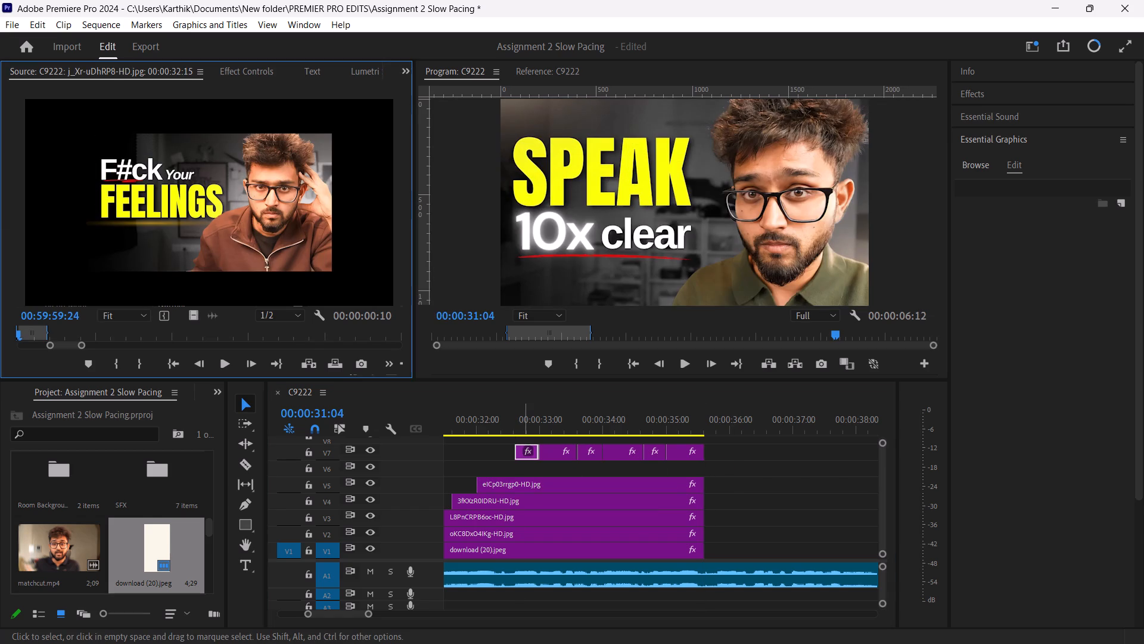
{"action": "left_click", "coordinate": [523, 451]}
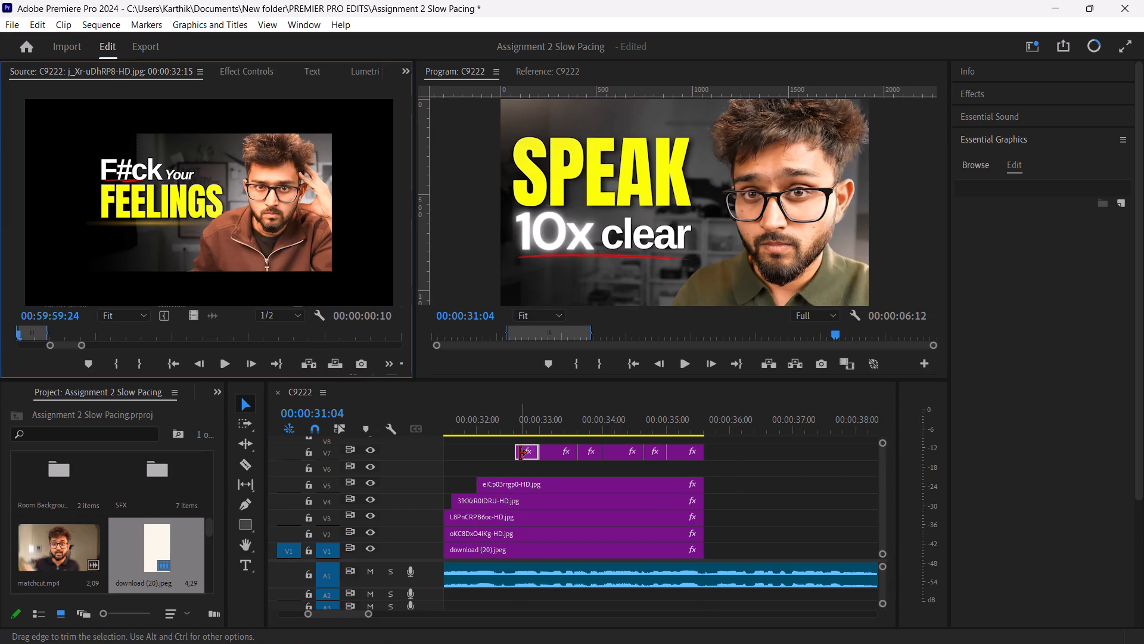
{"action": "left_click_drag", "start_coordinate": [522, 456], "coordinate": [522, 463]}
{"action": "left_click_drag", "start_coordinate": [537, 467], "coordinate": [699, 456]}
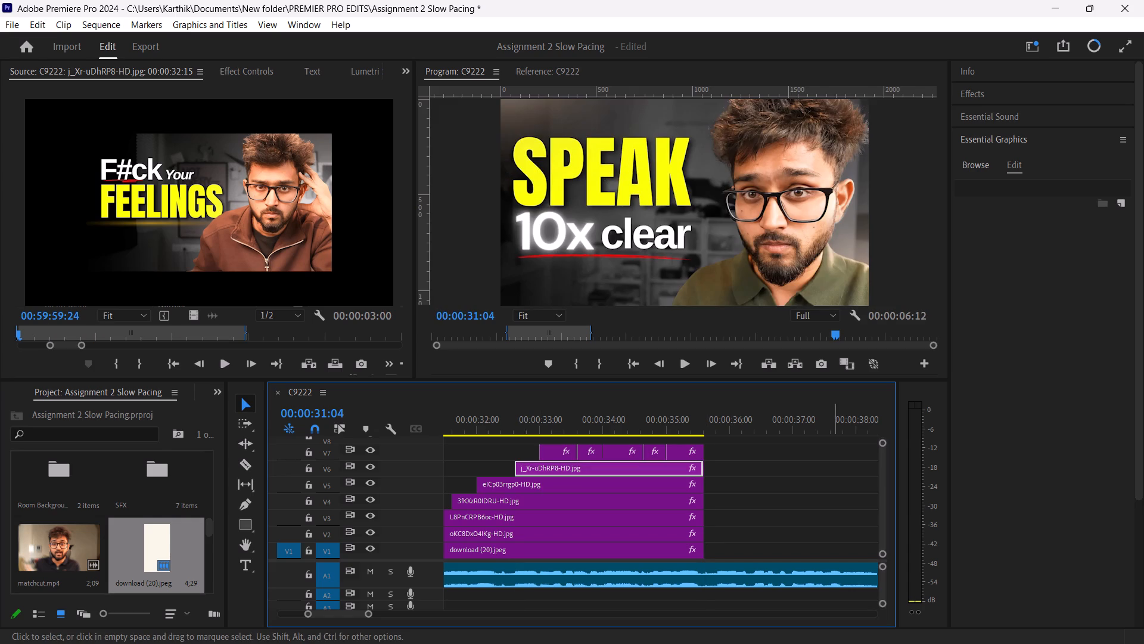
Move the last four short thumbnails from V7 up to V10, keeping their timing.
{"action": "left_click_drag", "start_coordinate": [882, 468], "coordinate": [882, 460]}
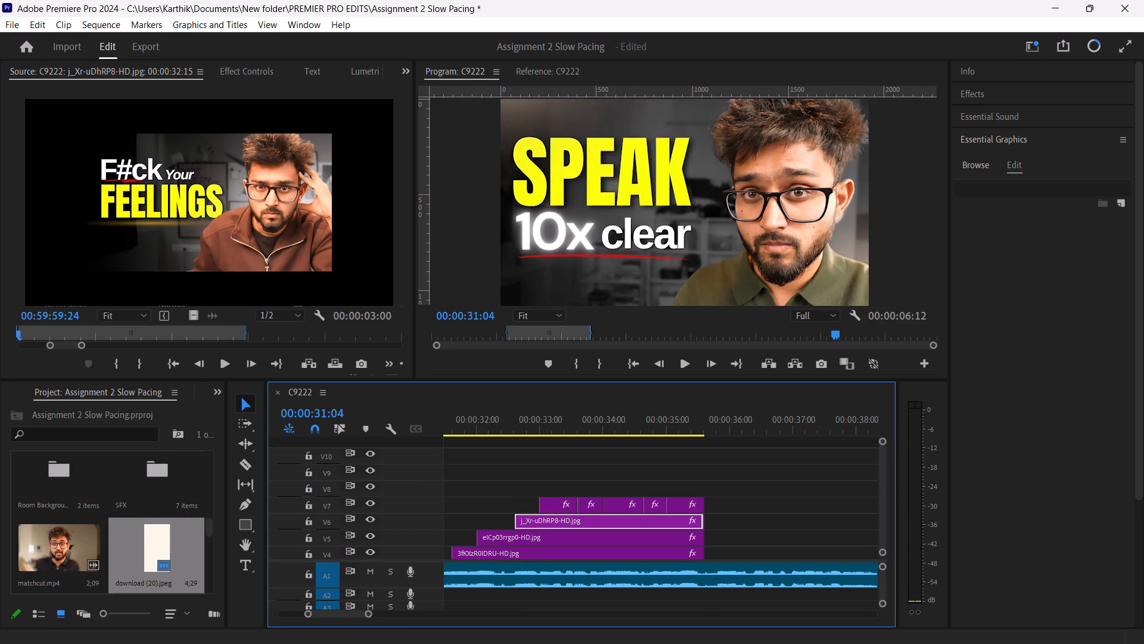
{"action": "left_click_drag", "start_coordinate": [882, 460], "coordinate": [882, 456]}
{"action": "left_click_drag", "start_coordinate": [730, 503], "coordinate": [649, 485]}
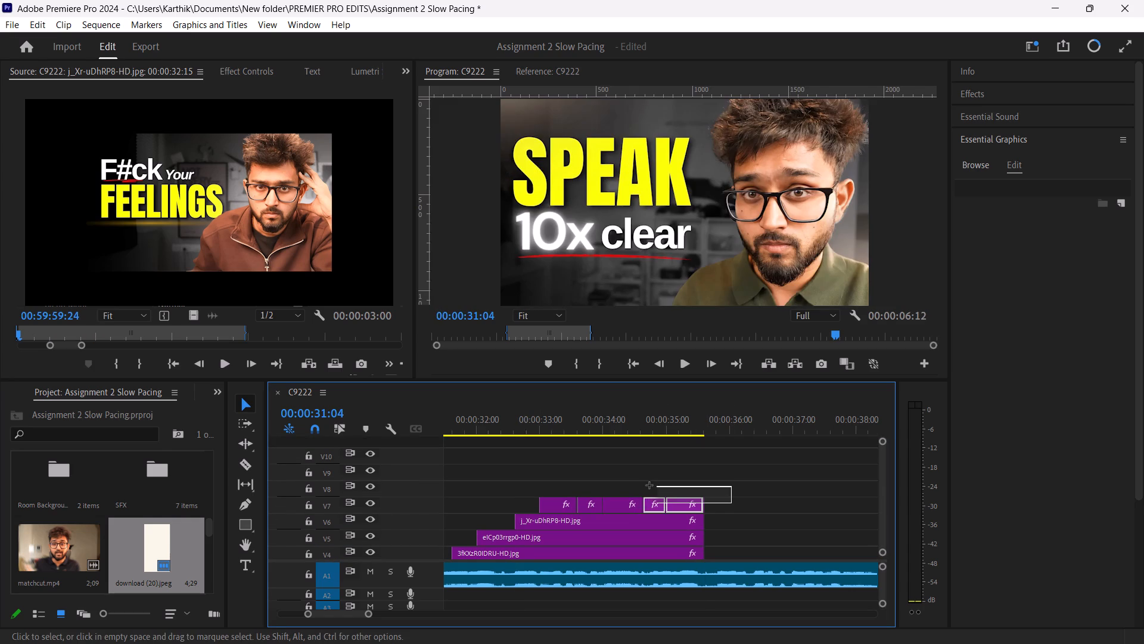
{"action": "left_click_drag", "start_coordinate": [649, 485], "coordinate": [587, 483]}
{"action": "left_click_drag", "start_coordinate": [619, 503], "coordinate": [618, 491]}
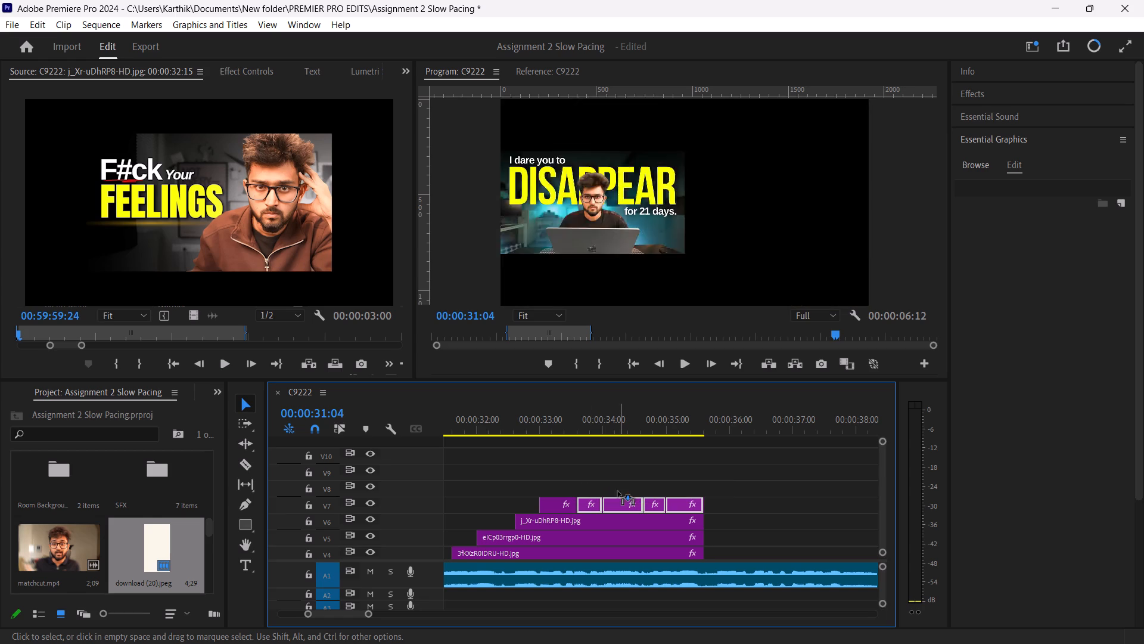
{"action": "left_click_drag", "start_coordinate": [618, 491], "coordinate": [614, 461]}
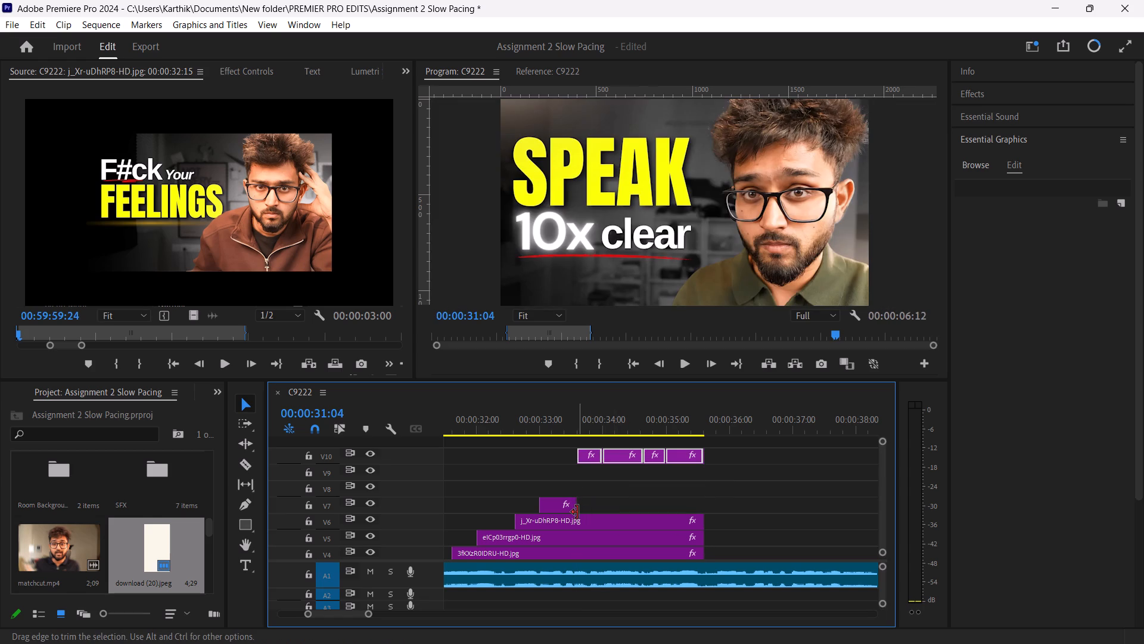
Extend the end of the "DOMINATE with AI" thumbnail on V7 to match the clips below.
{"action": "left_click", "coordinate": [564, 509]}
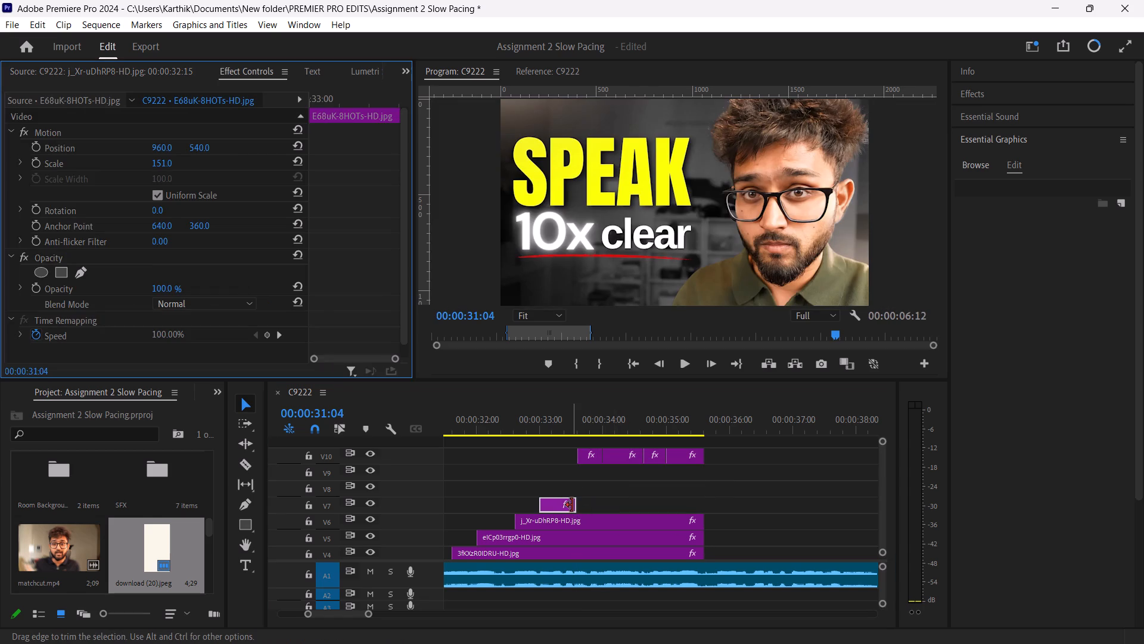
{"action": "left_click_drag", "start_coordinate": [577, 506], "coordinate": [700, 516]}
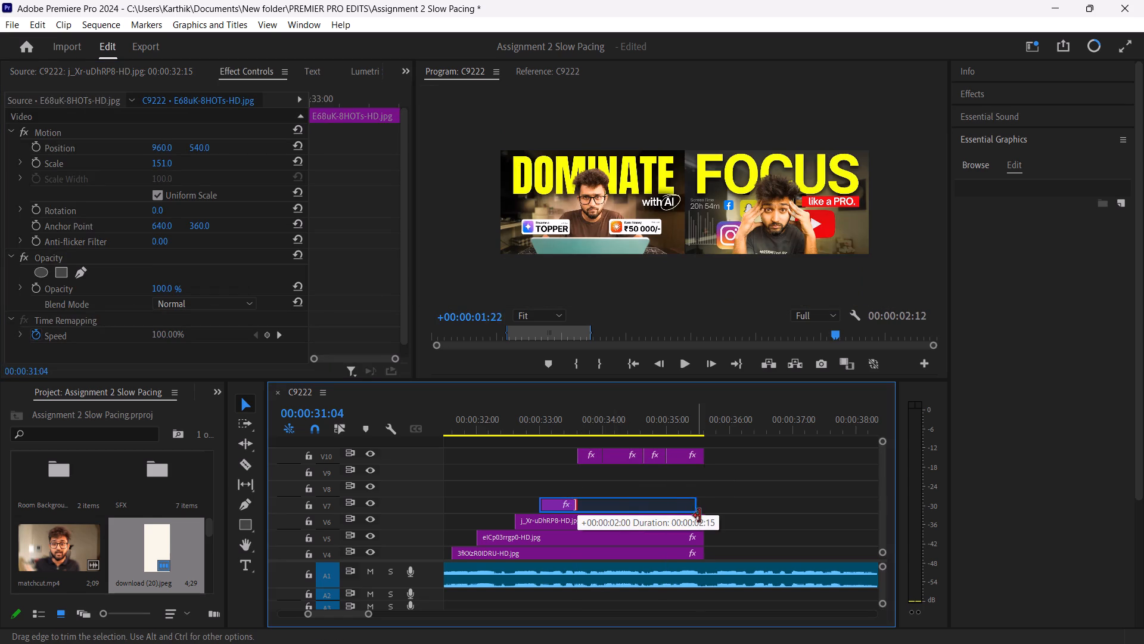
{"action": "left_click_drag", "start_coordinate": [700, 516], "coordinate": [702, 517]}
Move the "FOCUS" thumbnail (Vhrfa0Vbb5A-HD.jpg) down from V10 to V8 and extend its end to match the clips below.
{"action": "double_click", "coordinate": [585, 457]}
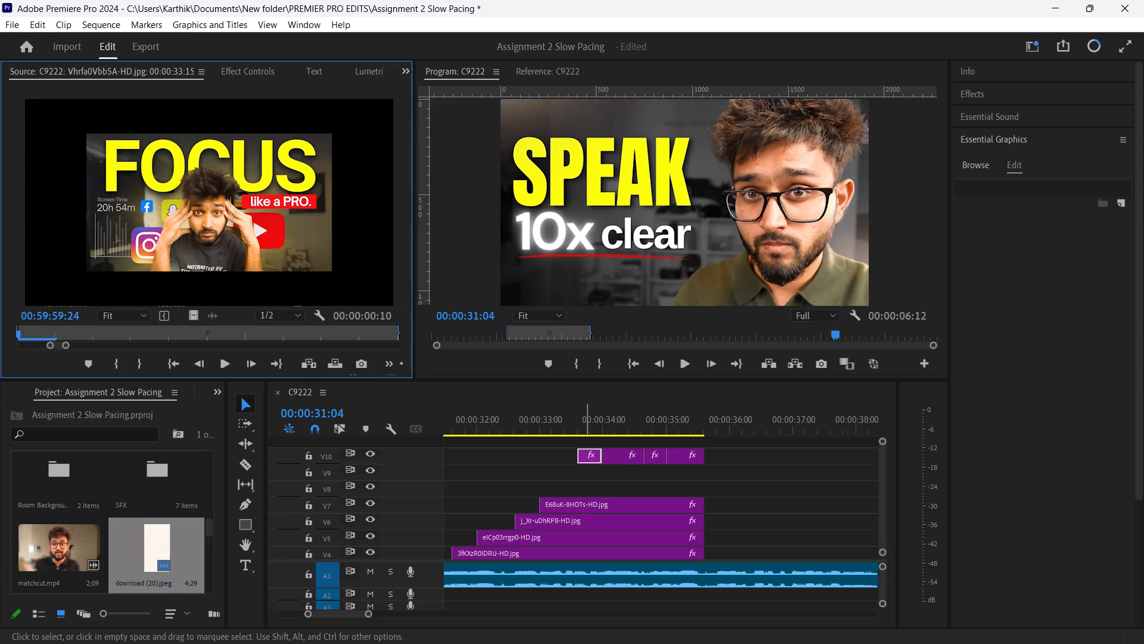
{"action": "left_click_drag", "start_coordinate": [585, 453], "coordinate": [585, 459]}
{"action": "left_click", "coordinate": [585, 459]}
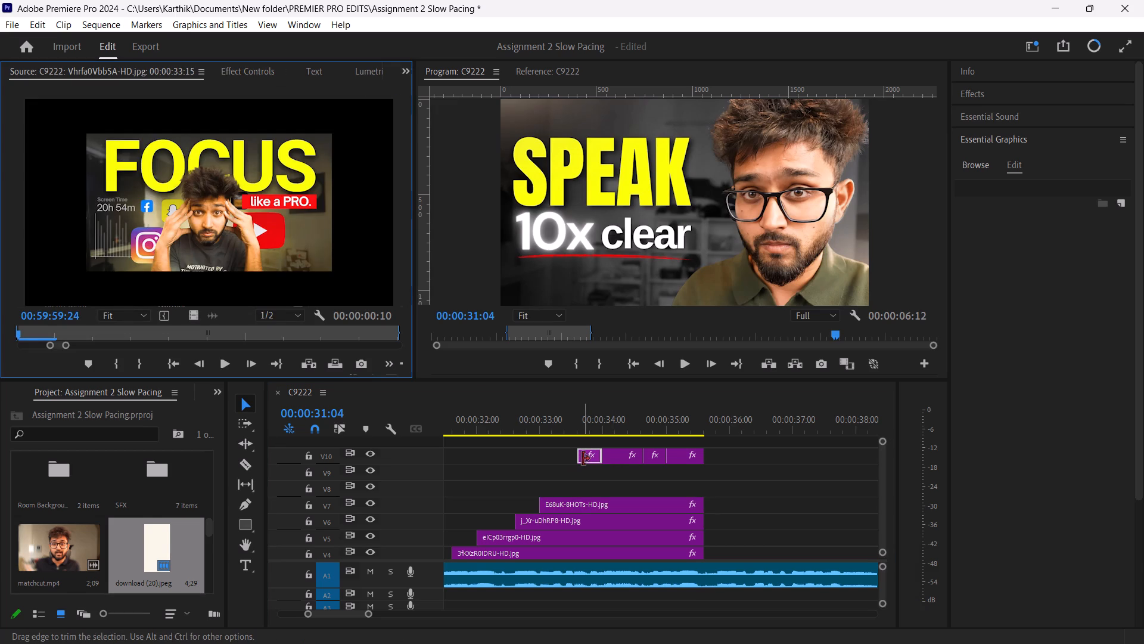
{"action": "left_click", "coordinate": [589, 460]}
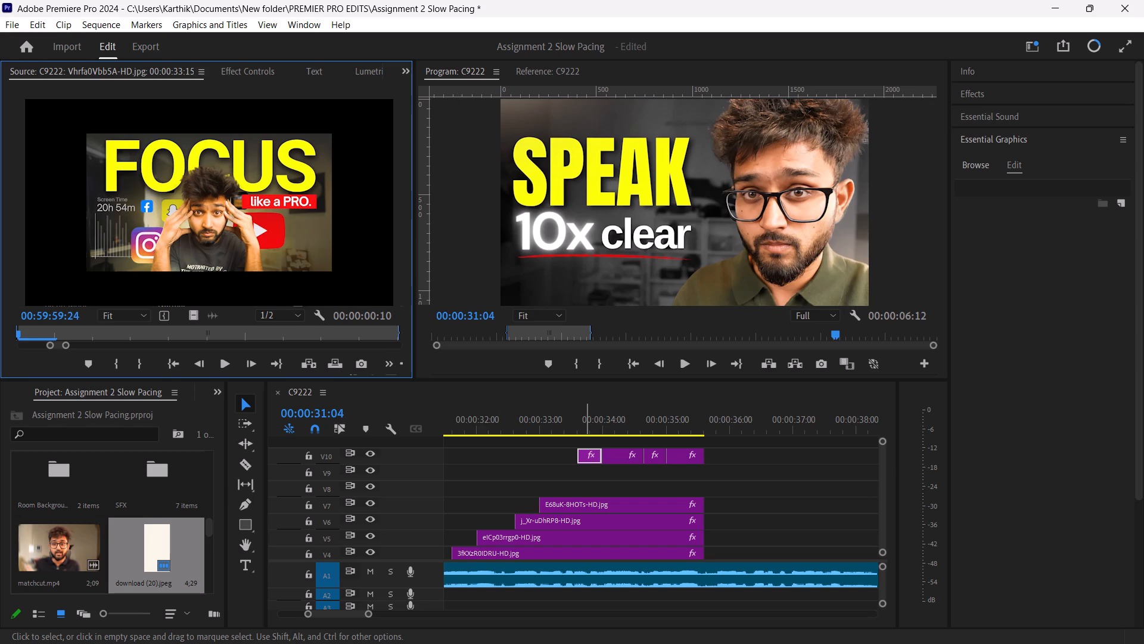
{"action": "left_click", "coordinate": [586, 462]}
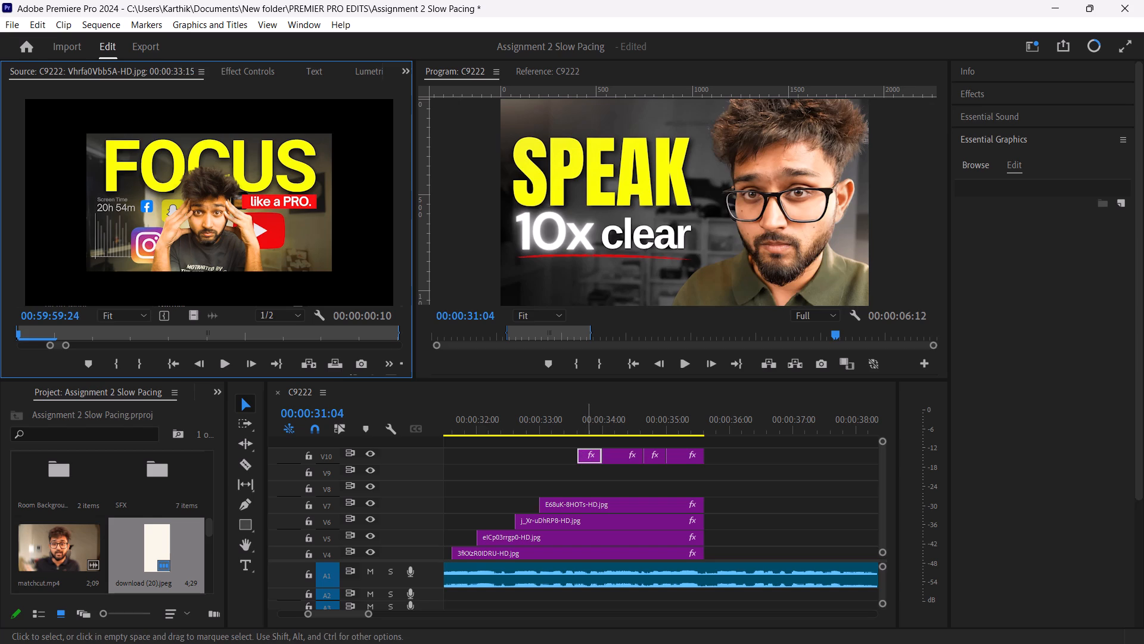
{"action": "left_click", "coordinate": [596, 475]}
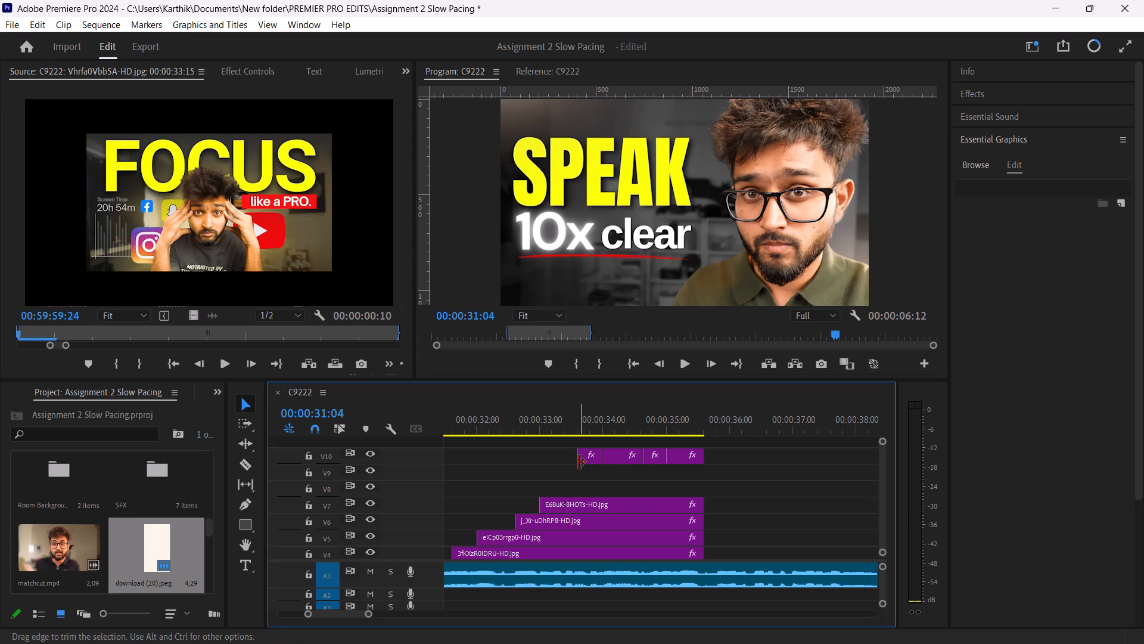
{"action": "left_click", "coordinate": [581, 461]}
{"action": "left_click", "coordinate": [583, 463]}
{"action": "left_click_drag", "start_coordinate": [370, 612], "coordinate": [363, 615]}
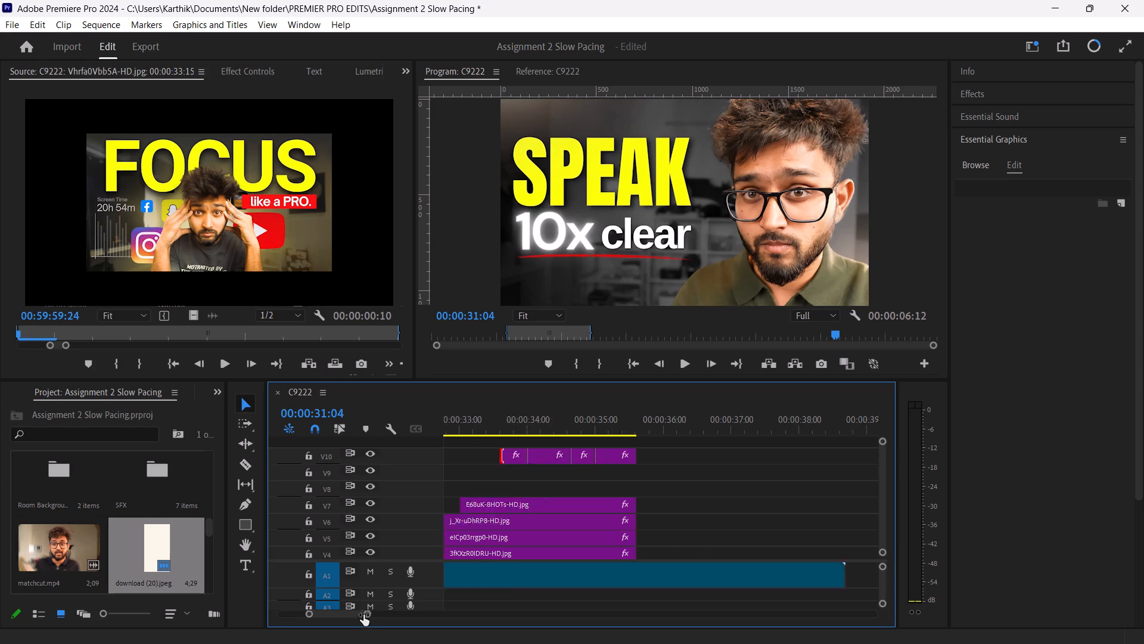
{"action": "left_click_drag", "start_coordinate": [363, 615], "coordinate": [363, 621]}
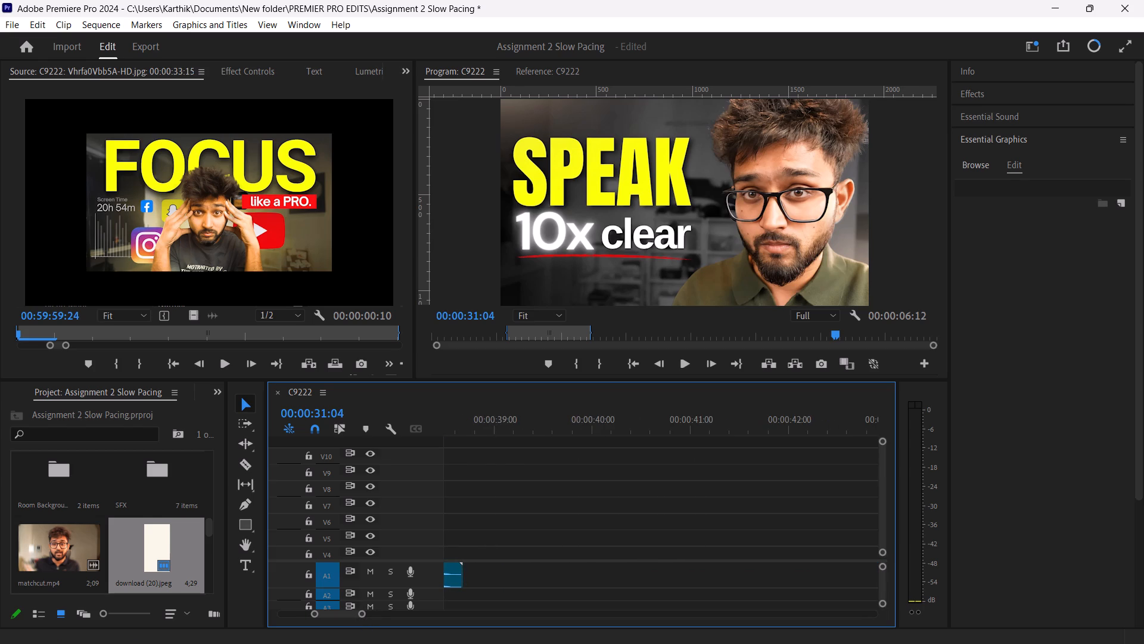
{"action": "scroll", "coordinate": [547, 559], "scroll_direction": "down", "scroll_amount": 2}
{"action": "scroll", "coordinate": [547, 559], "scroll_direction": "up", "scroll_amount": 2}
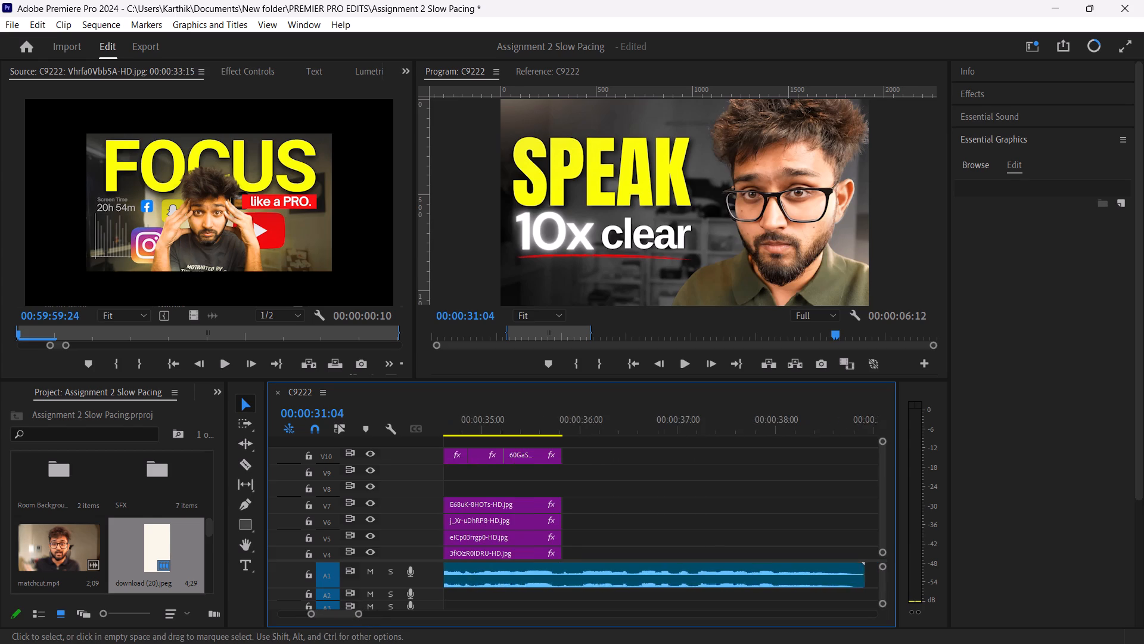
{"action": "scroll", "coordinate": [547, 559], "scroll_direction": "up", "scroll_amount": 1}
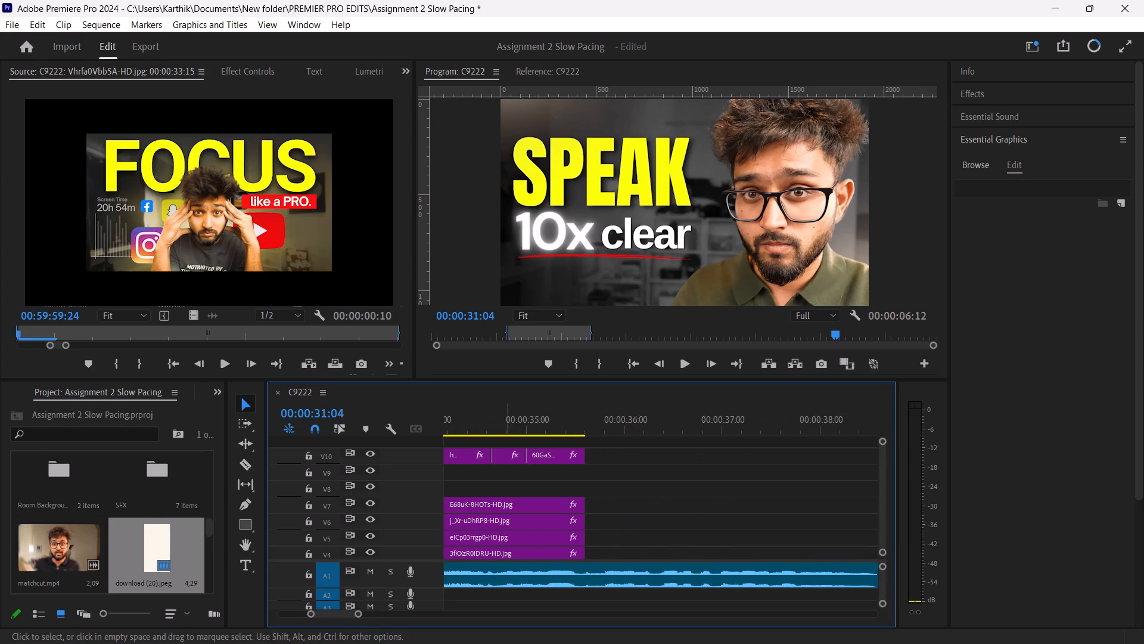
{"action": "scroll", "coordinate": [509, 498], "scroll_direction": "up", "scroll_amount": 1}
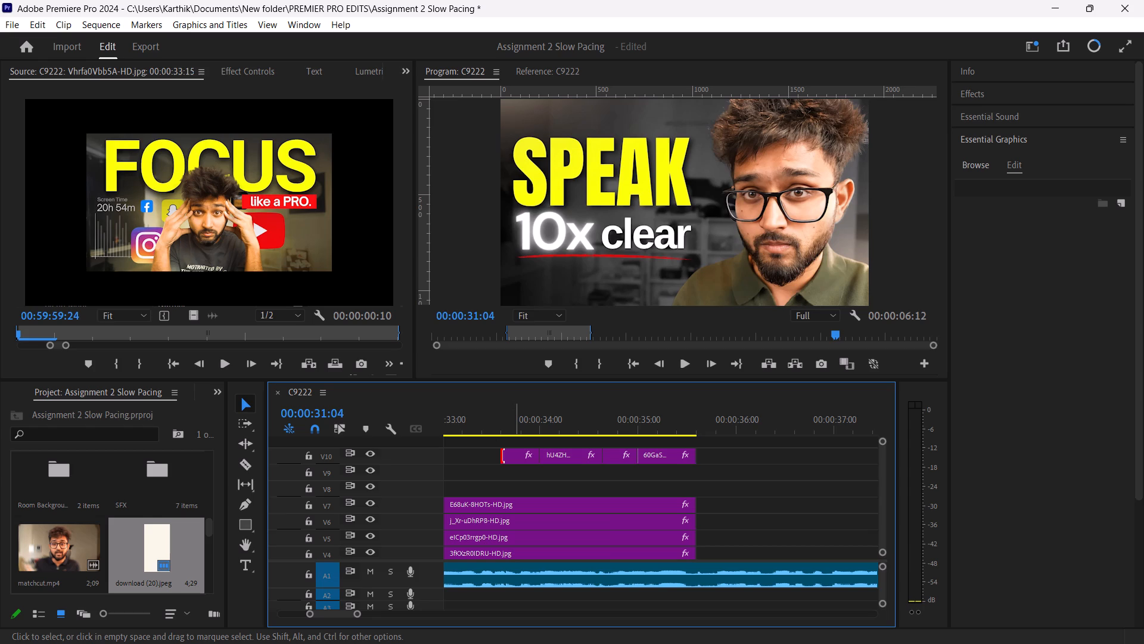
{"action": "left_click", "coordinate": [514, 459]}
{"action": "left_click", "coordinate": [514, 459]}
{"action": "left_click", "coordinate": [515, 454]}
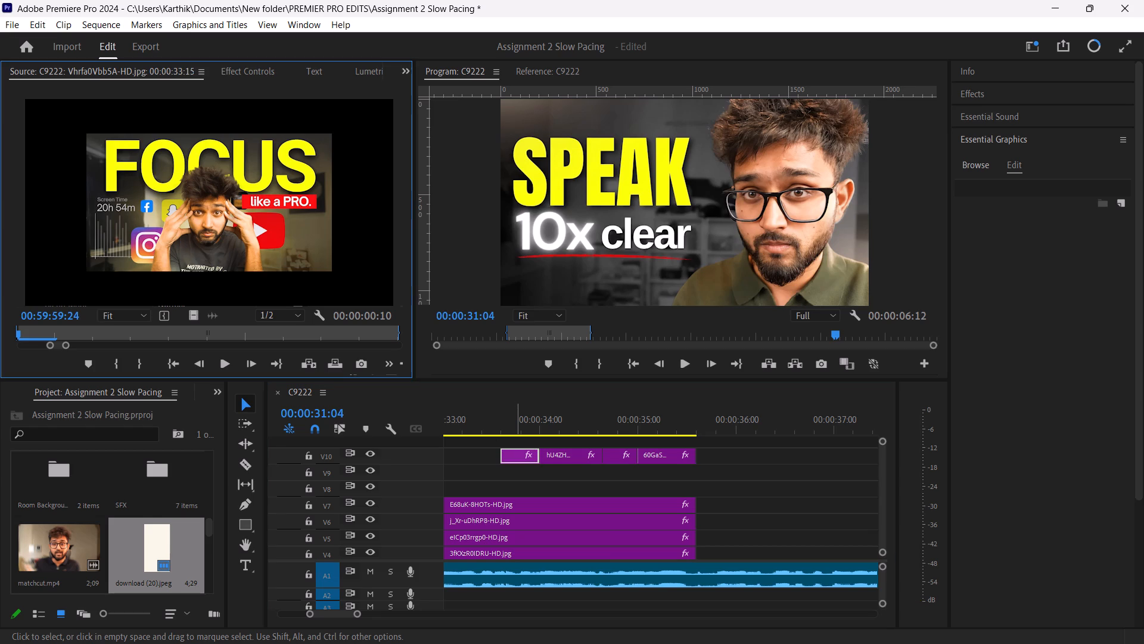
{"action": "left_click", "coordinate": [515, 457]}
{"action": "left_click_drag", "start_coordinate": [515, 457], "coordinate": [515, 481]}
{"action": "left_click_drag", "start_coordinate": [515, 481], "coordinate": [515, 482]}
{"action": "left_click_drag", "start_coordinate": [518, 455], "coordinate": [516, 484]}
{"action": "left_click_drag", "start_coordinate": [540, 489], "coordinate": [615, 488]}
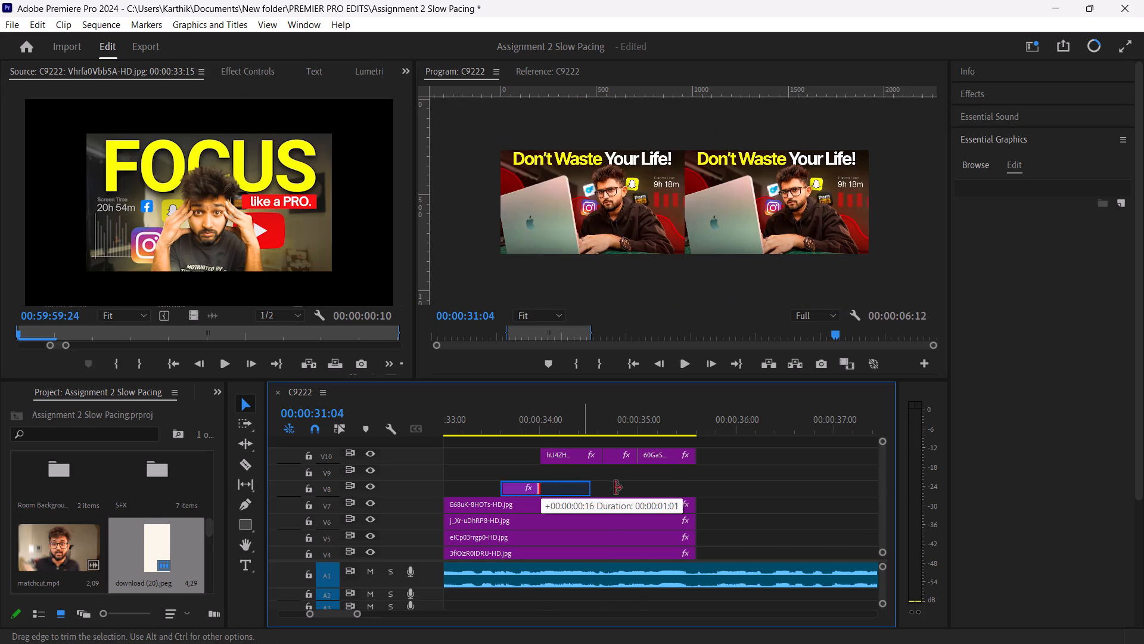
{"action": "left_click_drag", "start_coordinate": [615, 488], "coordinate": [696, 507]}
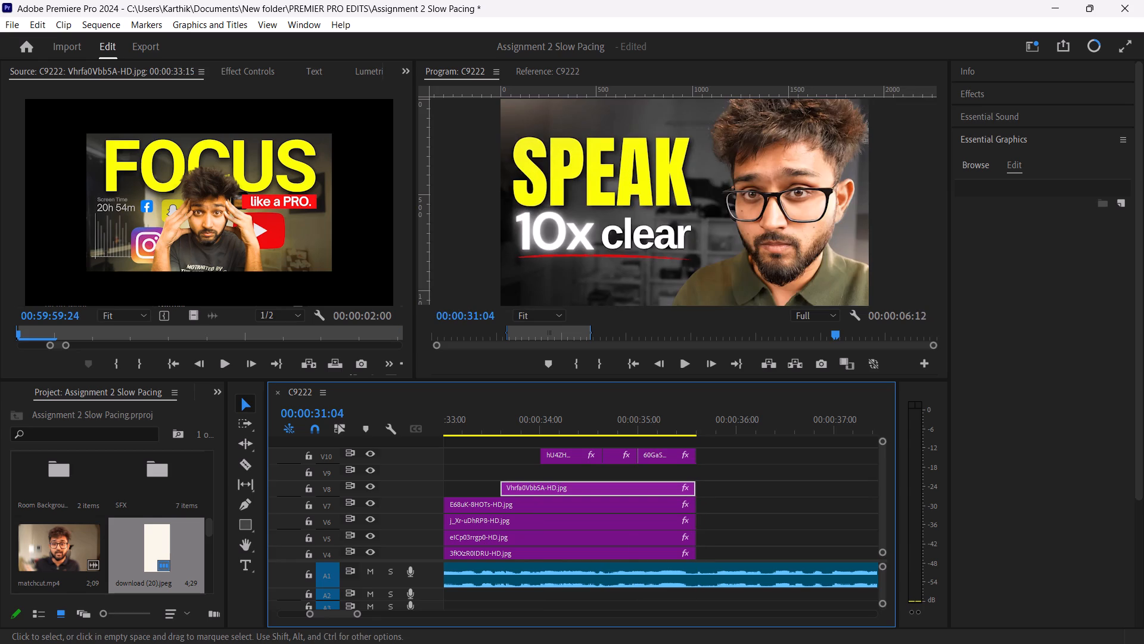
Move the "Don't Waste Your Life!" thumbnail (hU4ZHDHNhqY-HD.jpg) down from V10 to V9 and extend its end to match the clips below.
{"action": "left_click", "coordinate": [570, 461]}
{"action": "left_click_drag", "start_coordinate": [577, 456], "coordinate": [577, 467]}
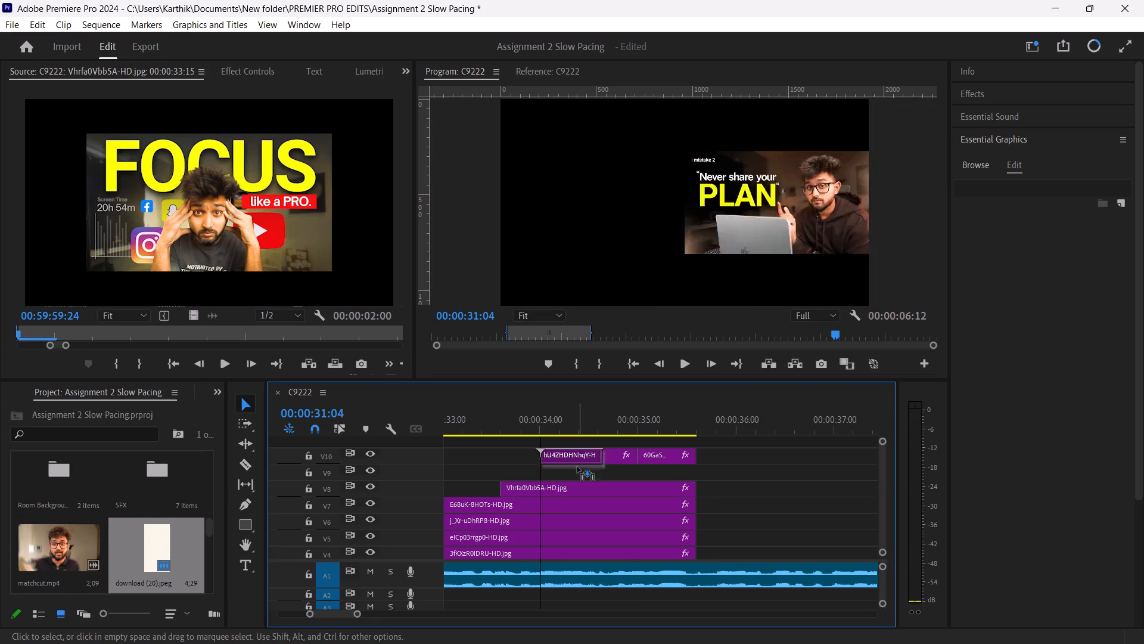
{"action": "left_click_drag", "start_coordinate": [577, 467], "coordinate": [577, 475]}
{"action": "left_click_drag", "start_coordinate": [604, 476], "coordinate": [651, 480]}
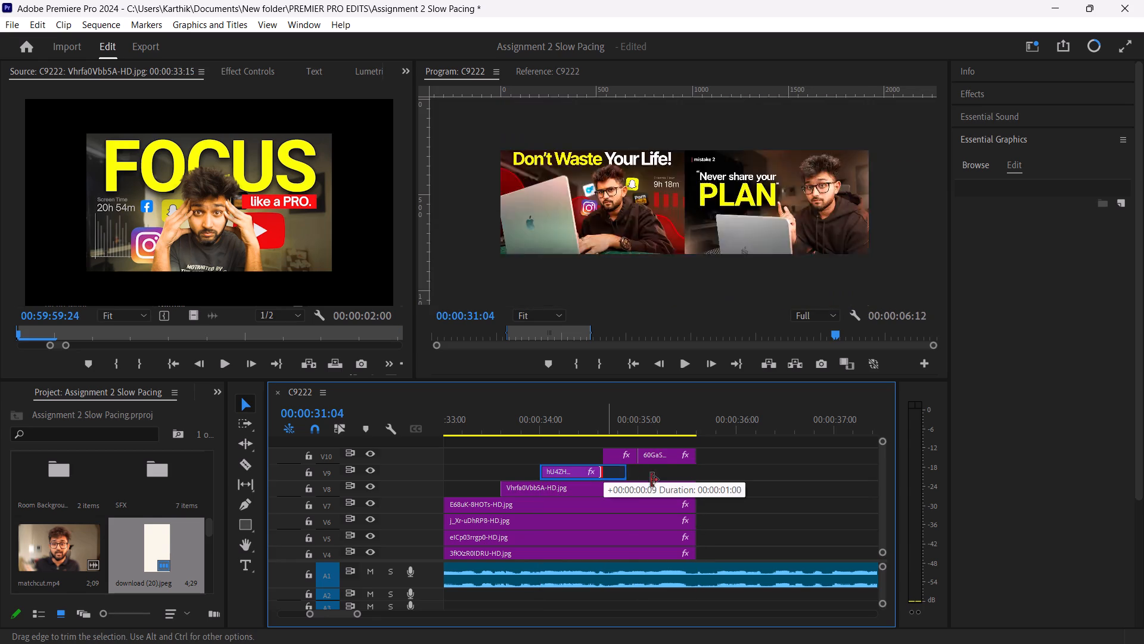
{"action": "left_click_drag", "start_coordinate": [651, 480], "coordinate": [692, 490]}
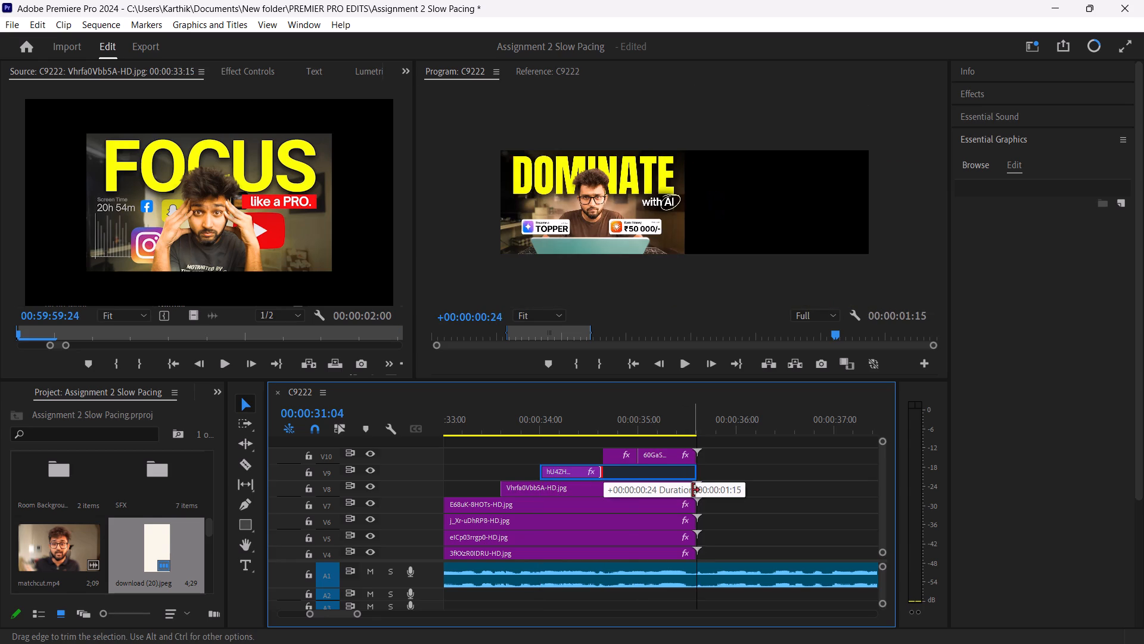
{"action": "left_click_drag", "start_coordinate": [692, 490], "coordinate": [692, 491]}
Add a new video track, V11, above V10.
{"action": "left_click_drag", "start_coordinate": [882, 472], "coordinate": [882, 466]}
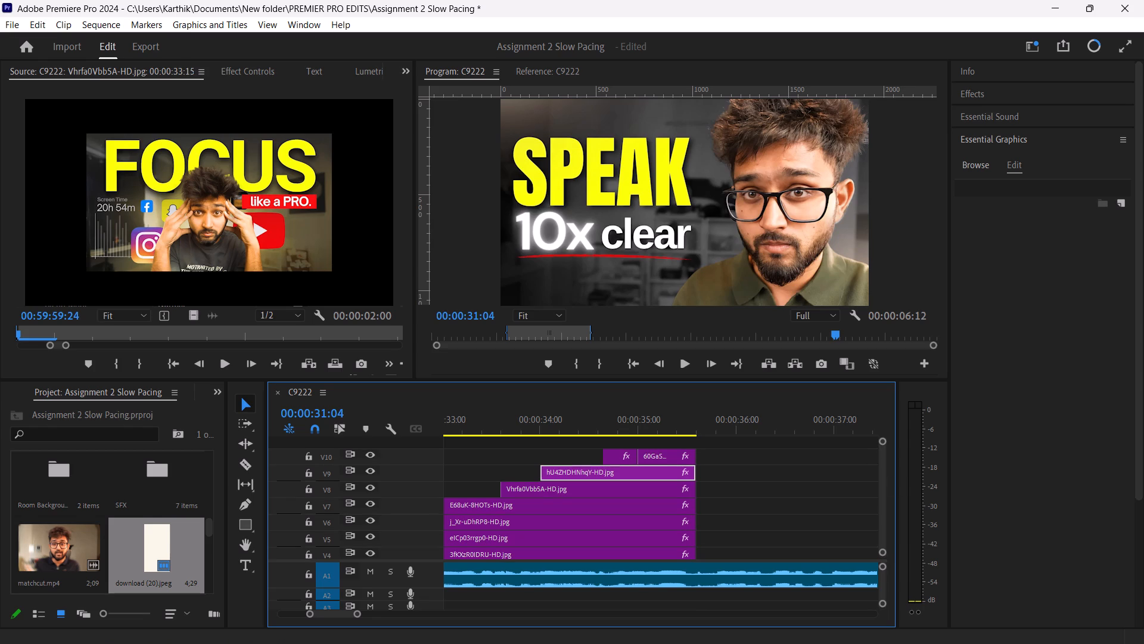
{"action": "left_click_drag", "start_coordinate": [882, 466], "coordinate": [882, 455]}
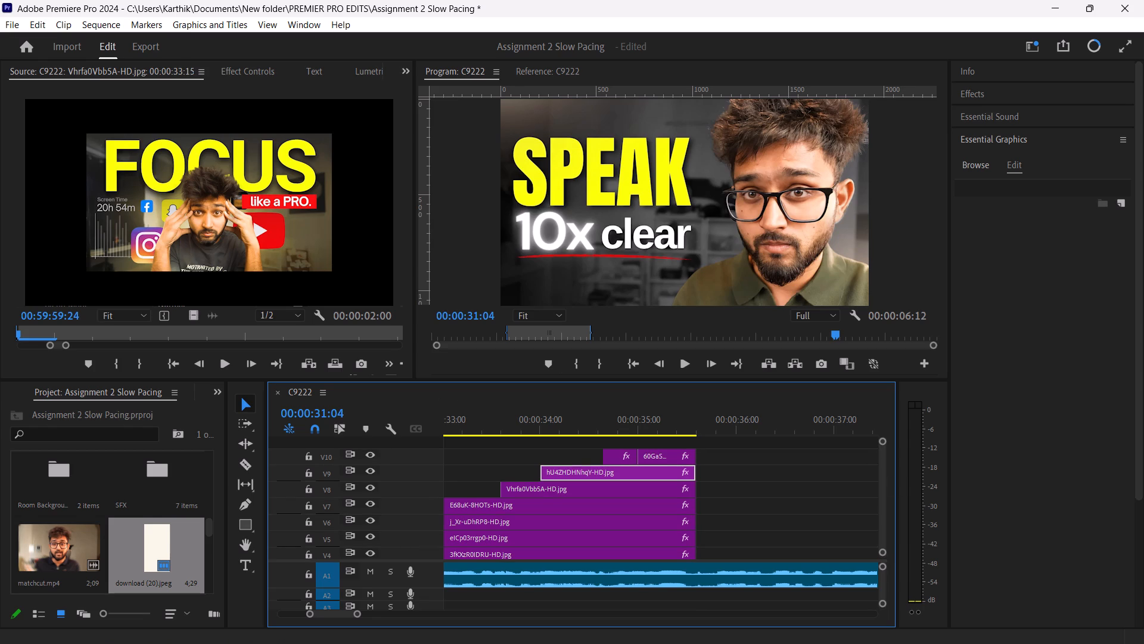
{"action": "right_click", "coordinate": [427, 439]}
{"action": "left_click", "coordinate": [508, 520]}
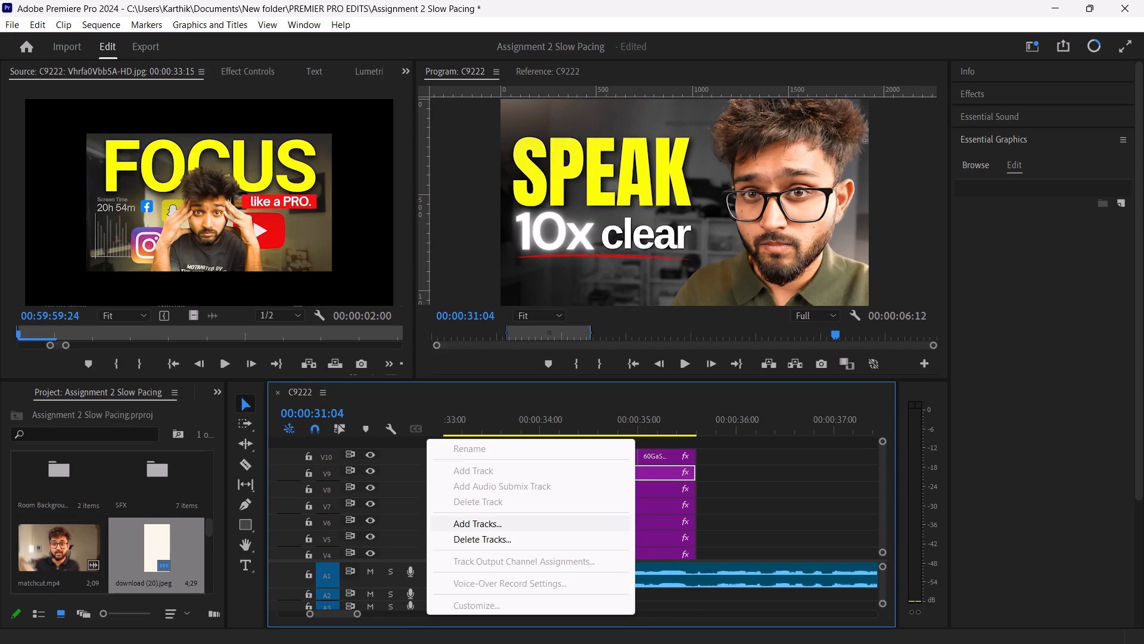
{"action": "left_click", "coordinate": [571, 457]}
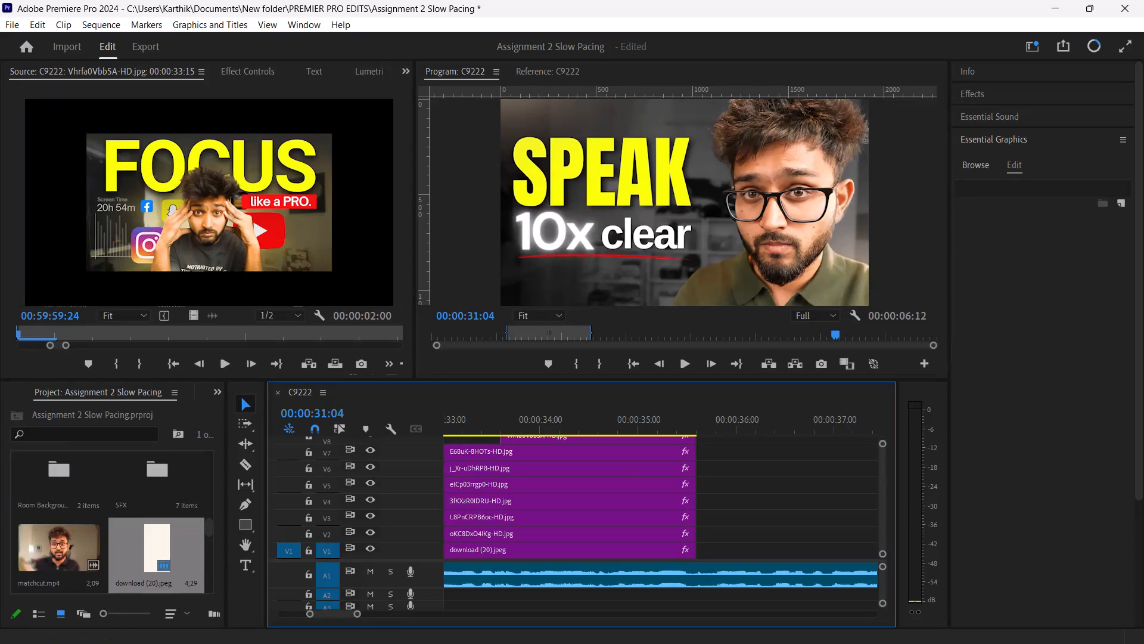
Move the last "DOMINATE with AI" thumbnail from V10 up to V11, keeping its timing.
{"action": "left_click_drag", "start_coordinate": [884, 478], "coordinate": [881, 447]}
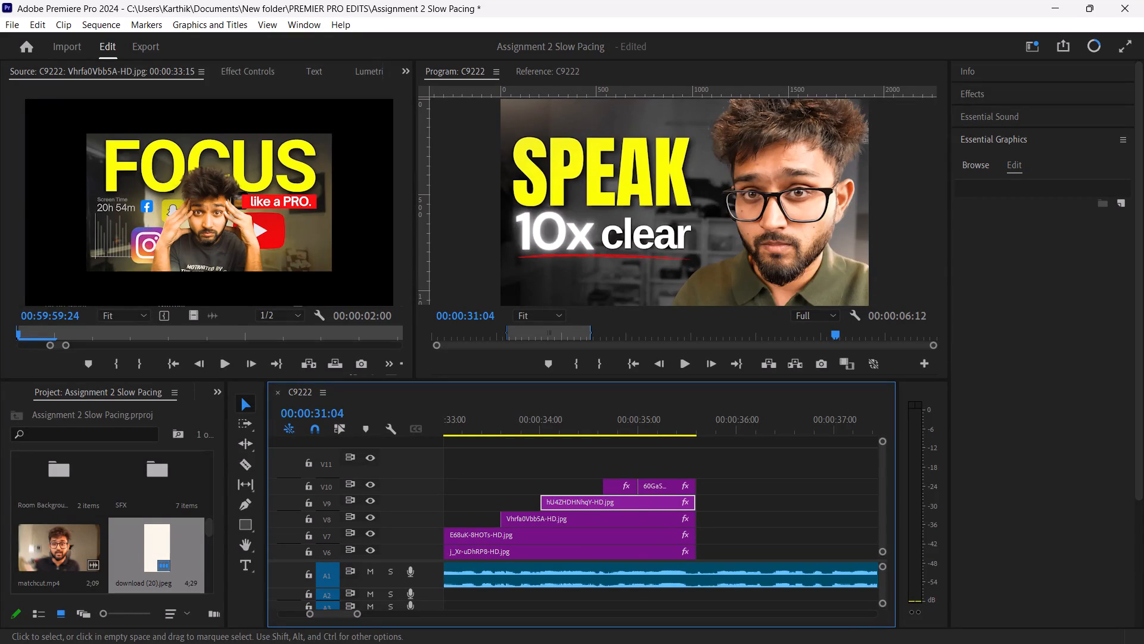
{"action": "left_click_drag", "start_coordinate": [650, 488], "coordinate": [649, 462]}
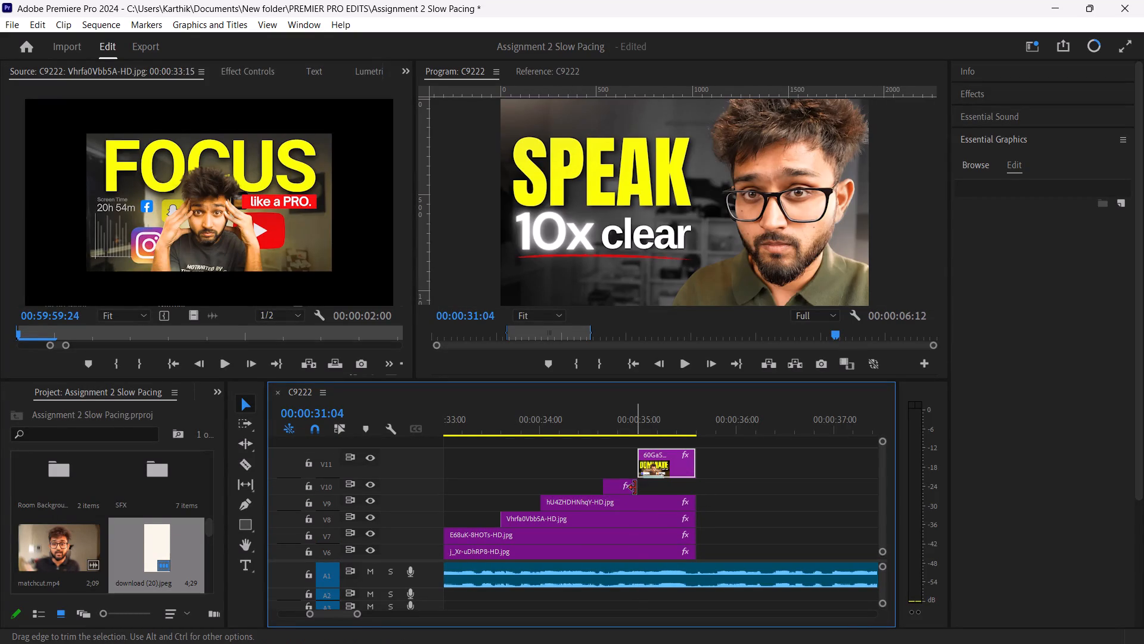
Extend the end of the "Never share your PLAN" thumbnail on V10 to match the clips below.
{"action": "left_click_drag", "start_coordinate": [635, 487], "coordinate": [691, 490]}
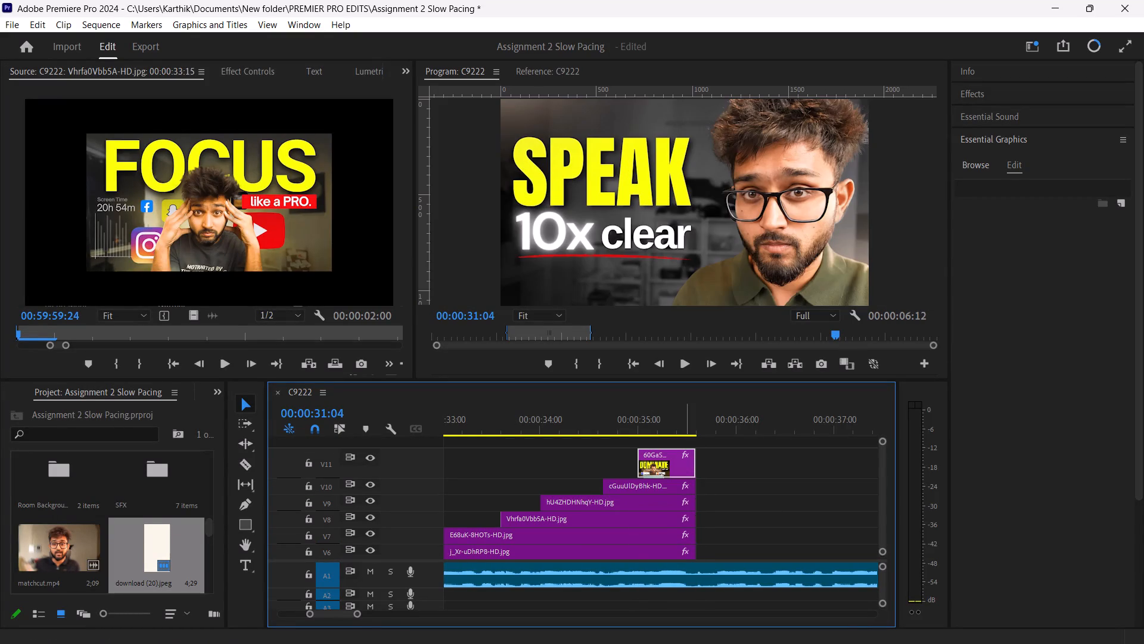
Step back frame by frame from 00:00:33:10 to examine where the "FEELINGS" thumbnail starts over "14 SIDE HUSTLES".
{"action": "left_click", "coordinate": [481, 432]}
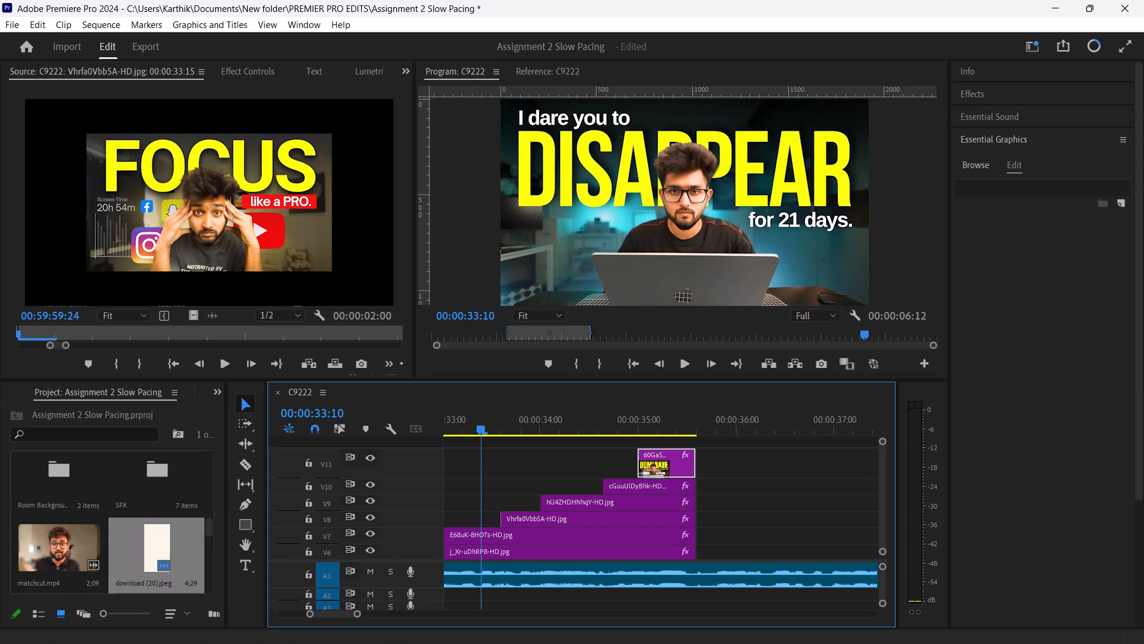
{"action": "key", "text": "Left"}
{"action": "key", "text": "Left"}
{"action": "key", "text": "Left"}
{"action": "key", "text": "Left"}
{"action": "key", "text": "Left"}
{"action": "key", "text": "Left"}
{"action": "key", "text": "Left"}
{"action": "key", "text": "Left"}
{"action": "key", "text": "Left"}
{"action": "key", "text": "Left"}
{"action": "key", "text": "Left"}
{"action": "key", "text": "Left"}
{"action": "key", "text": "Left"}
{"action": "key", "text": "Left"}
{"action": "key", "text": "Left"}
{"action": "key", "text": "Left"}
{"action": "key", "text": "Left"}
{"action": "key", "text": "Left"}
{"action": "key", "text": "Left"}
{"action": "key", "text": "Left"}
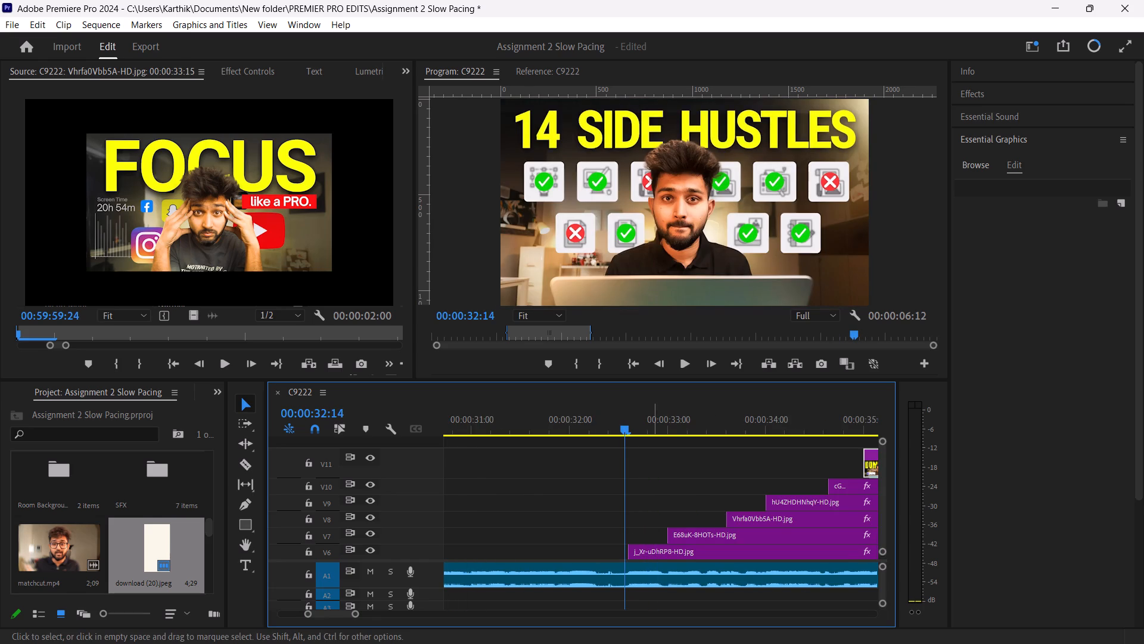
{"action": "key", "text": "Right"}
{"action": "key", "text": "Right"}
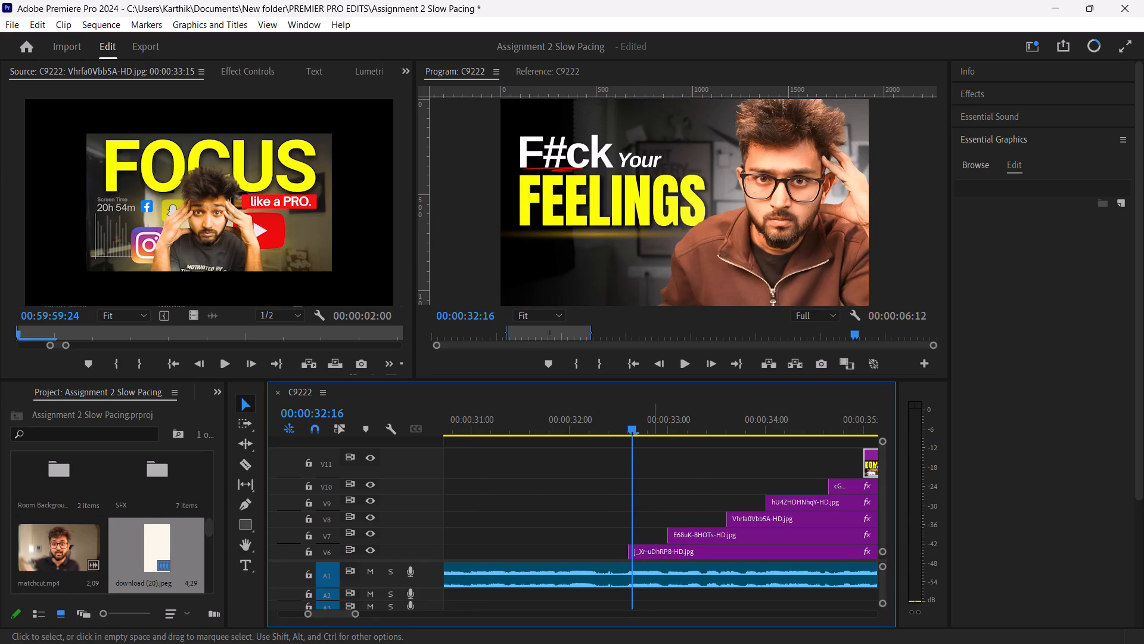
{"action": "key", "text": "Left"}
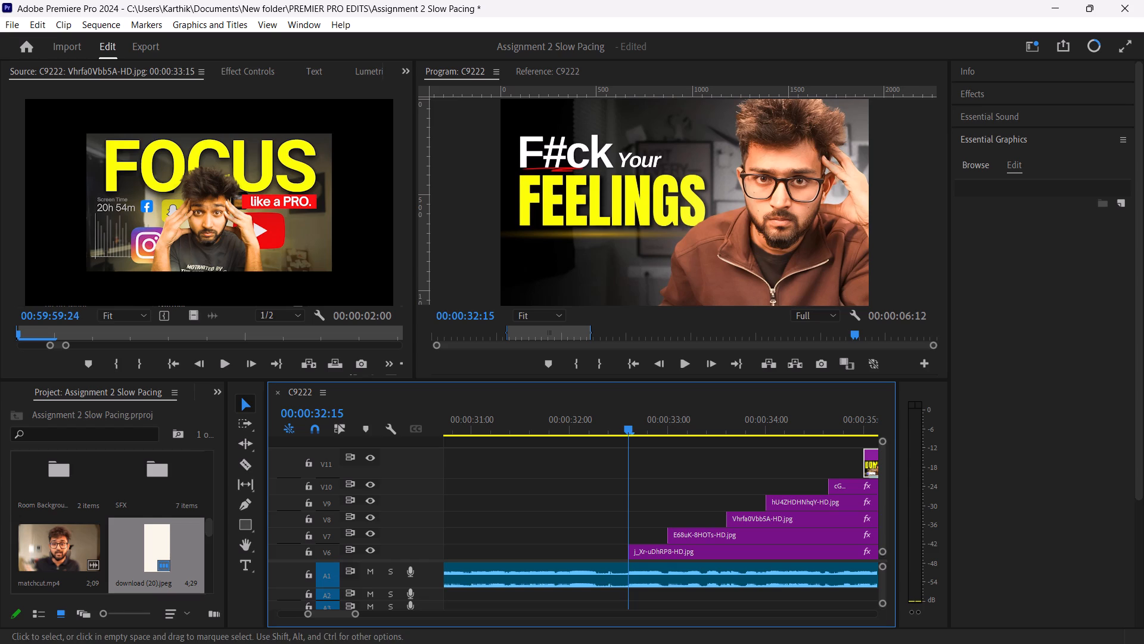
Scale the "self educate" thumbnail on V2 down to 62 at 00:00:31:00.
{"action": "left_click_drag", "start_coordinate": [884, 494], "coordinate": [880, 519]}
{"action": "left_click_drag", "start_coordinate": [625, 429], "coordinate": [462, 461]}
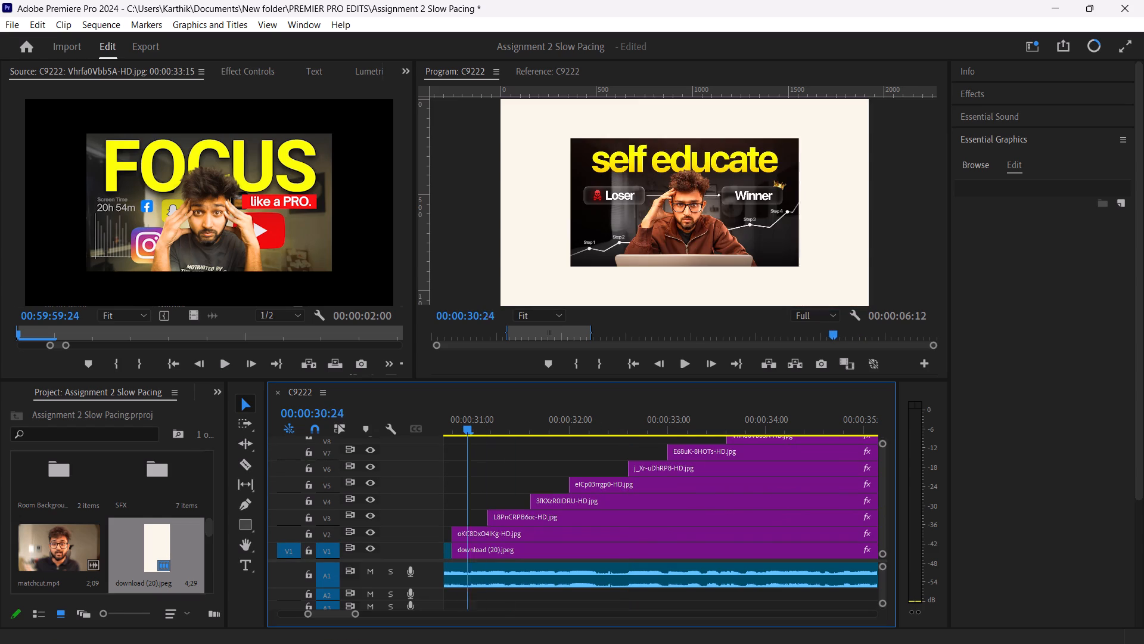
{"action": "left_click_drag", "start_coordinate": [462, 461], "coordinate": [468, 469]}
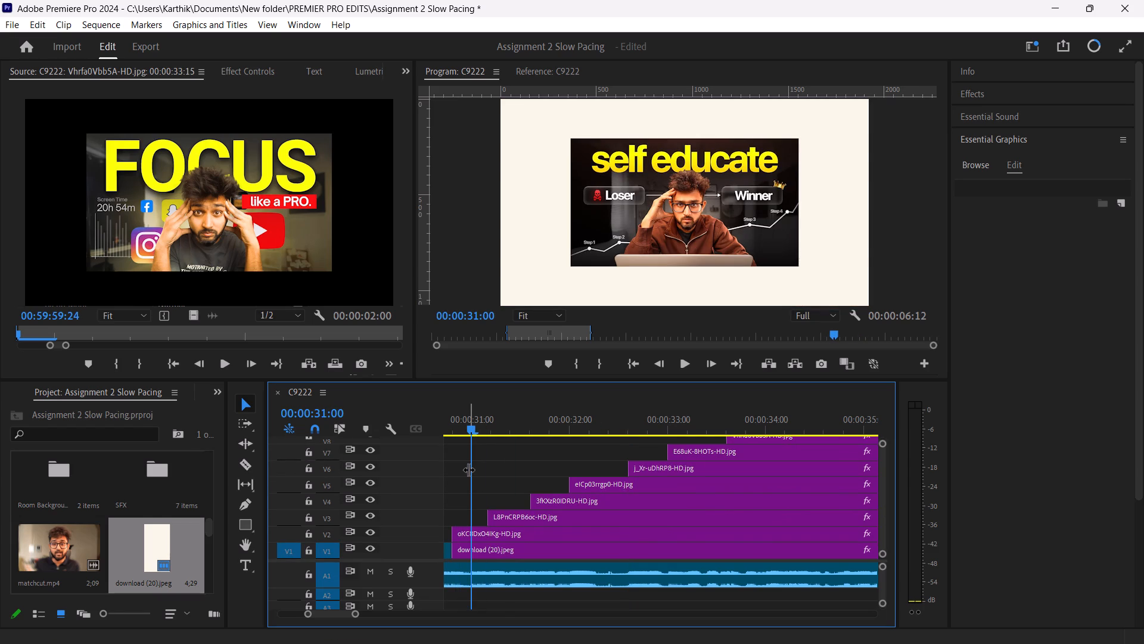
{"action": "left_click", "coordinate": [487, 534]}
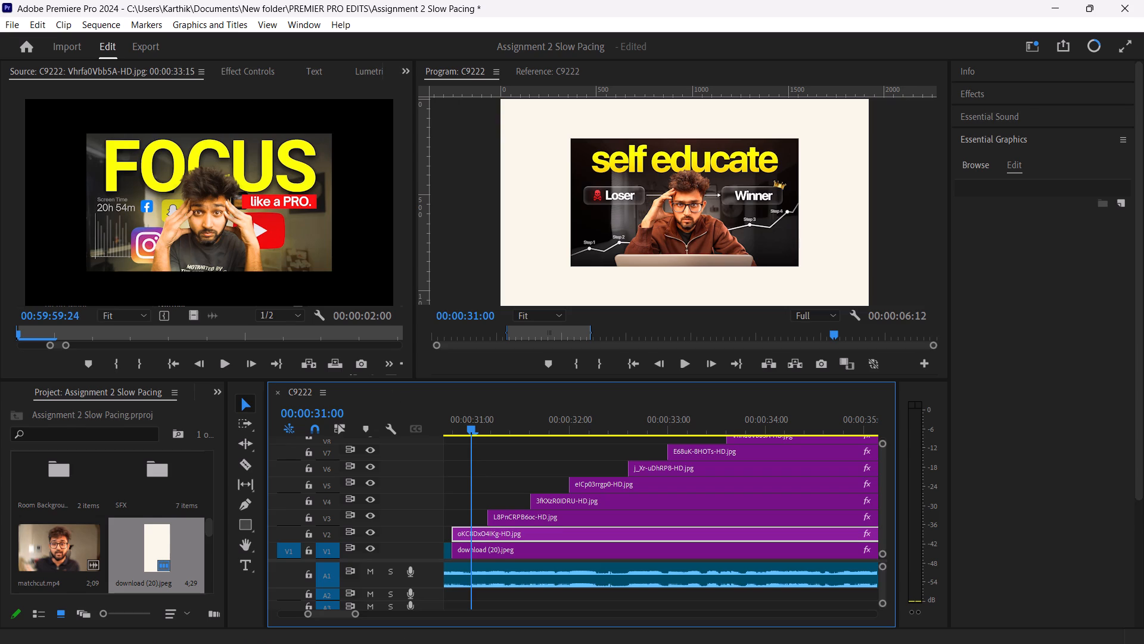
{"action": "left_click", "coordinate": [244, 70]}
{"action": "left_click_drag", "start_coordinate": [158, 162], "coordinate": [122, 170]}
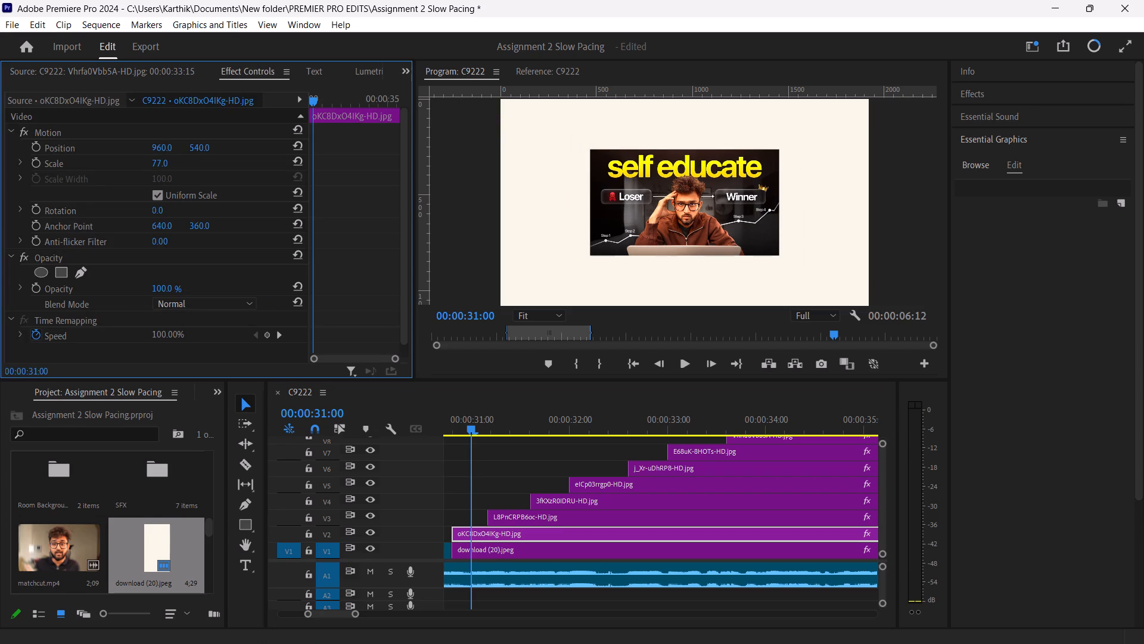
{"action": "left_click_drag", "start_coordinate": [122, 170], "coordinate": [120, 172]}
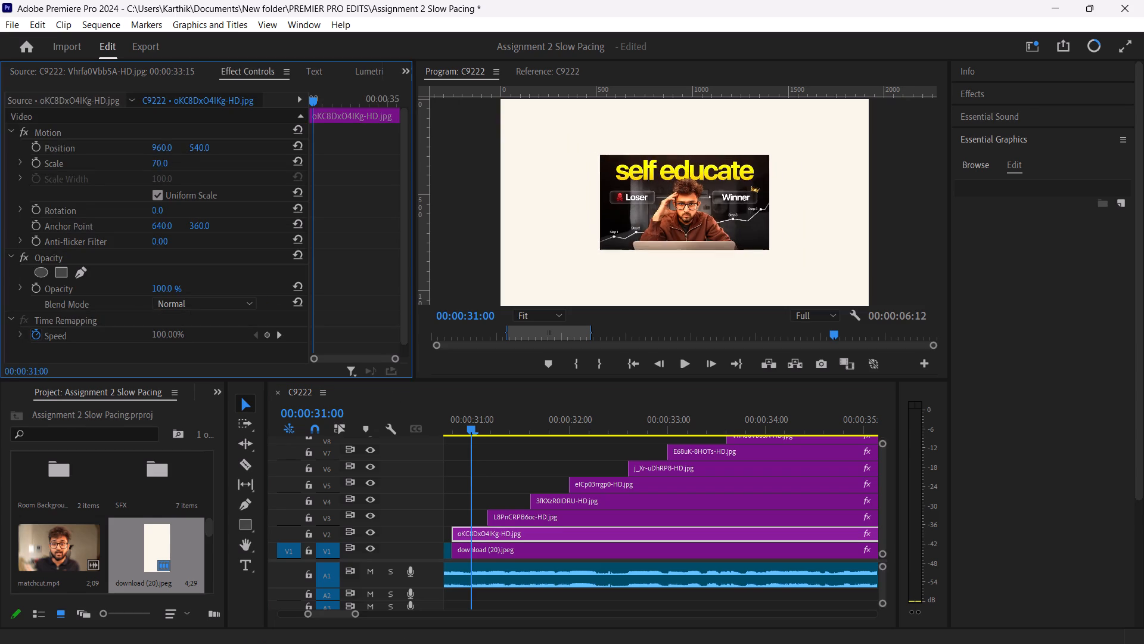
{"action": "left_click_drag", "start_coordinate": [120, 172], "coordinate": [121, 179]}
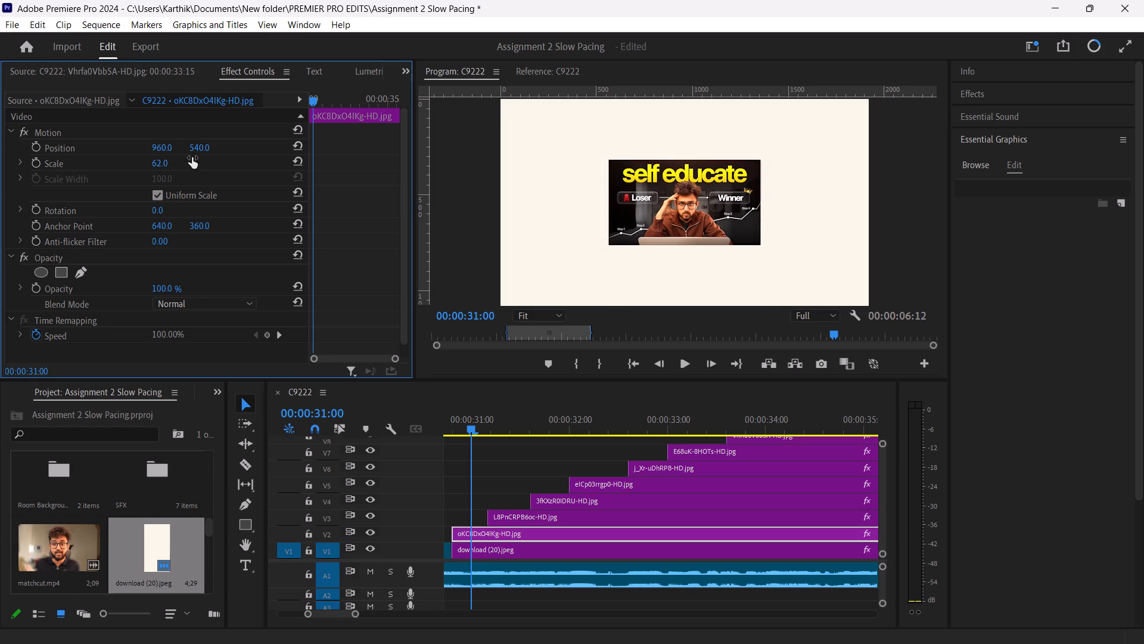
Move the "self educate" thumbnail slightly below the frame's centre, to a position of about 956, 571.
{"action": "left_click", "coordinate": [248, 402]}
{"action": "left_click", "coordinate": [703, 203]}
{"action": "left_click", "coordinate": [703, 203]}
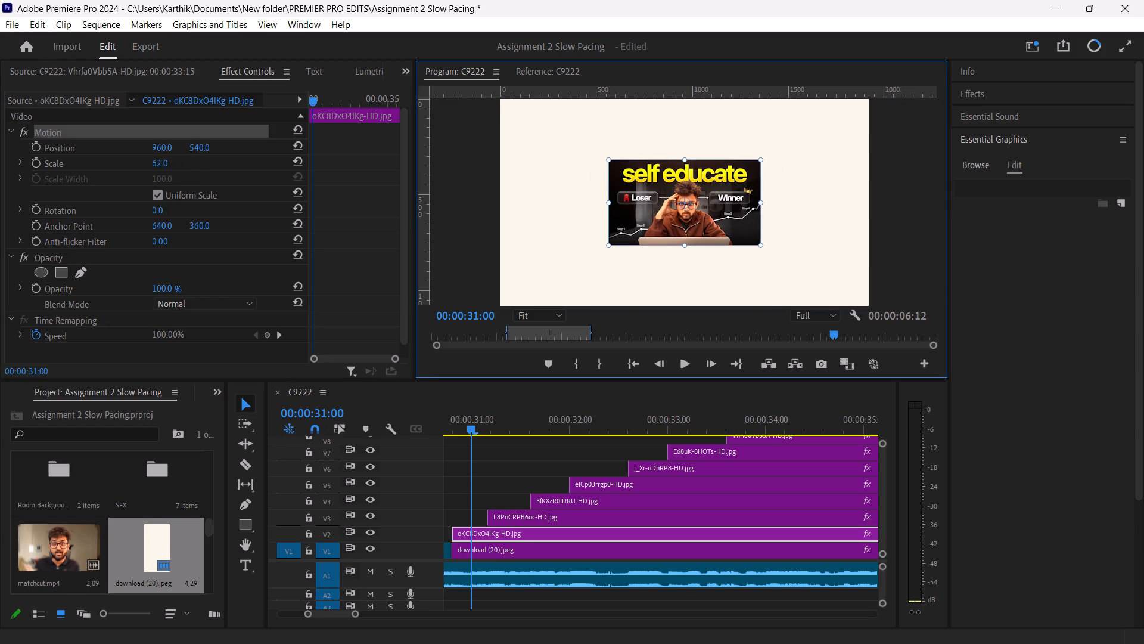
{"action": "left_click_drag", "start_coordinate": [705, 219], "coordinate": [703, 225]}
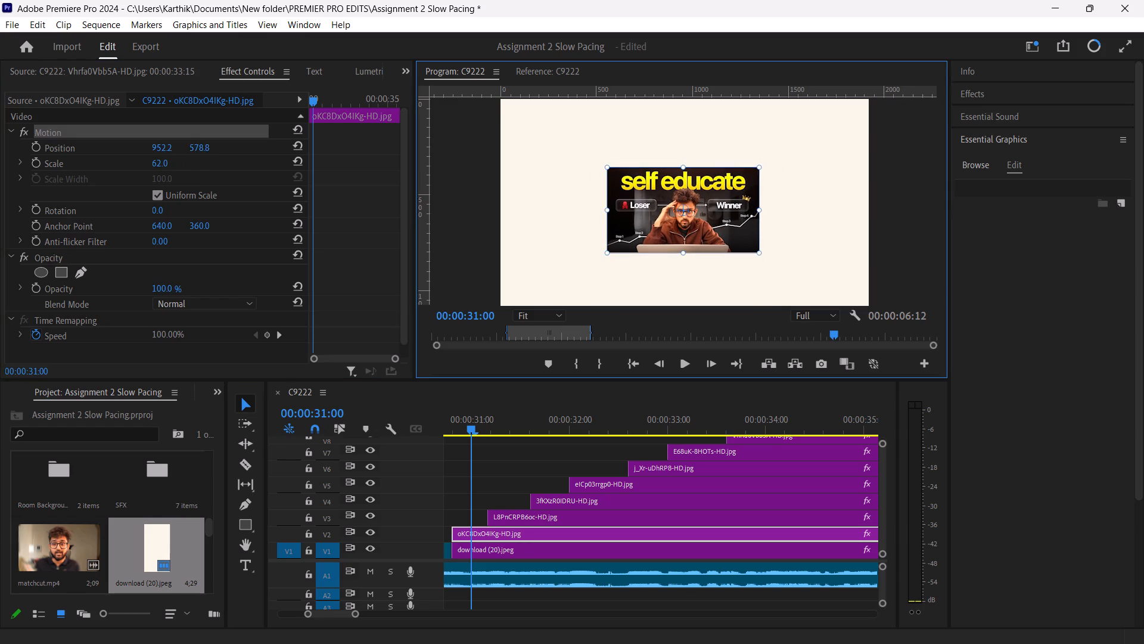
{"action": "left_click_drag", "start_coordinate": [703, 225], "coordinate": [704, 225]}
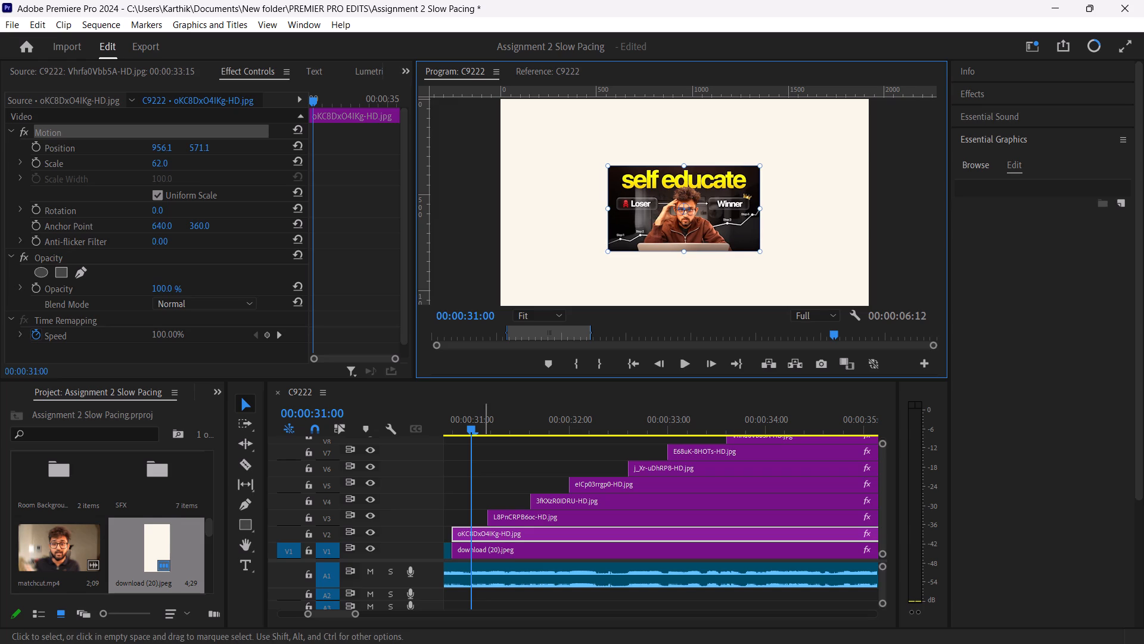
Shrink the "SPEAK 10x clear" thumbnail on V3 to about 53 scale and place it in the frame's upper left, at about 517, 373.
{"action": "left_click_drag", "start_coordinate": [471, 428], "coordinate": [492, 432]}
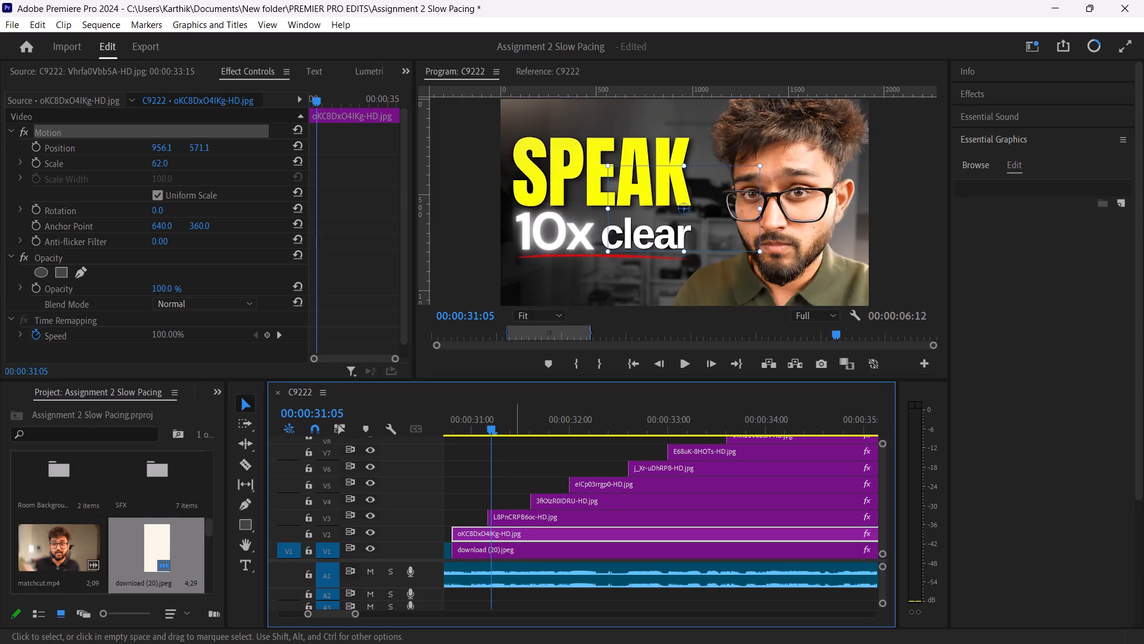
{"action": "left_click", "coordinate": [515, 519]}
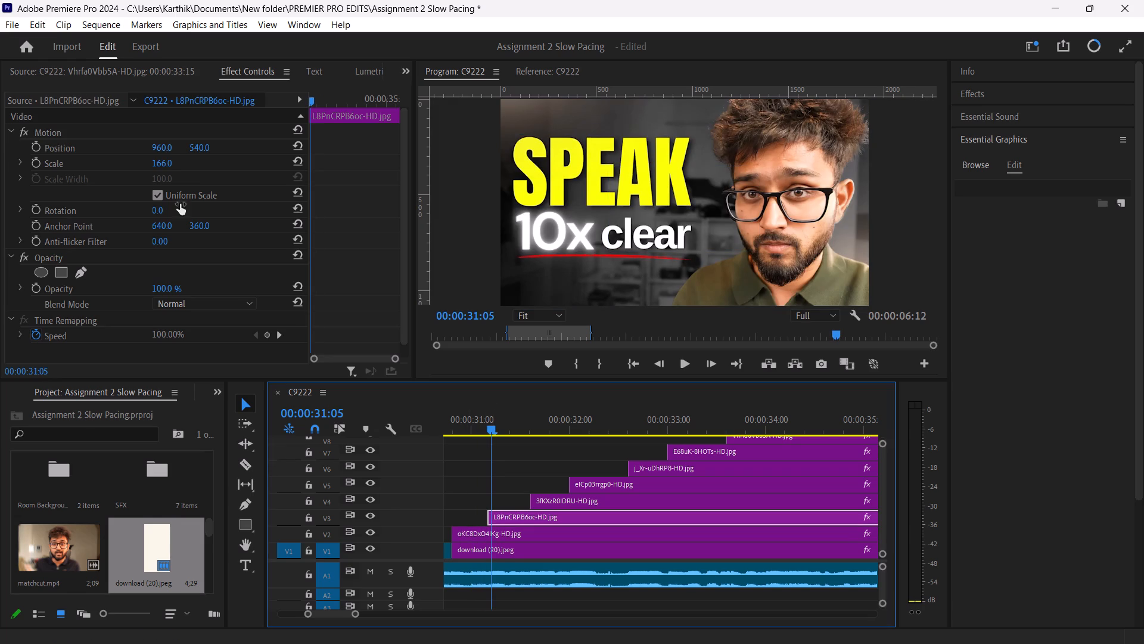
{"action": "left_click_drag", "start_coordinate": [164, 160], "coordinate": [98, 177]}
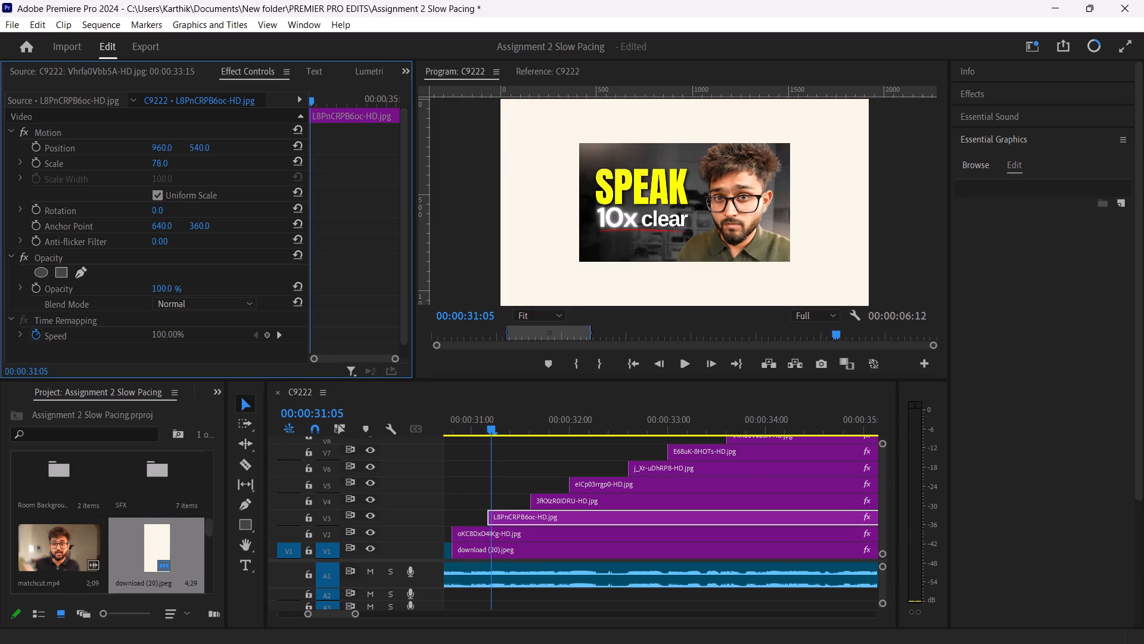
{"action": "left_click_drag", "start_coordinate": [98, 177], "coordinate": [98, 177]}
{"action": "left_click", "coordinate": [692, 208]}
{"action": "left_click", "coordinate": [730, 232]}
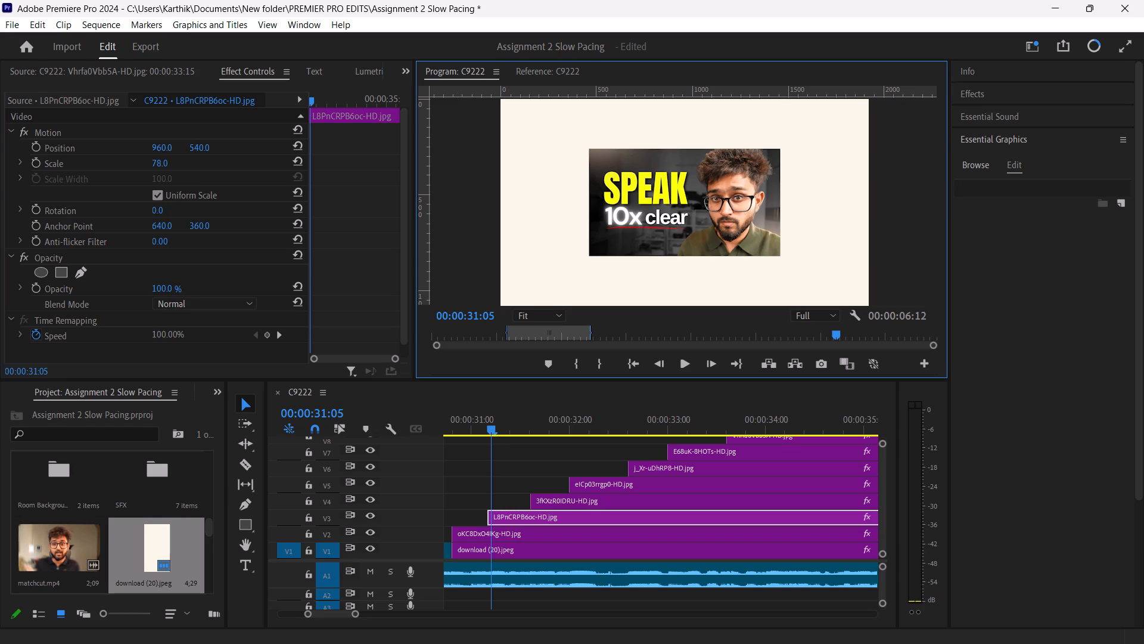
{"action": "left_click", "coordinate": [730, 232]}
{"action": "left_click", "coordinate": [635, 190]}
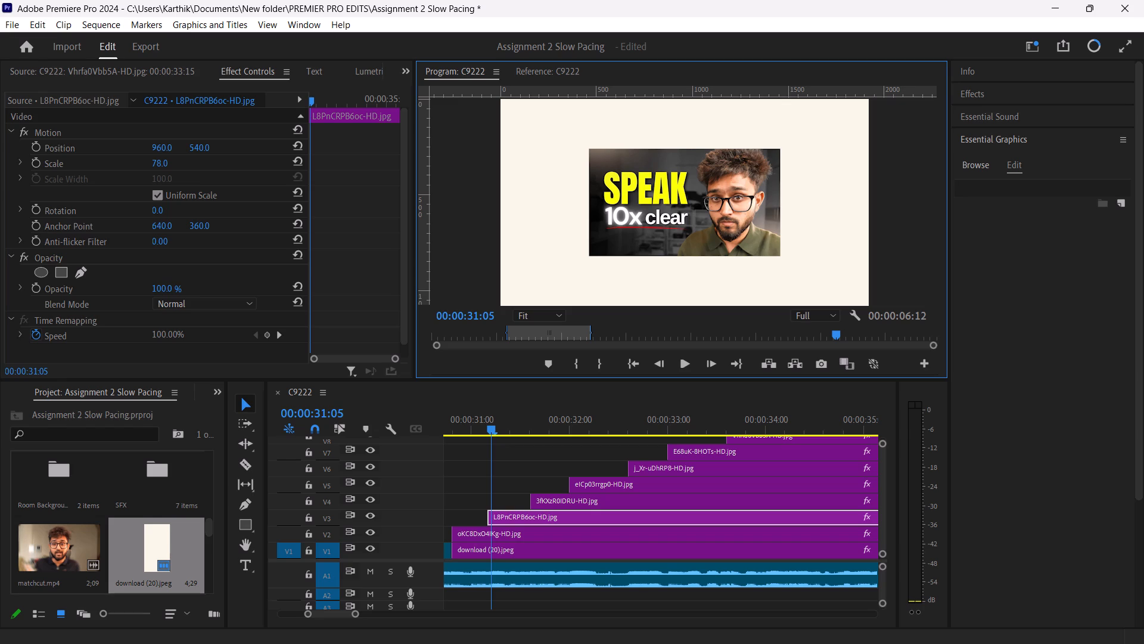
{"action": "triple_click", "coordinate": [635, 190]}
{"action": "left_click_drag", "start_coordinate": [645, 198], "coordinate": [580, 164]}
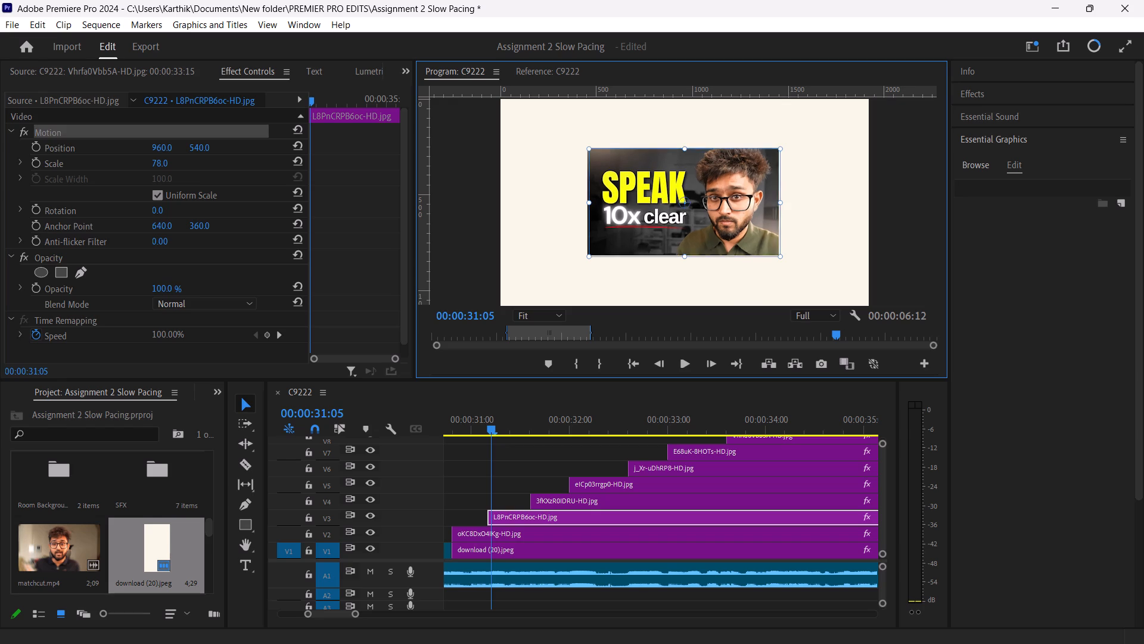
{"action": "left_click_drag", "start_coordinate": [580, 164], "coordinate": [577, 163]}
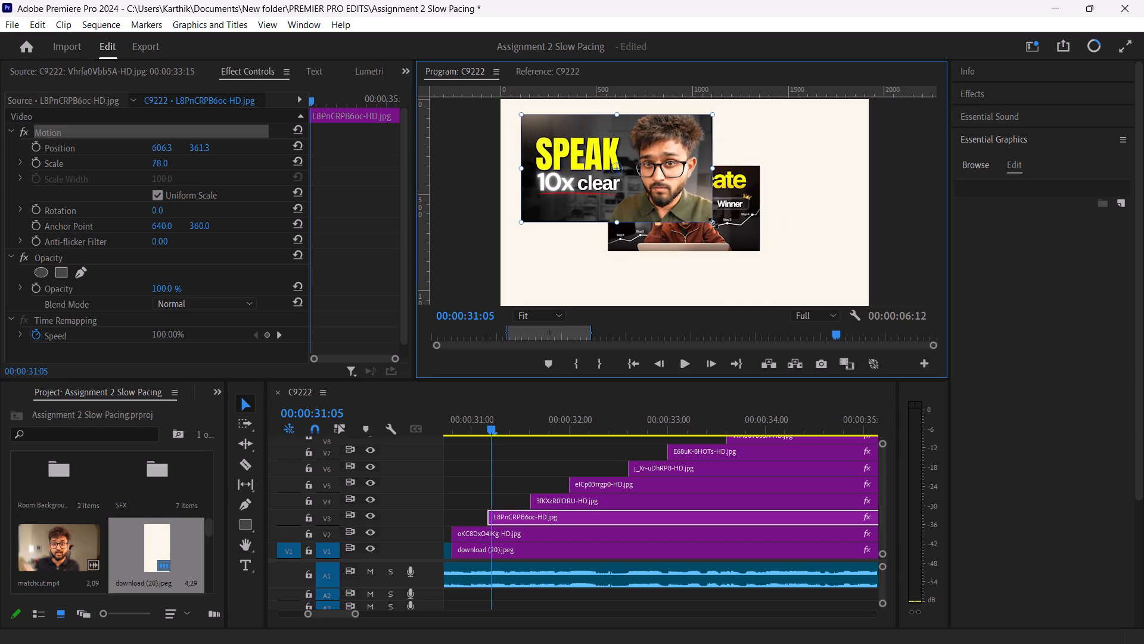
{"action": "left_click_drag", "start_coordinate": [713, 223], "coordinate": [685, 206]}
{"action": "left_click_drag", "start_coordinate": [651, 185], "coordinate": [637, 187]}
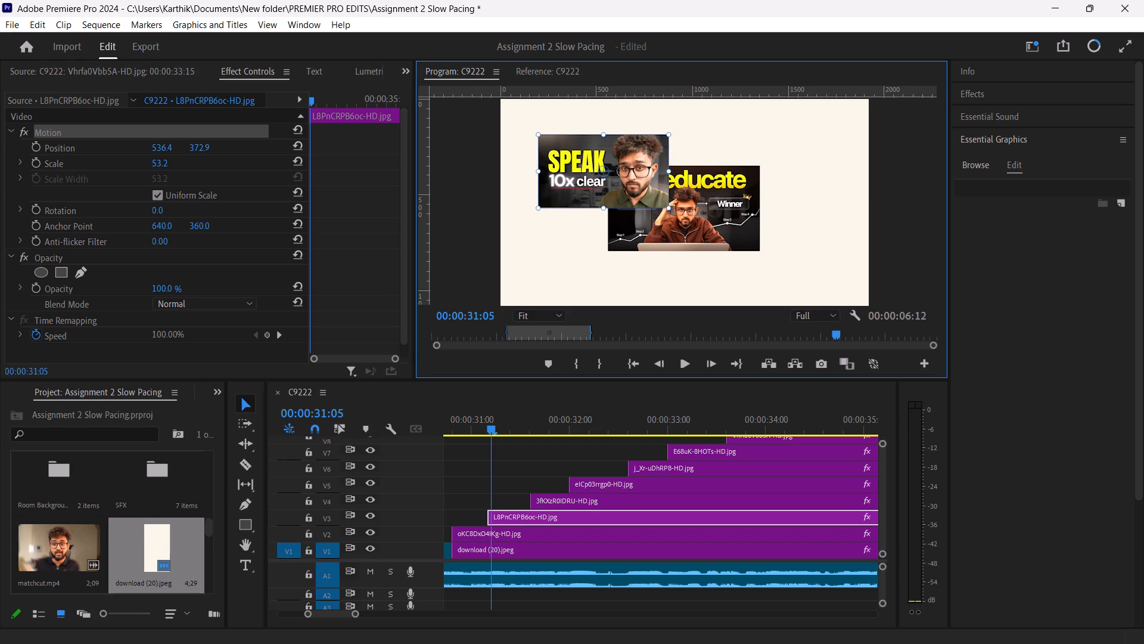
{"action": "left_click_drag", "start_coordinate": [637, 187], "coordinate": [633, 187]}
Shrink the "80% TIME" thumbnail on V4 to about 59 scale and place it in the frame's lower right, at about 1395, 777.
{"action": "left_click_drag", "start_coordinate": [492, 430], "coordinate": [536, 430]}
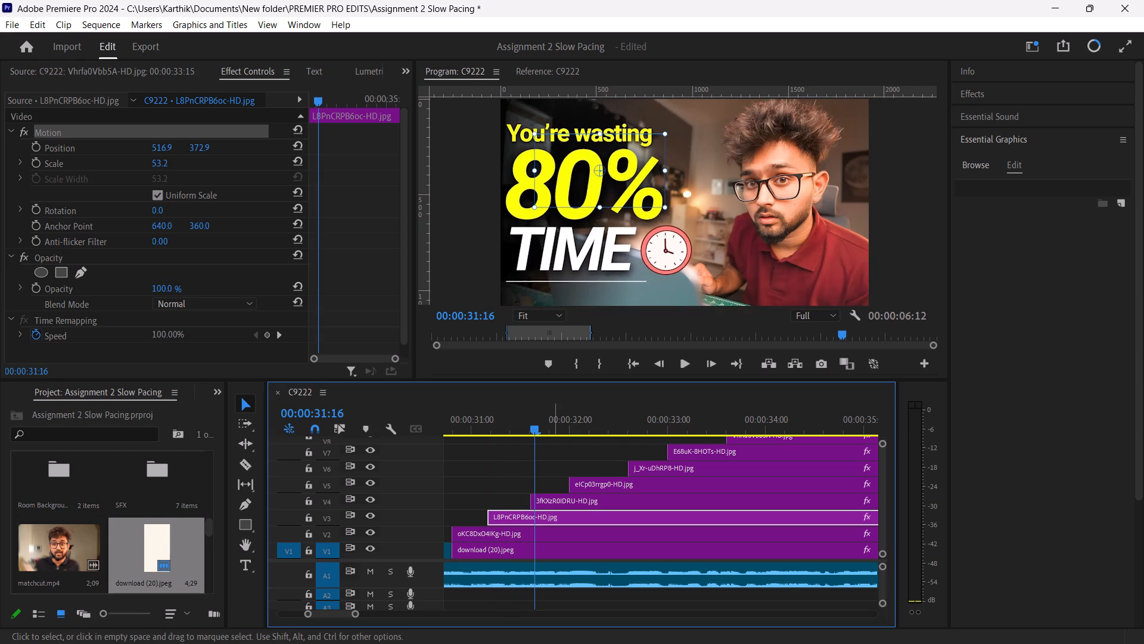
{"action": "left_click", "coordinate": [534, 432]}
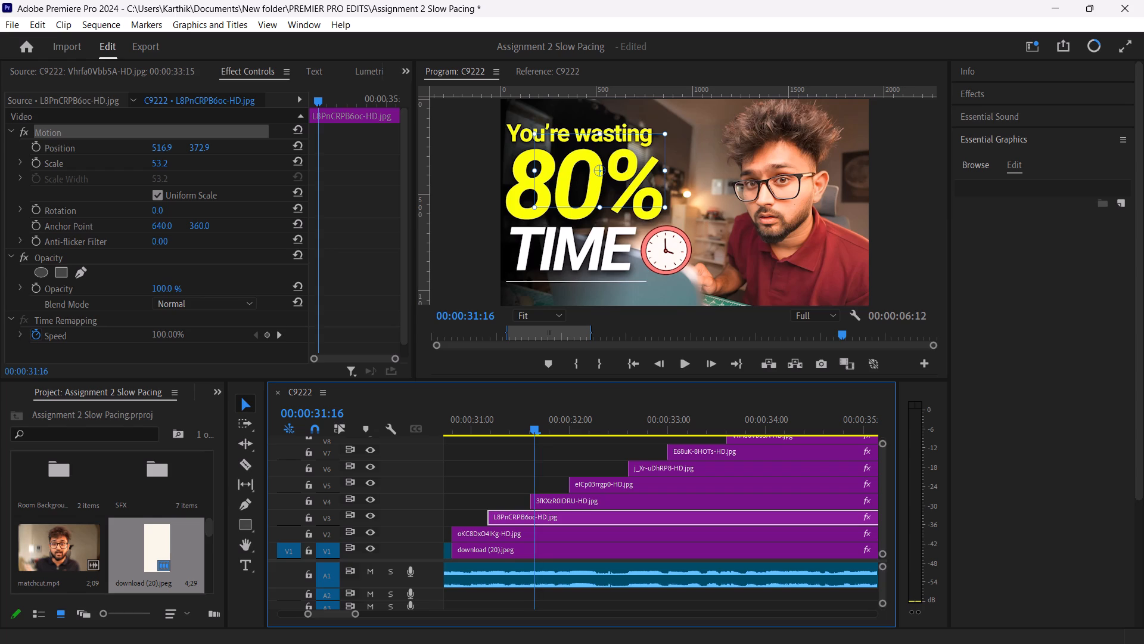
{"action": "left_click", "coordinate": [559, 496]}
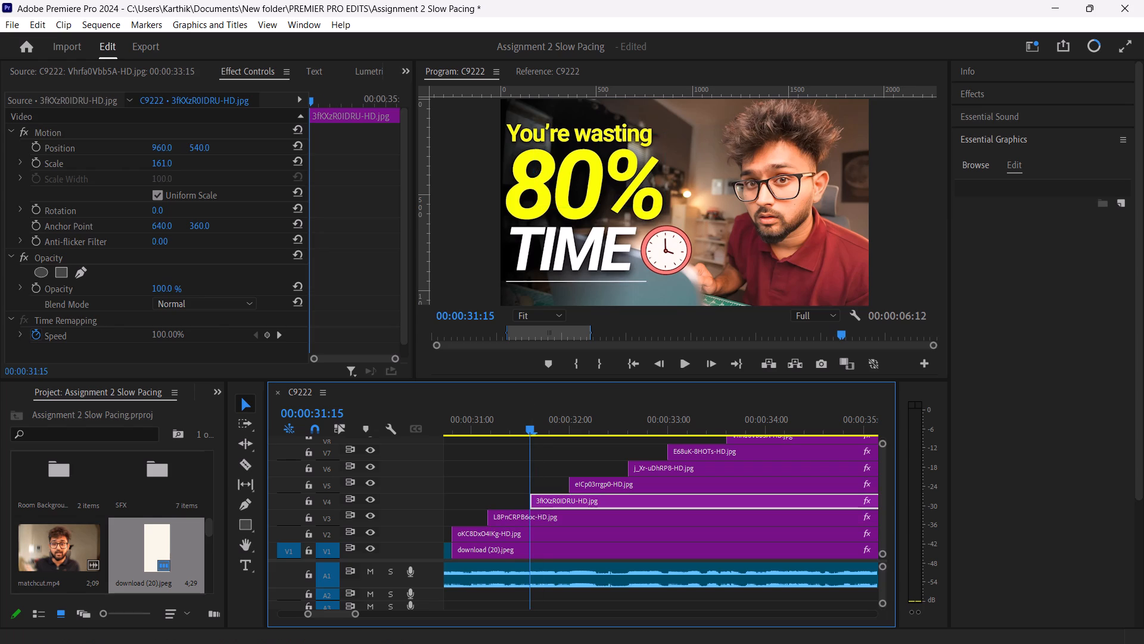
{"action": "left_click_drag", "start_coordinate": [166, 163], "coordinate": [130, 164]}
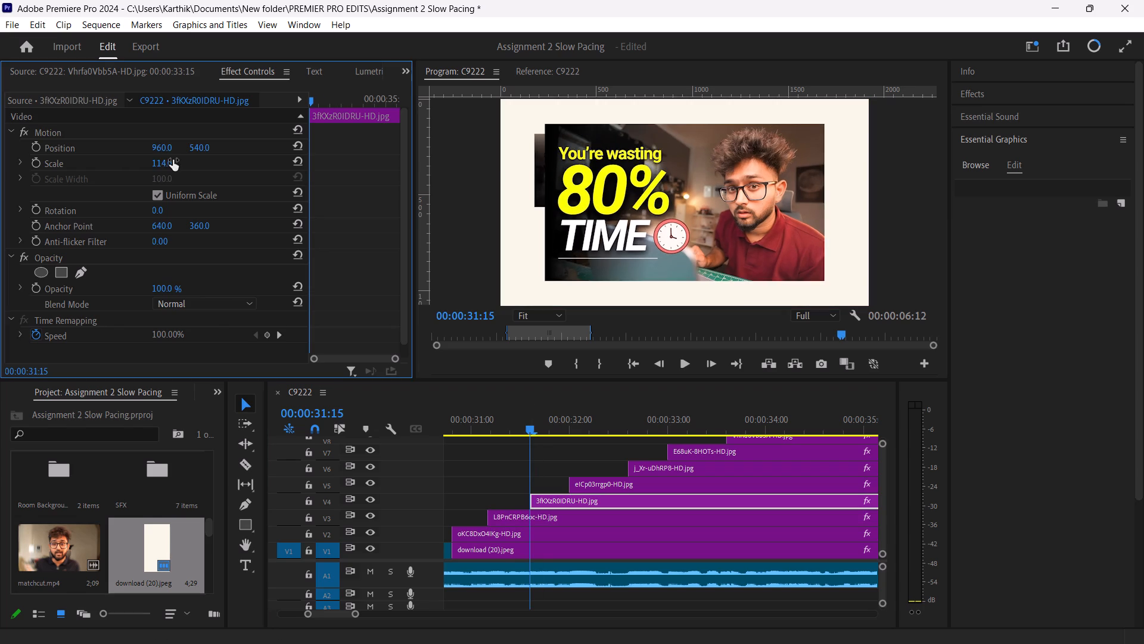
{"action": "left_click_drag", "start_coordinate": [173, 160], "coordinate": [142, 165]}
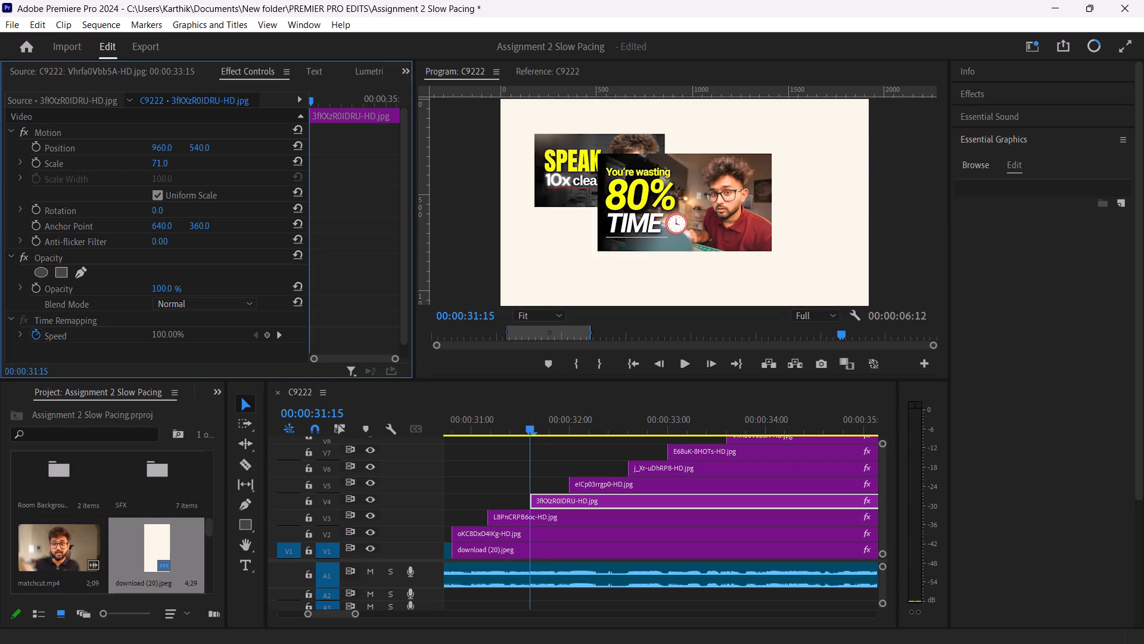
{"action": "left_click", "coordinate": [666, 242]}
{"action": "left_click", "coordinate": [666, 242]}
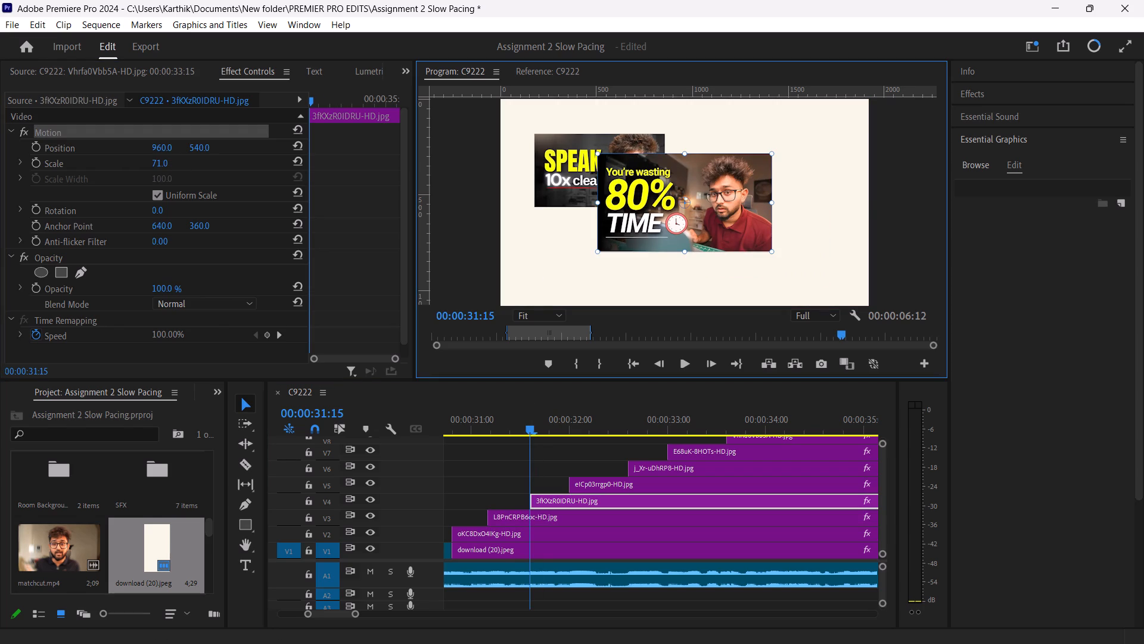
{"action": "left_click_drag", "start_coordinate": [674, 240], "coordinate": [750, 280]}
{"action": "left_click_drag", "start_coordinate": [848, 291], "coordinate": [837, 286]}
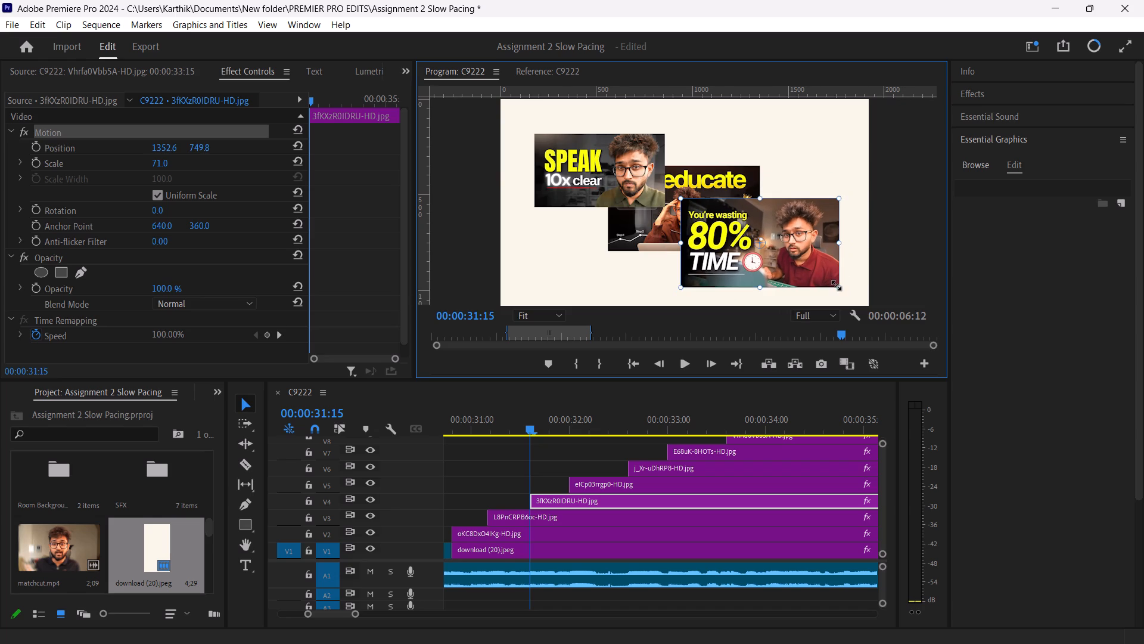
{"action": "left_click_drag", "start_coordinate": [837, 286], "coordinate": [832, 283]}
{"action": "left_click_drag", "start_coordinate": [799, 259], "coordinate": [805, 263]}
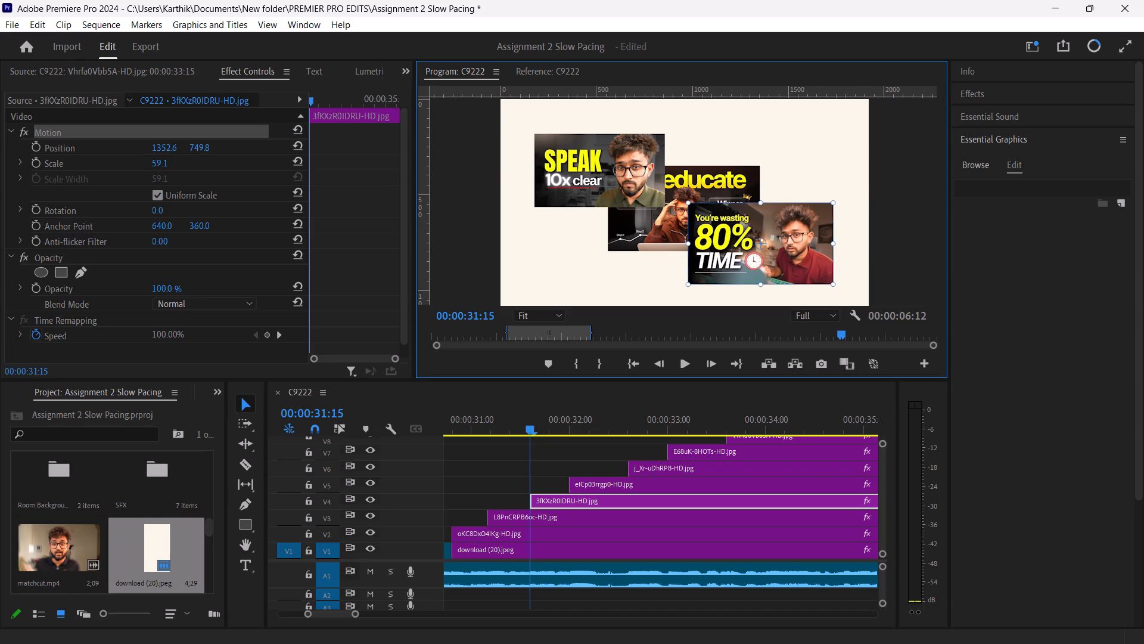
{"action": "left_click_drag", "start_coordinate": [805, 263], "coordinate": [807, 264]}
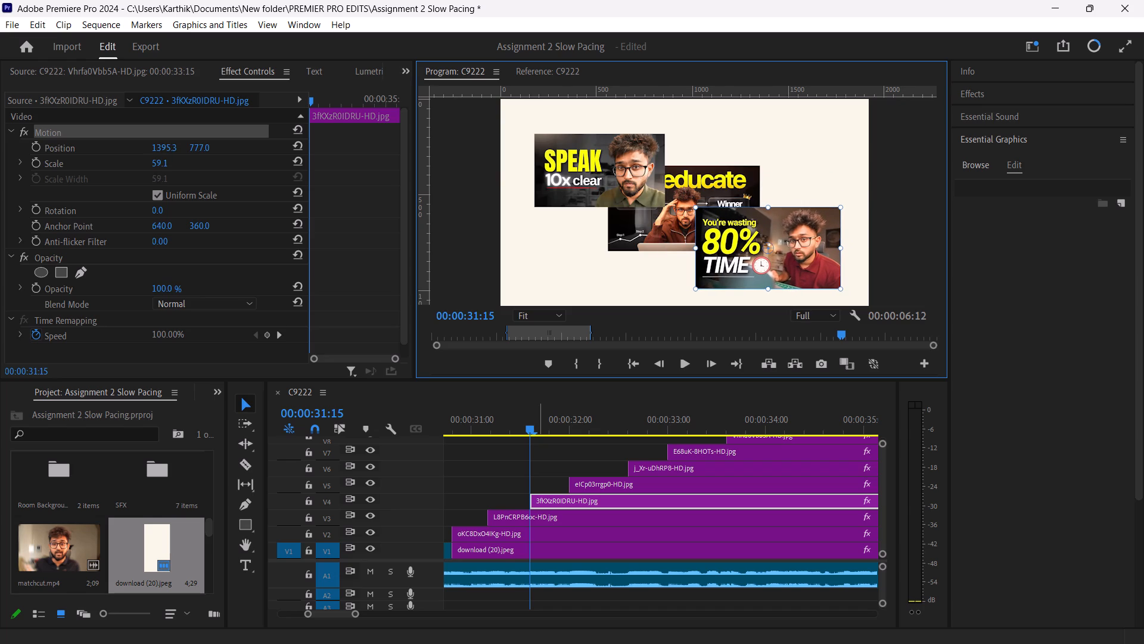
Shrink the "14 SIDE HUSTLES" thumbnail on V5 to about 54 scale and place it near the frame's top edge, at about 1185, 202.
{"action": "left_click_drag", "start_coordinate": [531, 428], "coordinate": [572, 434]}
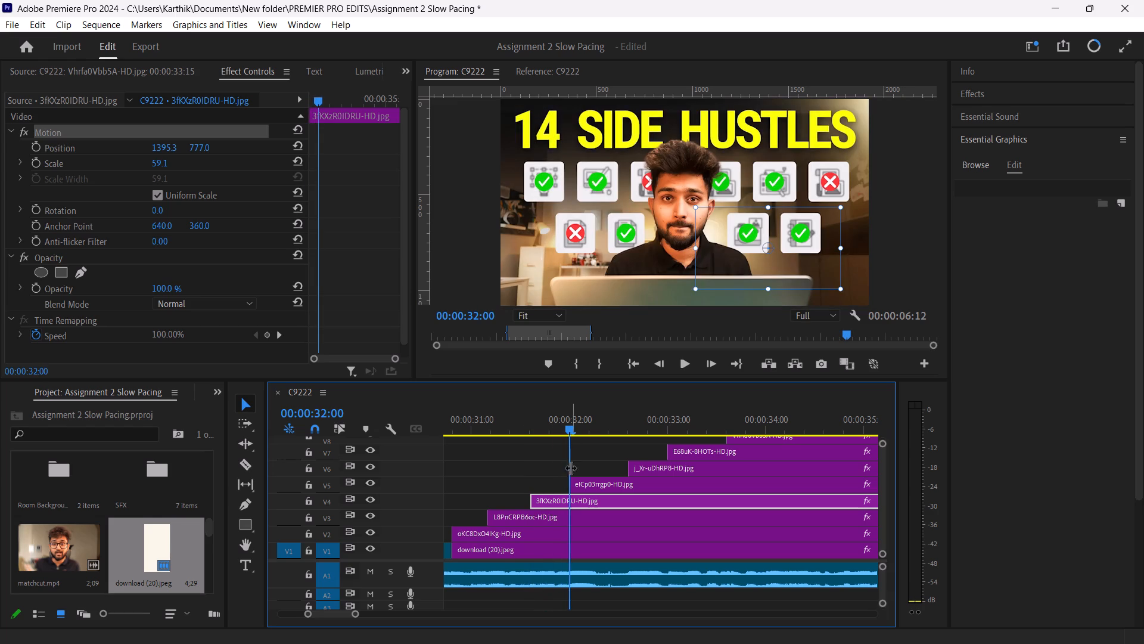
{"action": "left_click", "coordinate": [589, 487]}
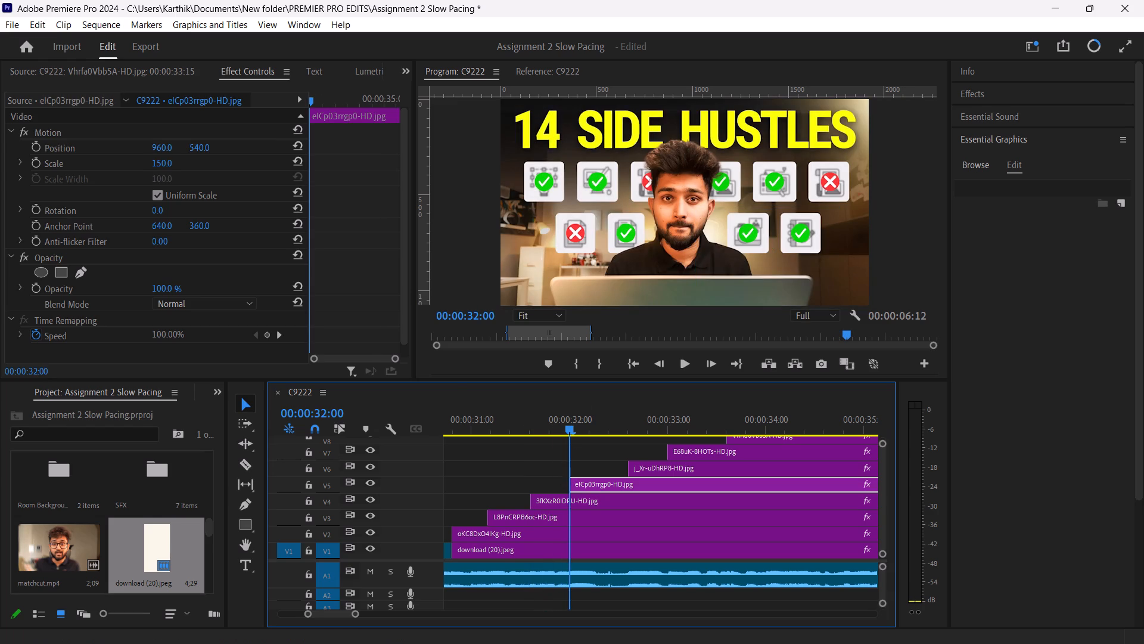
{"action": "left_click_drag", "start_coordinate": [169, 160], "coordinate": [115, 173]}
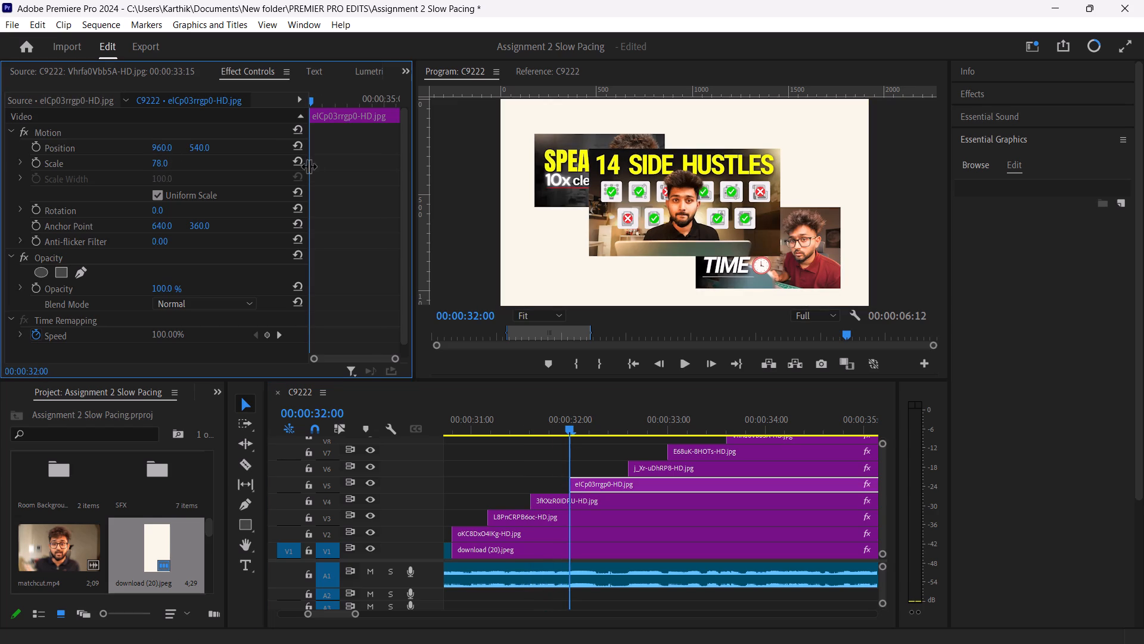
{"action": "left_click", "coordinate": [630, 241]}
{"action": "double_click", "coordinate": [661, 234]}
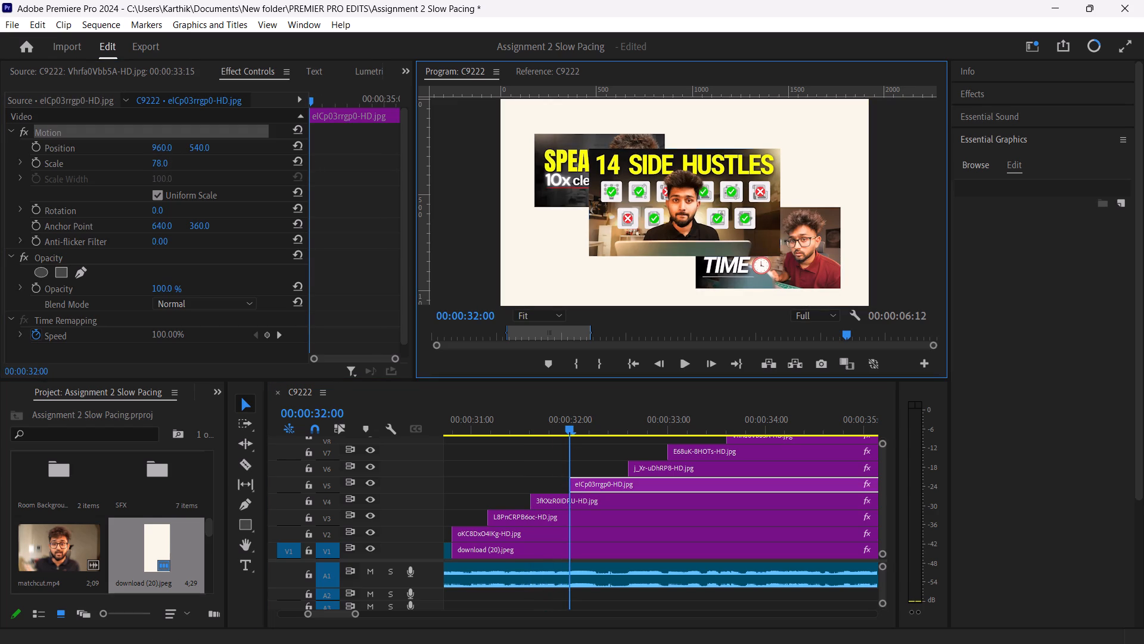
{"action": "left_click_drag", "start_coordinate": [782, 255], "coordinate": [753, 234]}
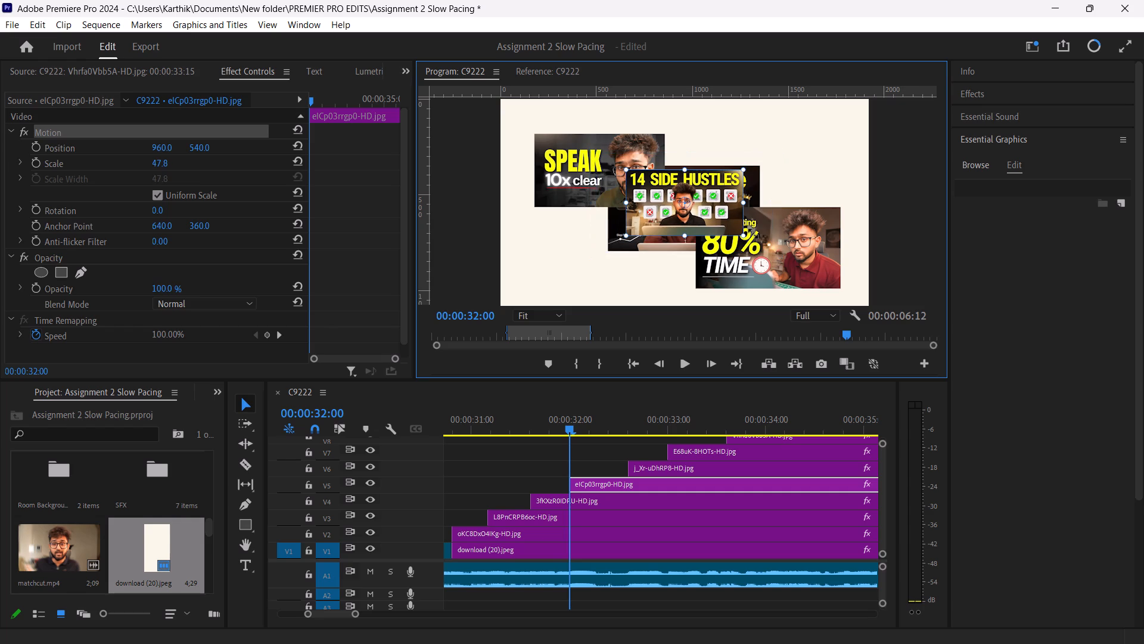
{"action": "left_click_drag", "start_coordinate": [753, 234], "coordinate": [760, 238]}
{"action": "left_click_drag", "start_coordinate": [701, 203], "coordinate": [741, 152]}
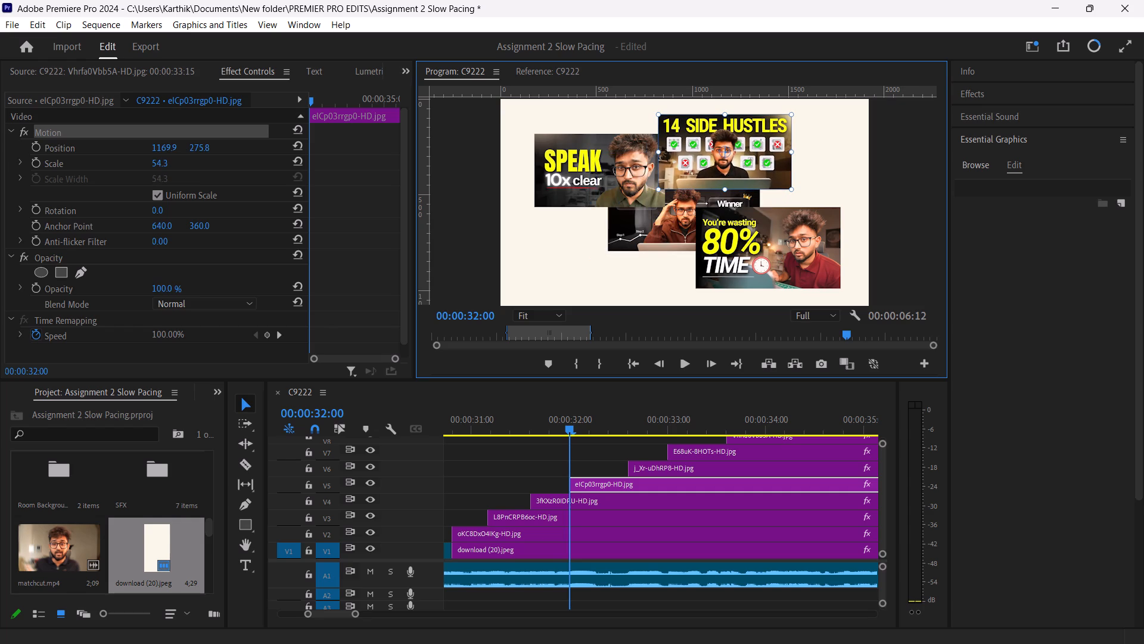
{"action": "left_click_drag", "start_coordinate": [741, 152], "coordinate": [738, 135]}
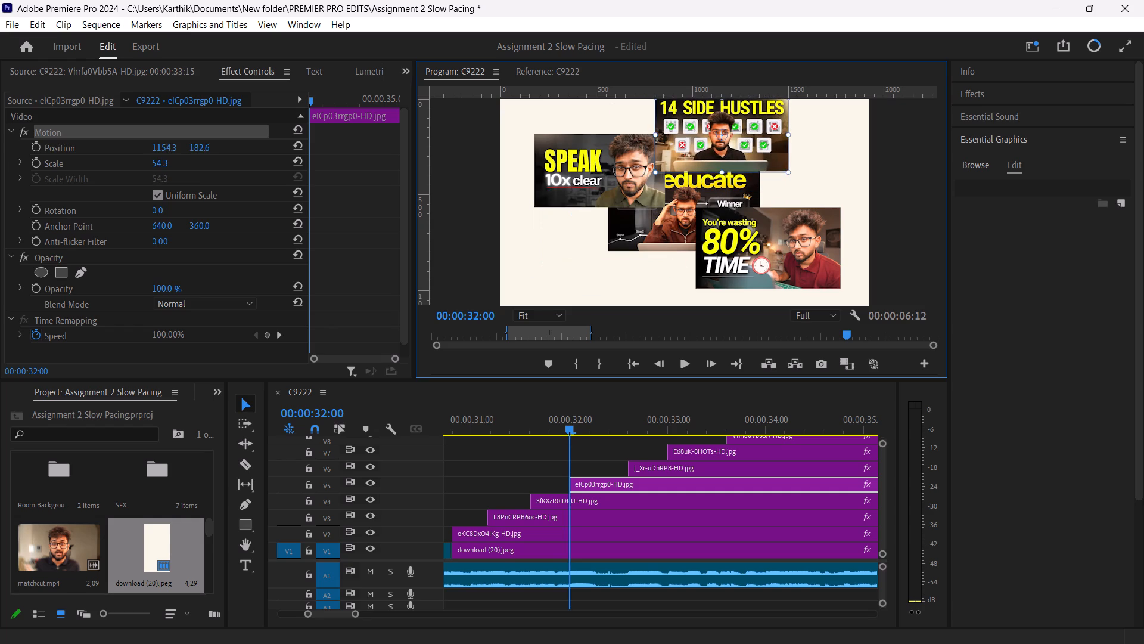
{"action": "left_click_drag", "start_coordinate": [738, 135], "coordinate": [744, 140]}
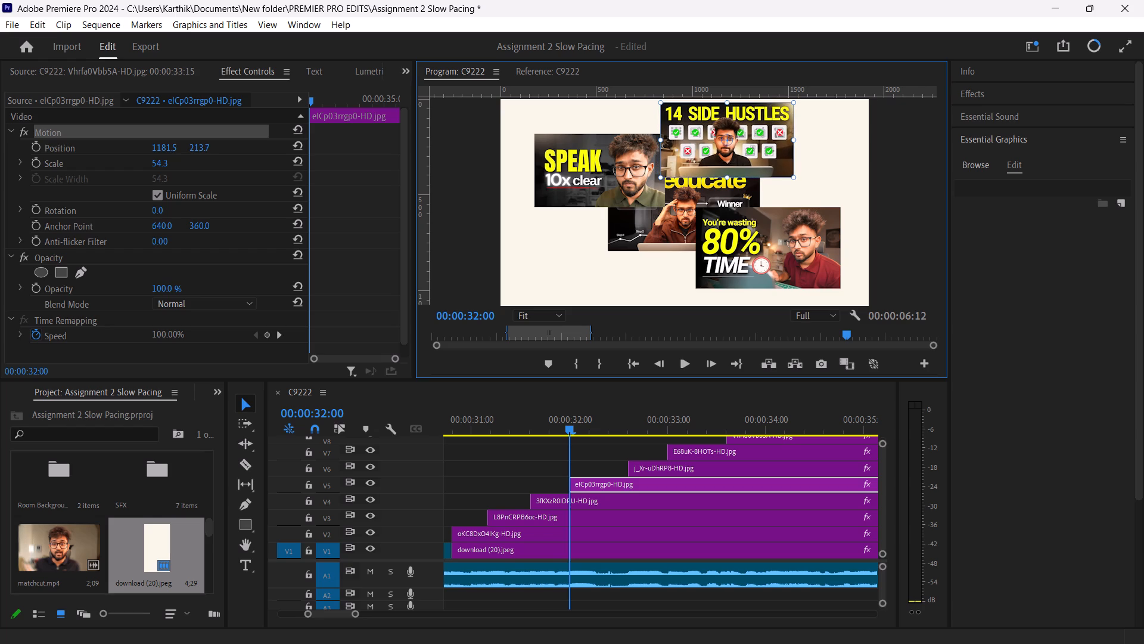
{"action": "left_click_drag", "start_coordinate": [744, 140], "coordinate": [744, 138]}
Trim the start of the "14 SIDE HUSTLES" clip on V5 to 00:00:35:00 and move the short clip to V11, before the "DOMINATE" clip.
{"action": "left_click_drag", "start_coordinate": [568, 433], "coordinate": [627, 434]}
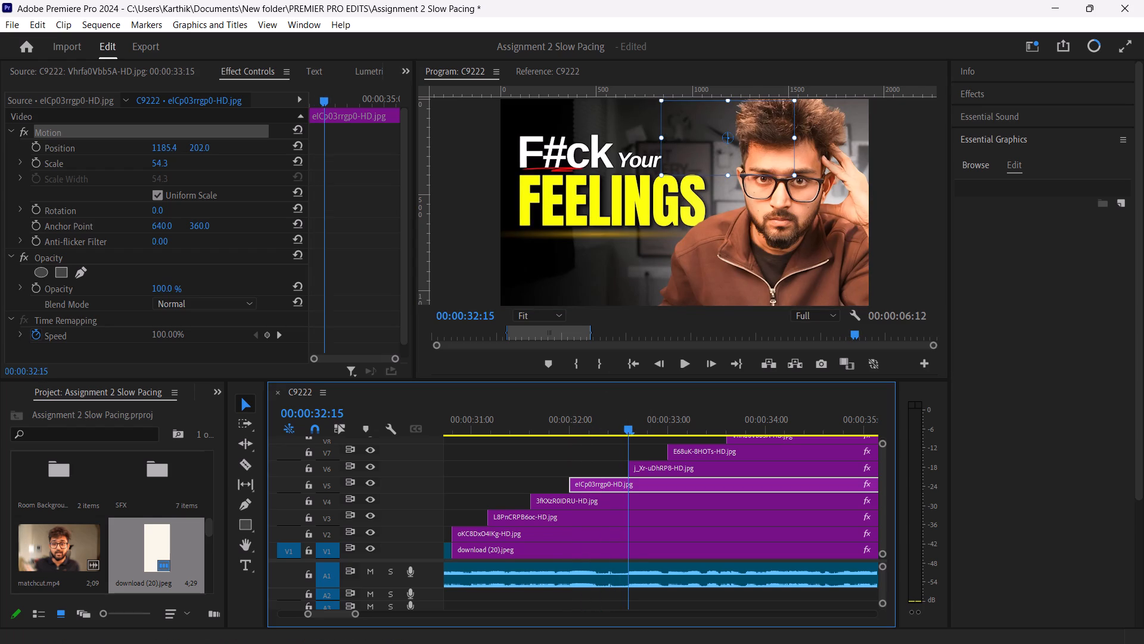
{"action": "left_click_drag", "start_coordinate": [885, 478], "coordinate": [885, 466]}
{"action": "left_click", "coordinate": [882, 490]}
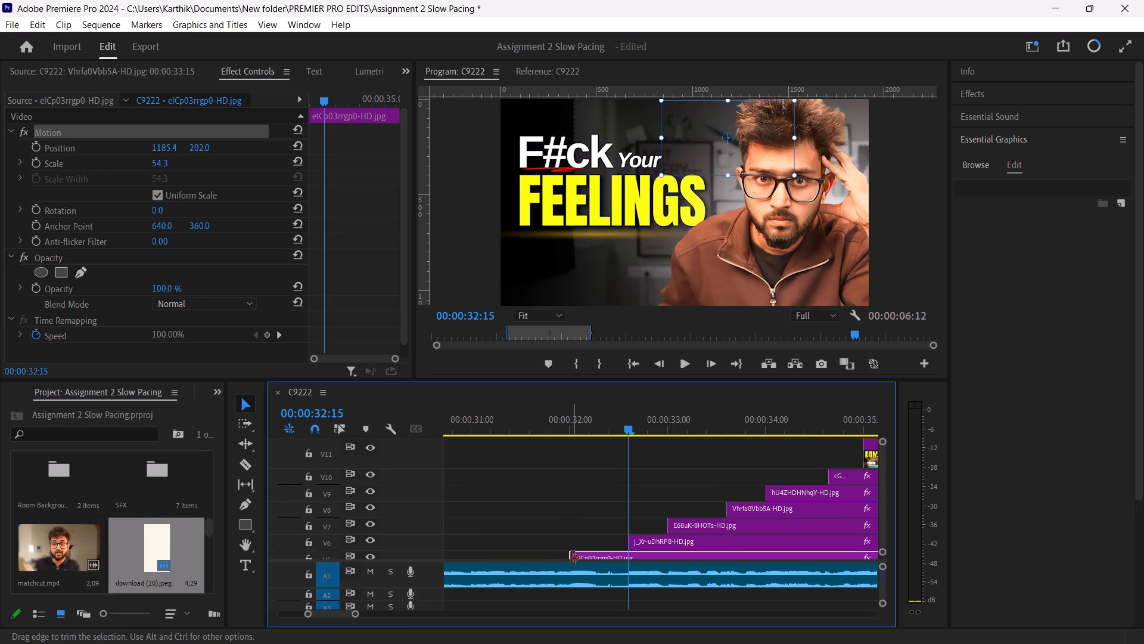
{"action": "left_click_drag", "start_coordinate": [572, 558], "coordinate": [845, 546]}
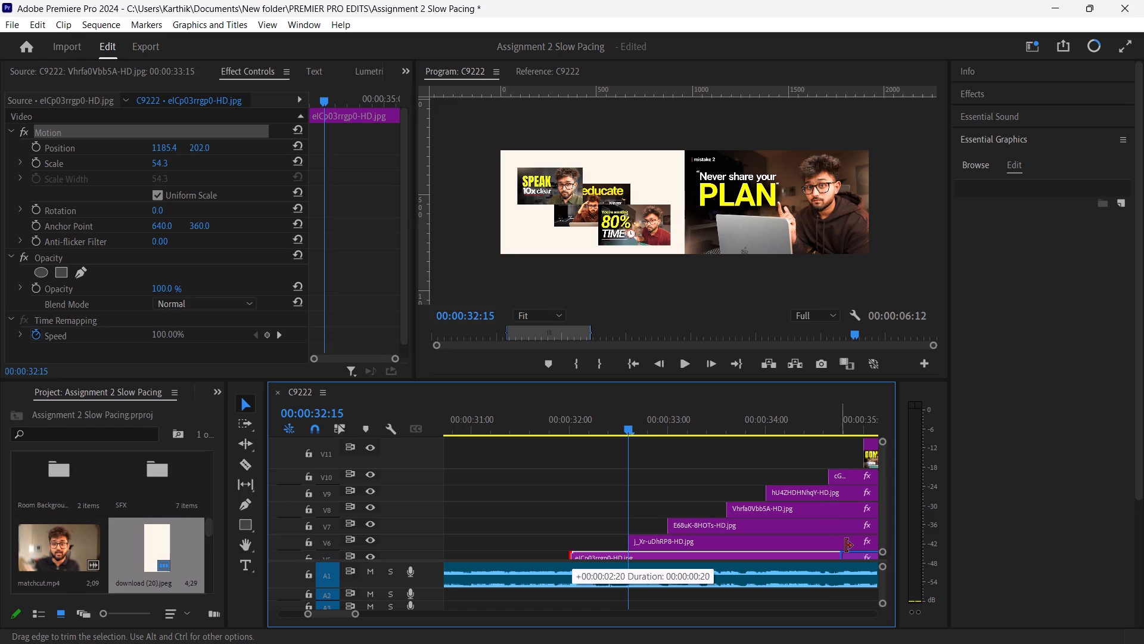
{"action": "left_click_drag", "start_coordinate": [845, 546], "coordinate": [856, 547]}
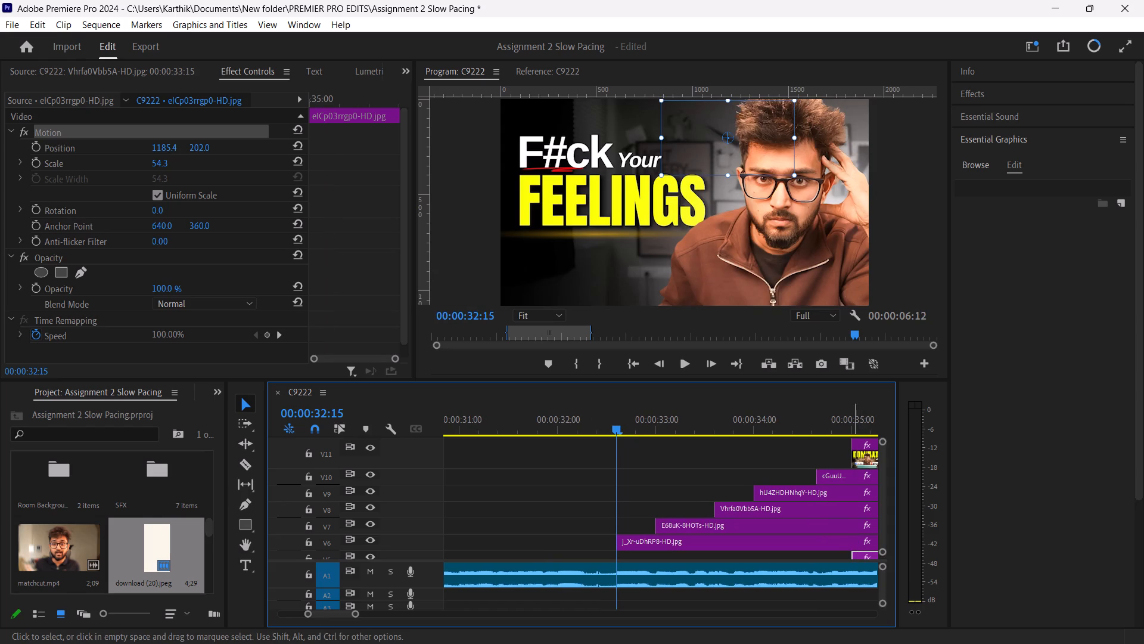
{"action": "left_click_drag", "start_coordinate": [859, 556], "coordinate": [792, 454]}
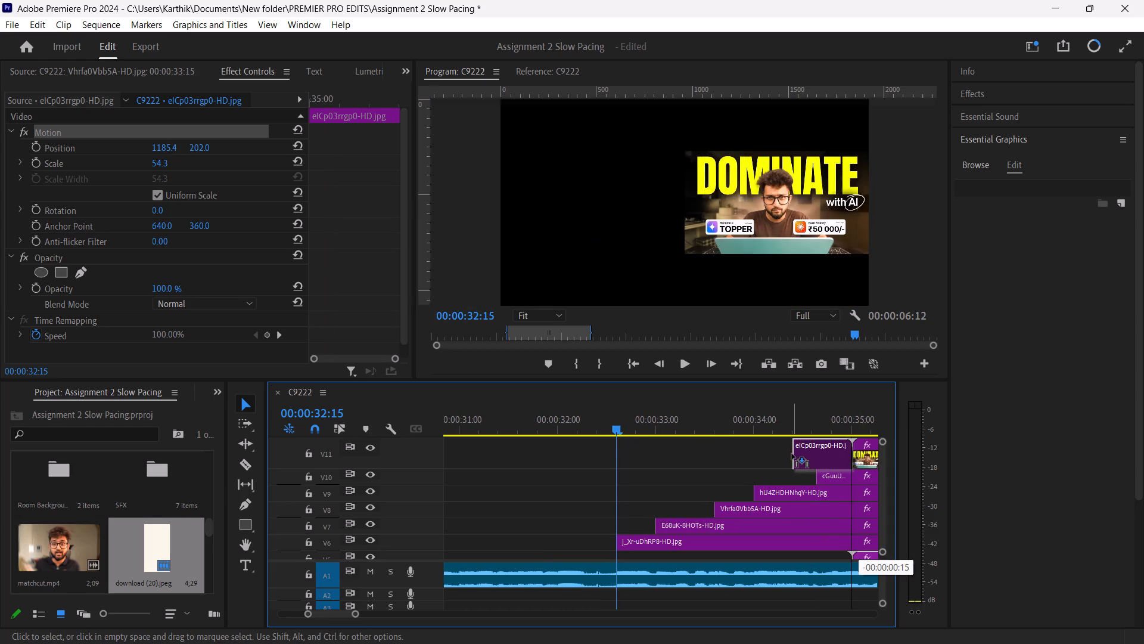
{"action": "left_click_drag", "start_coordinate": [792, 454], "coordinate": [791, 454]}
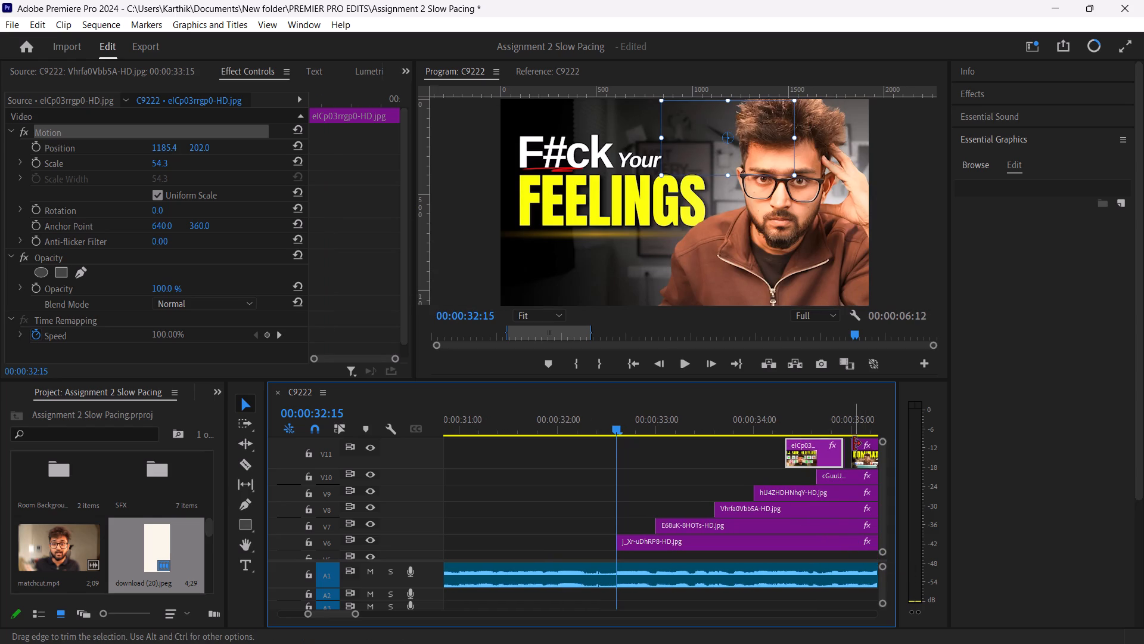
Move the "DOMINATE with AI" clip from V11 down to V5, keeping its start at 00:00:35:00.
{"action": "left_click", "coordinate": [860, 455]}
{"action": "left_click", "coordinate": [860, 455]}
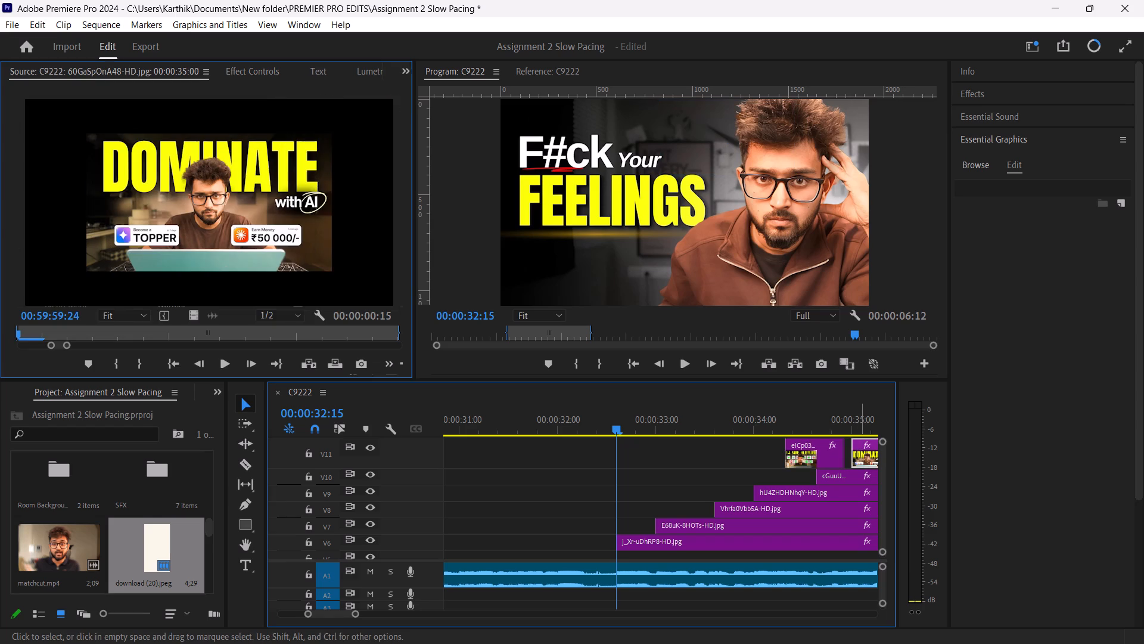
{"action": "left_click_drag", "start_coordinate": [862, 454], "coordinate": [862, 500]}
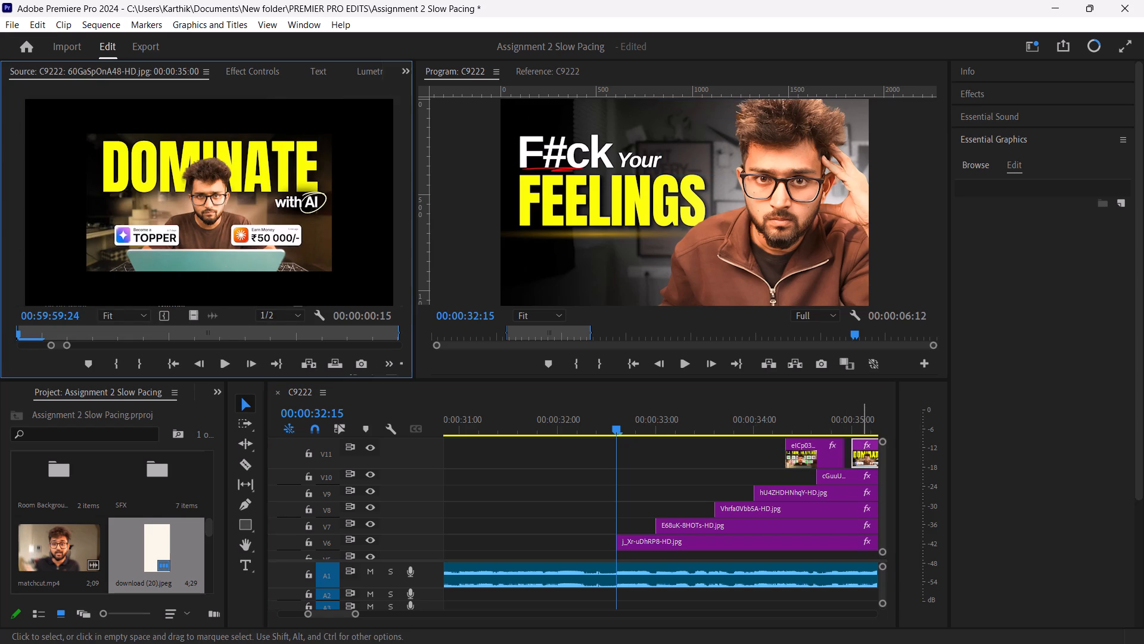
{"action": "left_click_drag", "start_coordinate": [862, 500], "coordinate": [855, 453]}
{"action": "left_click_drag", "start_coordinate": [855, 453], "coordinate": [862, 457]}
{"action": "left_click_drag", "start_coordinate": [862, 457], "coordinate": [860, 476]}
{"action": "left_click_drag", "start_coordinate": [860, 476], "coordinate": [614, 480]}
{"action": "scroll", "coordinate": [679, 508], "scroll_direction": "down", "scroll_amount": 1}
{"action": "left_click_drag", "start_coordinate": [686, 456], "coordinate": [683, 506]}
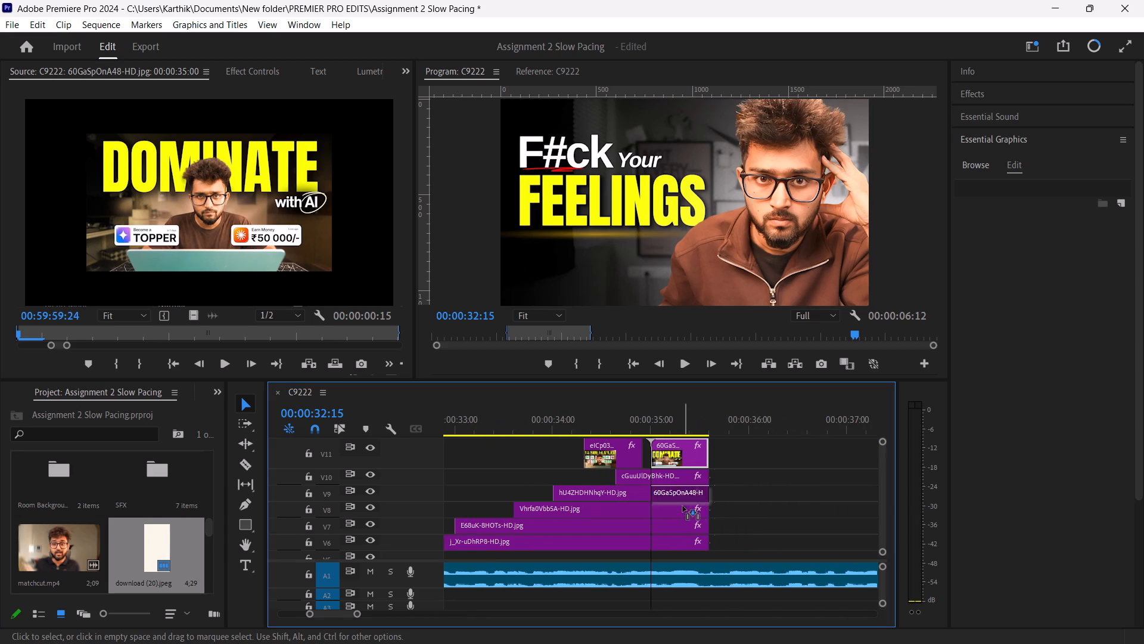
{"action": "left_click_drag", "start_coordinate": [683, 506], "coordinate": [683, 558]}
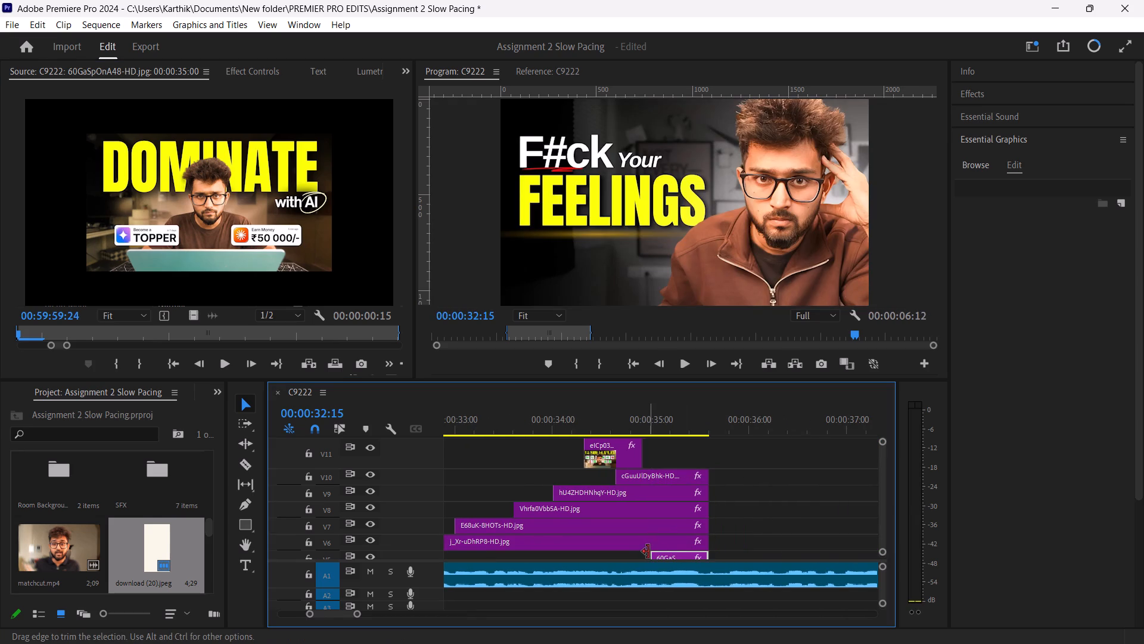
Extend the start of the "DOMINATE" clip on V5 back to 00:00:32:00, for a duration of 00:00:03:15.
{"action": "left_click_drag", "start_coordinate": [653, 555], "coordinate": [471, 550]}
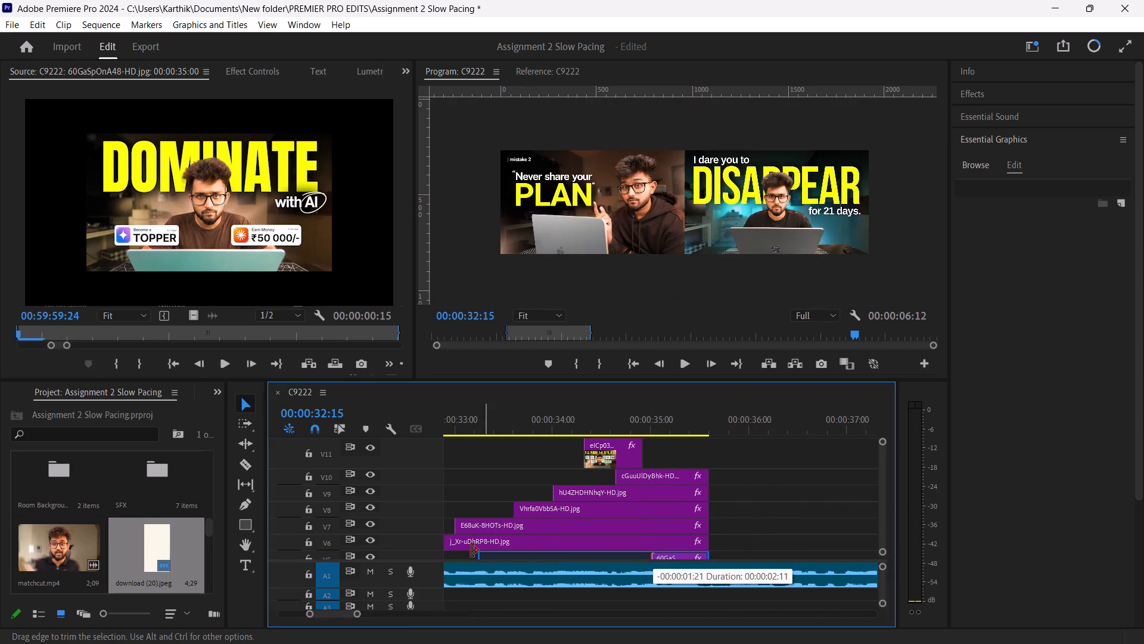
{"action": "left_click_drag", "start_coordinate": [471, 550], "coordinate": [478, 555]}
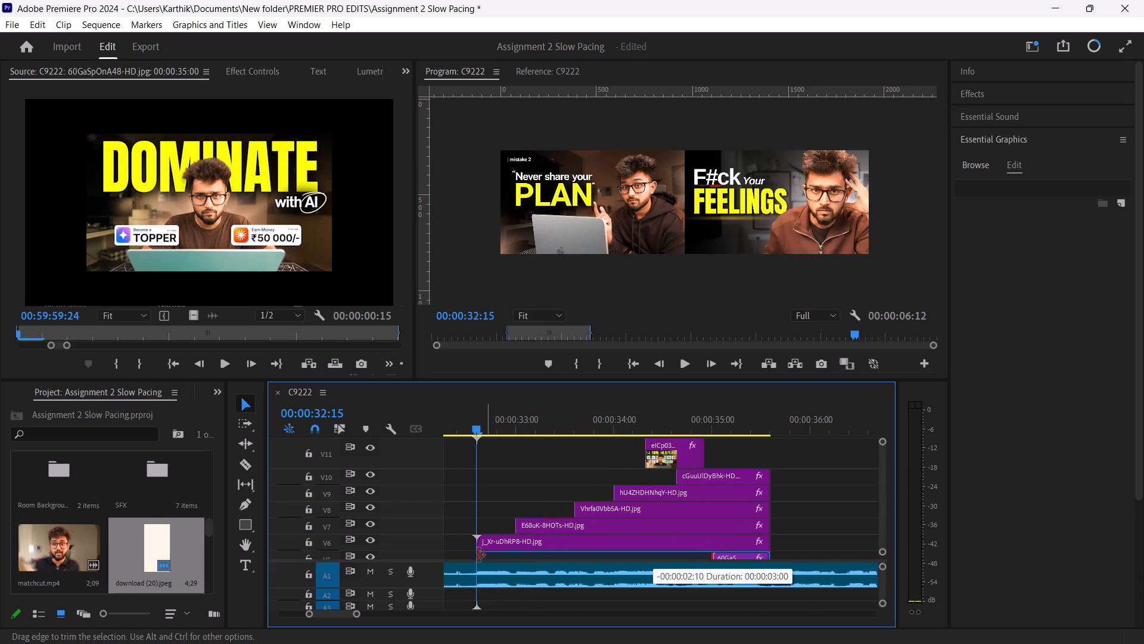
{"action": "left_click_drag", "start_coordinate": [478, 555], "coordinate": [524, 555]}
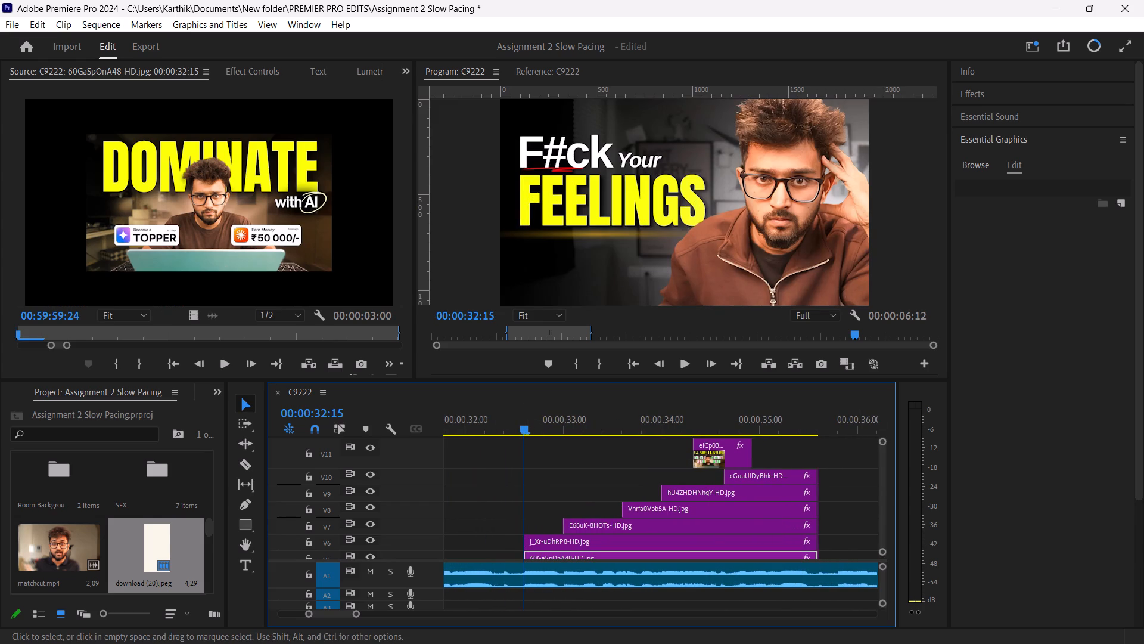
{"action": "left_click_drag", "start_coordinate": [882, 479], "coordinate": [886, 490]}
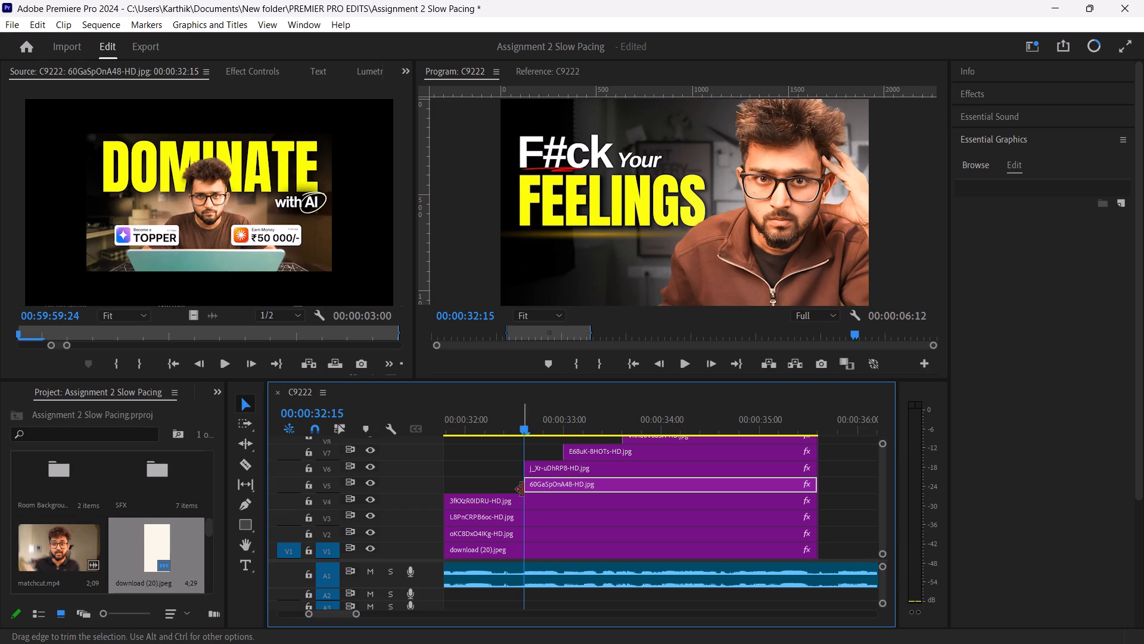
{"action": "left_click_drag", "start_coordinate": [526, 490], "coordinate": [471, 490]}
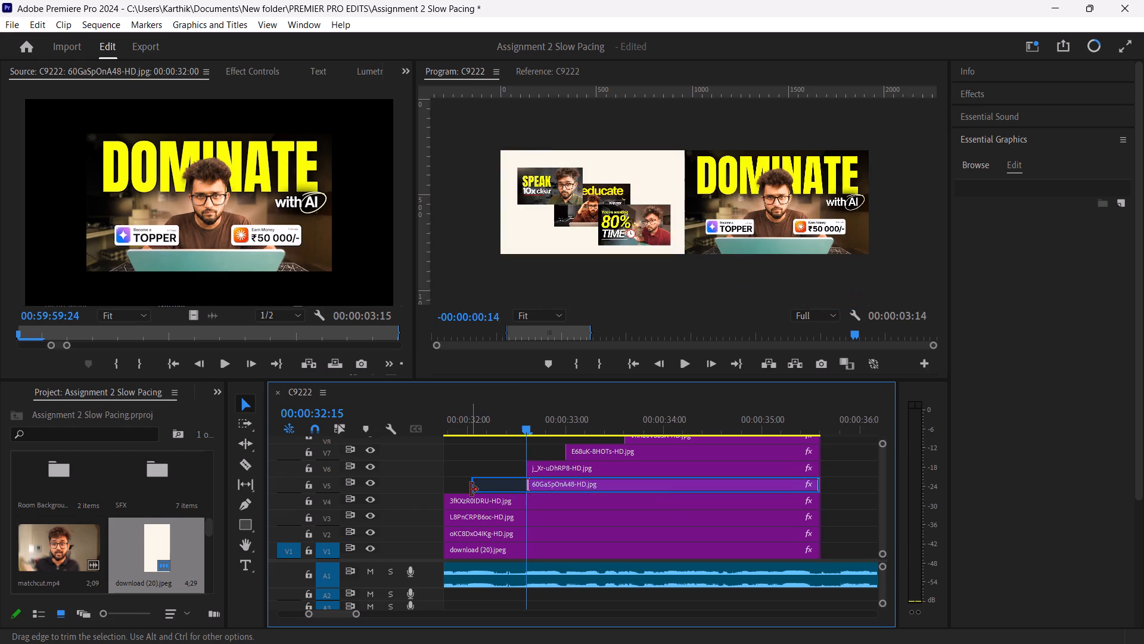
Shrink the "DOMINATE" thumbnail on V5 to about 59 scale and place it in the frame's upper right, at about 1279, 288.
{"action": "left_click_drag", "start_coordinate": [526, 426], "coordinate": [429, 456]}
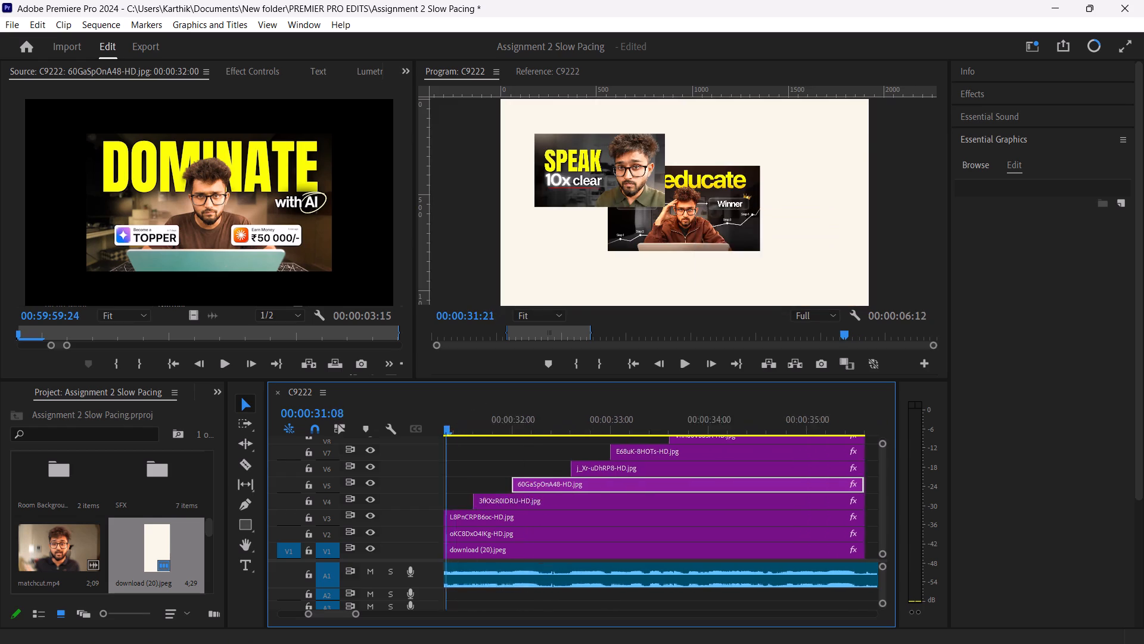
{"action": "left_click_drag", "start_coordinate": [429, 456], "coordinate": [687, 456]}
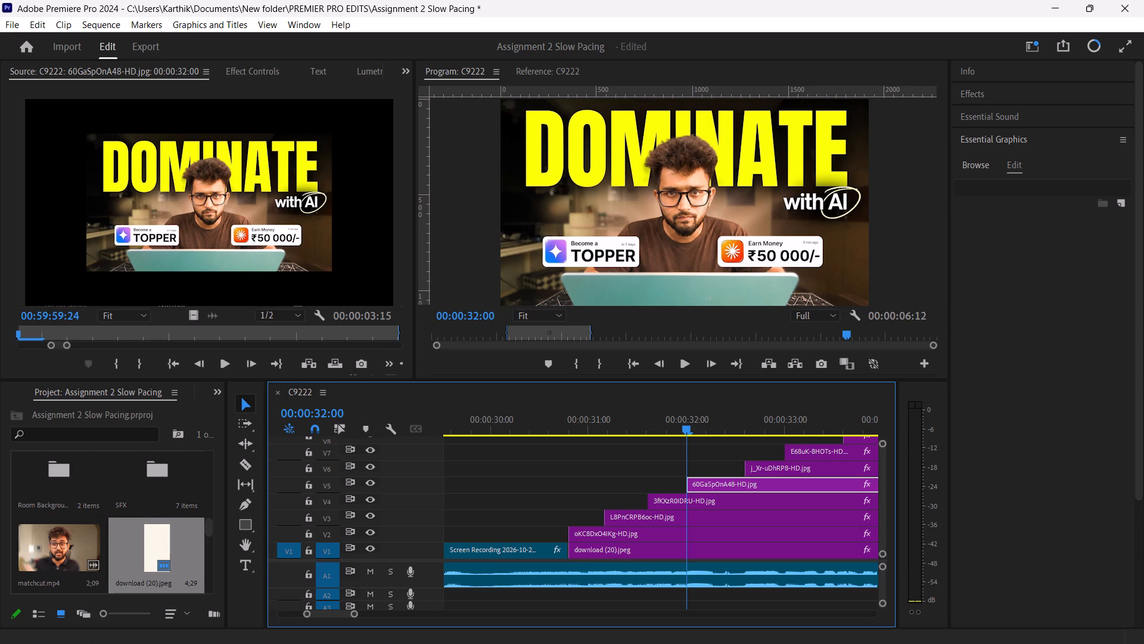
{"action": "left_click", "coordinate": [257, 67]}
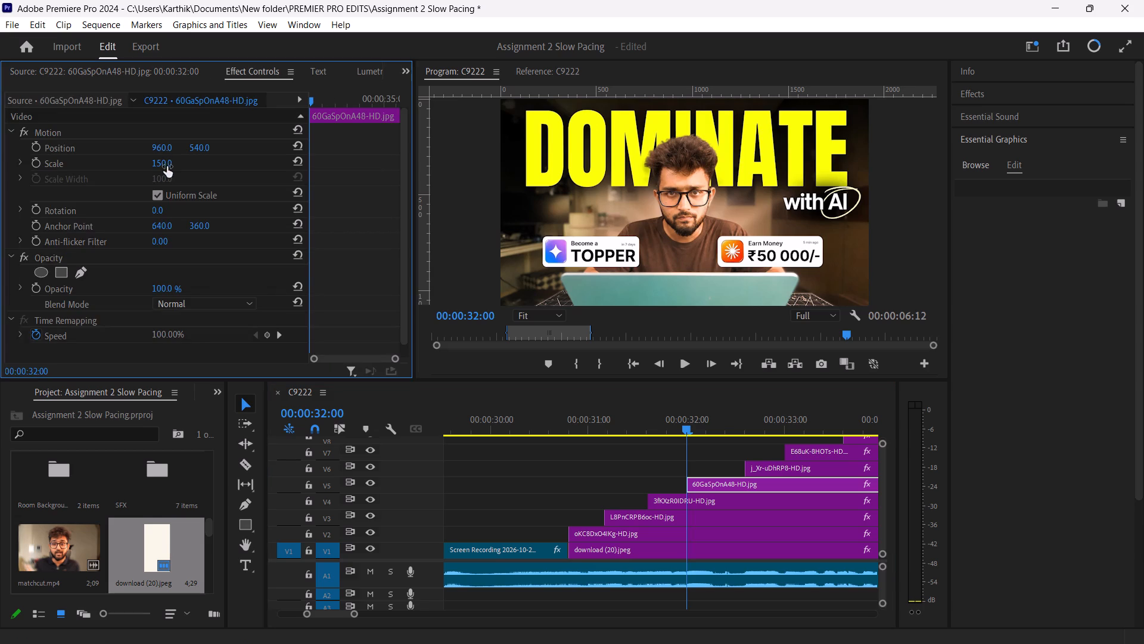
{"action": "left_click_drag", "start_coordinate": [167, 166], "coordinate": [85, 162]}
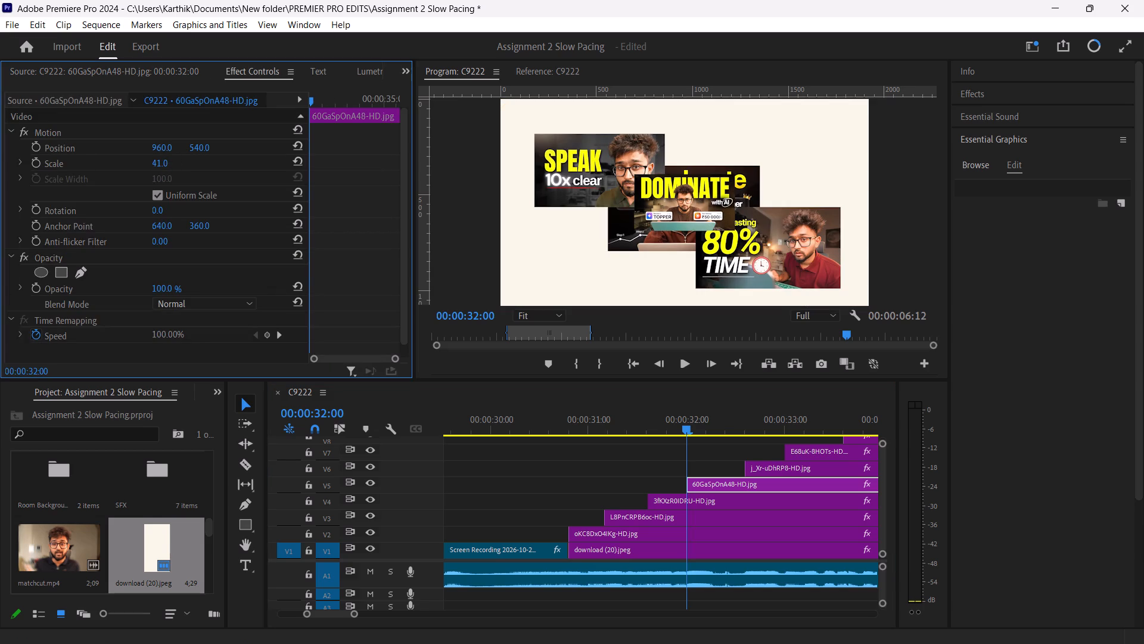
{"action": "double_click", "coordinate": [661, 200]}
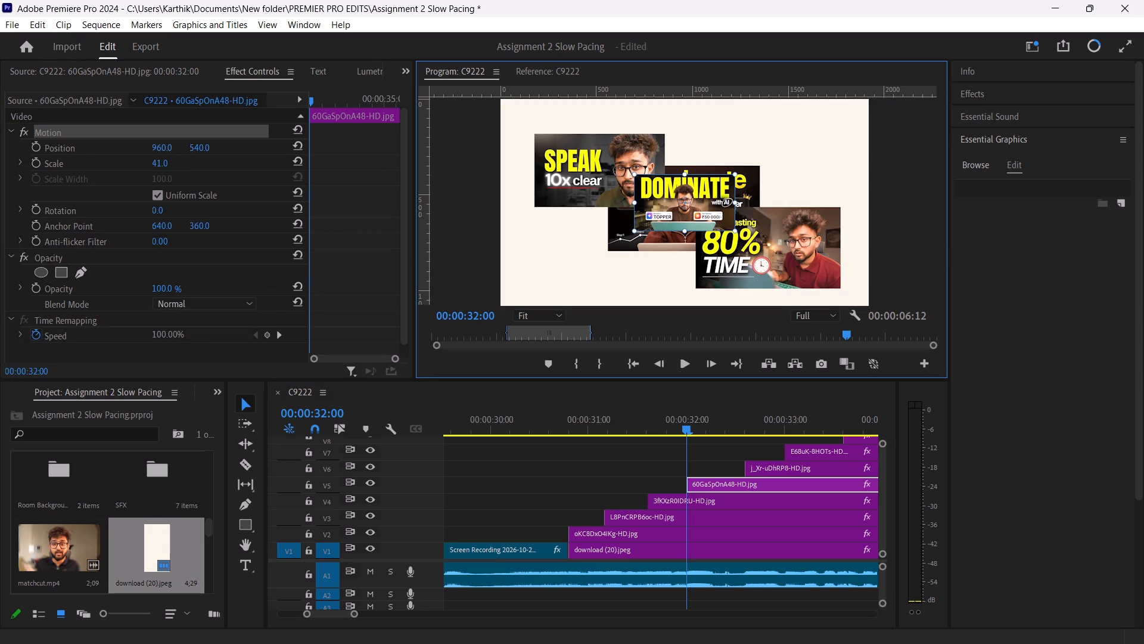
{"action": "left_click", "coordinate": [734, 228]}
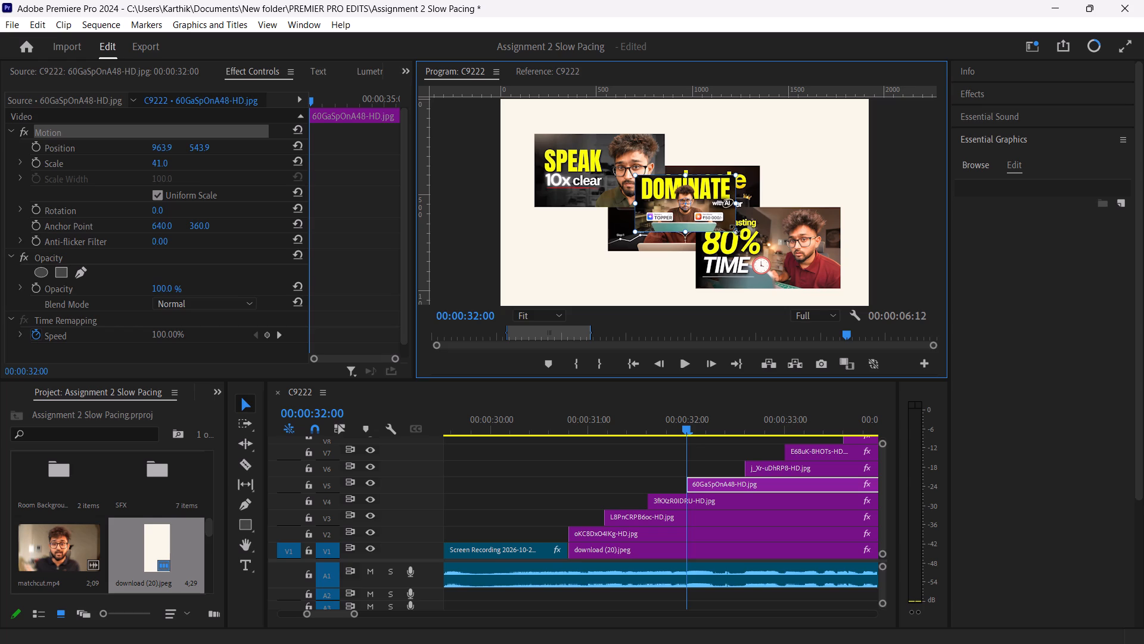
{"action": "left_click_drag", "start_coordinate": [737, 233], "coordinate": [752, 239]}
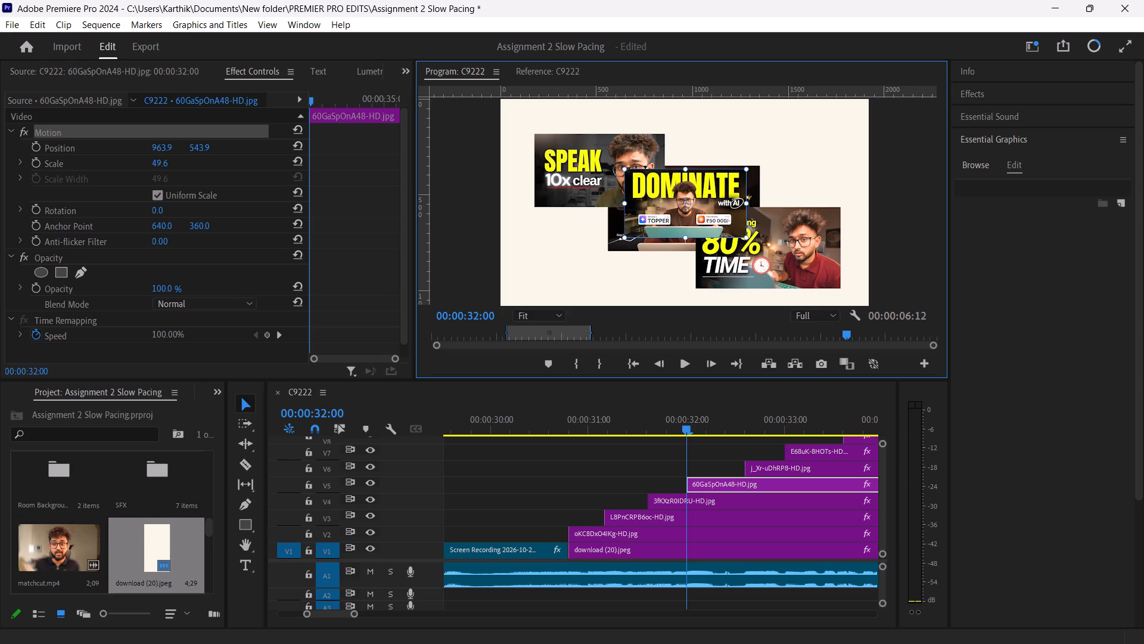
{"action": "left_click_drag", "start_coordinate": [681, 207], "coordinate": [722, 154]}
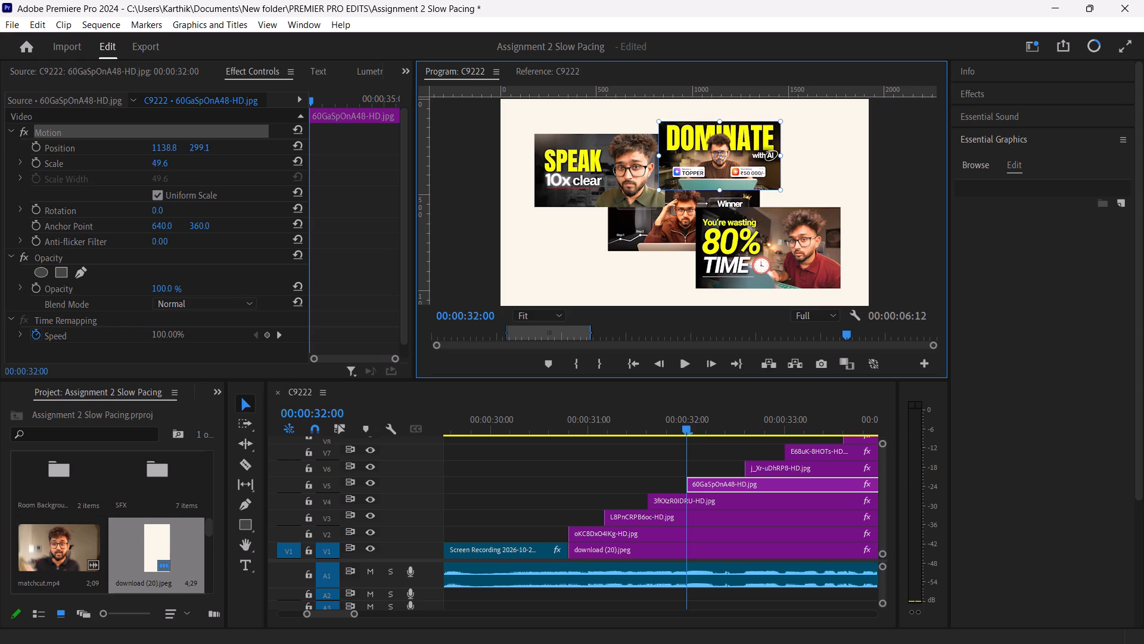
{"action": "left_click_drag", "start_coordinate": [722, 154], "coordinate": [731, 155]}
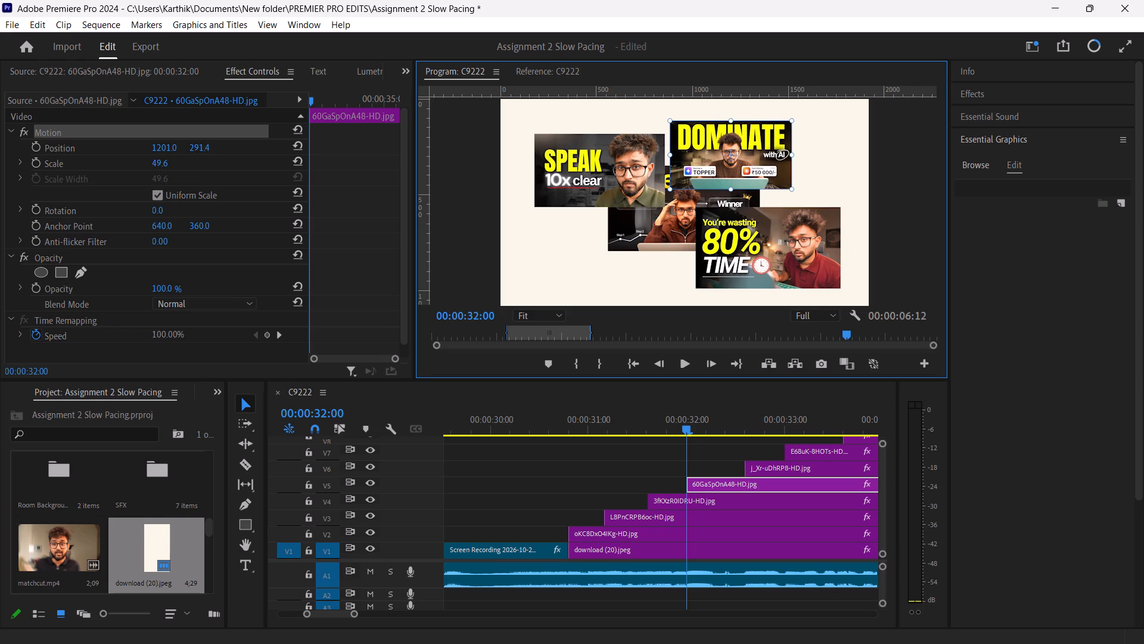
{"action": "left_click_drag", "start_coordinate": [791, 190], "coordinate": [800, 191]}
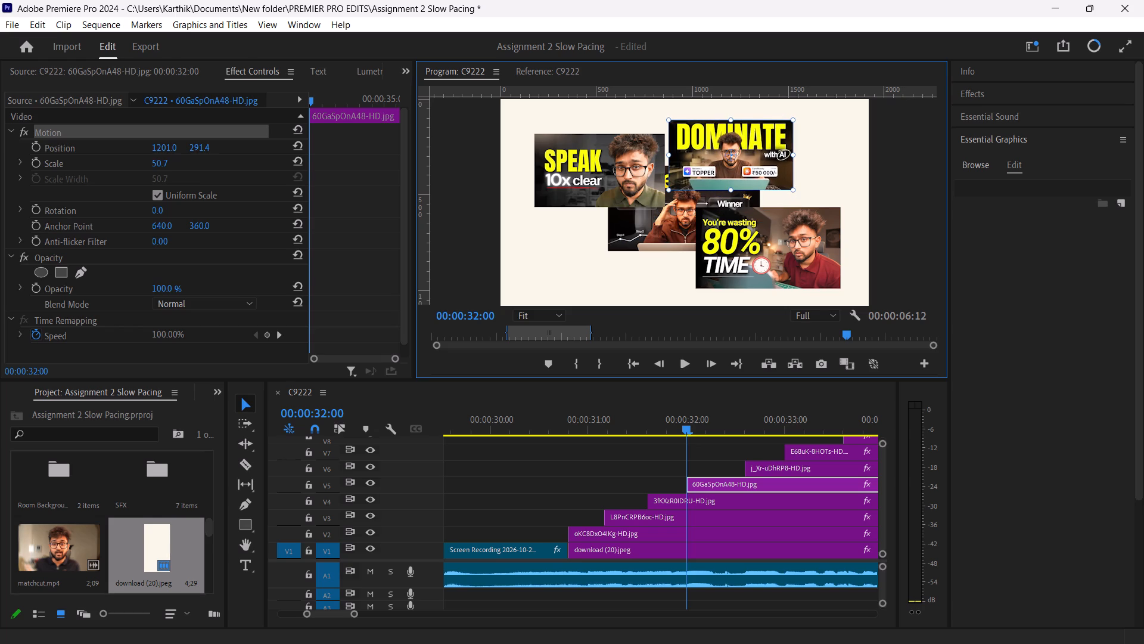
{"action": "left_click_drag", "start_coordinate": [793, 188], "coordinate": [804, 194]}
{"action": "left_click_drag", "start_coordinate": [734, 160], "coordinate": [749, 159]}
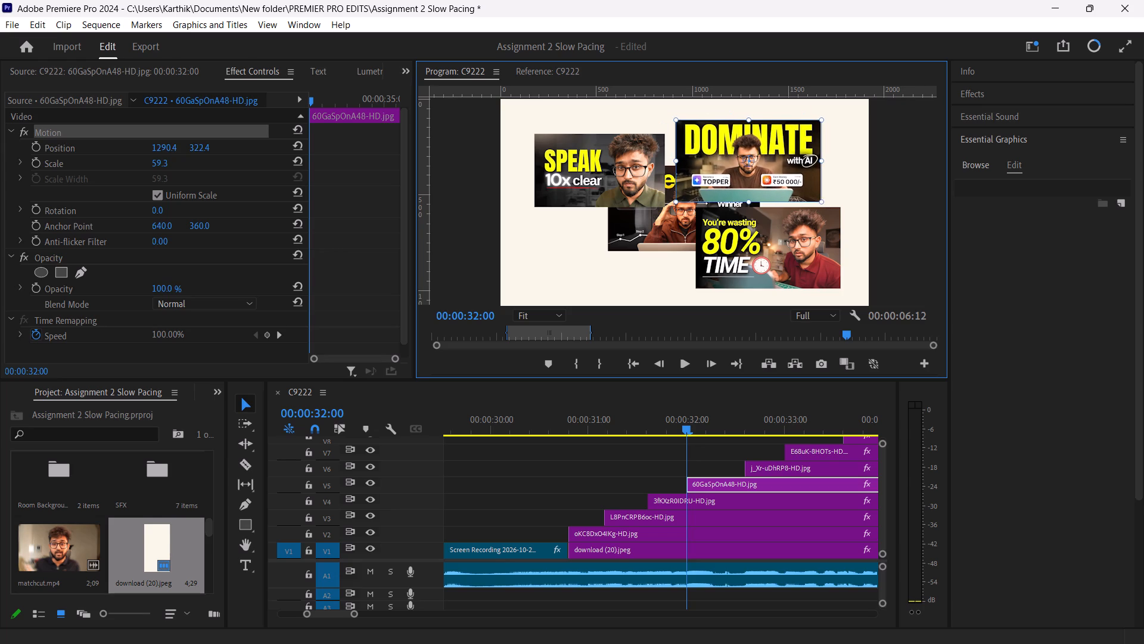
{"action": "left_click_drag", "start_coordinate": [749, 159], "coordinate": [746, 154]}
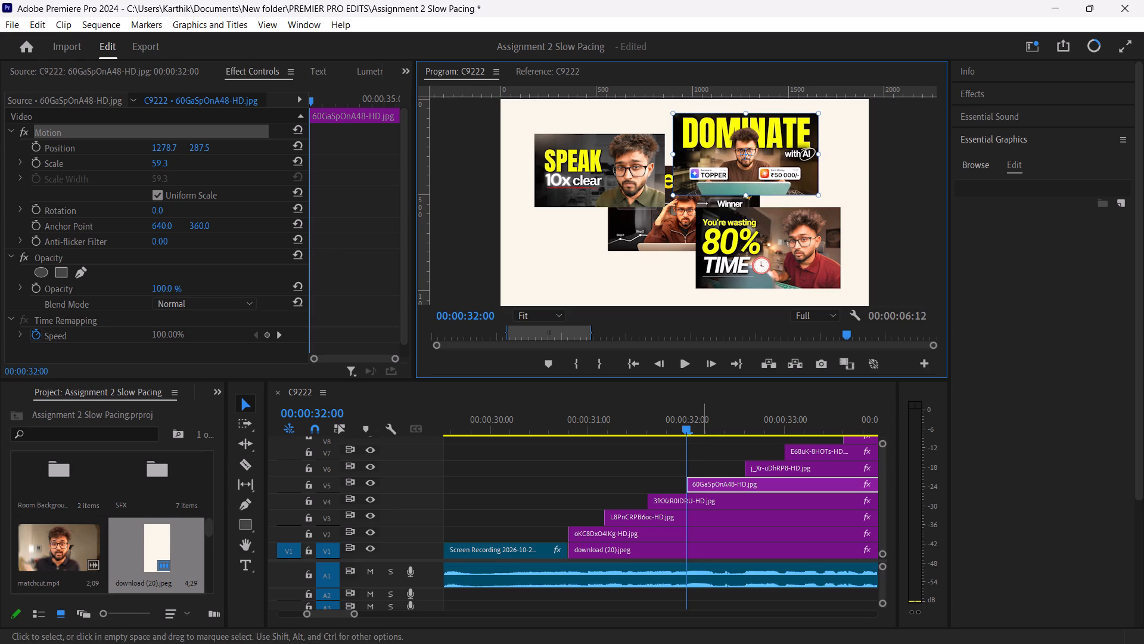
Trim the start of the "FEELINGS" clip on V6 to where the short V11 clip ends, and move it to V11 directly after that clip.
{"action": "left_click_drag", "start_coordinate": [688, 430], "coordinate": [753, 435]}
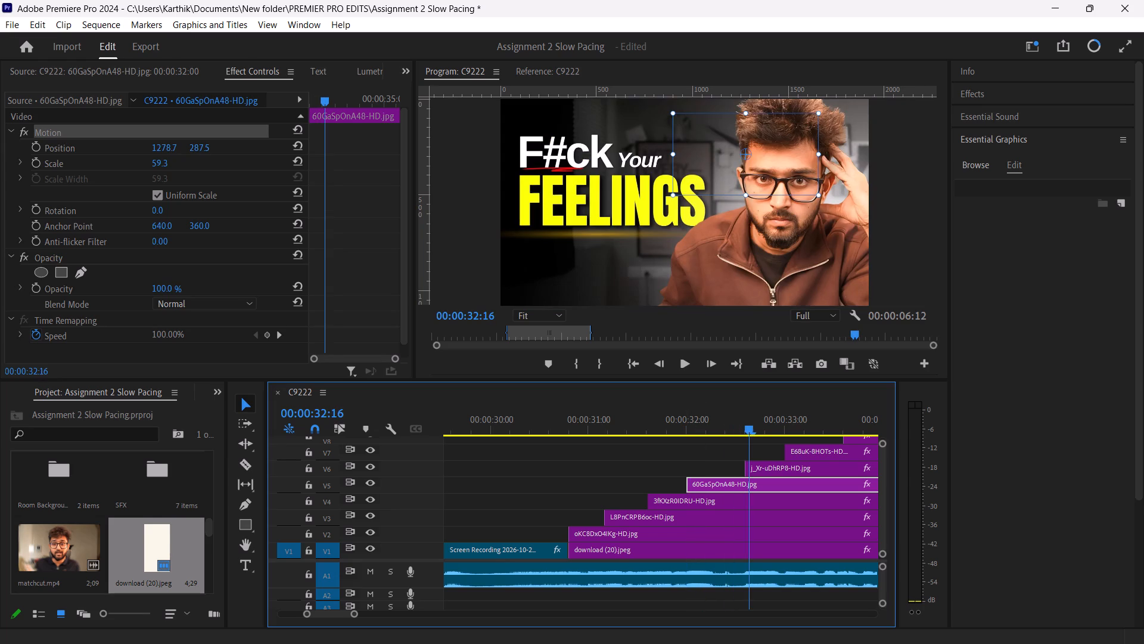
{"action": "left_click_drag", "start_coordinate": [753, 435], "coordinate": [753, 436]}
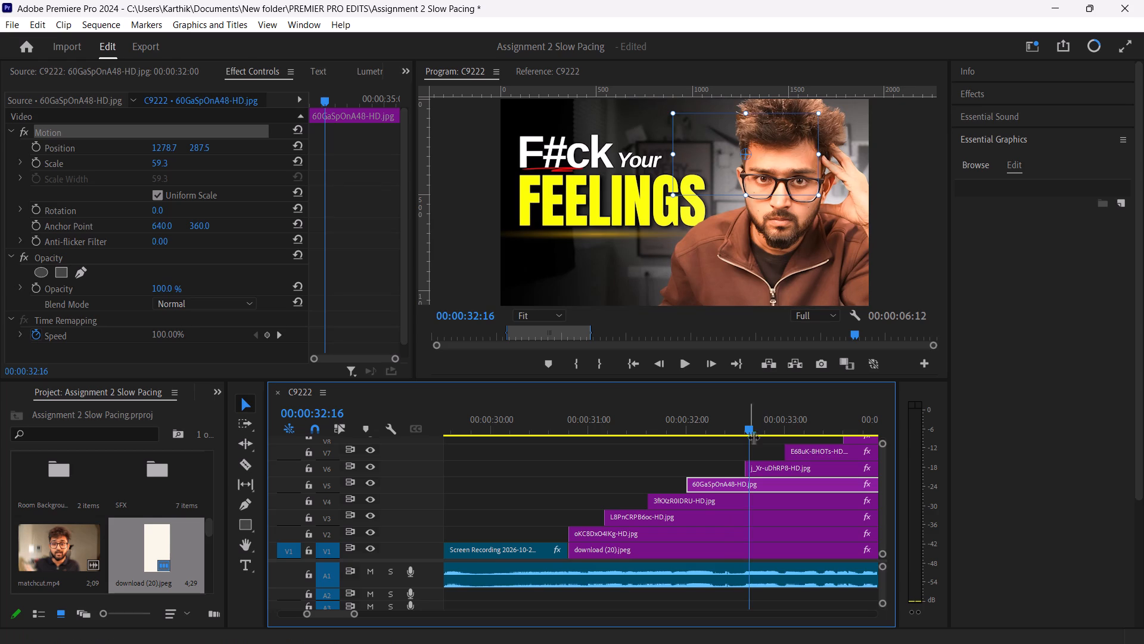
{"action": "left_click", "coordinate": [885, 477]}
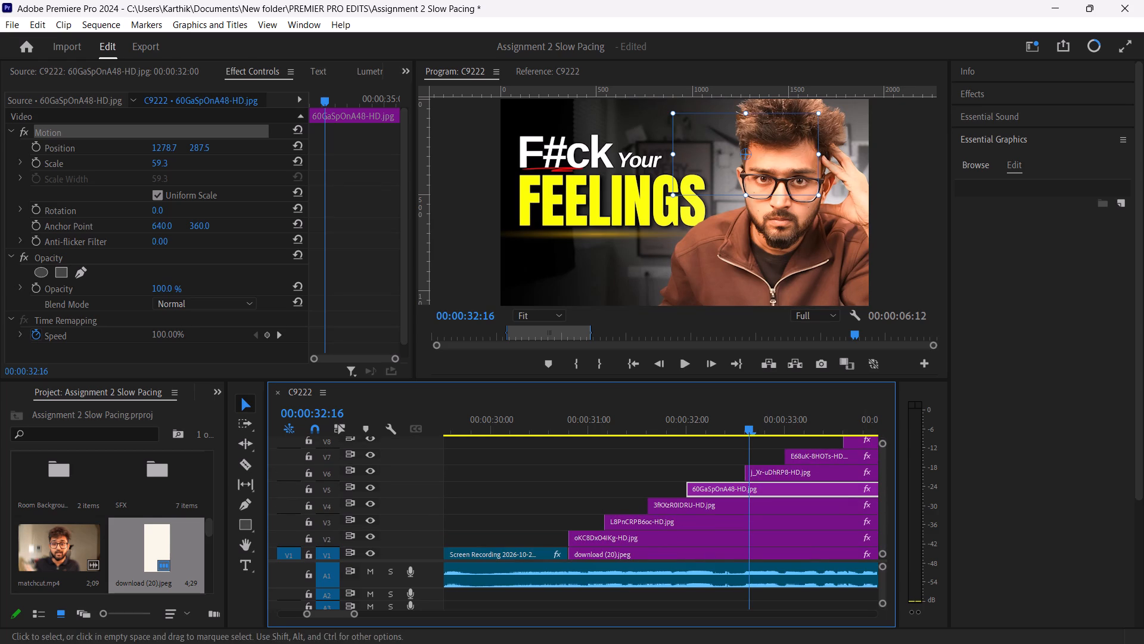
{"action": "left_click", "coordinate": [781, 472]}
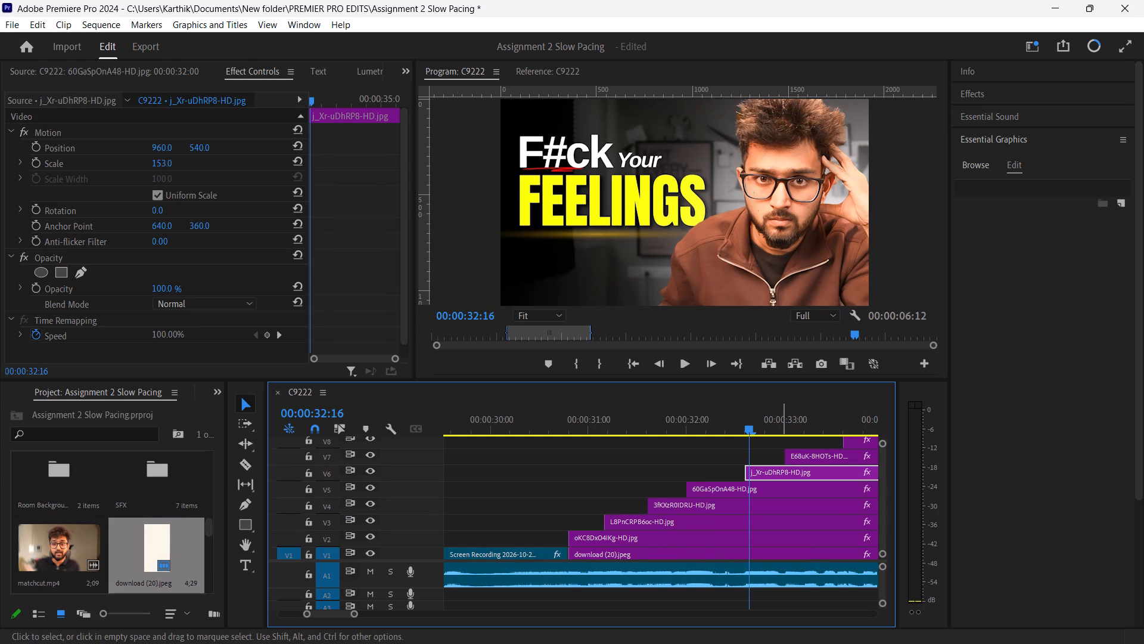
{"action": "left_click", "coordinate": [768, 485]}
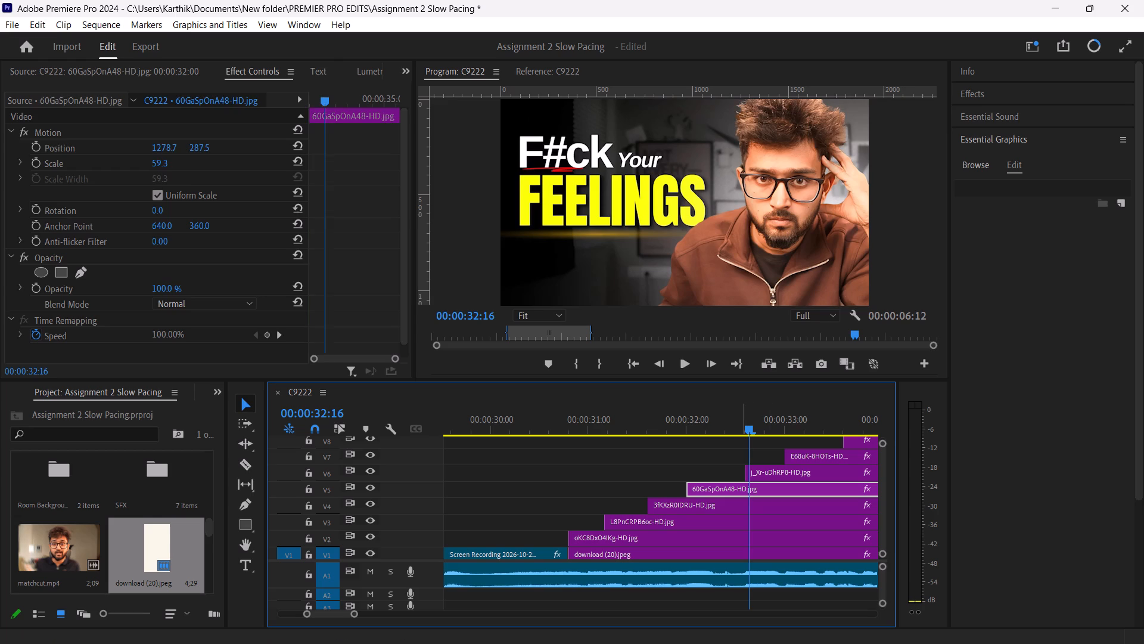
{"action": "left_click_drag", "start_coordinate": [744, 427], "coordinate": [738, 453]}
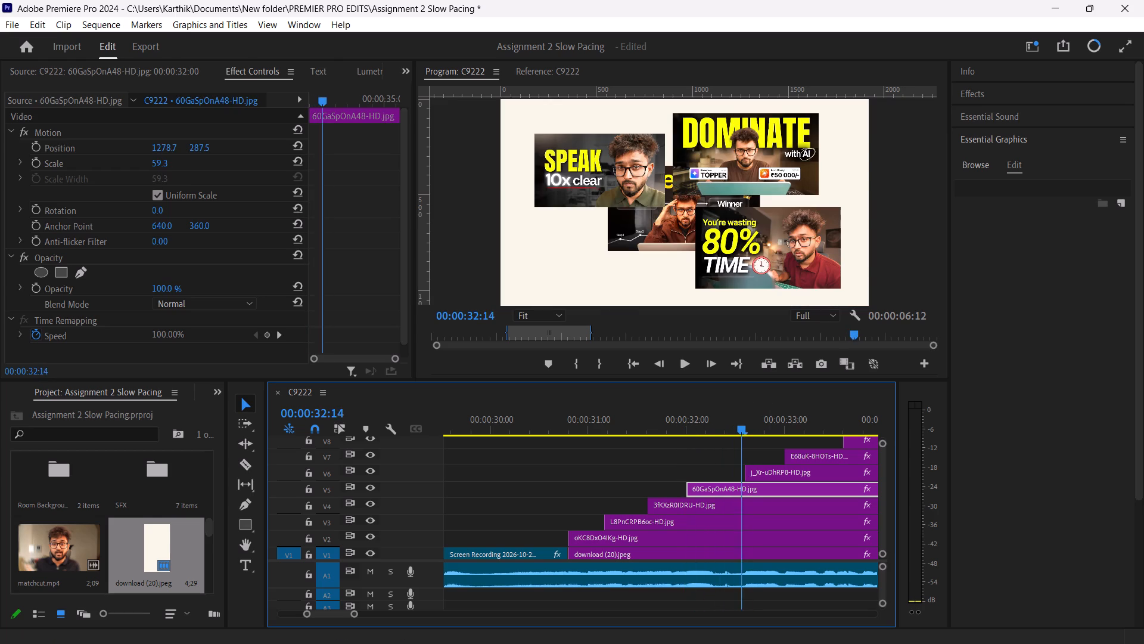
{"action": "left_click_drag", "start_coordinate": [738, 453], "coordinate": [744, 453]}
{"action": "left_click_drag", "start_coordinate": [882, 488], "coordinate": [878, 452]}
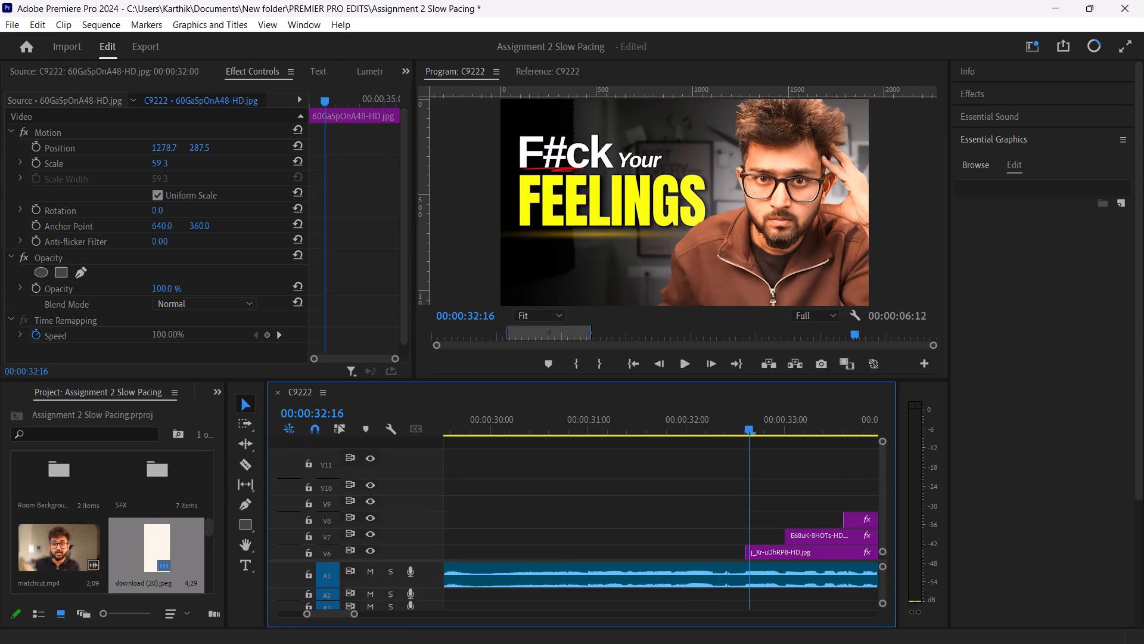
{"action": "left_click_drag", "start_coordinate": [878, 452], "coordinate": [881, 477]}
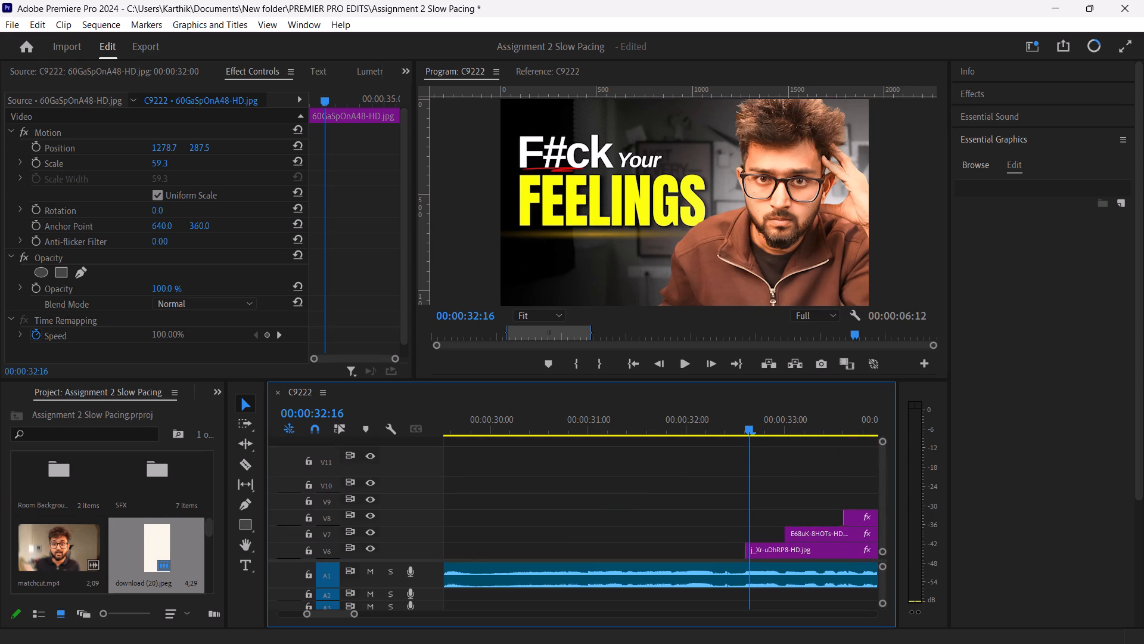
{"action": "left_click_drag", "start_coordinate": [881, 477], "coordinate": [881, 475]}
{"action": "scroll", "coordinate": [760, 506], "scroll_direction": "down", "scroll_amount": 1}
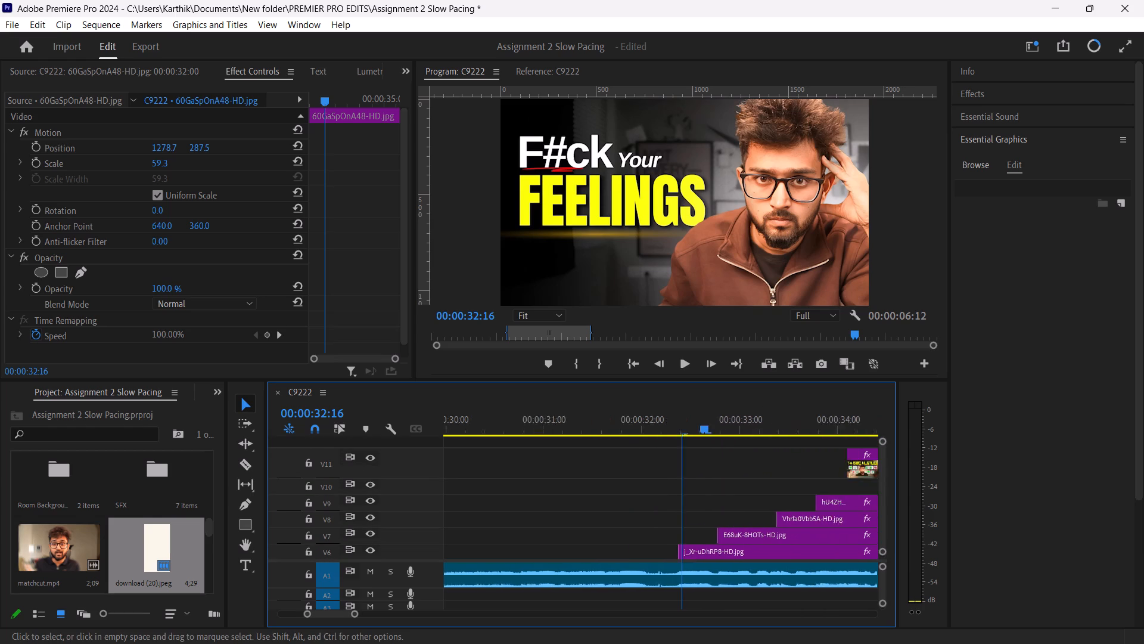
{"action": "scroll", "coordinate": [760, 506], "scroll_direction": "down", "scroll_amount": 1}
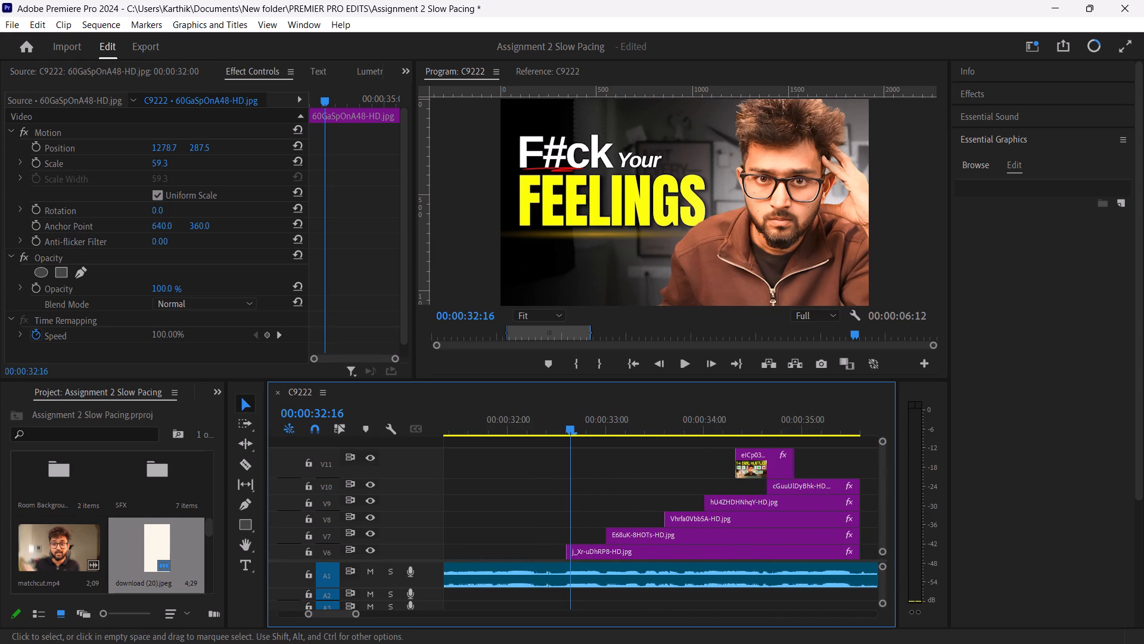
{"action": "left_click", "coordinate": [634, 551]}
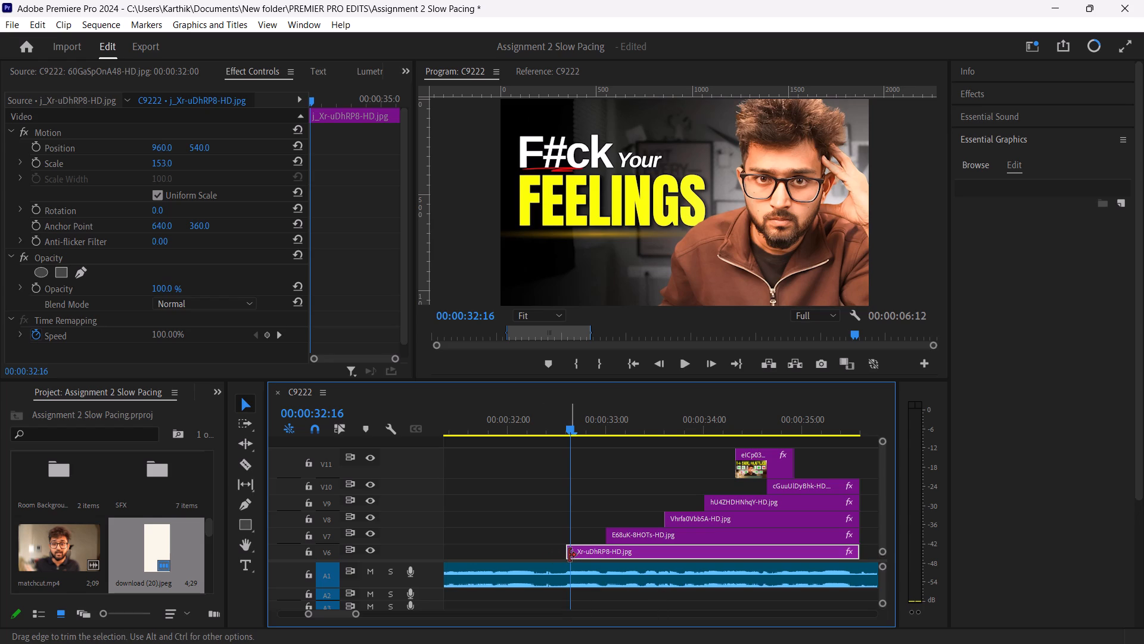
{"action": "left_click_drag", "start_coordinate": [567, 554], "coordinate": [760, 531]}
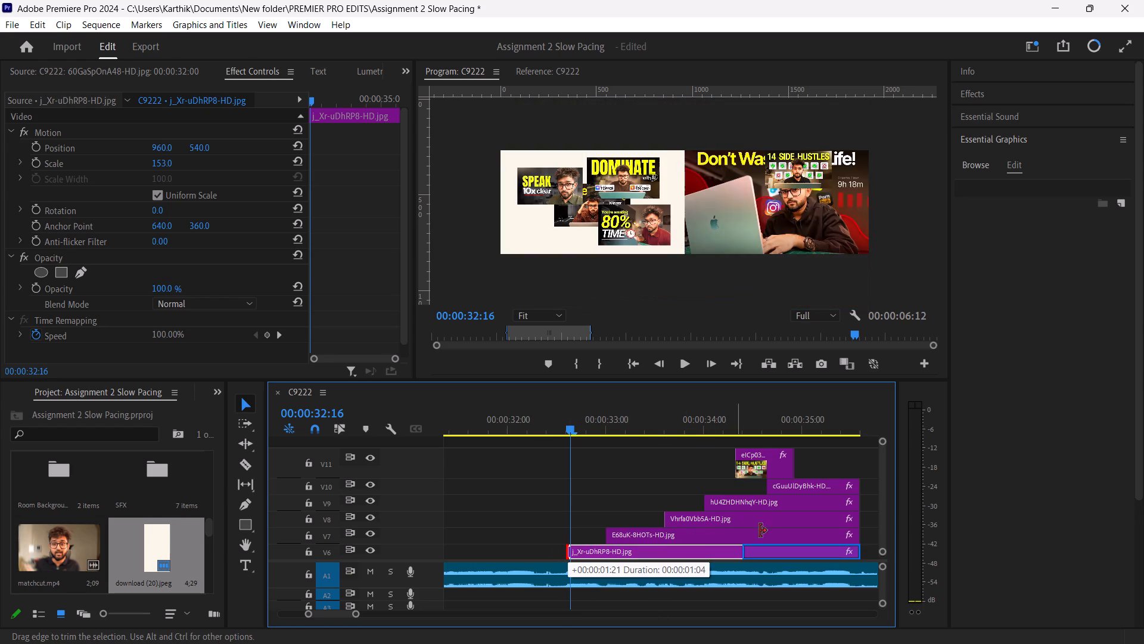
{"action": "left_click_drag", "start_coordinate": [760, 531], "coordinate": [792, 534]}
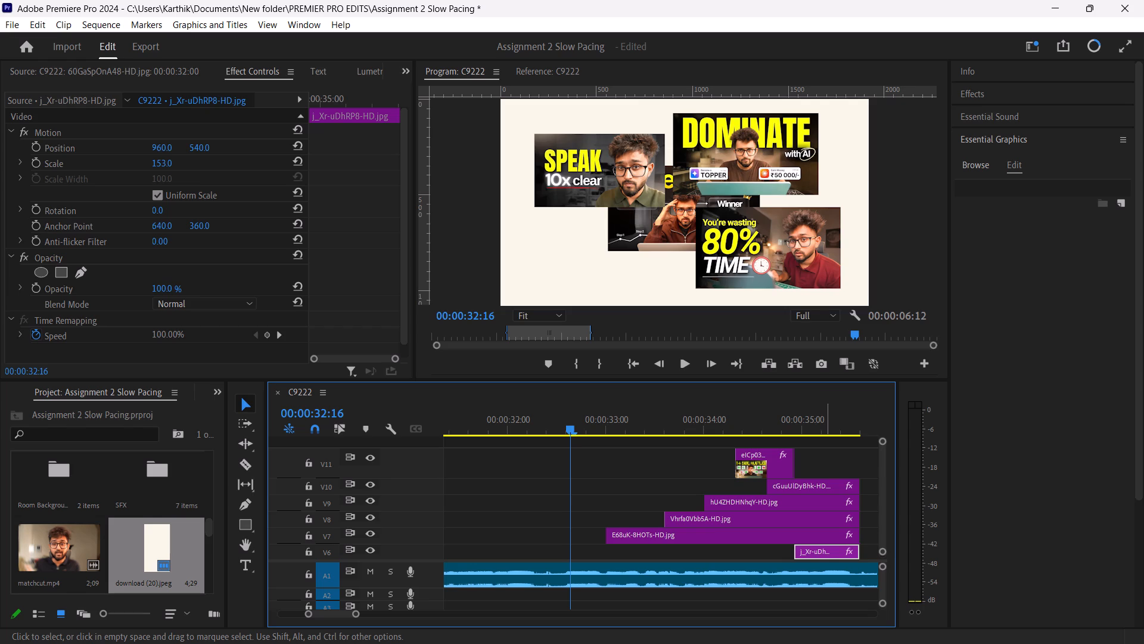
{"action": "left_click_drag", "start_coordinate": [824, 552], "coordinate": [811, 462]}
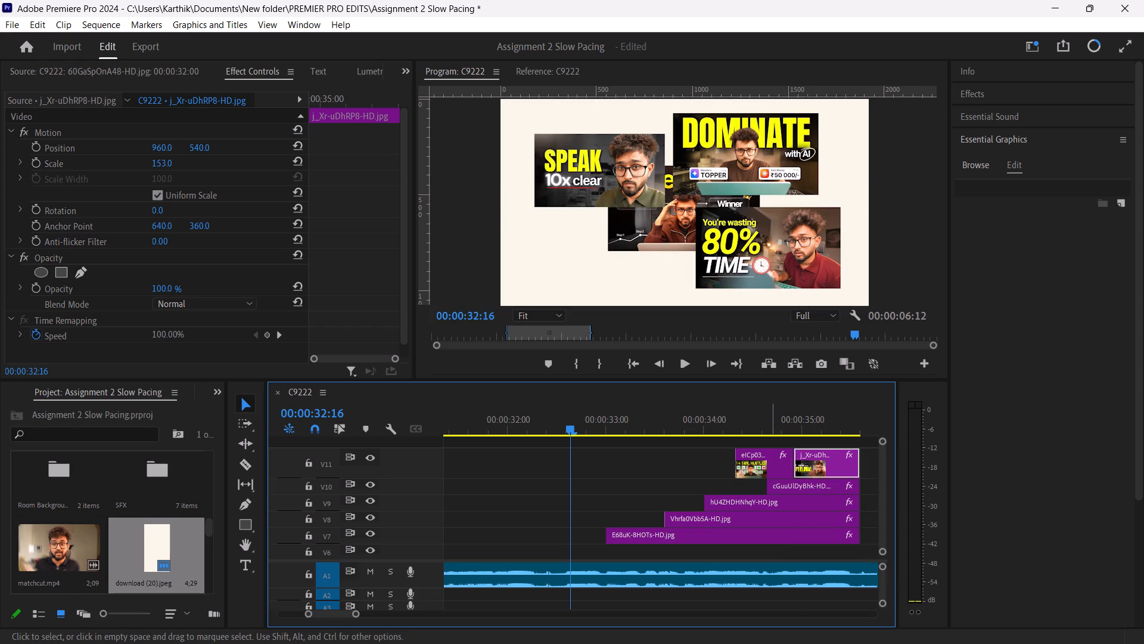
Move the "14 SIDE HUSTLES" clip from V11 to V6 and extend it from 00:00:32:16 to the other clips' end, for a duration of 00:00:02:24.
{"action": "left_click_drag", "start_coordinate": [770, 460], "coordinate": [778, 546]}
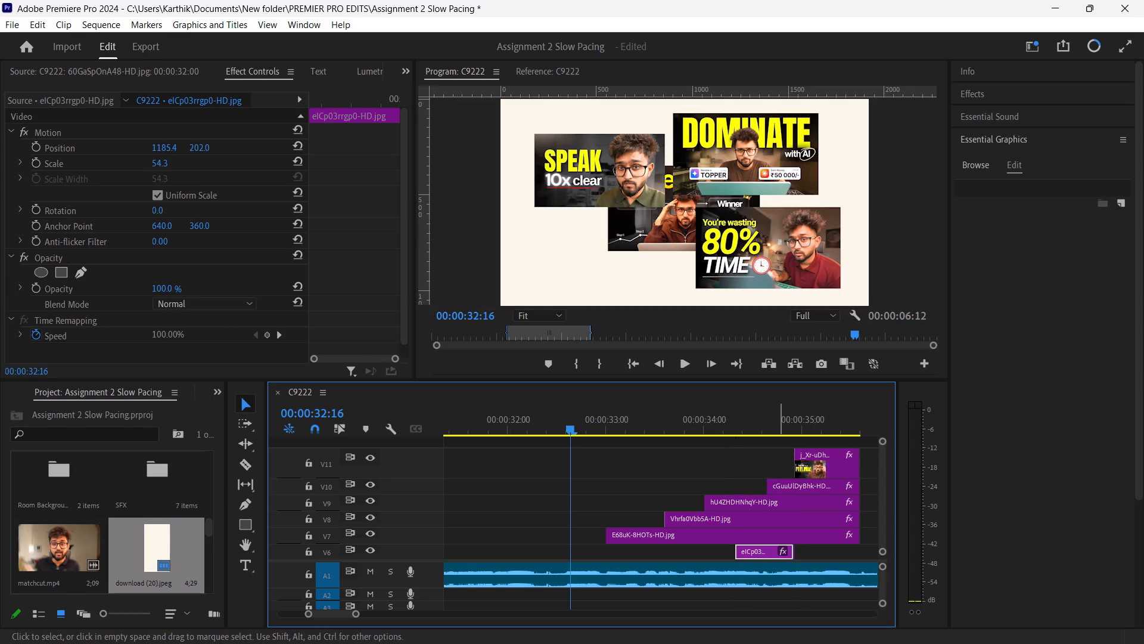
{"action": "left_click_drag", "start_coordinate": [735, 552], "coordinate": [573, 569]}
{"action": "left_click_drag", "start_coordinate": [789, 554], "coordinate": [807, 563]}
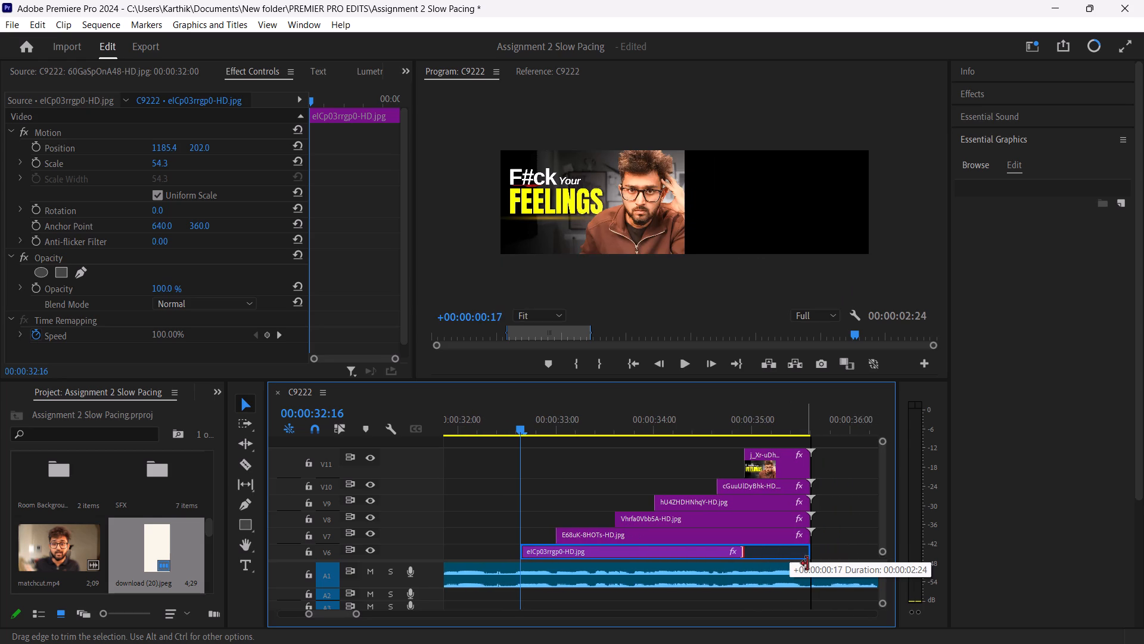
{"action": "left_click_drag", "start_coordinate": [807, 563], "coordinate": [808, 563]}
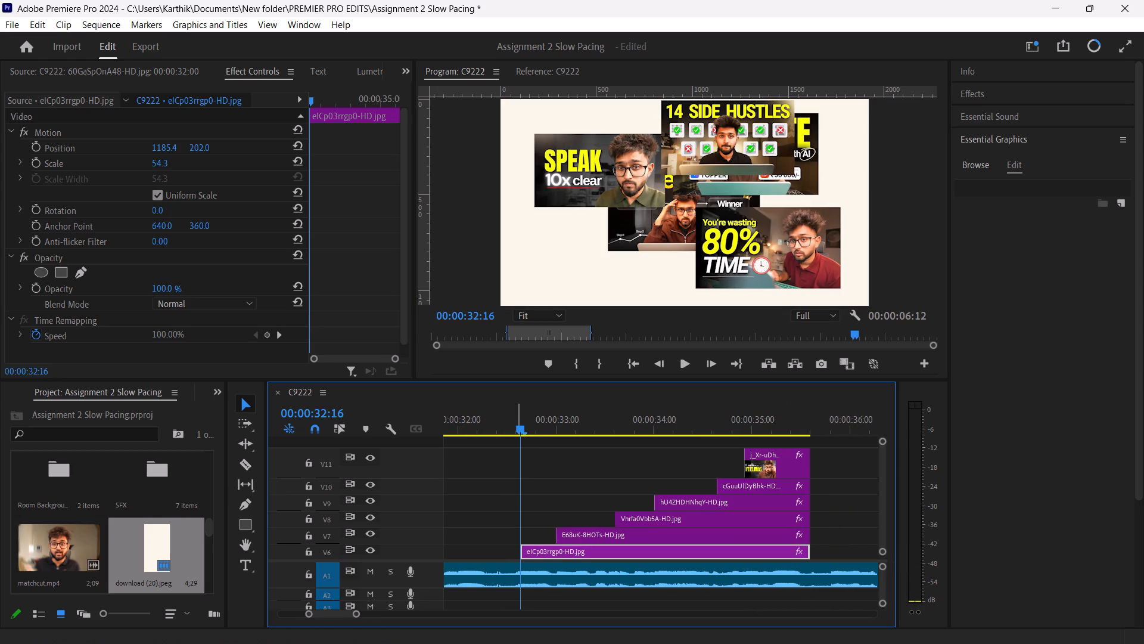
Place the "14 SIDE HUSTLES" thumbnail on V6 in the frame's lower left, below "SPEAK 10x clear", at about 486, 839.
{"action": "left_click_drag", "start_coordinate": [520, 425], "coordinate": [557, 445]}
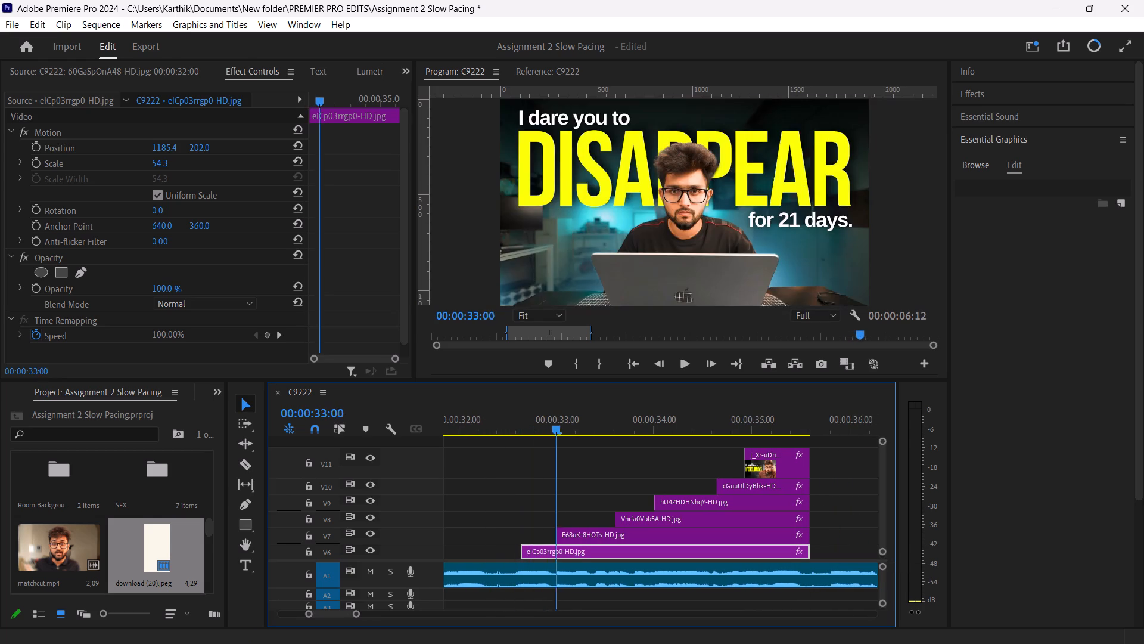
{"action": "left_click_drag", "start_coordinate": [557, 445], "coordinate": [522, 469]}
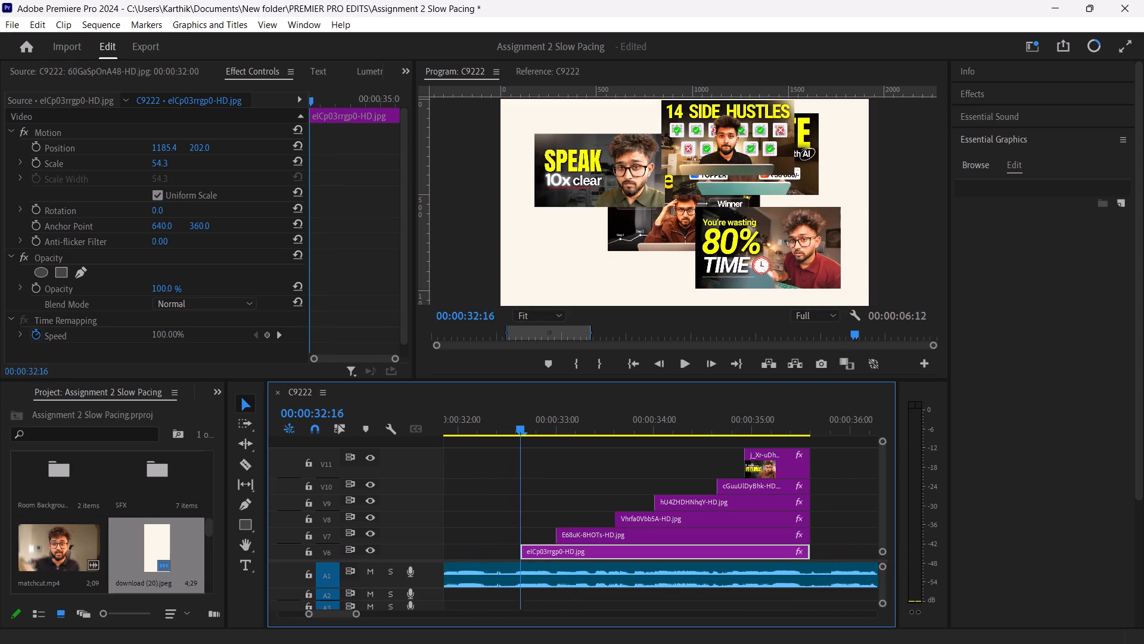
{"action": "left_click_drag", "start_coordinate": [522, 469], "coordinate": [524, 470]}
{"action": "left_click", "coordinate": [698, 160]}
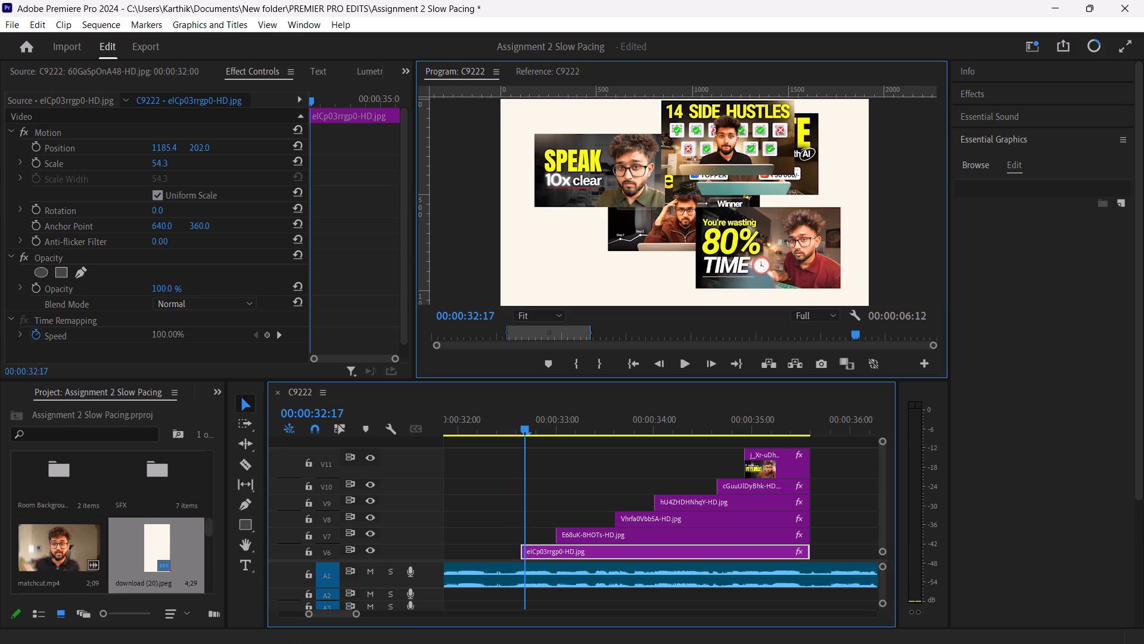
{"action": "double_click", "coordinate": [708, 154]}
{"action": "left_click_drag", "start_coordinate": [710, 149], "coordinate": [577, 259]}
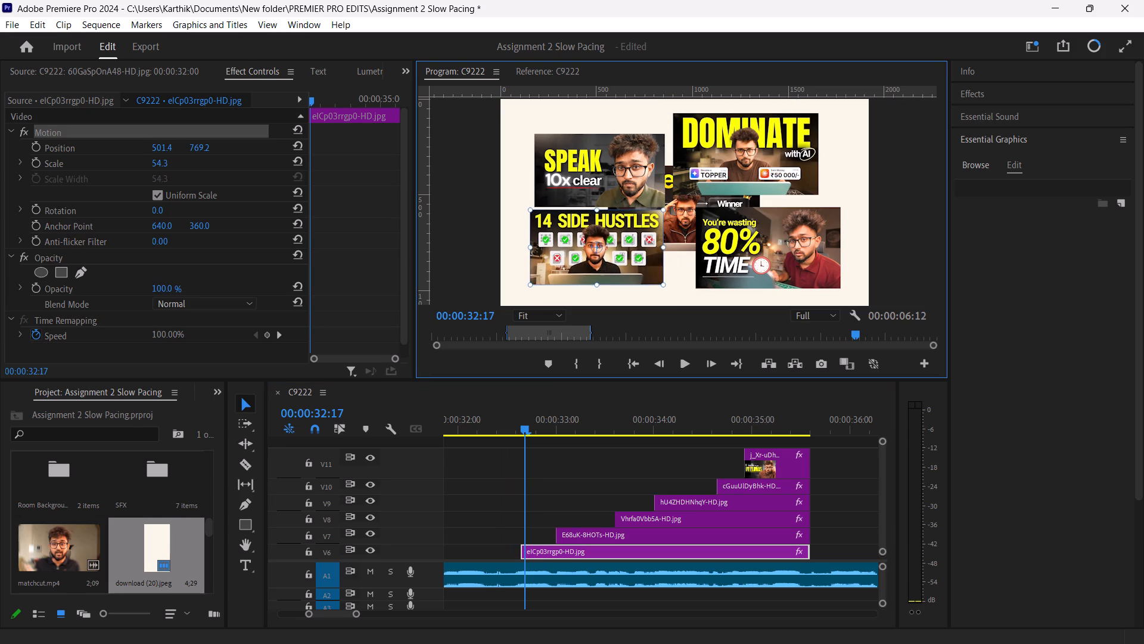
{"action": "left_click_drag", "start_coordinate": [577, 259], "coordinate": [562, 248]}
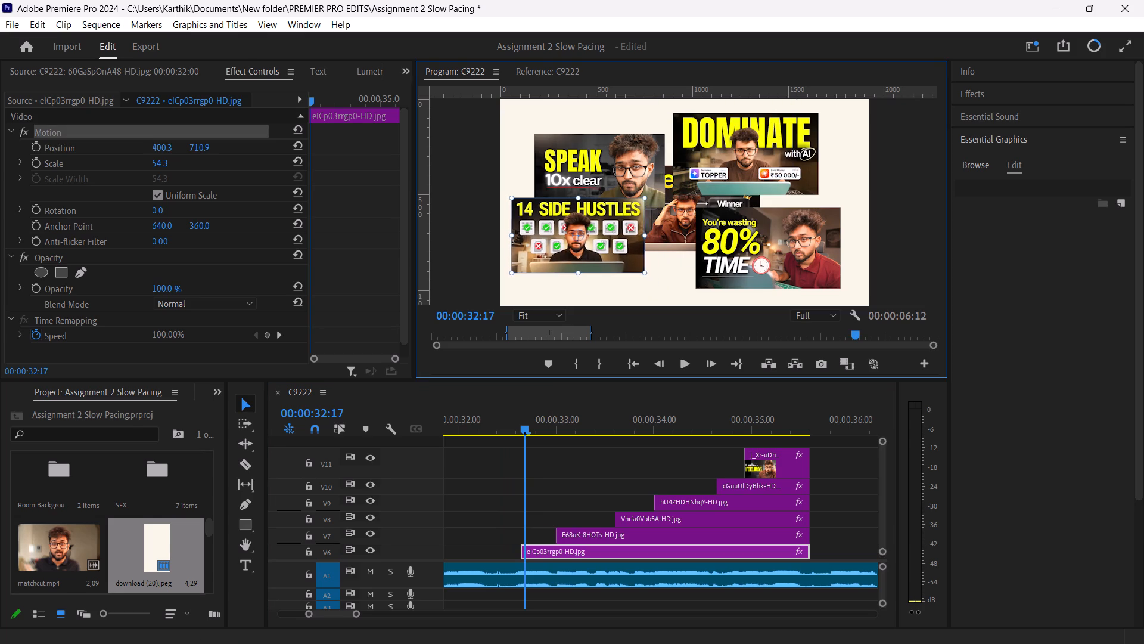
{"action": "left_click_drag", "start_coordinate": [562, 248], "coordinate": [576, 271]}
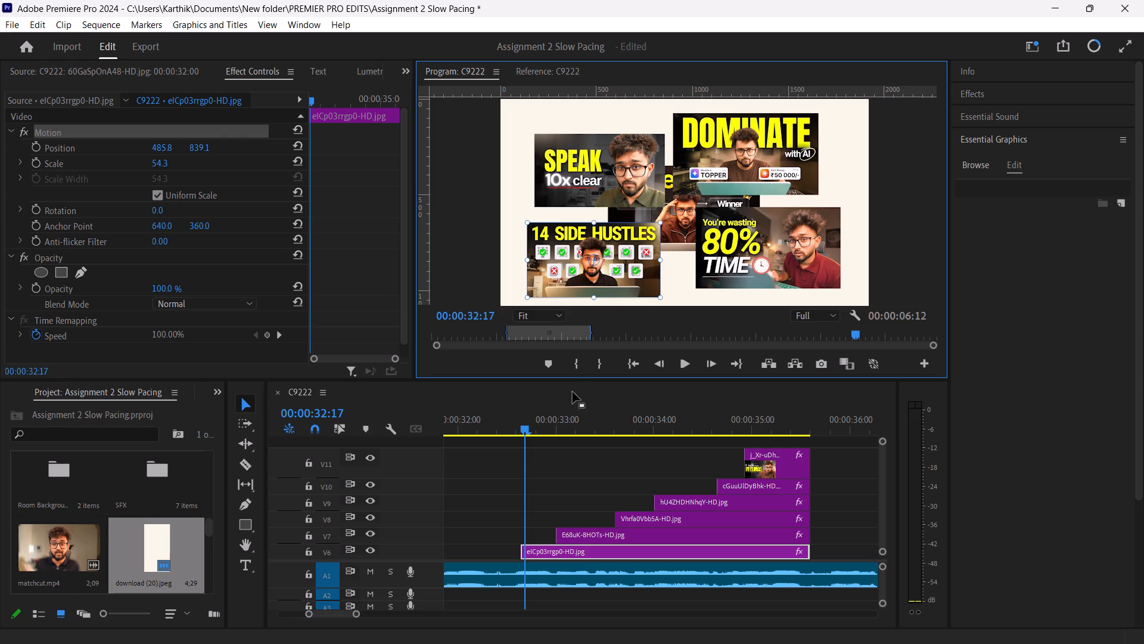
Shrink the "DISAPPEAR" thumbnail on V7 to 93 scale.
{"action": "left_click_drag", "start_coordinate": [523, 429], "coordinate": [561, 429]}
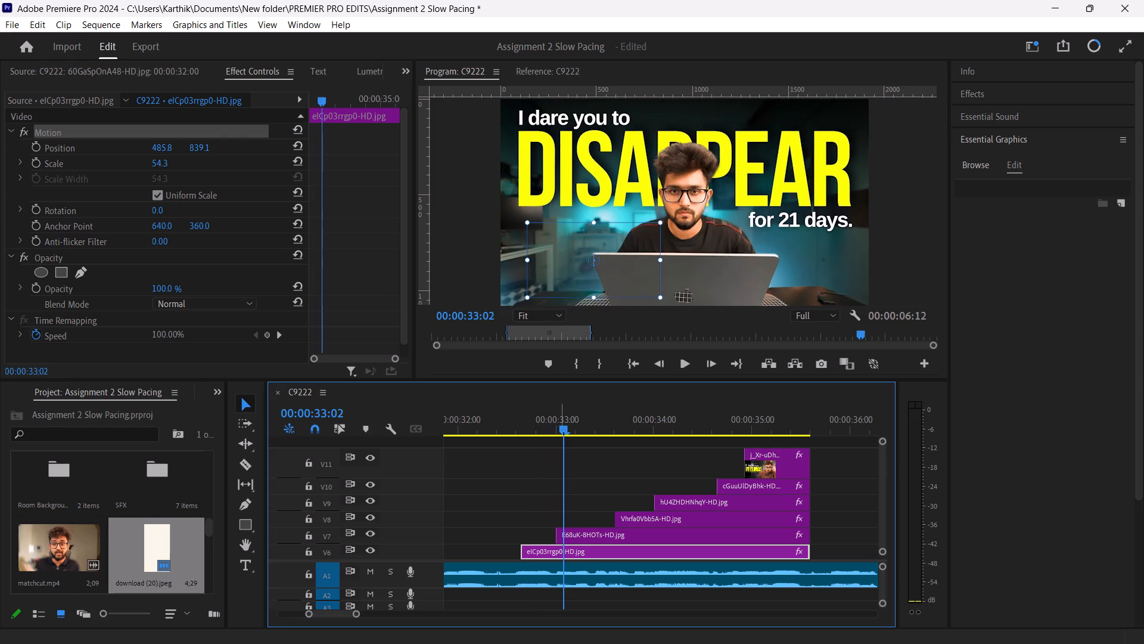
{"action": "left_click", "coordinate": [588, 531]}
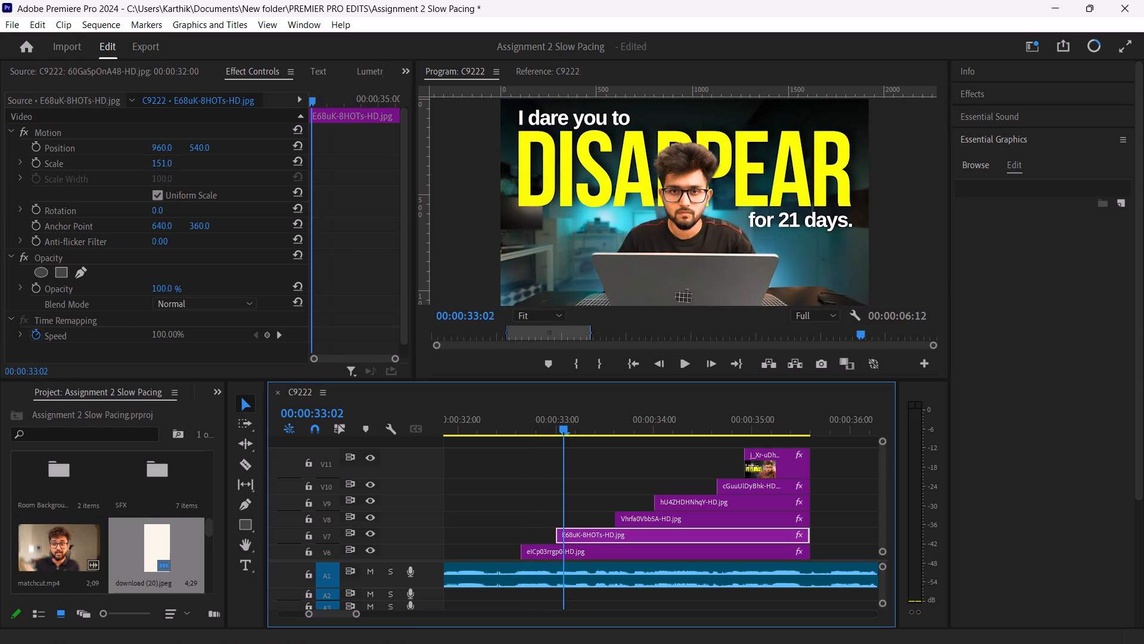
{"action": "left_click_drag", "start_coordinate": [160, 164], "coordinate": [123, 163]}
{"action": "left_click_drag", "start_coordinate": [173, 160], "coordinate": [163, 160]}
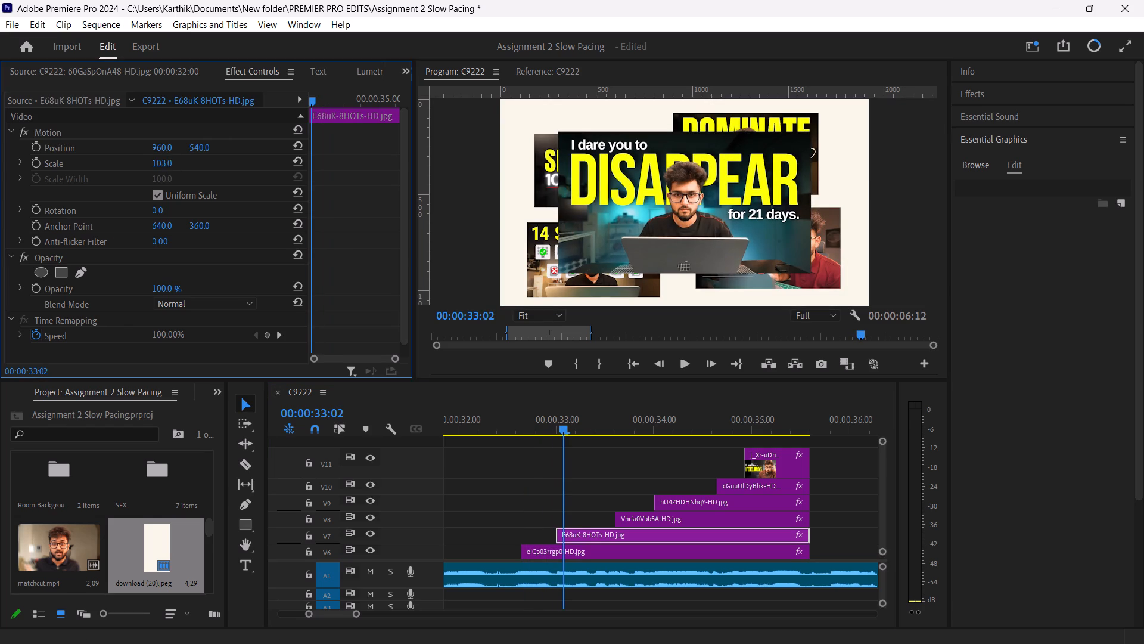
{"action": "left_click_drag", "start_coordinate": [163, 160], "coordinate": [174, 165]}
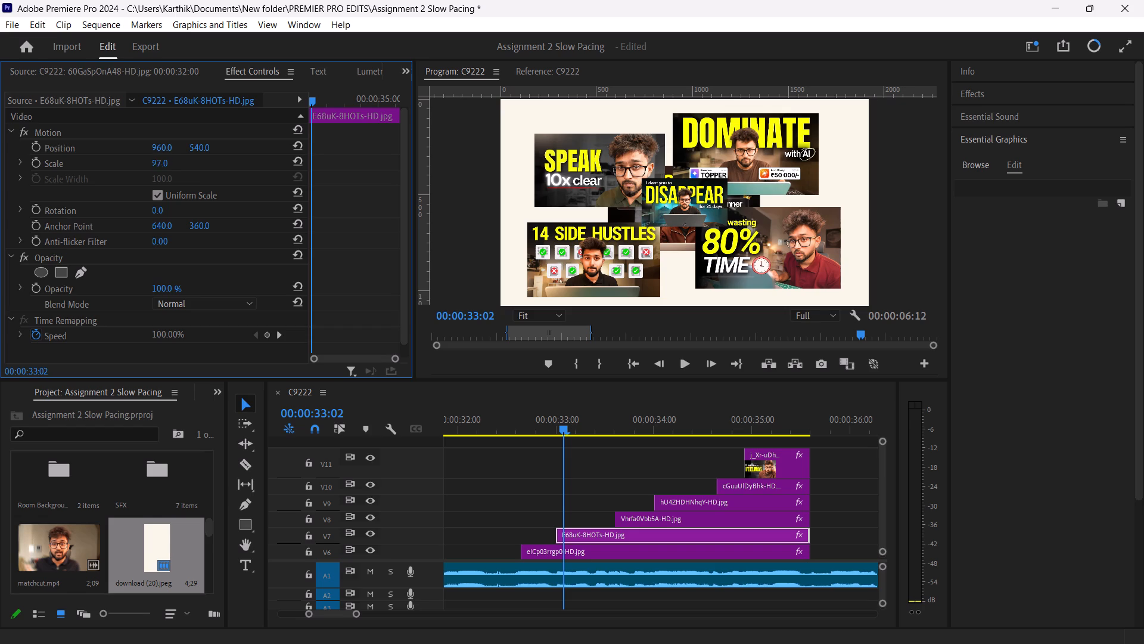
{"action": "left_click_drag", "start_coordinate": [174, 165], "coordinate": [179, 174]}
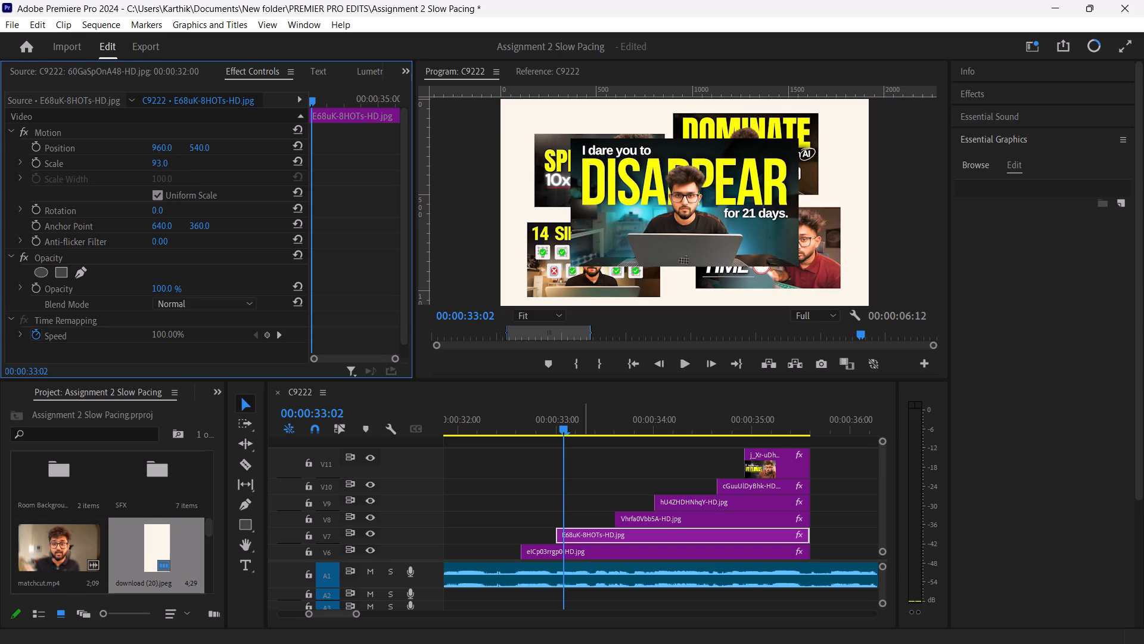
Scale the "FOCUS like a PRO." thumbnail on V8 to about 72.8 and place it in the frame's upper-left corner at about 462, 264.
{"action": "left_click_drag", "start_coordinate": [559, 425], "coordinate": [616, 435]}
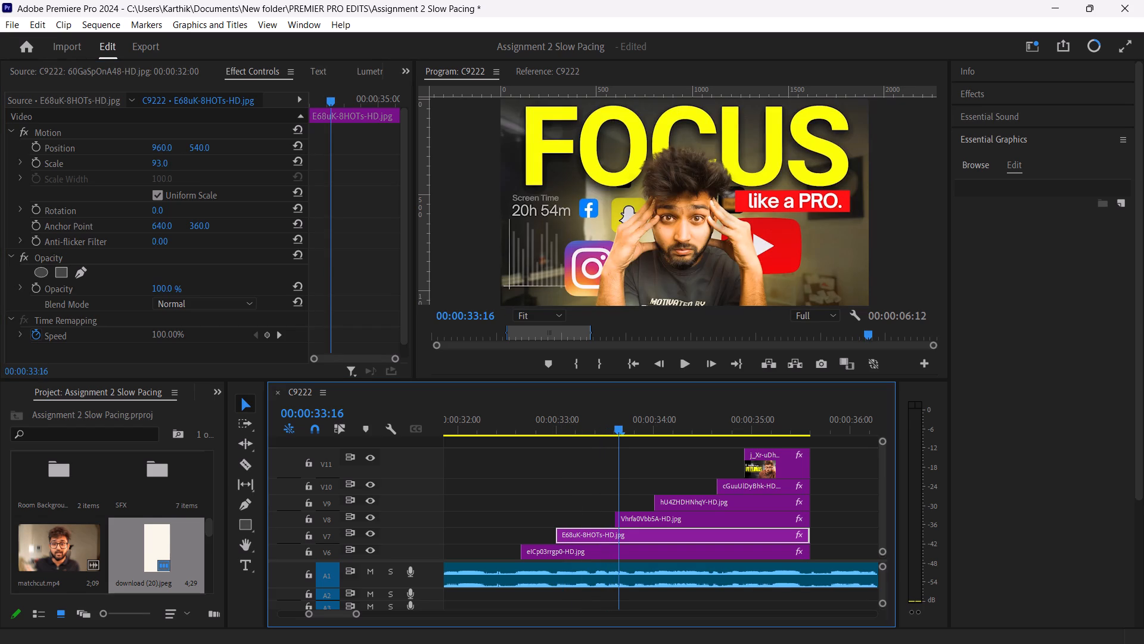
{"action": "left_click", "coordinate": [635, 518]}
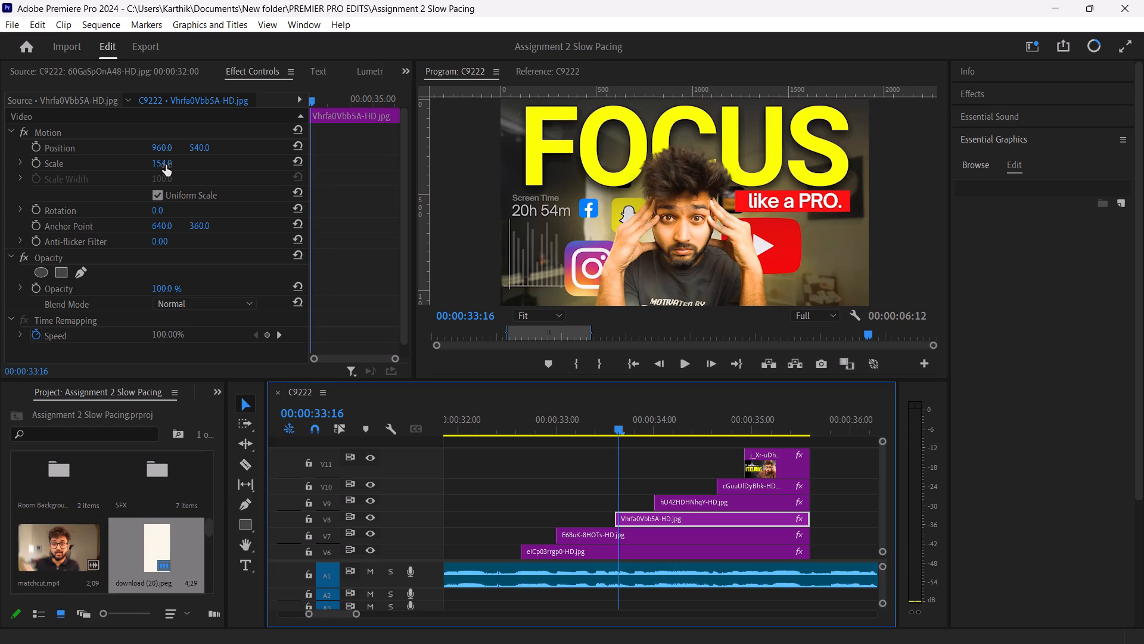
{"action": "left_click_drag", "start_coordinate": [164, 163], "coordinate": [114, 163]}
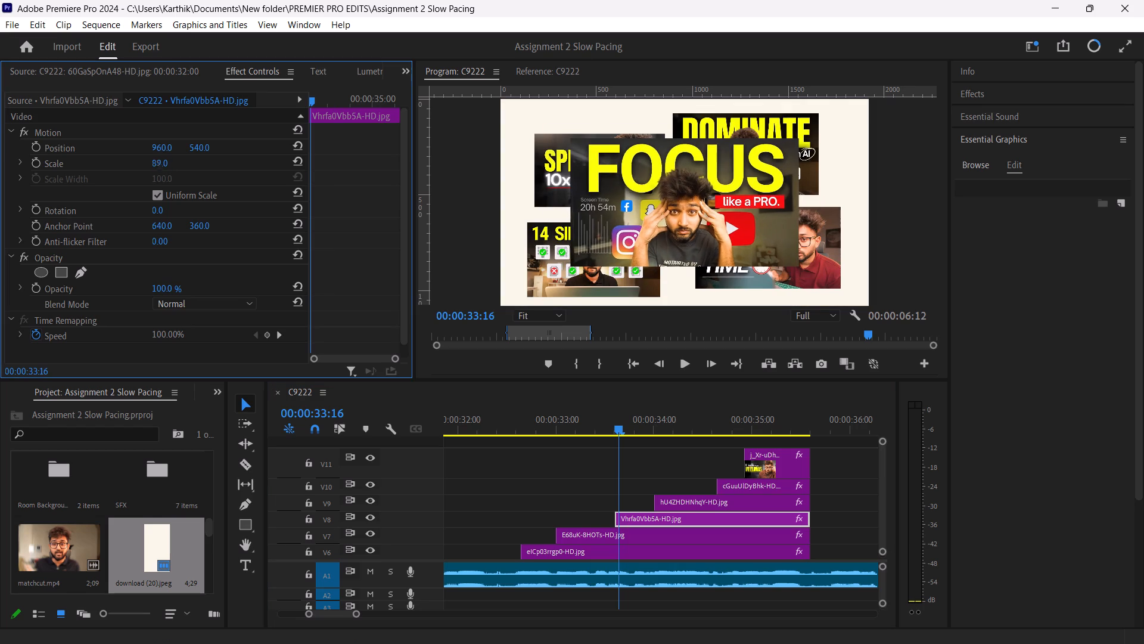
{"action": "left_click_drag", "start_coordinate": [114, 163], "coordinate": [100, 161]}
{"action": "left_click_drag", "start_coordinate": [166, 160], "coordinate": [179, 160]}
{"action": "double_click", "coordinate": [635, 208]}
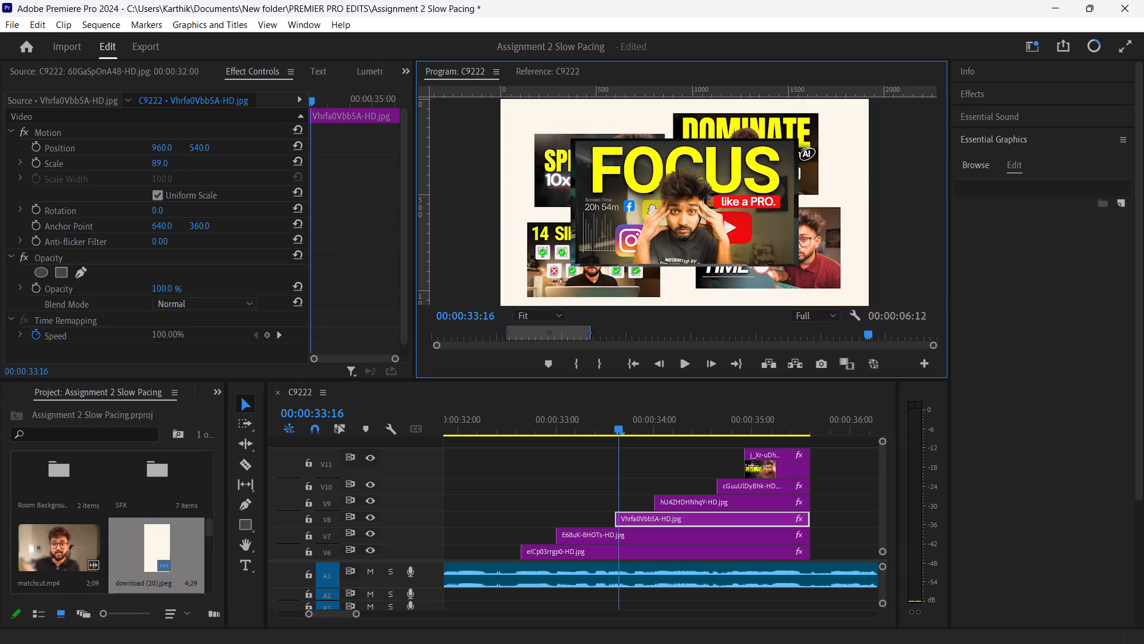
{"action": "left_click_drag", "start_coordinate": [635, 208], "coordinate": [613, 221]}
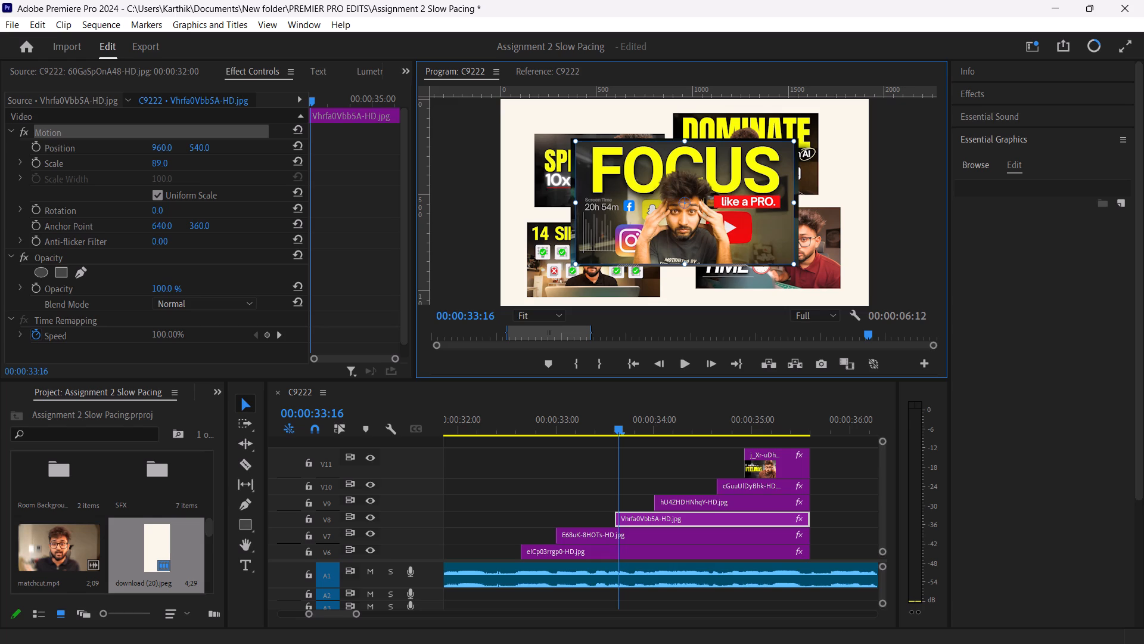
{"action": "left_click_drag", "start_coordinate": [613, 221], "coordinate": [640, 179]}
{"action": "left_click_drag", "start_coordinate": [640, 179], "coordinate": [596, 141]}
{"action": "left_click_drag", "start_coordinate": [794, 264], "coordinate": [778, 253]}
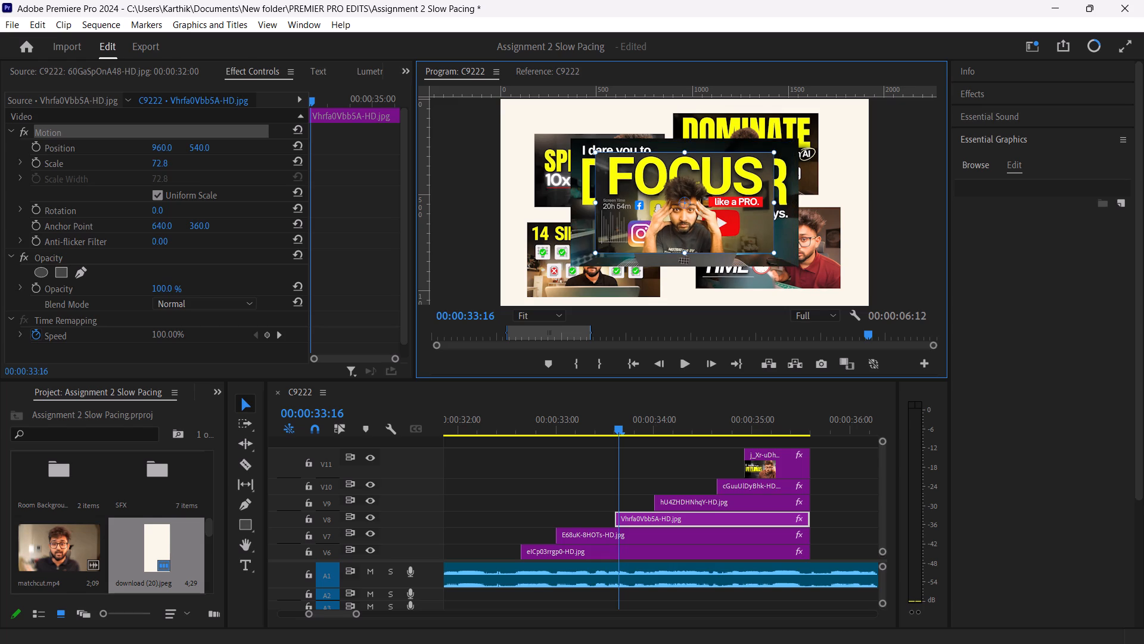
{"action": "left_click_drag", "start_coordinate": [747, 234], "coordinate": [642, 178]}
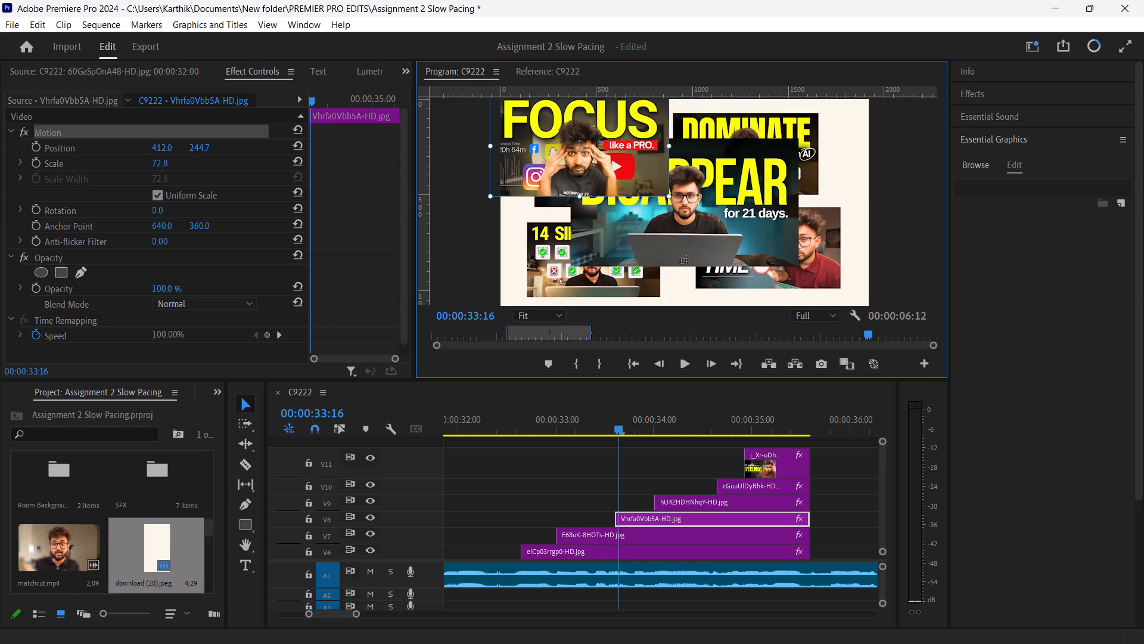
{"action": "left_click_drag", "start_coordinate": [642, 178], "coordinate": [644, 184]}
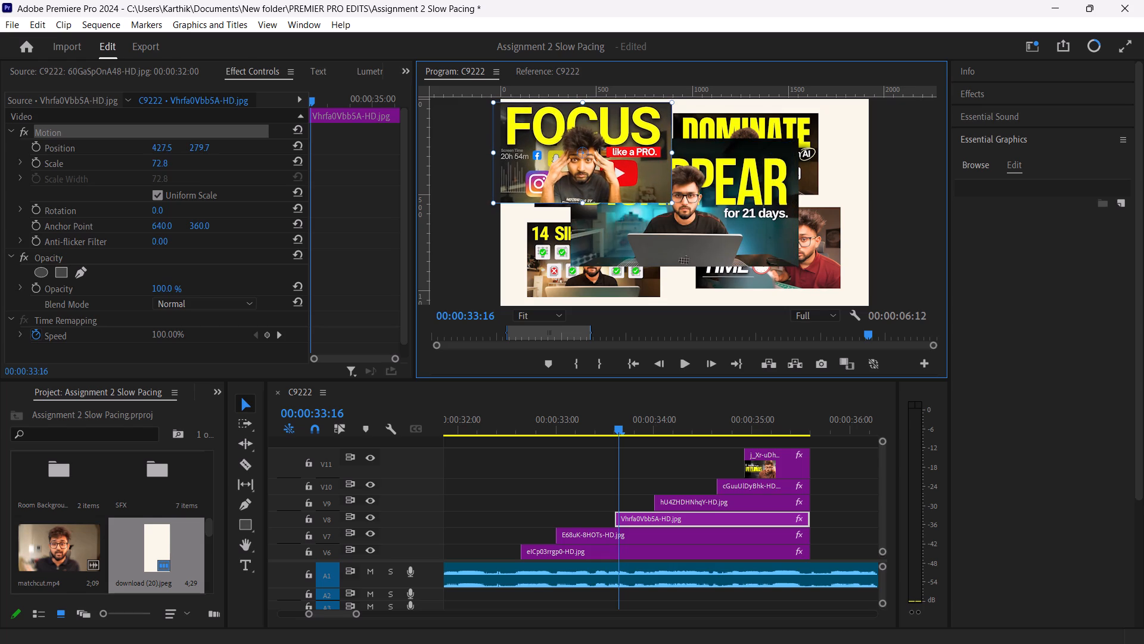
{"action": "left_click_drag", "start_coordinate": [644, 184], "coordinate": [652, 181]}
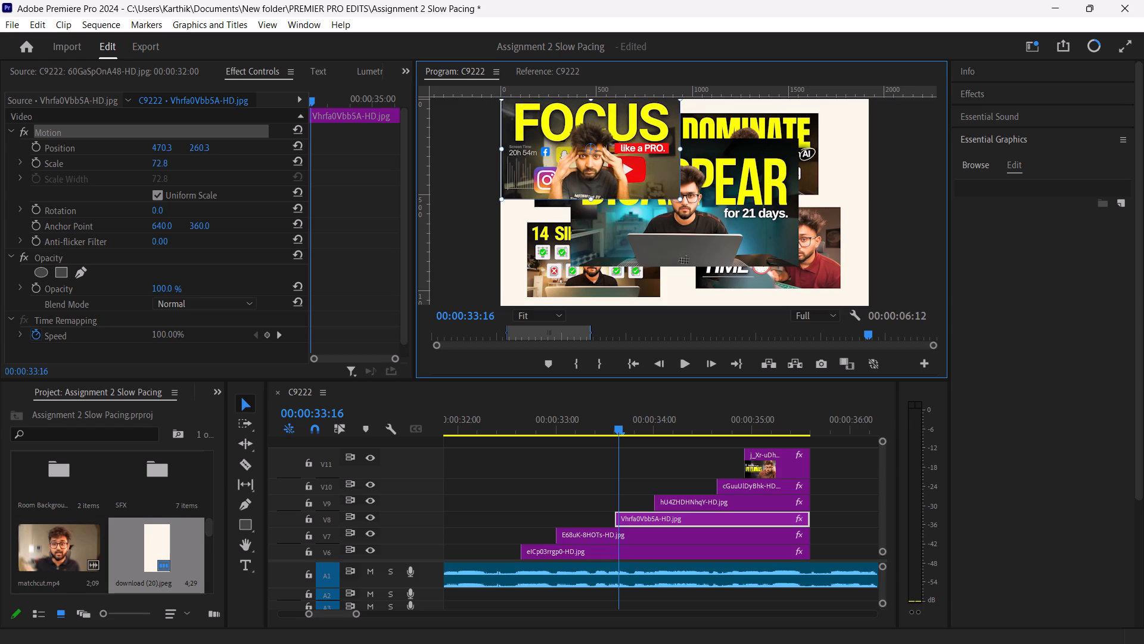
{"action": "left_click_drag", "start_coordinate": [652, 181], "coordinate": [651, 181]}
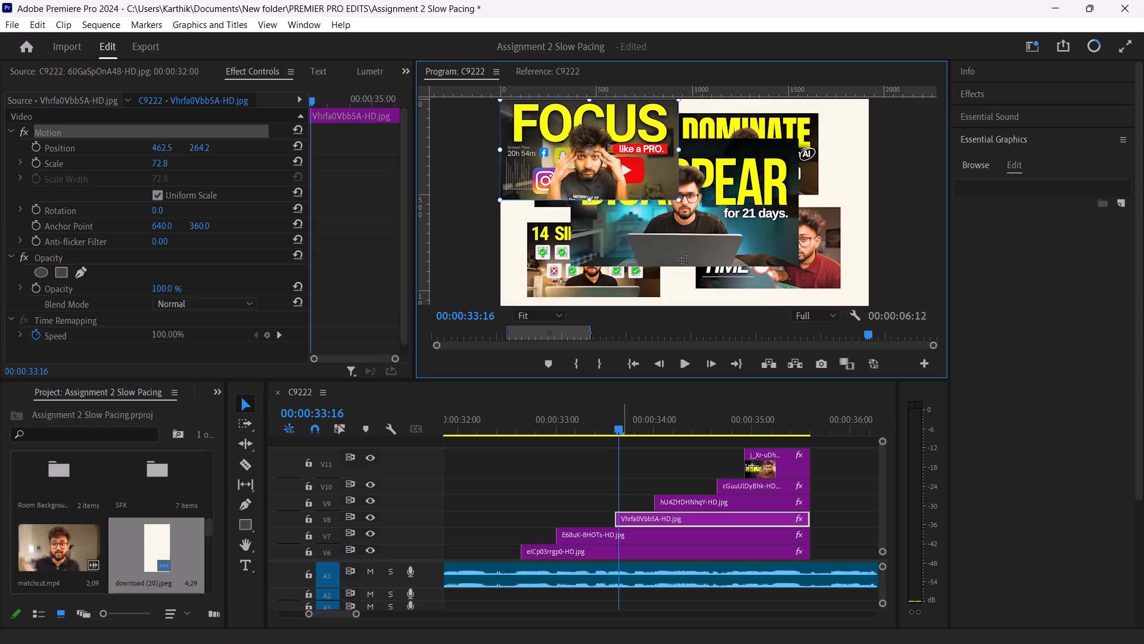
Play the sequence from about 00:00:31:04 to review how the staggered thumbnails build up.
{"action": "left_click_drag", "start_coordinate": [619, 431], "coordinate": [430, 440]}
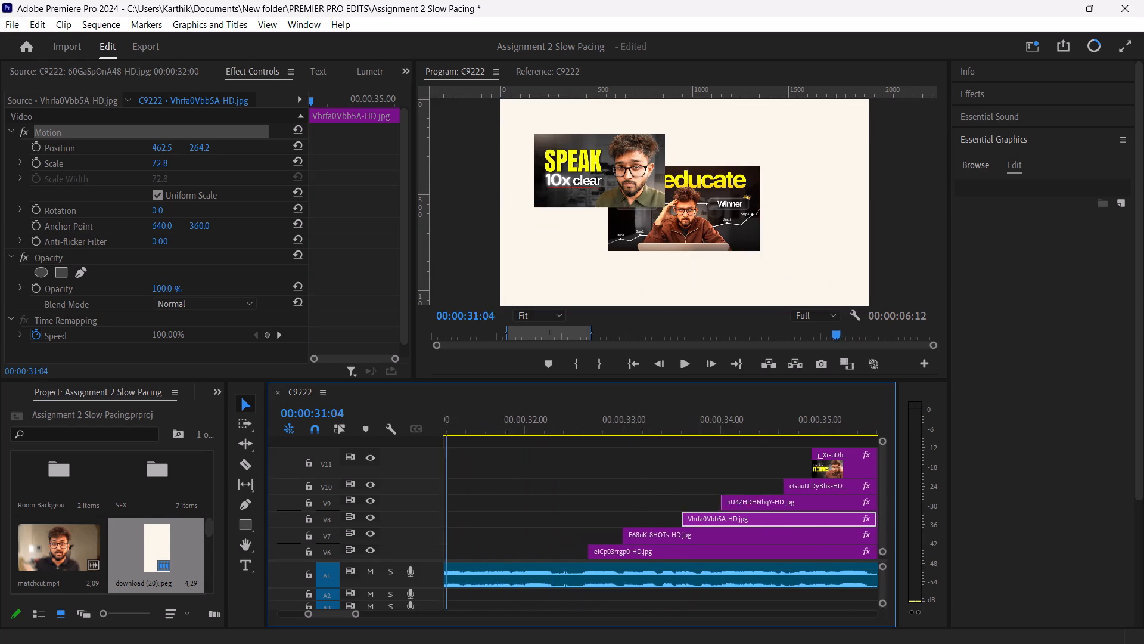
{"action": "left_click_drag", "start_coordinate": [430, 440], "coordinate": [430, 435]}
{"action": "key", "text": "space"}
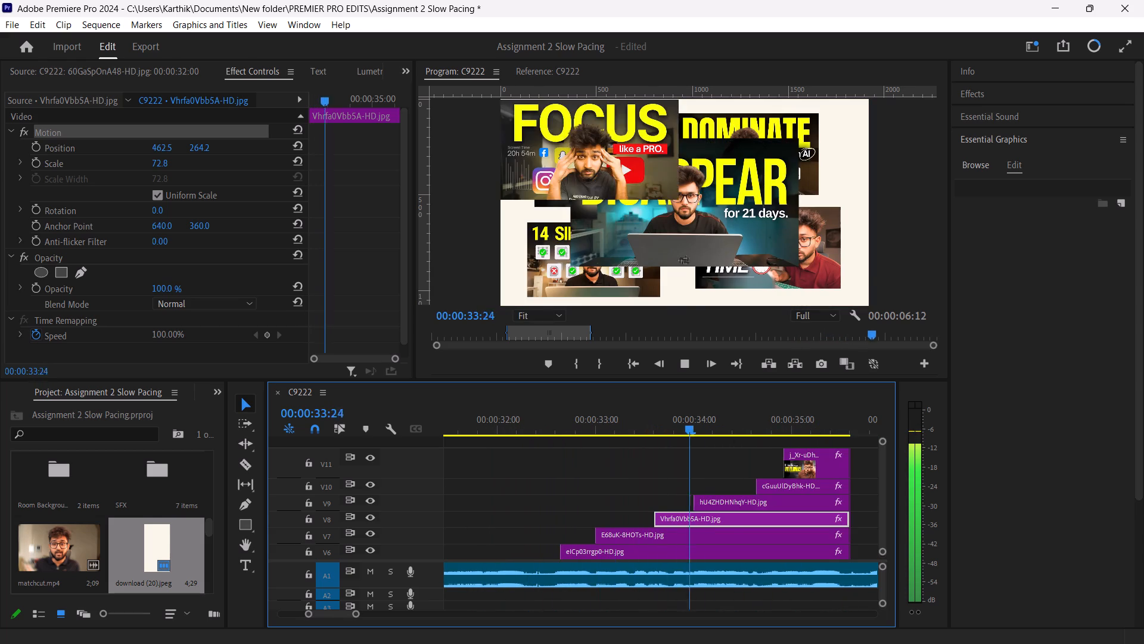
{"action": "key", "text": "space"}
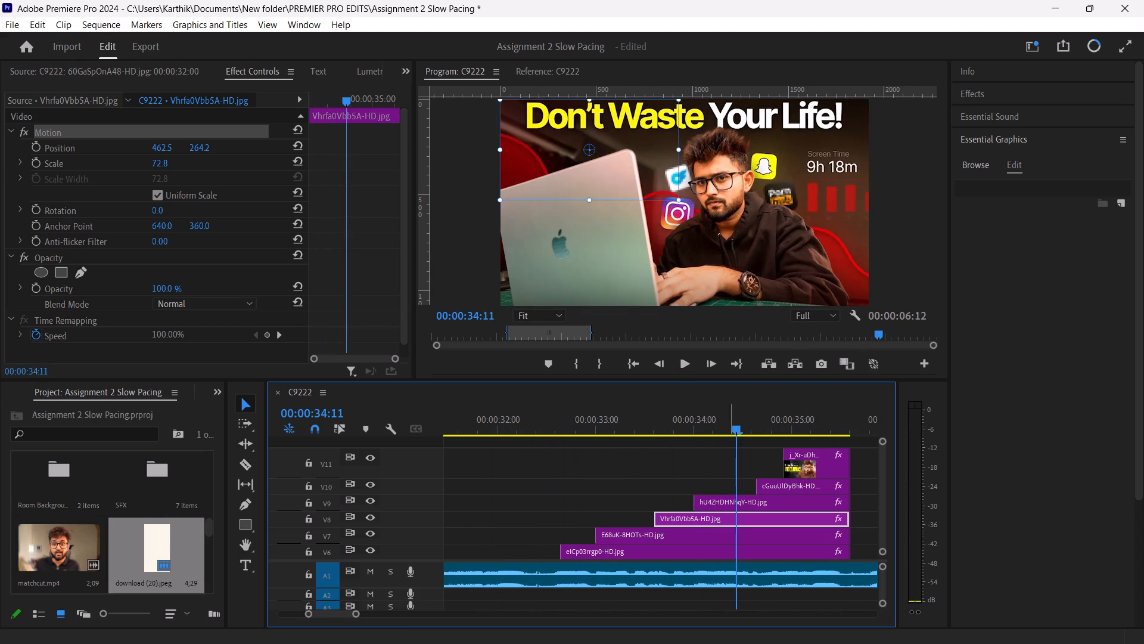
Scale the "Don't Waste Your Life!" thumbnail on V9 to 71 and place it in the frame's lower middle at about 1010, 773.
{"action": "left_click_drag", "start_coordinate": [735, 429], "coordinate": [702, 454]}
{"action": "left_click", "coordinate": [734, 502]}
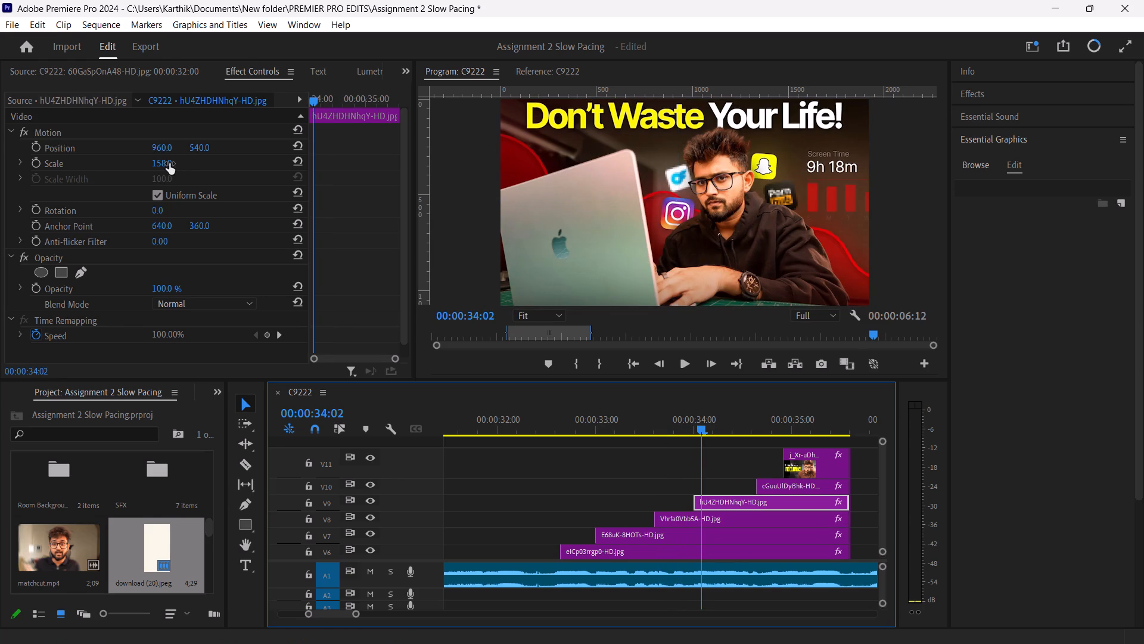
{"action": "left_click_drag", "start_coordinate": [169, 163], "coordinate": [132, 167]}
{"action": "left_click_drag", "start_coordinate": [173, 160], "coordinate": [145, 161]}
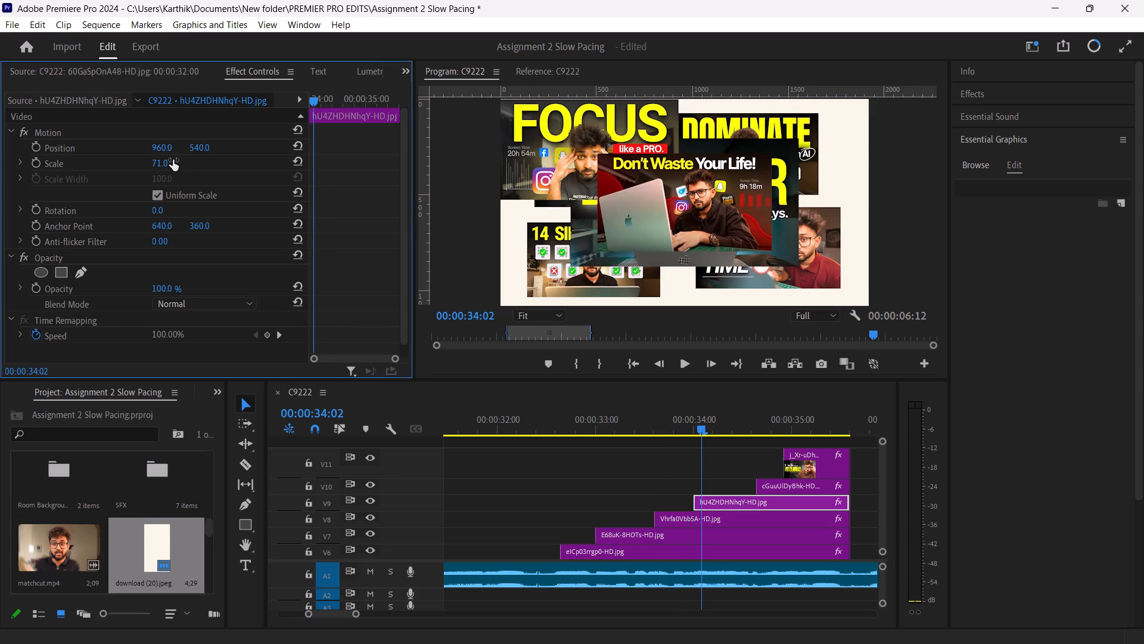
{"action": "double_click", "coordinate": [648, 215]}
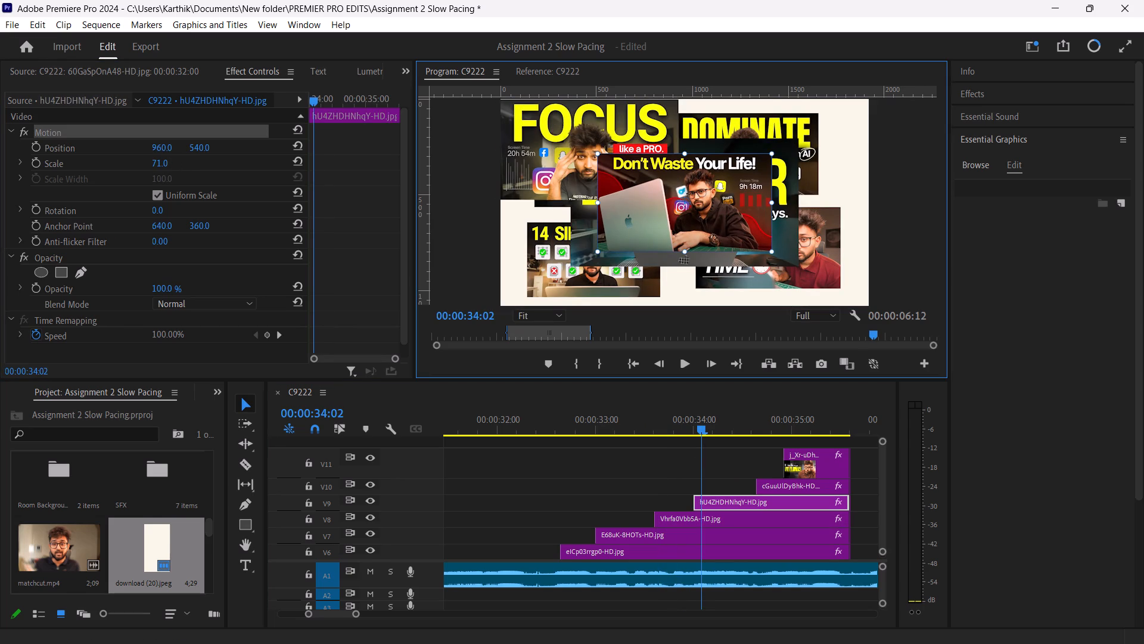
{"action": "left_click_drag", "start_coordinate": [741, 224], "coordinate": [767, 278]}
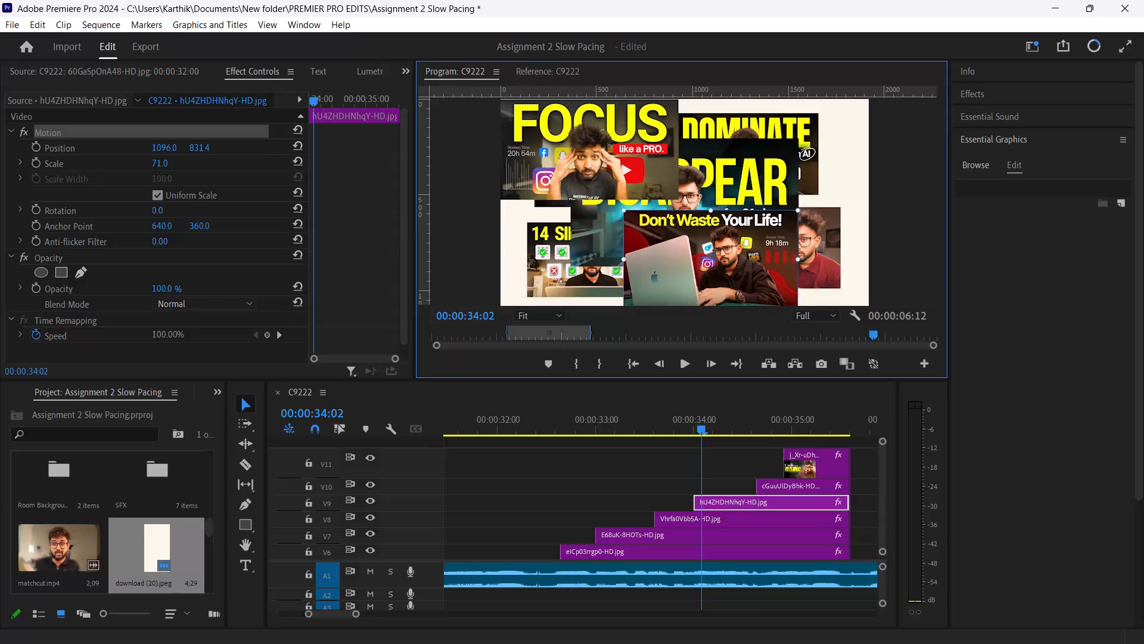
{"action": "left_click_drag", "start_coordinate": [767, 278], "coordinate": [753, 267]}
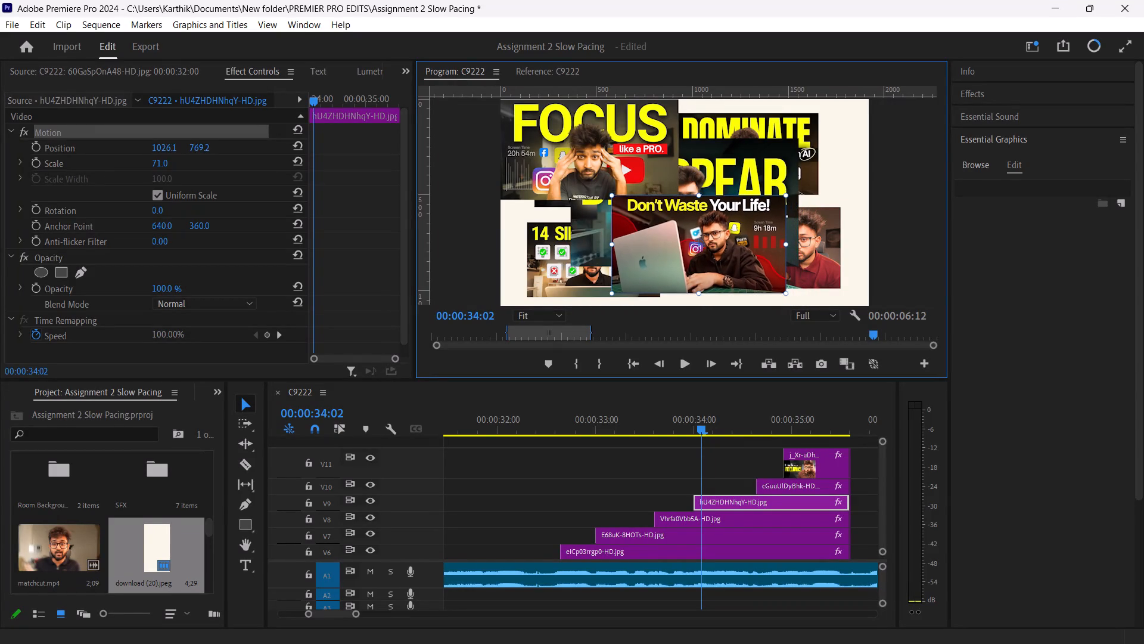
{"action": "left_click_drag", "start_coordinate": [753, 267], "coordinate": [750, 268]}
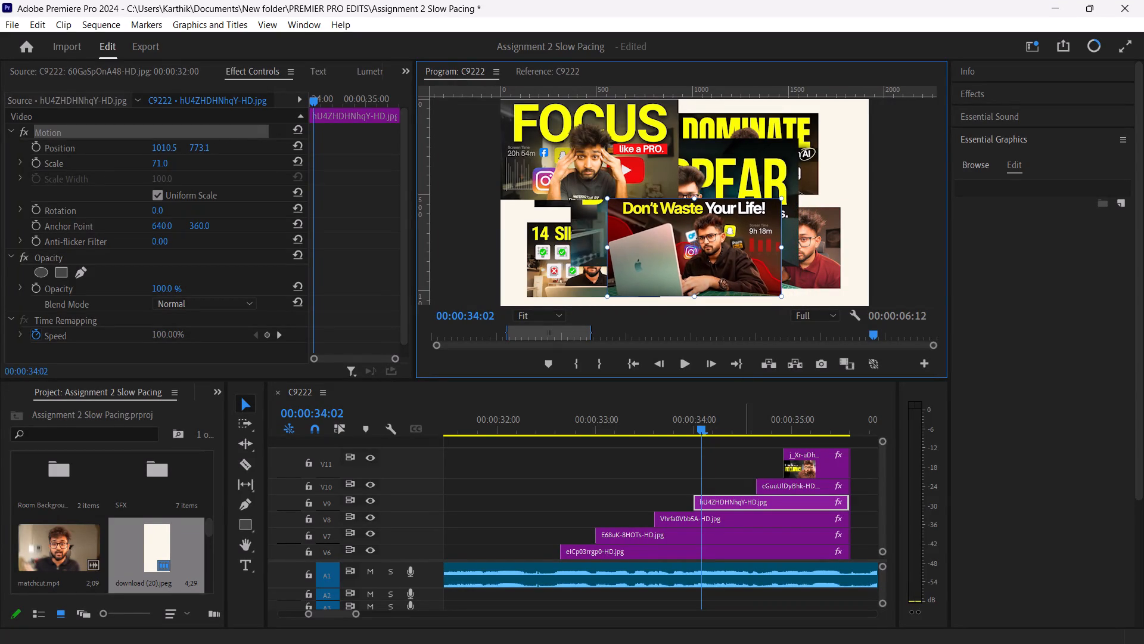
Scale the "Never share your PLAN" thumbnail on V10 to about 76.5 and place it in the frame's lower right at about 1395, 711.
{"action": "left_click_drag", "start_coordinate": [701, 425], "coordinate": [766, 423]}
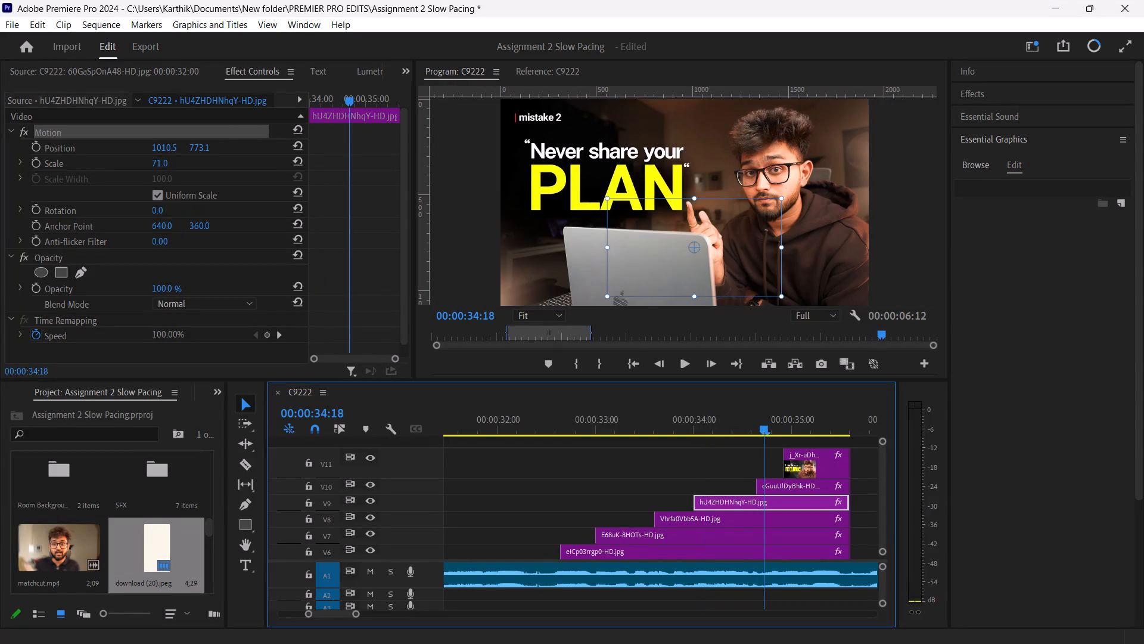
{"action": "left_click_drag", "start_coordinate": [766, 423], "coordinate": [756, 426]}
{"action": "left_click", "coordinate": [772, 478]}
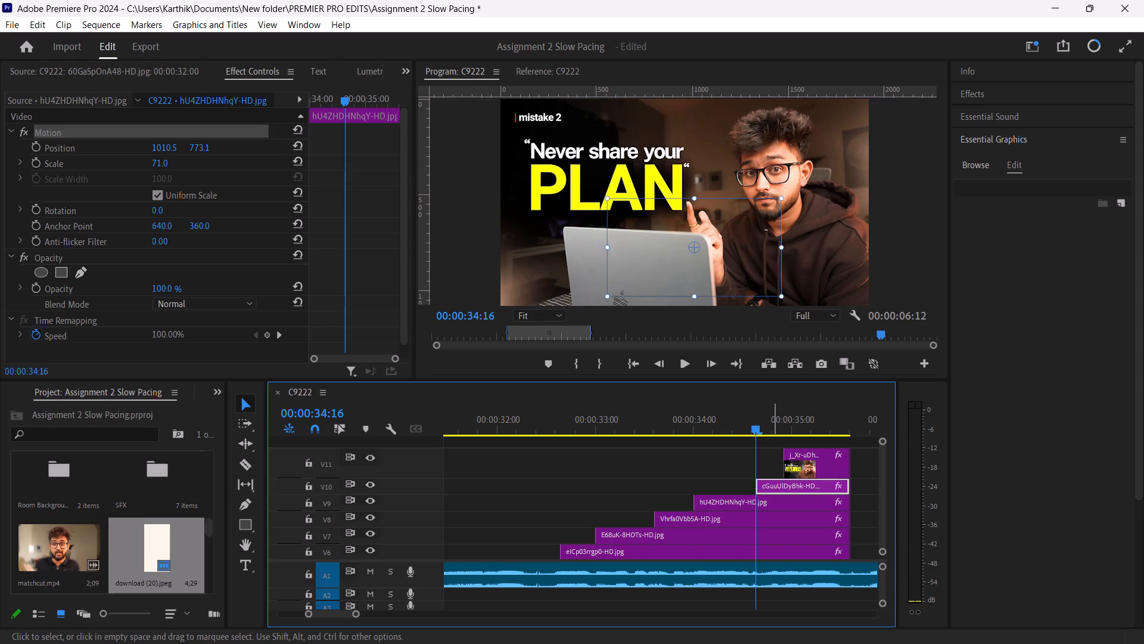
{"action": "left_click_drag", "start_coordinate": [754, 432], "coordinate": [764, 432]}
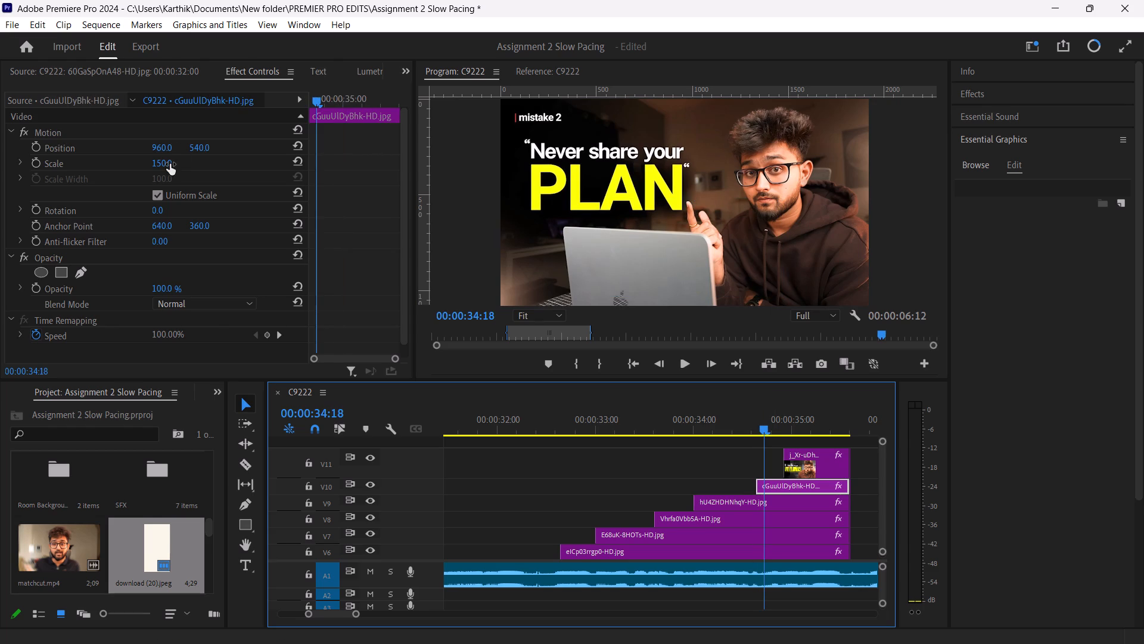
{"action": "left_click_drag", "start_coordinate": [170, 164], "coordinate": [110, 156]}
{"action": "left_click", "coordinate": [626, 197]}
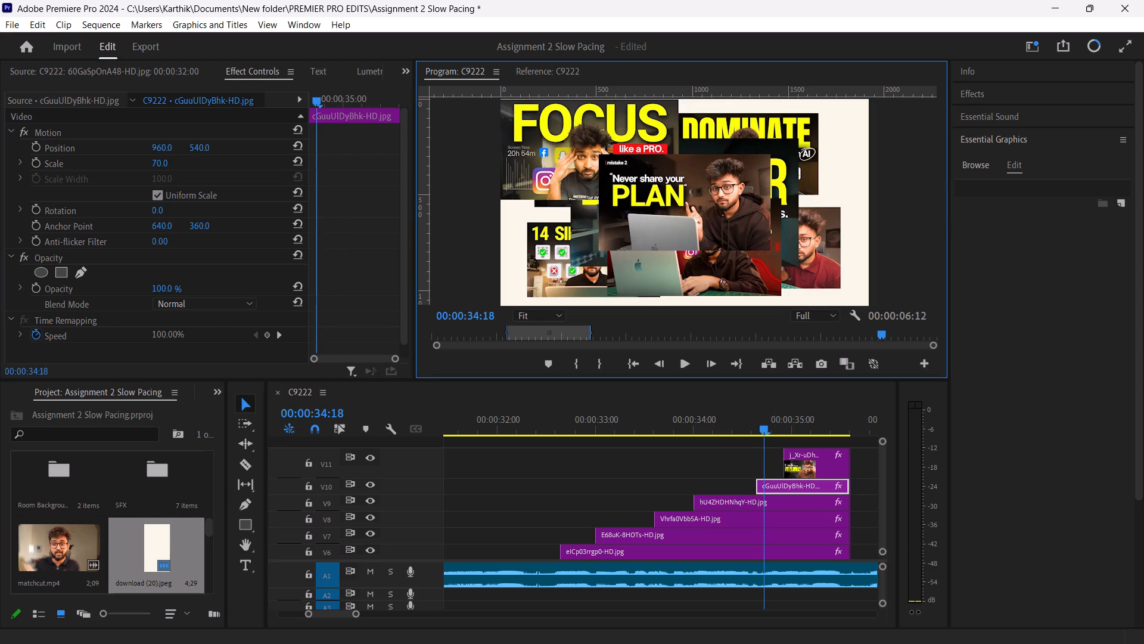
{"action": "double_click", "coordinate": [626, 197]}
{"action": "left_click_drag", "start_coordinate": [707, 217], "coordinate": [743, 195]}
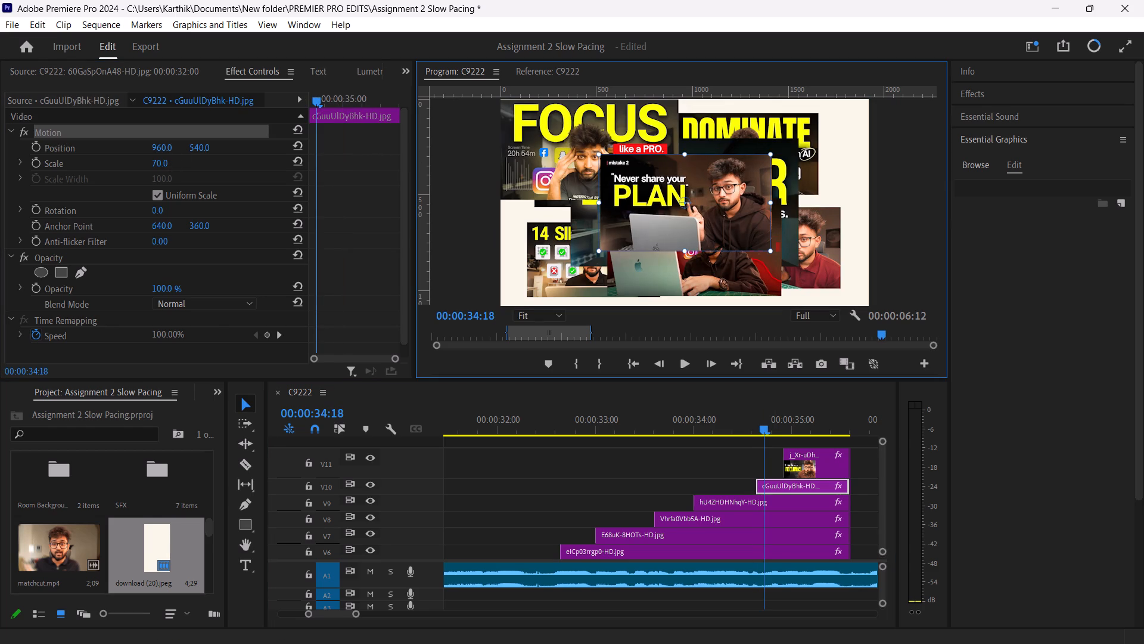
{"action": "left_click_drag", "start_coordinate": [743, 195], "coordinate": [785, 198]}
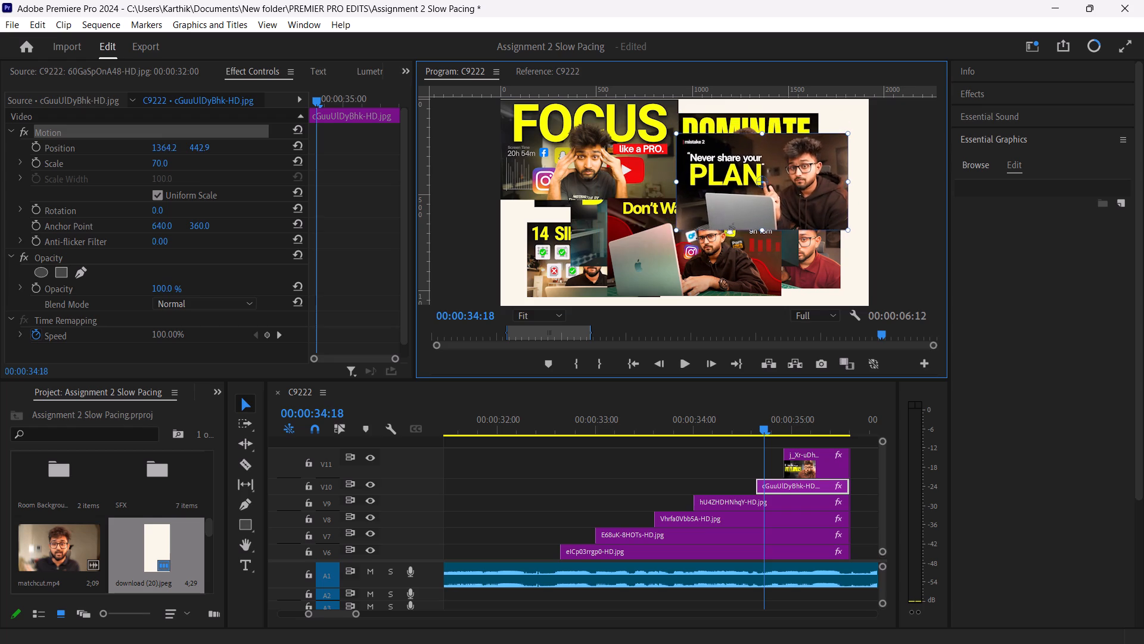
{"action": "left_click_drag", "start_coordinate": [785, 198], "coordinate": [788, 240]}
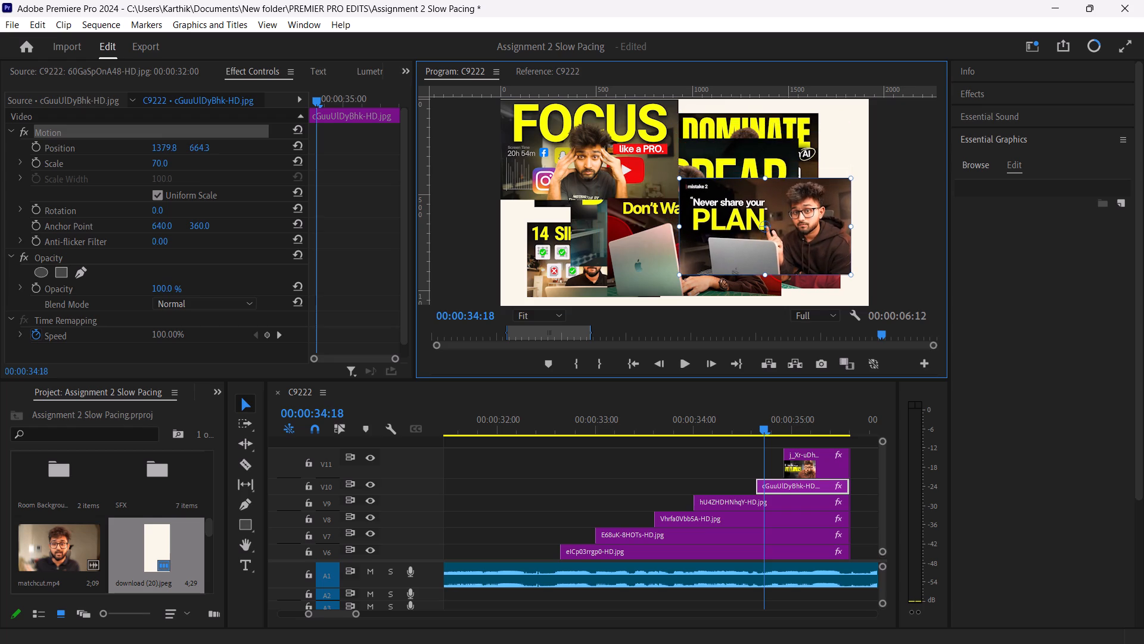
{"action": "left_click_drag", "start_coordinate": [788, 240], "coordinate": [788, 243]}
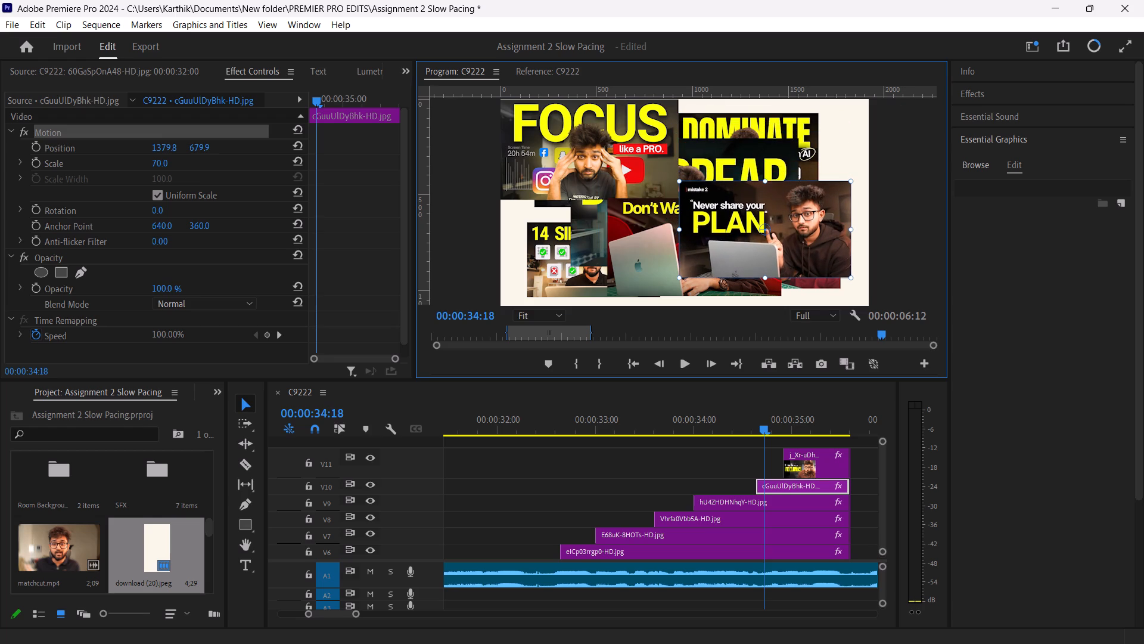
{"action": "left_click_drag", "start_coordinate": [851, 278], "coordinate": [858, 282]}
{"action": "left_click_drag", "start_coordinate": [810, 252], "coordinate": [817, 259]}
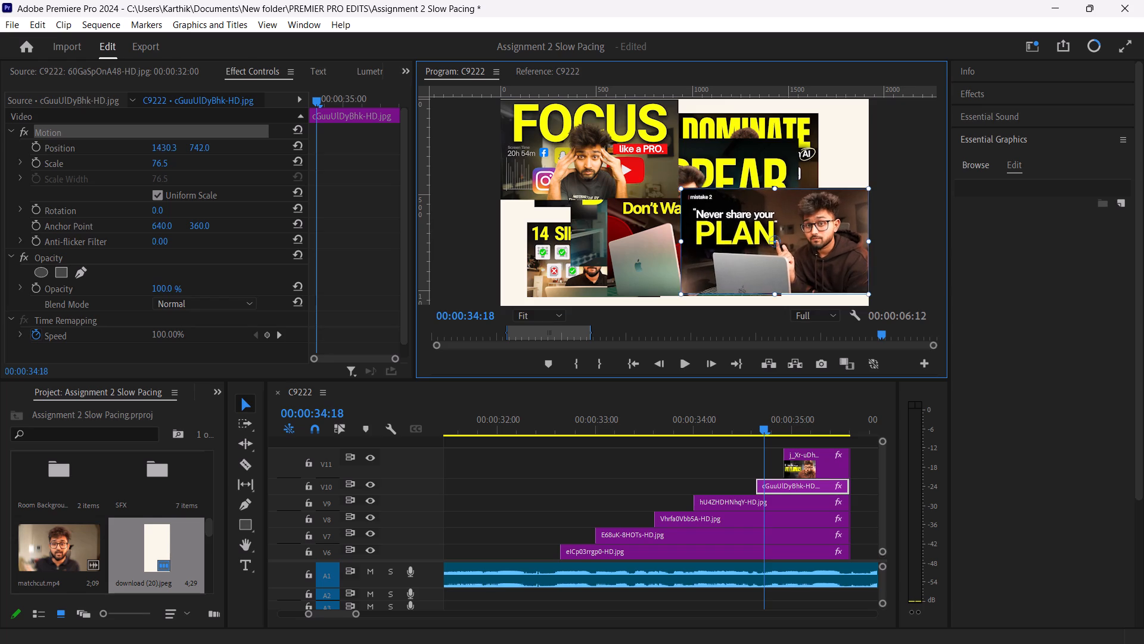
{"action": "left_click_drag", "start_coordinate": [817, 259], "coordinate": [813, 258]}
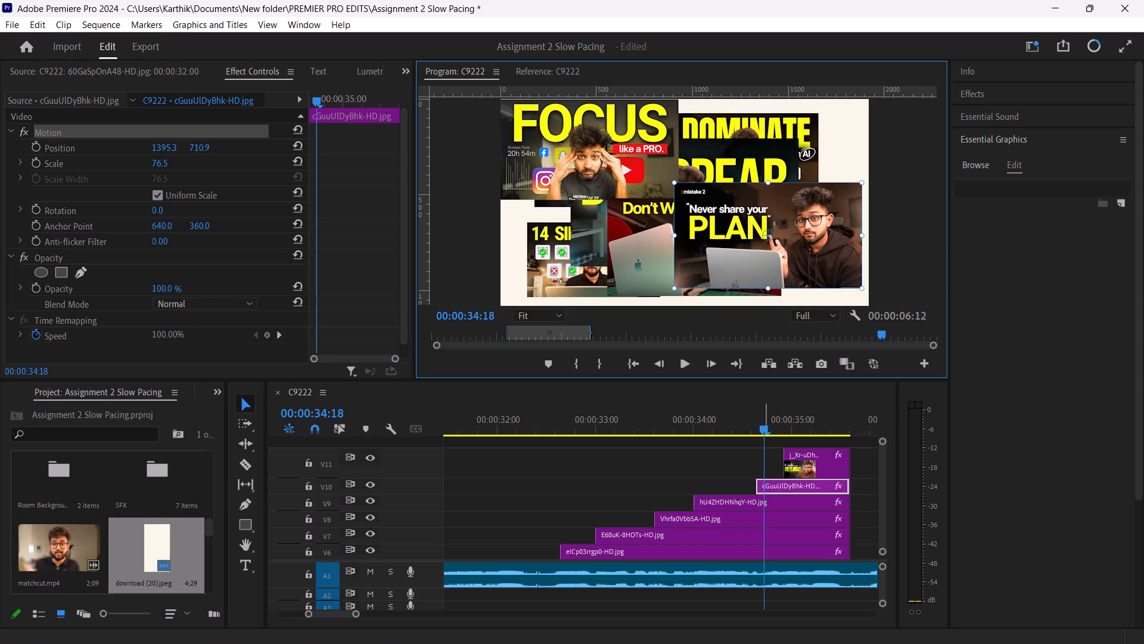
Scale the "FEELINGS" thumbnail on V11 to about 124.6, keeping it centred over the collage.
{"action": "left_click_drag", "start_coordinate": [763, 425], "coordinate": [789, 430]}
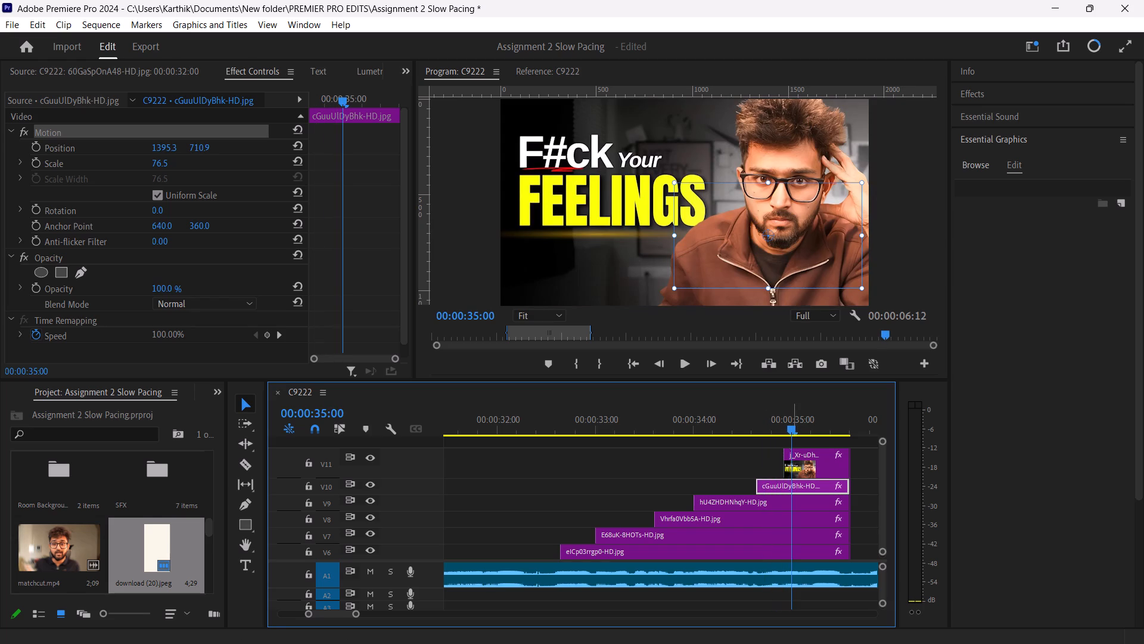
{"action": "left_click", "coordinate": [806, 467]}
{"action": "left_click_drag", "start_coordinate": [173, 163], "coordinate": [135, 160]}
{"action": "left_click", "coordinate": [627, 213]}
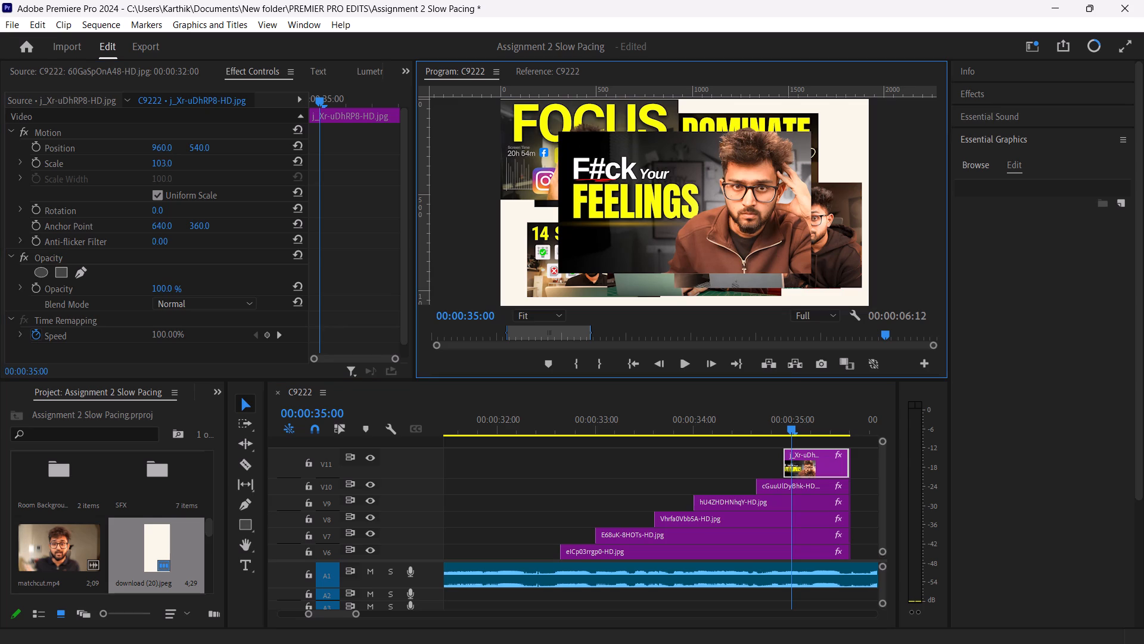
{"action": "double_click", "coordinate": [705, 264]}
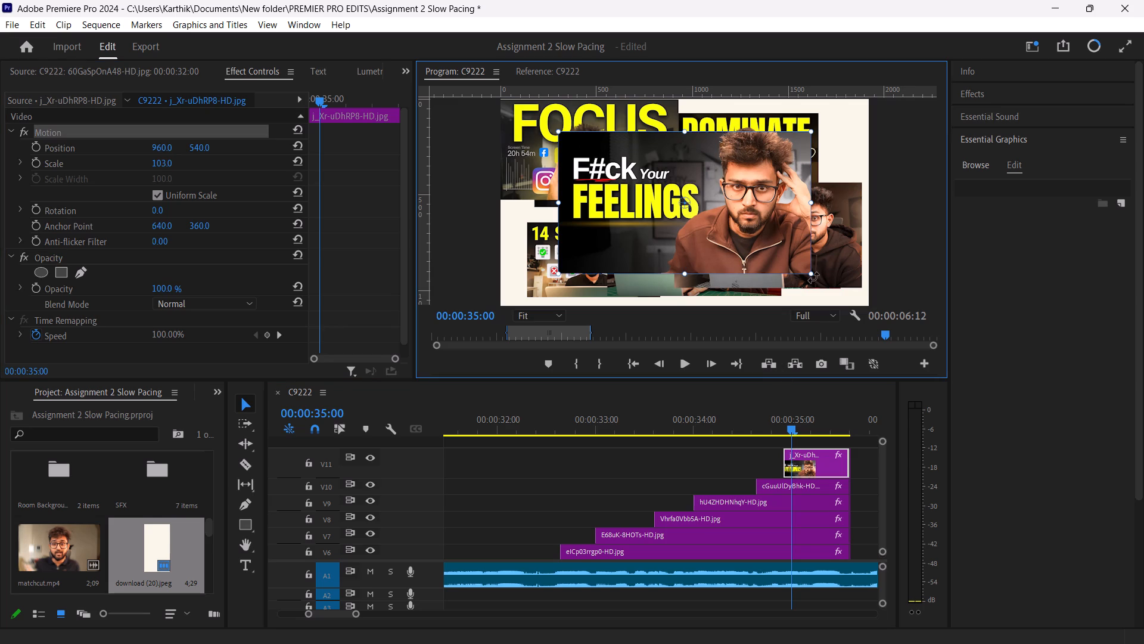
{"action": "left_click_drag", "start_coordinate": [812, 273], "coordinate": [839, 283]}
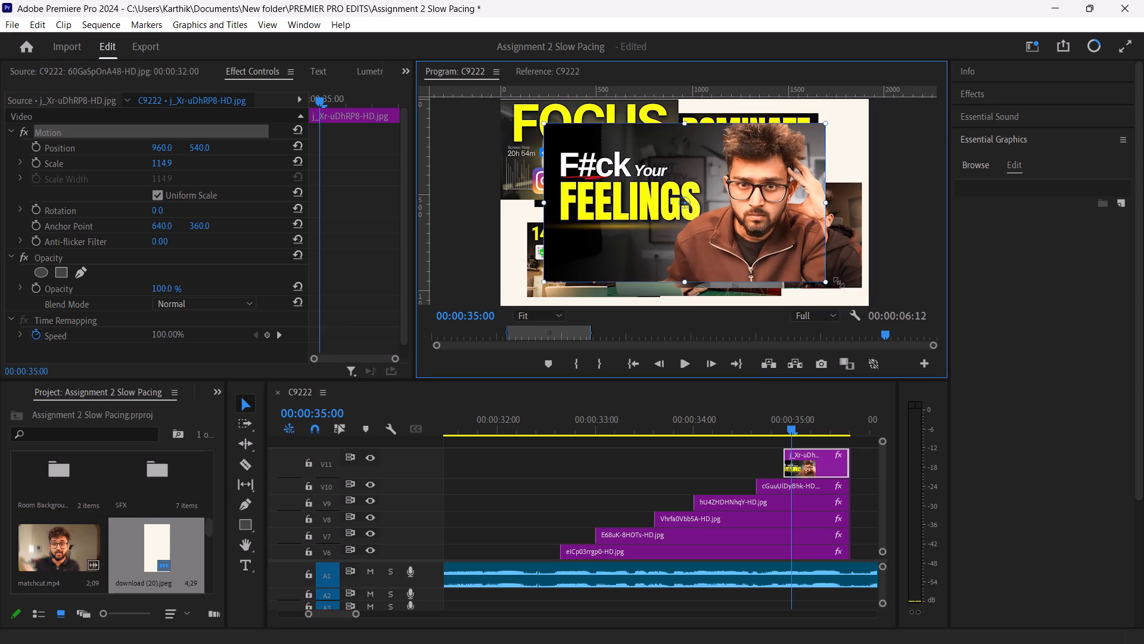
{"action": "left_click_drag", "start_coordinate": [839, 283], "coordinate": [851, 288]}
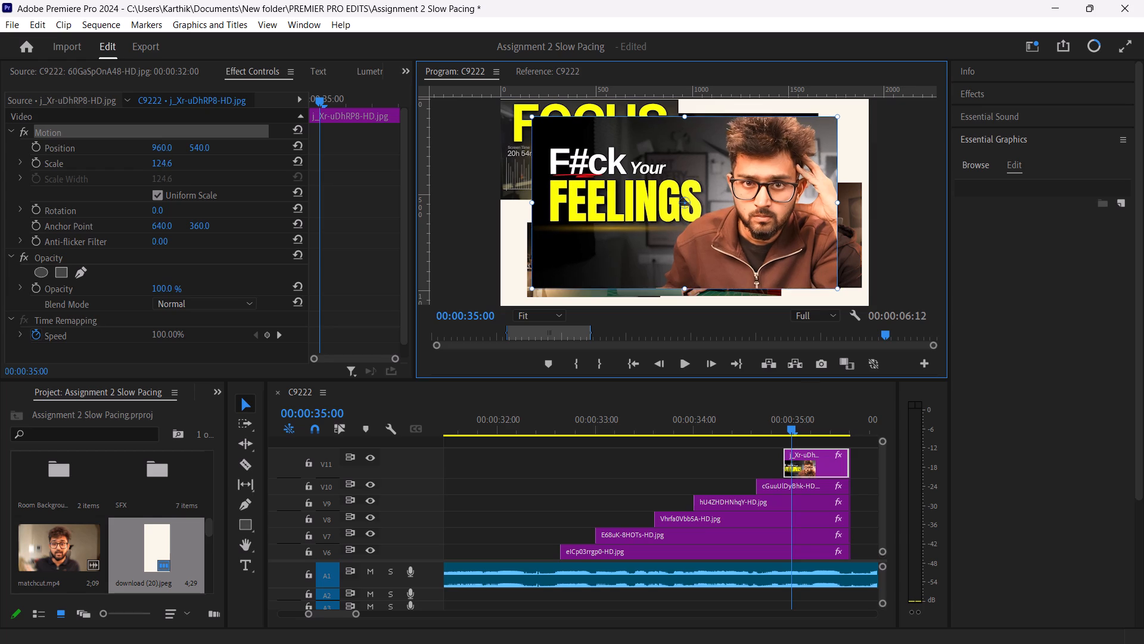
Play the collage build-up from about 00:00:31:12 and review the staggered clip starts back to about 00:00:30:13.
{"action": "left_click_drag", "start_coordinate": [791, 428], "coordinate": [422, 403]}
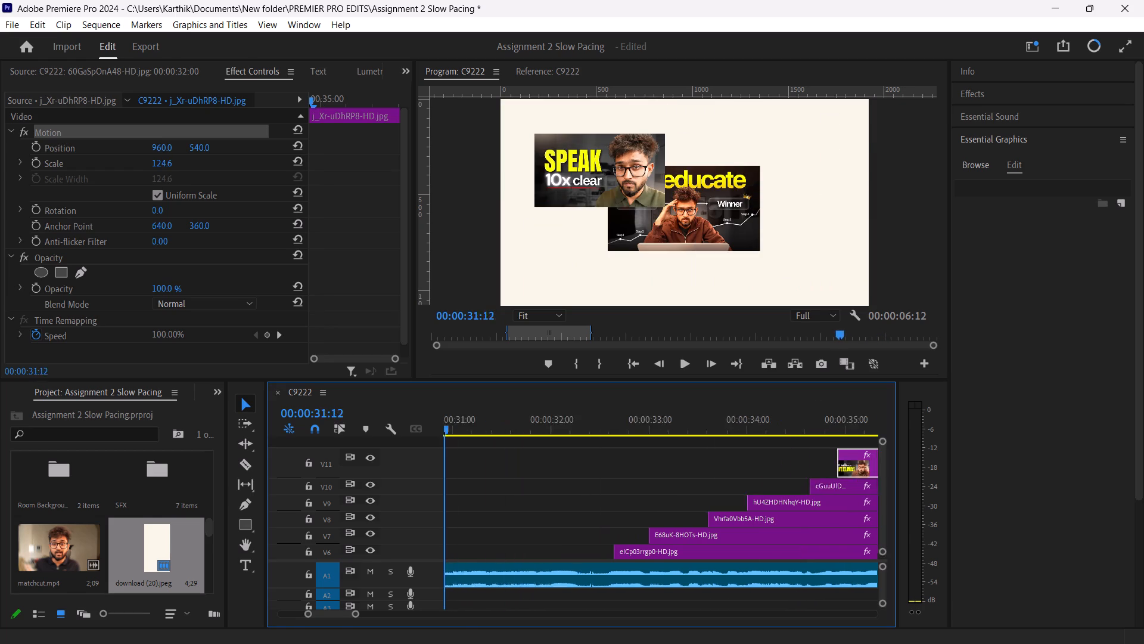
{"action": "left_click_drag", "start_coordinate": [422, 403], "coordinate": [419, 405]}
{"action": "key", "text": "space"}
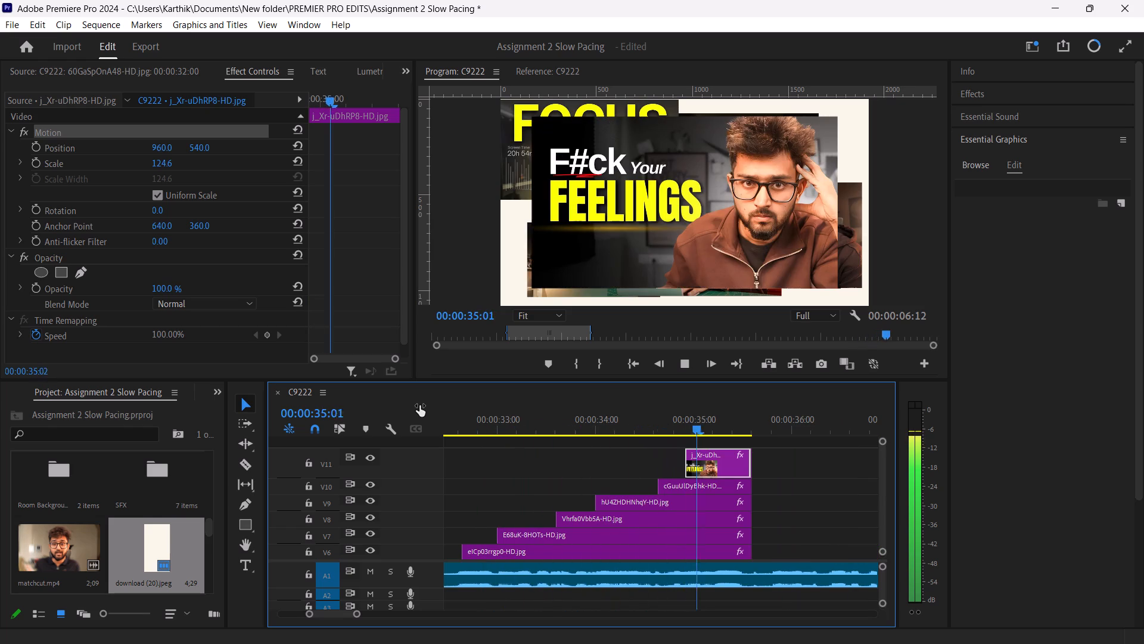
{"action": "key", "text": "space"}
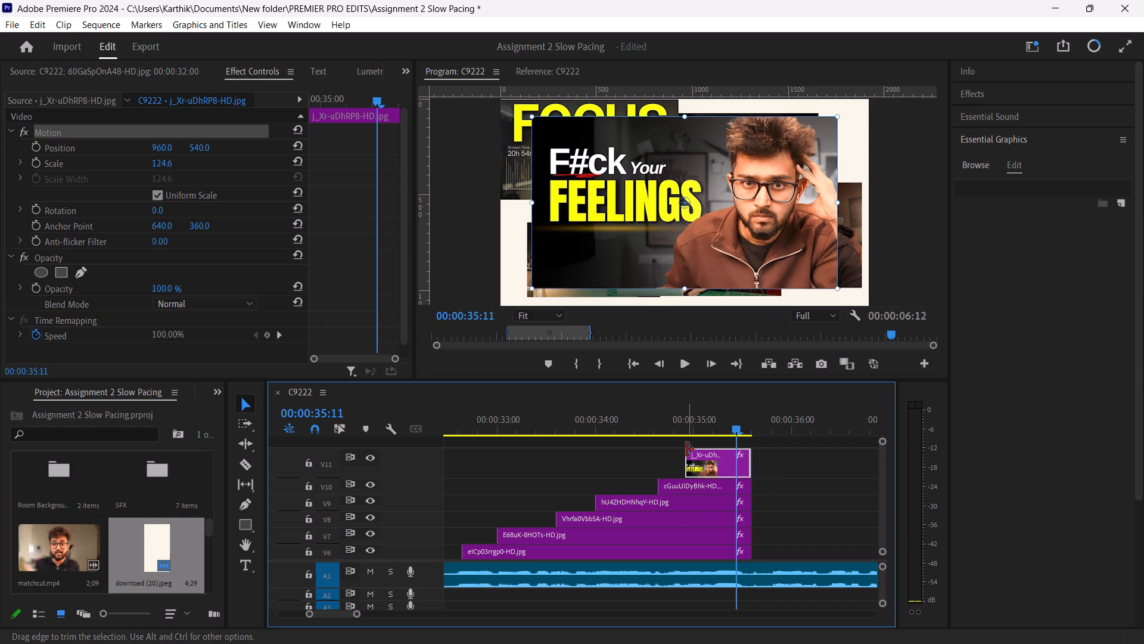
{"action": "left_click_drag", "start_coordinate": [737, 428], "coordinate": [485, 518]}
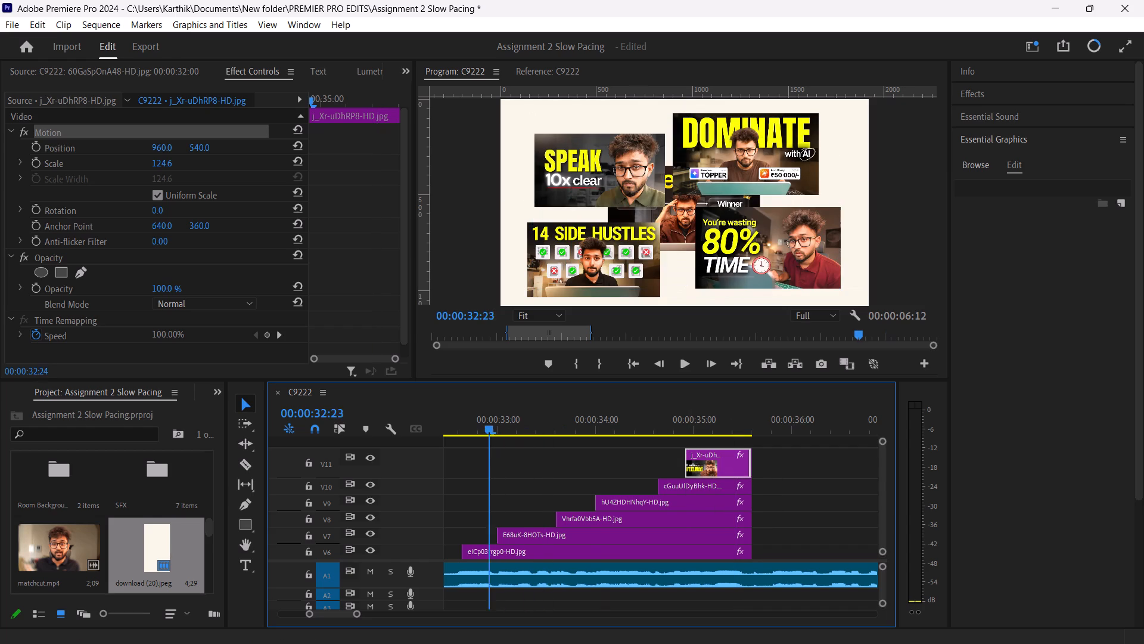
{"action": "left_click_drag", "start_coordinate": [485, 518], "coordinate": [420, 528]}
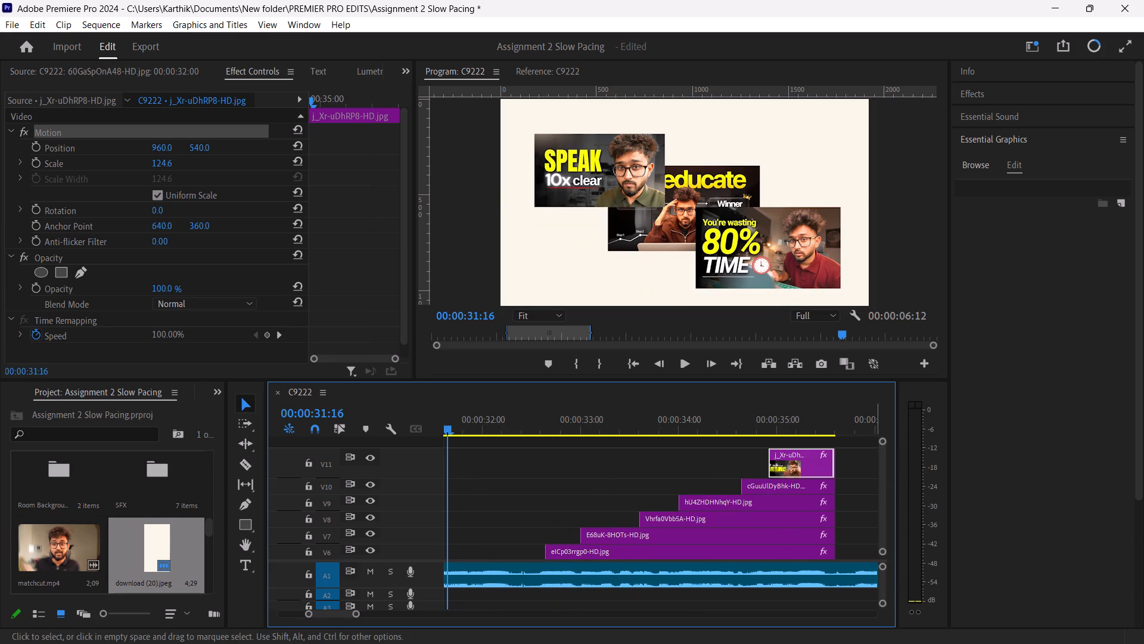
{"action": "left_click_drag", "start_coordinate": [885, 496], "coordinate": [894, 547]}
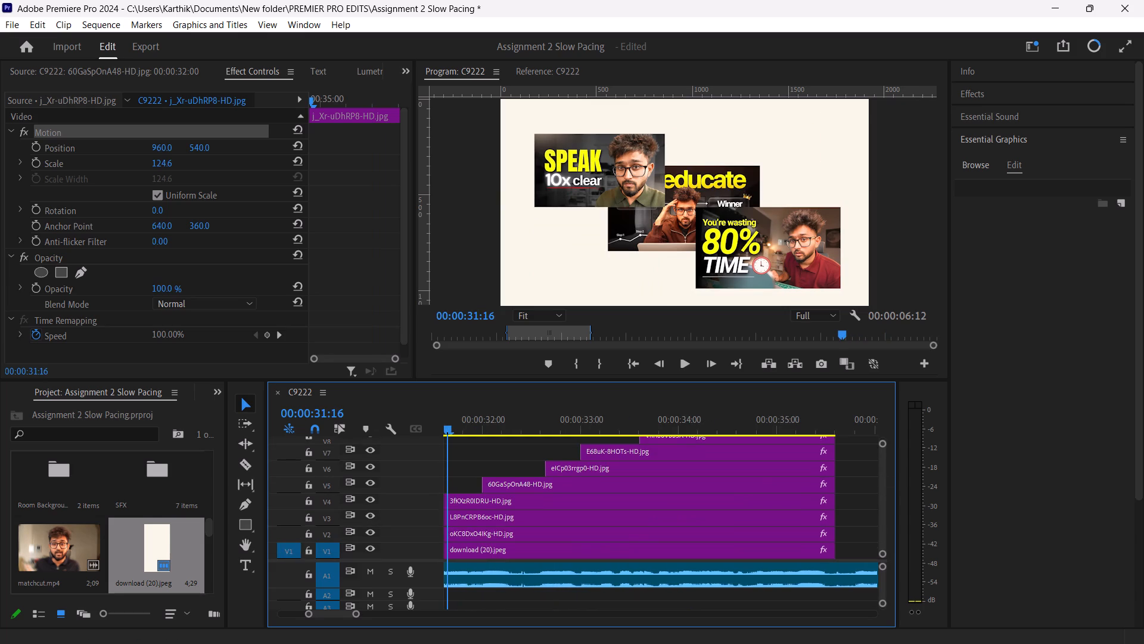
{"action": "left_click_drag", "start_coordinate": [894, 547], "coordinate": [894, 548]}
{"action": "left_click_drag", "start_coordinate": [447, 432], "coordinate": [416, 437]}
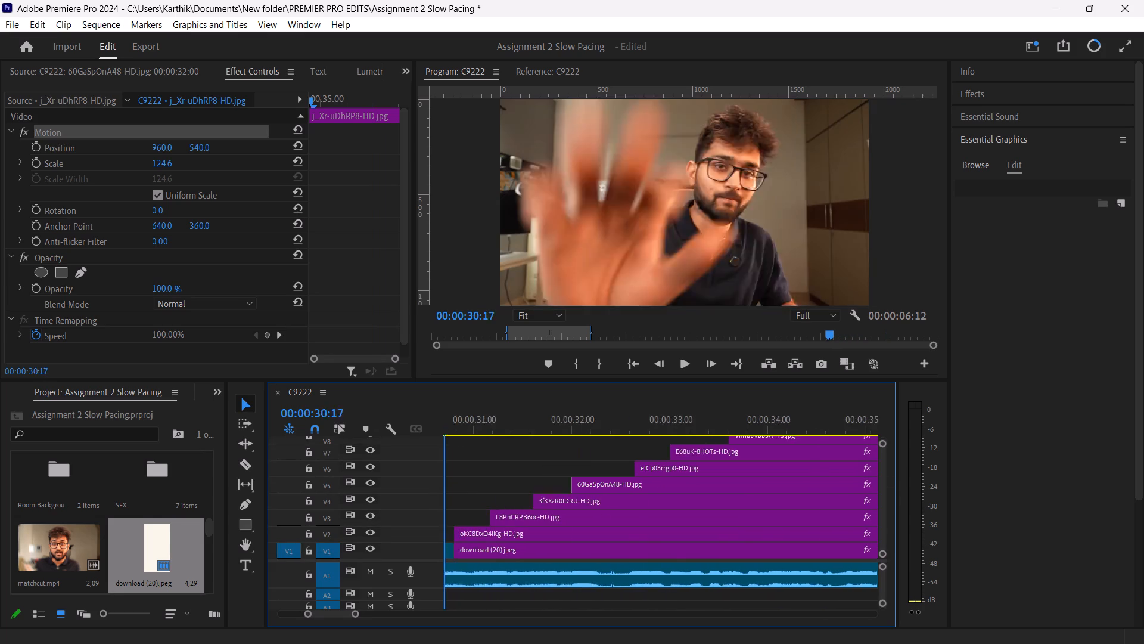
{"action": "left_click_drag", "start_coordinate": [416, 437], "coordinate": [570, 454]}
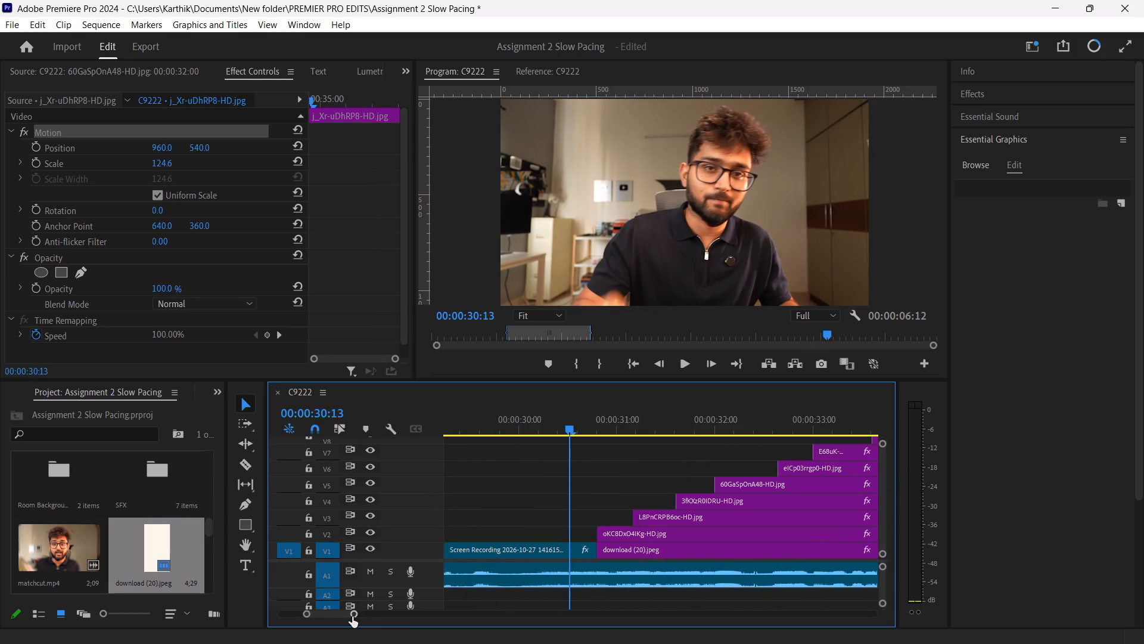
Move the "SPEAK 10x clear" thumbnail clip on V3 earlier so it starts at 00:00:31:00.
{"action": "left_click_drag", "start_coordinate": [352, 617], "coordinate": [328, 621]}
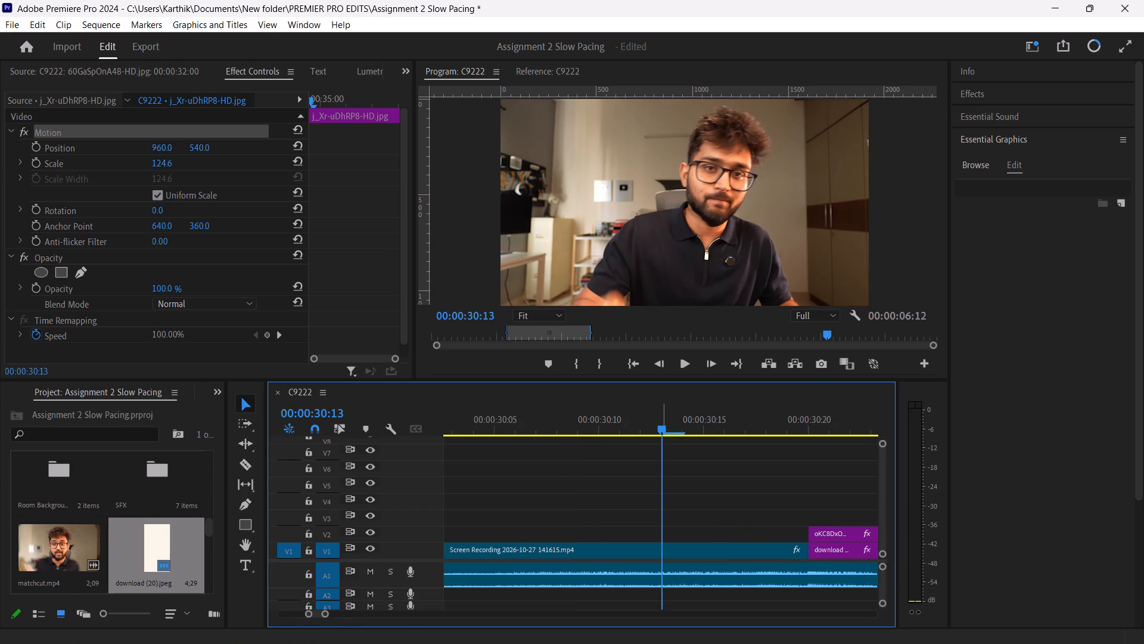
{"action": "left_click_drag", "start_coordinate": [661, 428], "coordinate": [841, 443]}
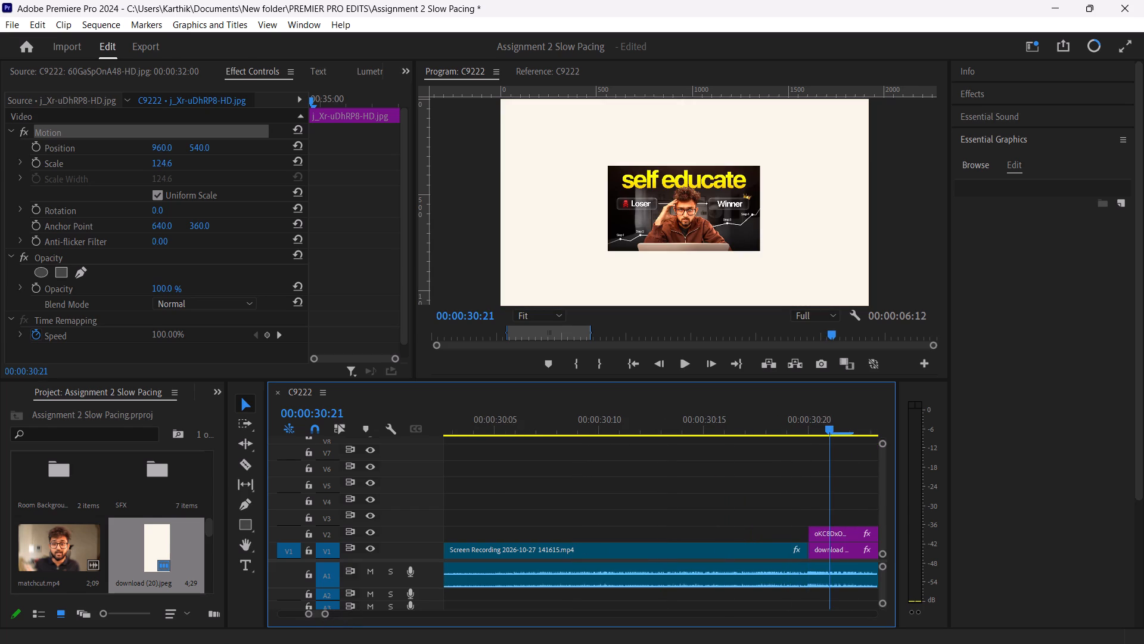
{"action": "left_click_drag", "start_coordinate": [841, 443], "coordinate": [904, 462]}
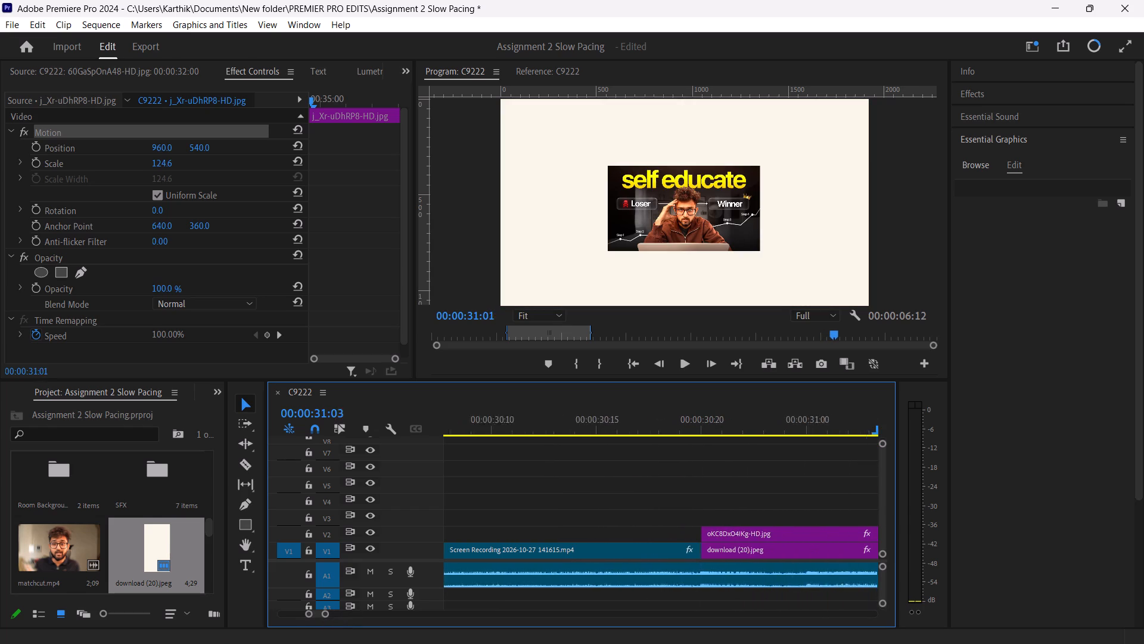
{"action": "left_click_drag", "start_coordinate": [904, 462], "coordinate": [651, 478]}
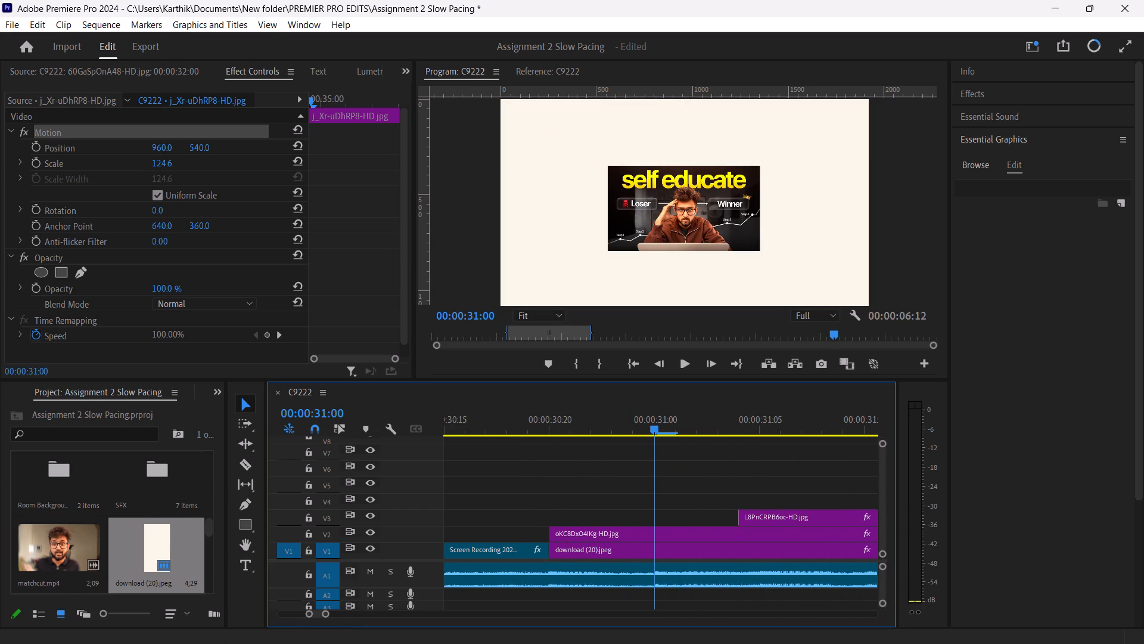
{"action": "left_click_drag", "start_coordinate": [651, 478], "coordinate": [651, 478]}
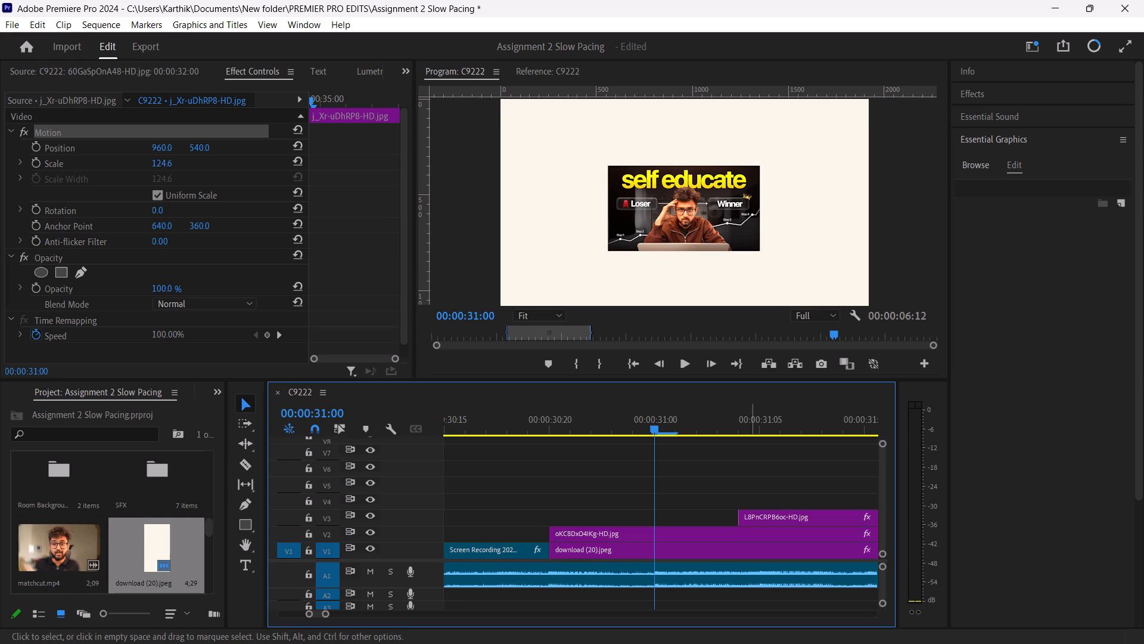
{"action": "left_click_drag", "start_coordinate": [769, 520], "coordinate": [700, 522]}
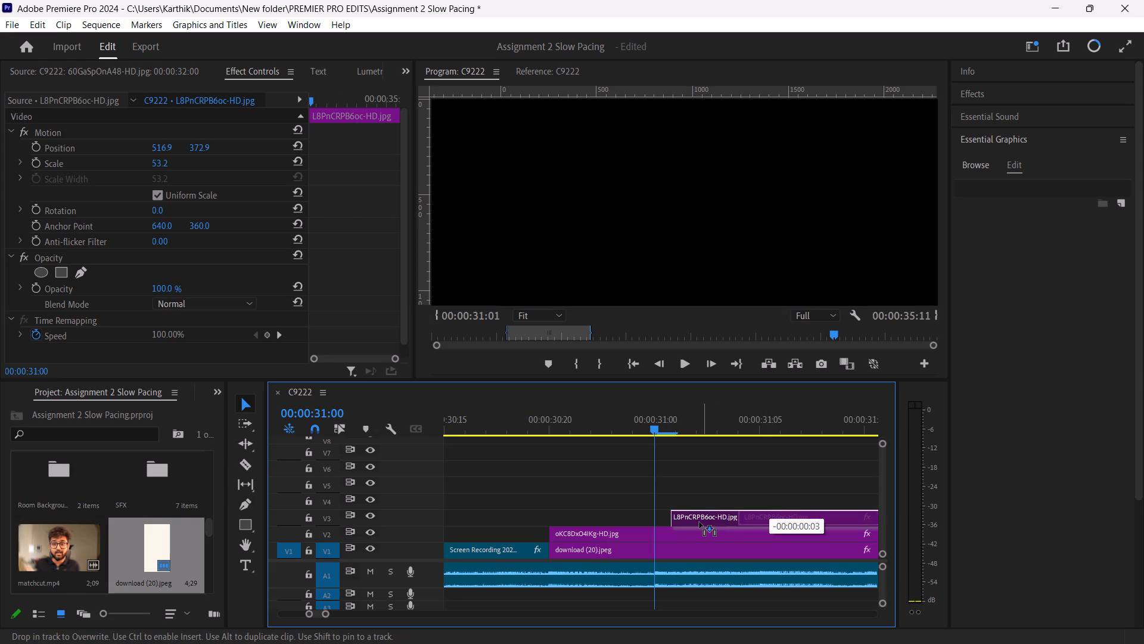
{"action": "left_click_drag", "start_coordinate": [700, 522], "coordinate": [691, 522]}
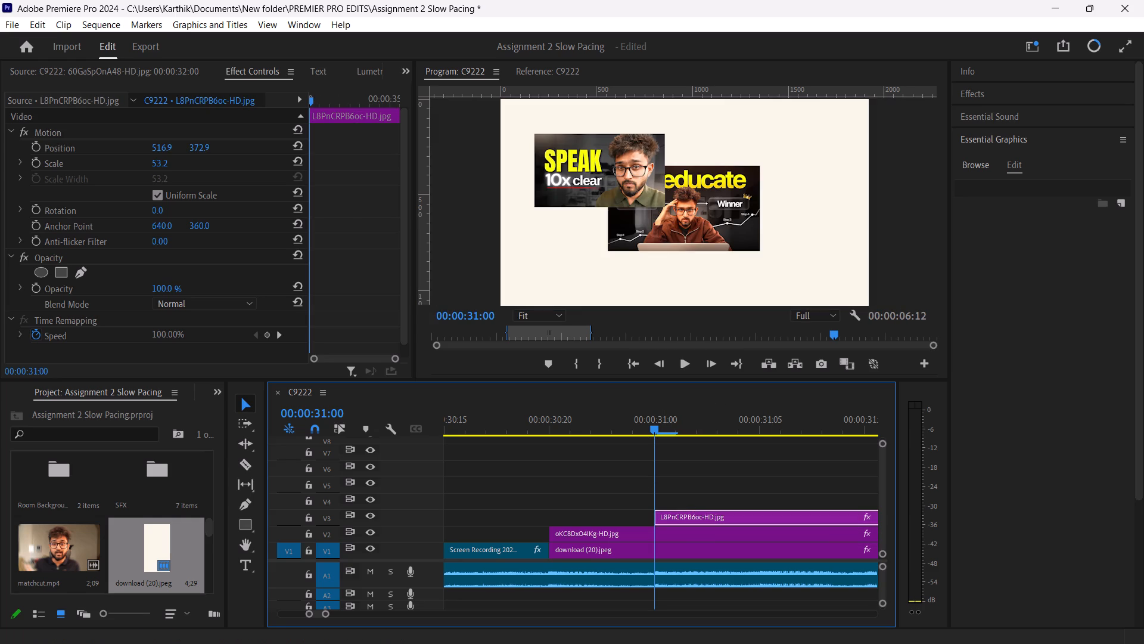
Move the "80% TIME" thumbnail clip on V4 earlier so it starts at 00:00:31:05.
{"action": "left_click_drag", "start_coordinate": [656, 435], "coordinate": [652, 426]}
{"action": "left_click_drag", "start_coordinate": [652, 426], "coordinate": [757, 421]}
{"action": "scroll", "coordinate": [809, 506], "scroll_direction": "down", "scroll_amount": 1}
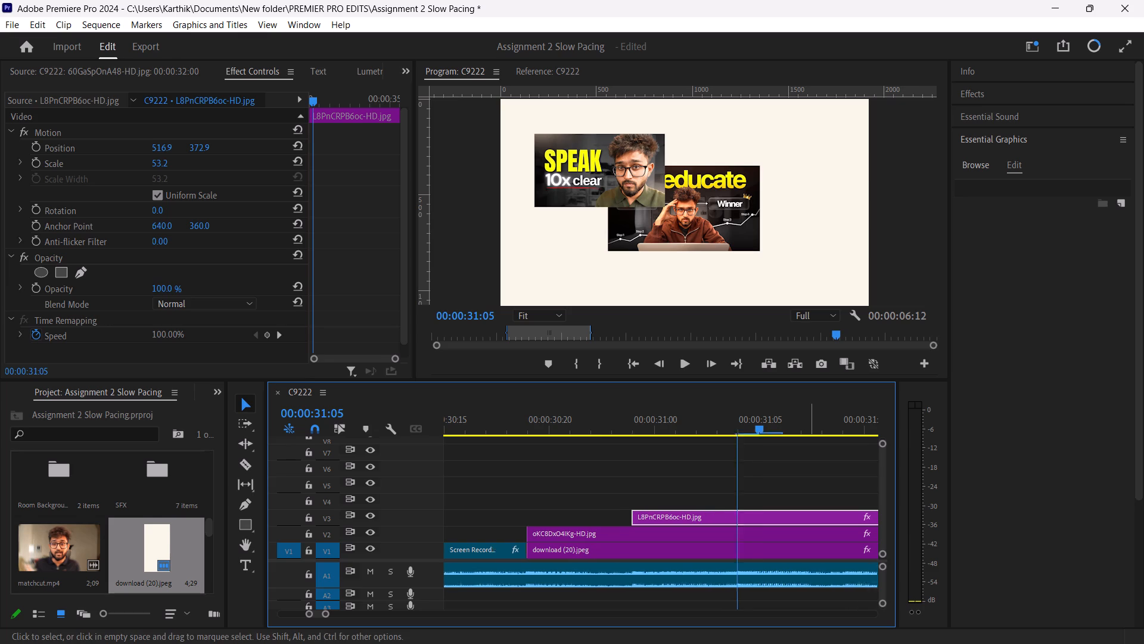
{"action": "scroll", "coordinate": [809, 506], "scroll_direction": "down", "scroll_amount": 1}
{"action": "left_click_drag", "start_coordinate": [803, 500], "coordinate": [601, 503]}
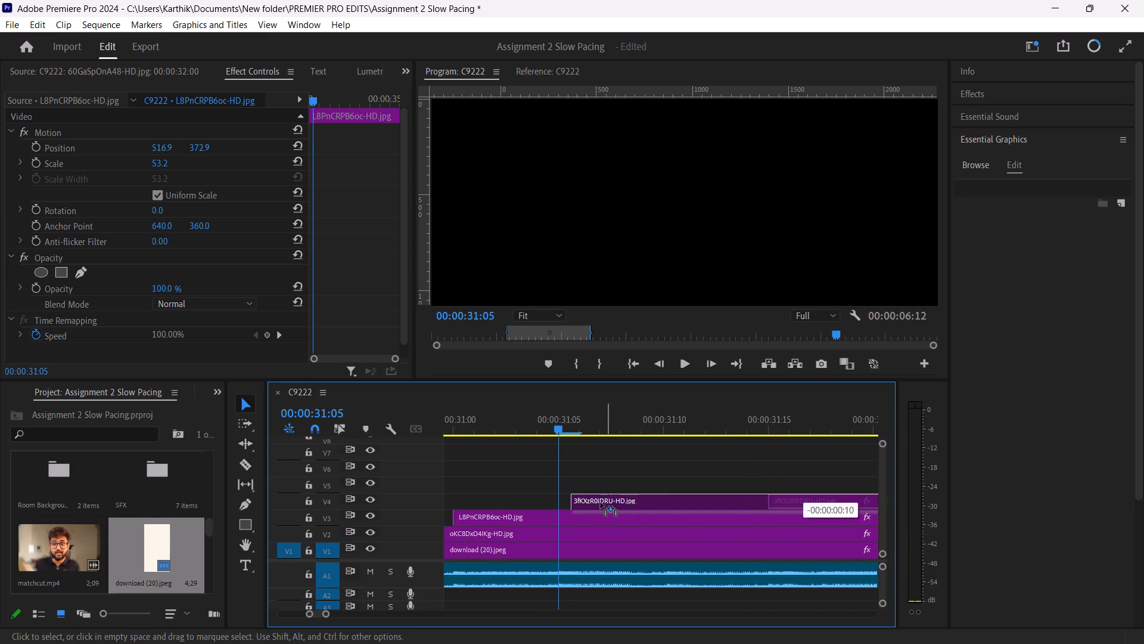
{"action": "left_click_drag", "start_coordinate": [601, 503], "coordinate": [598, 504]}
Move the "DOMINATE with AI" thumbnail clip on V5 earlier so it starts at 00:00:31:10.
{"action": "left_click_drag", "start_coordinate": [560, 428], "coordinate": [642, 429]}
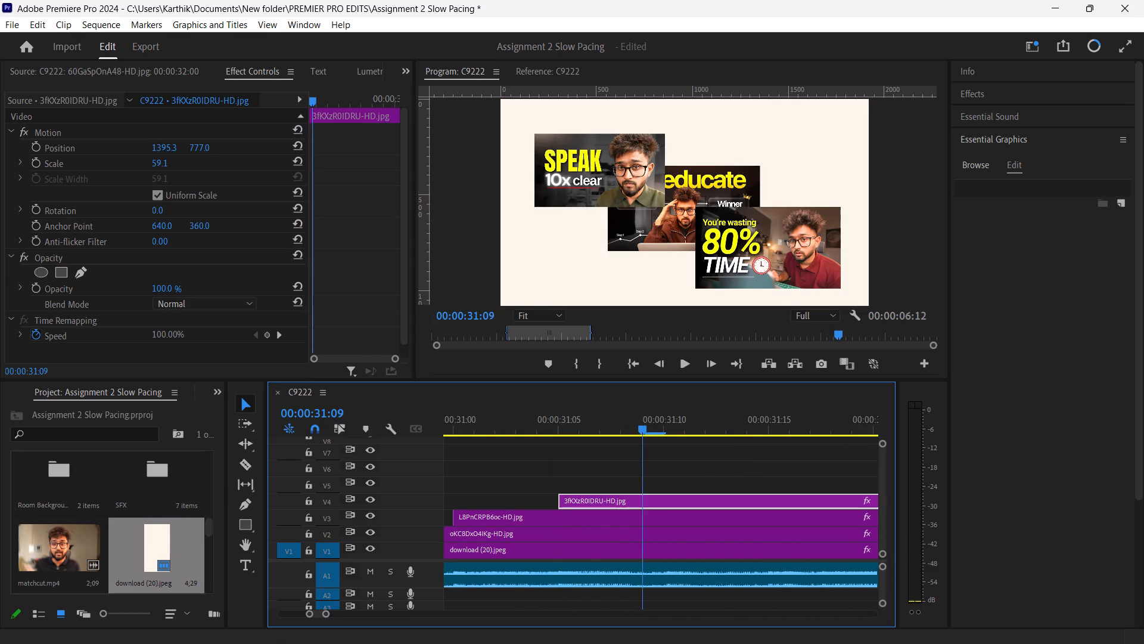
{"action": "left_click_drag", "start_coordinate": [642, 429], "coordinate": [663, 431]}
{"action": "scroll", "coordinate": [712, 481], "scroll_direction": "down", "scroll_amount": 1}
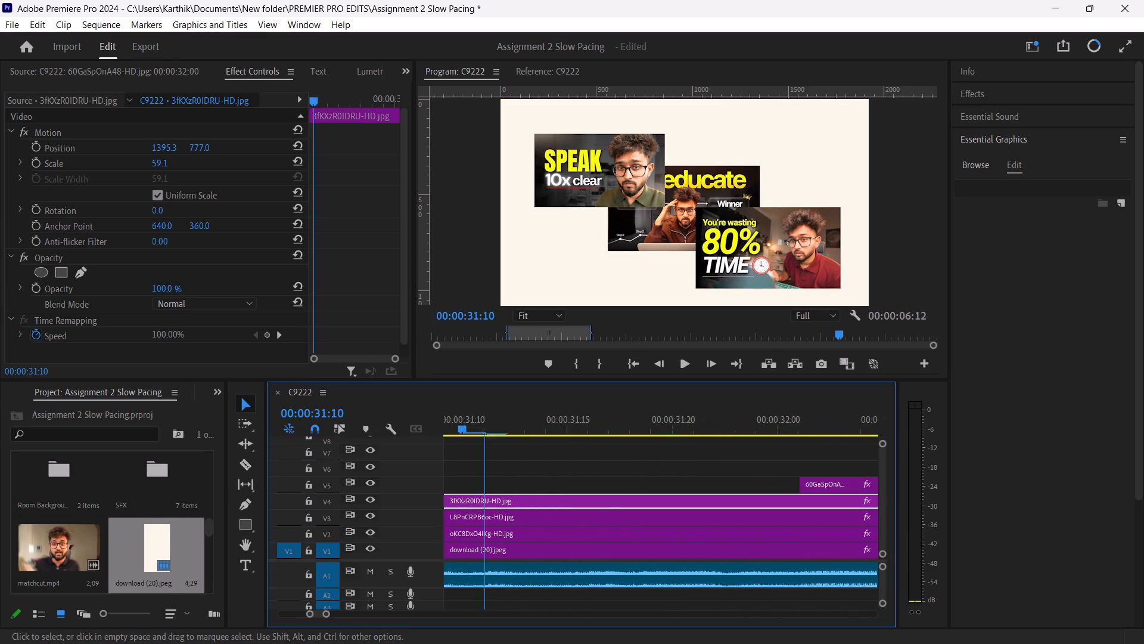
{"action": "scroll", "coordinate": [712, 481], "scroll_direction": "down", "scroll_amount": 1}
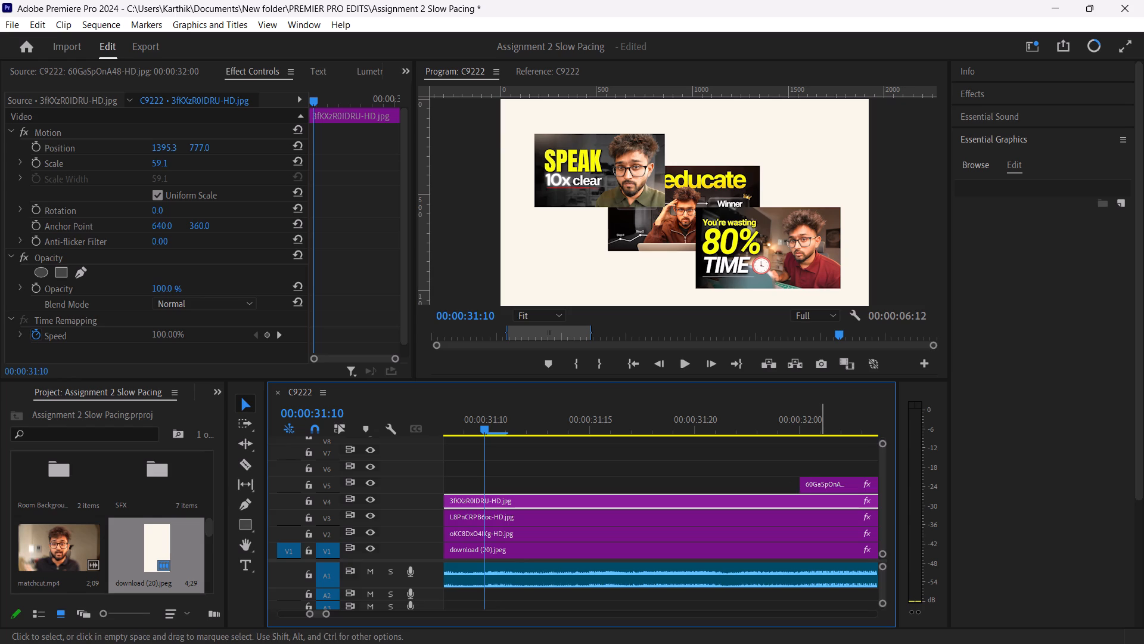
{"action": "left_click", "coordinate": [820, 484]}
{"action": "left_click_drag", "start_coordinate": [820, 484], "coordinate": [856, 482]}
{"action": "left_click_drag", "start_coordinate": [856, 482], "coordinate": [863, 487]}
{"action": "left_click_drag", "start_coordinate": [863, 487], "coordinate": [852, 489]}
{"action": "left_click_drag", "start_coordinate": [852, 489], "coordinate": [750, 482]}
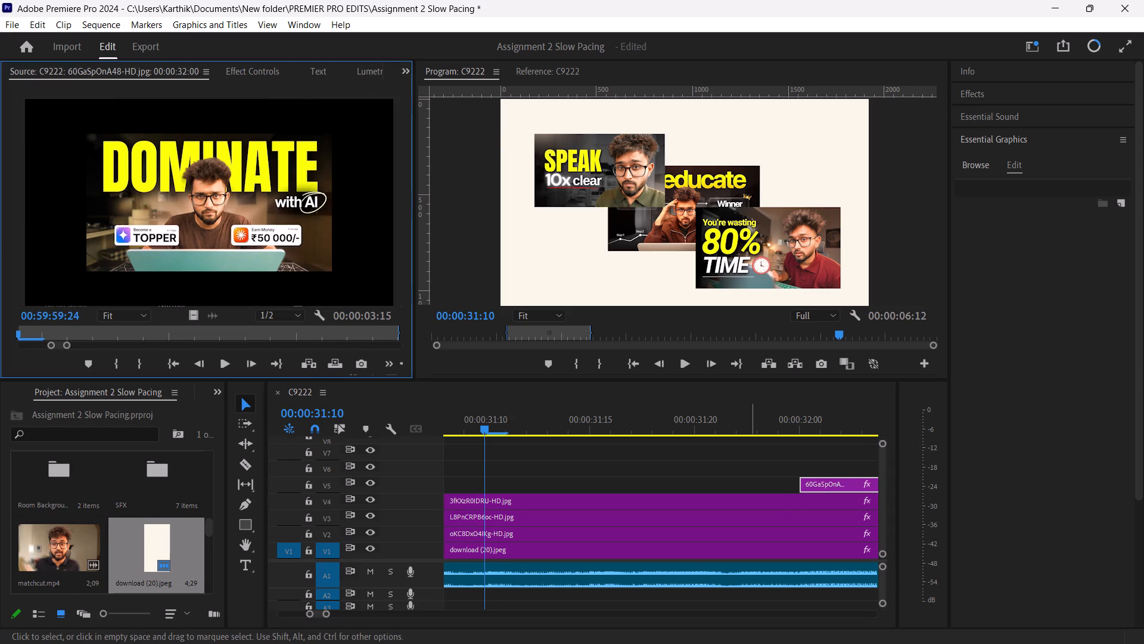
{"action": "left_click_drag", "start_coordinate": [750, 482], "coordinate": [844, 482]}
{"action": "left_click_drag", "start_coordinate": [844, 482], "coordinate": [820, 490]}
{"action": "left_click_drag", "start_coordinate": [845, 488], "coordinate": [810, 491]}
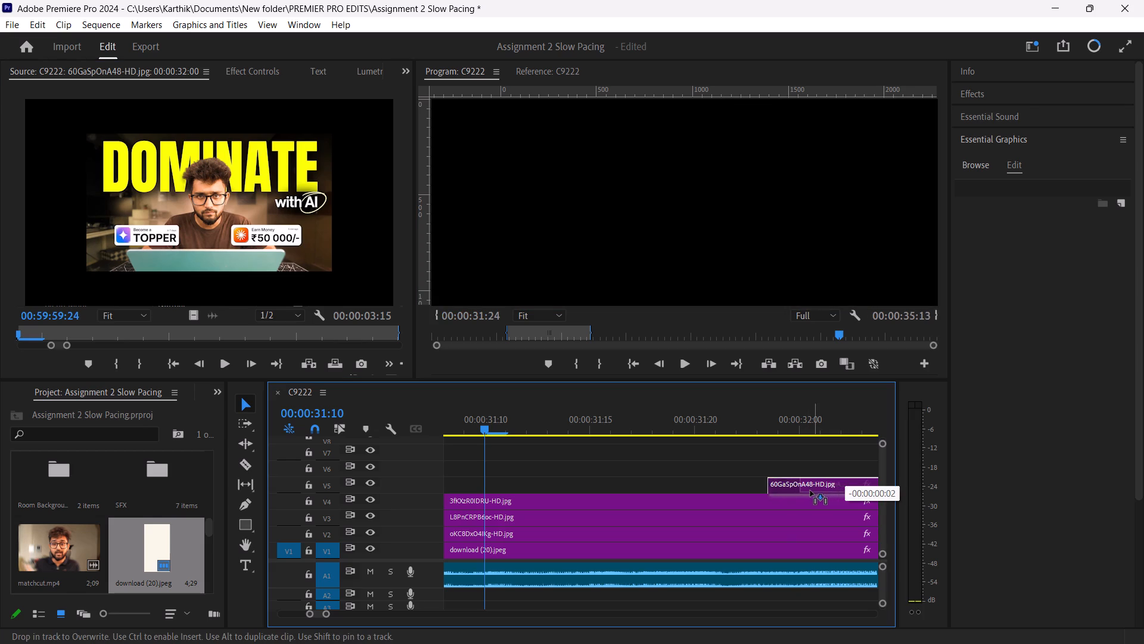
{"action": "left_click_drag", "start_coordinate": [810, 491], "coordinate": [526, 481]}
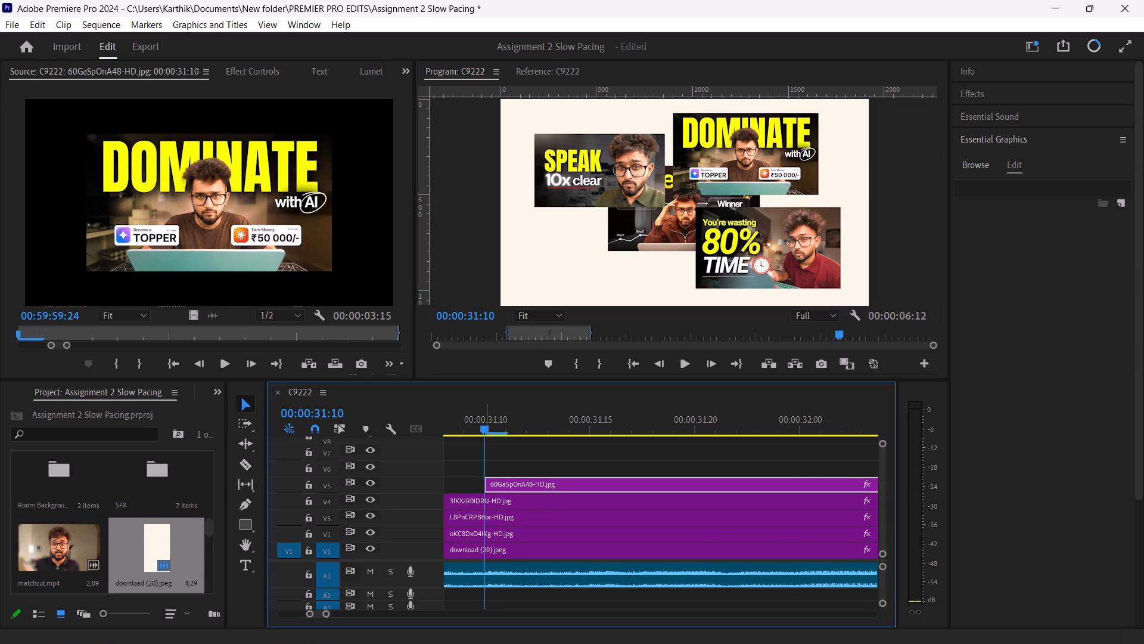
Move the "14 SIDE HUSTLES" thumbnail clip on V6 earlier so it starts at 00:00:31:15.
{"action": "left_click_drag", "start_coordinate": [483, 423], "coordinate": [588, 438]}
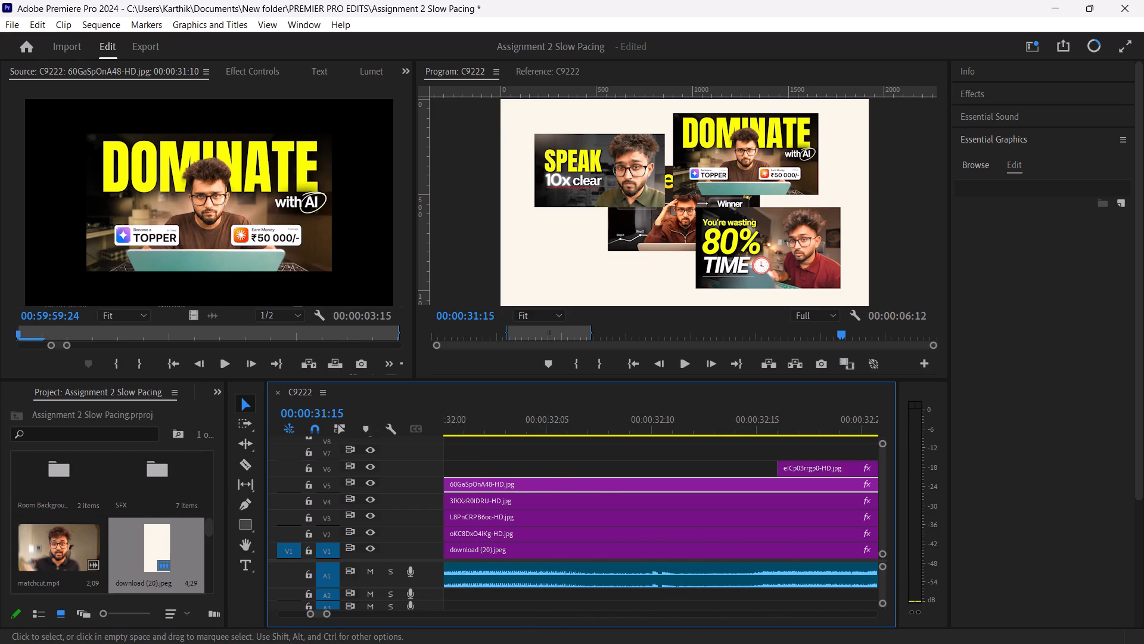
{"action": "left_click", "coordinate": [814, 467]}
{"action": "left_click_drag", "start_coordinate": [814, 467], "coordinate": [619, 468]}
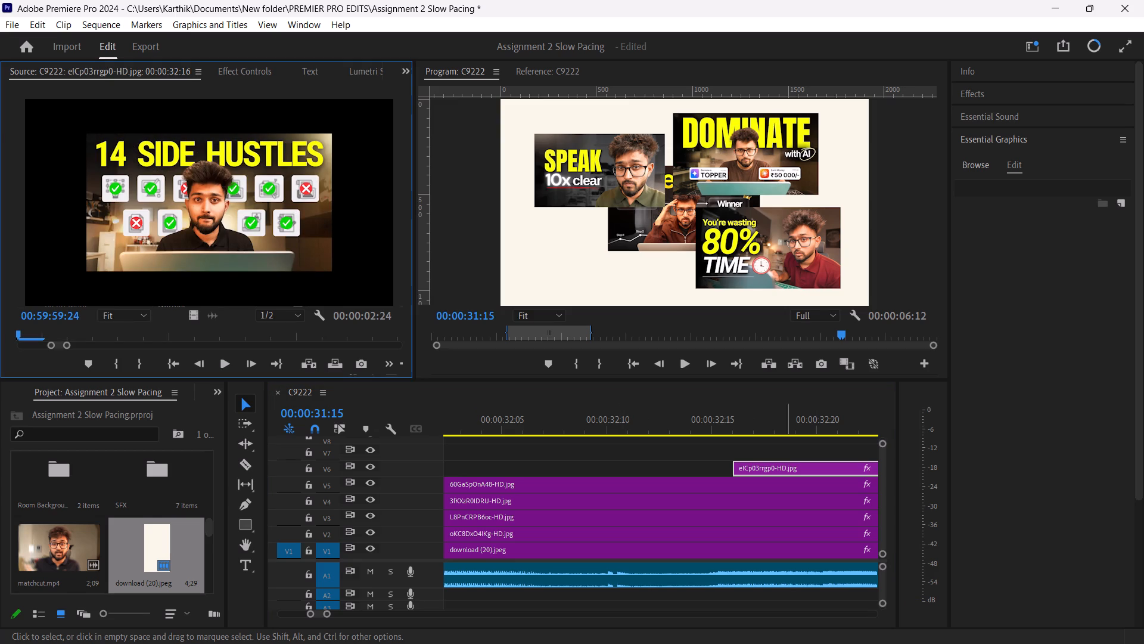
{"action": "left_click_drag", "start_coordinate": [816, 465], "coordinate": [499, 467]}
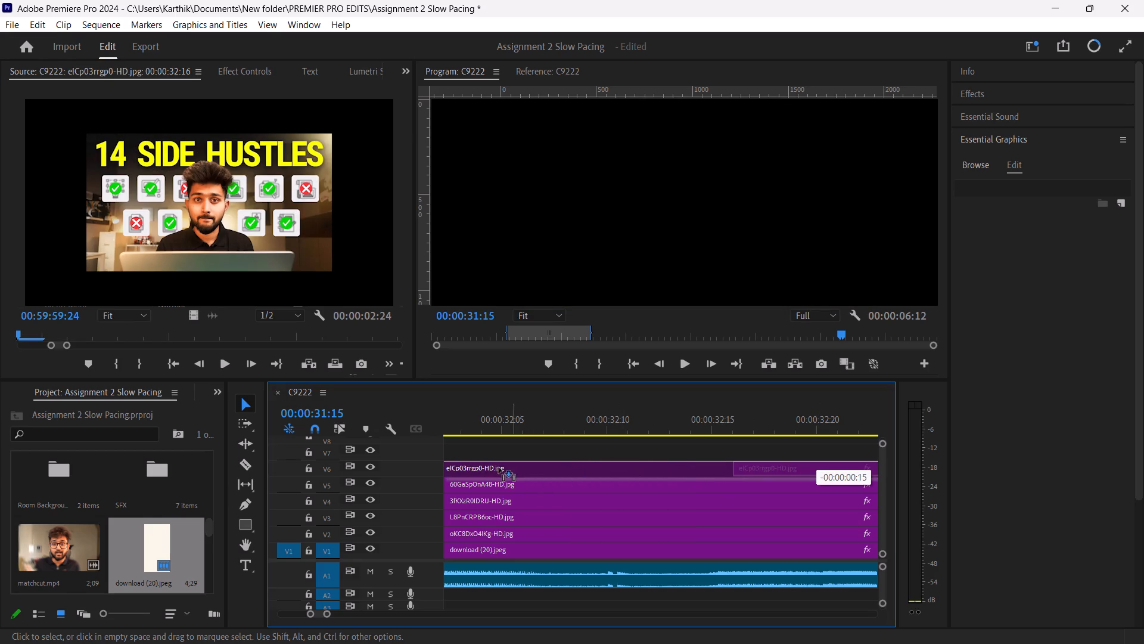
{"action": "left_click_drag", "start_coordinate": [499, 467], "coordinate": [465, 465]}
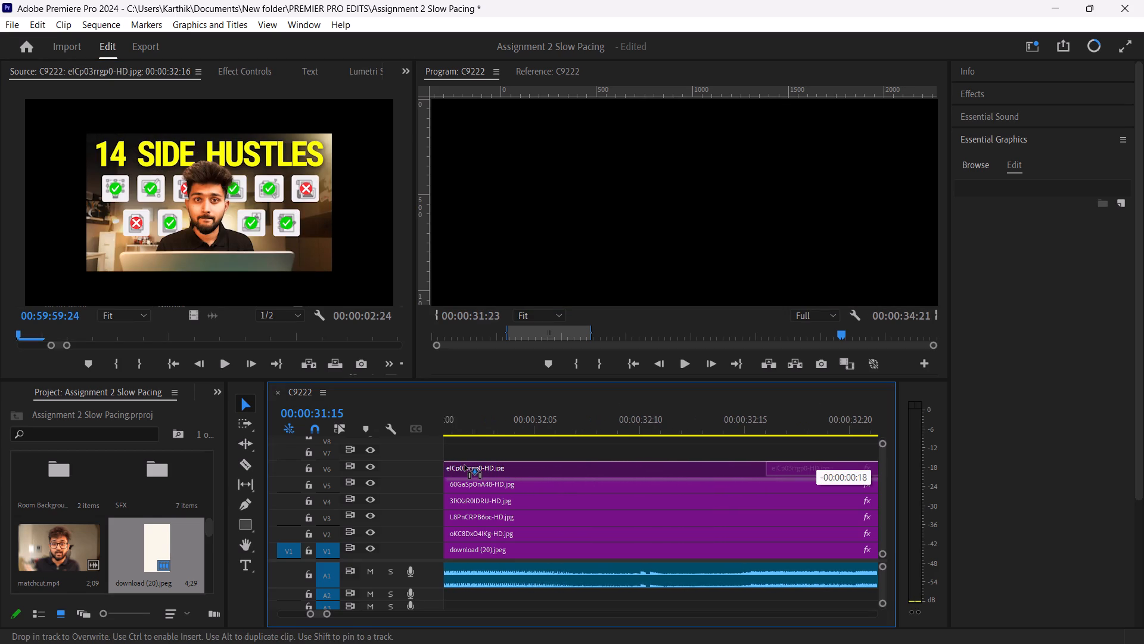
{"action": "left_click_drag", "start_coordinate": [465, 465], "coordinate": [462, 464]}
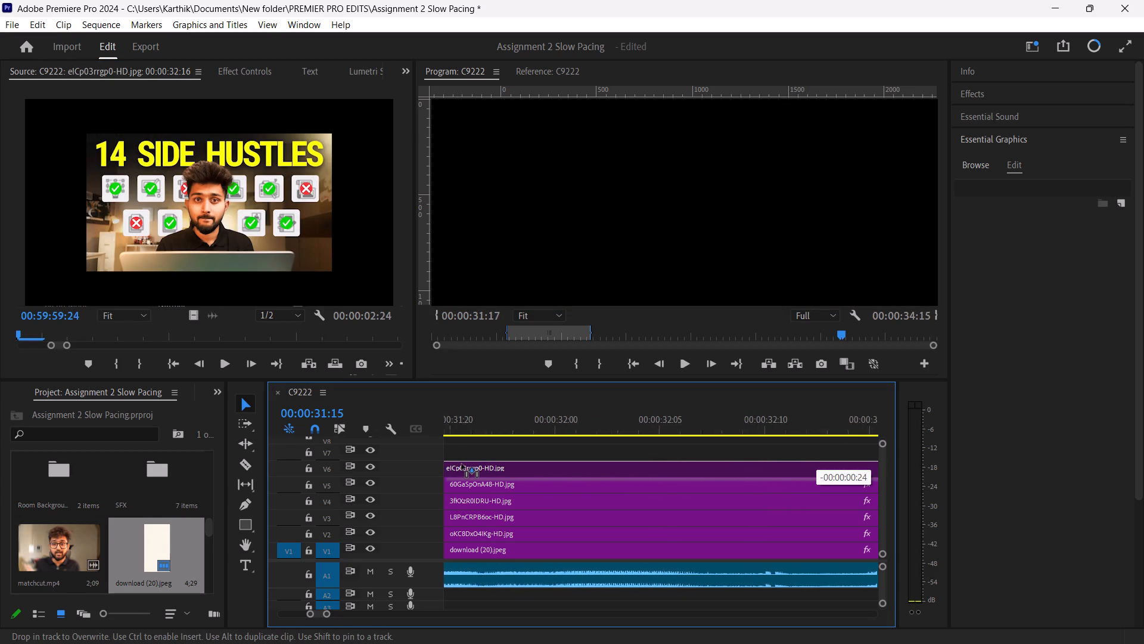
{"action": "left_click_drag", "start_coordinate": [462, 464], "coordinate": [464, 464]}
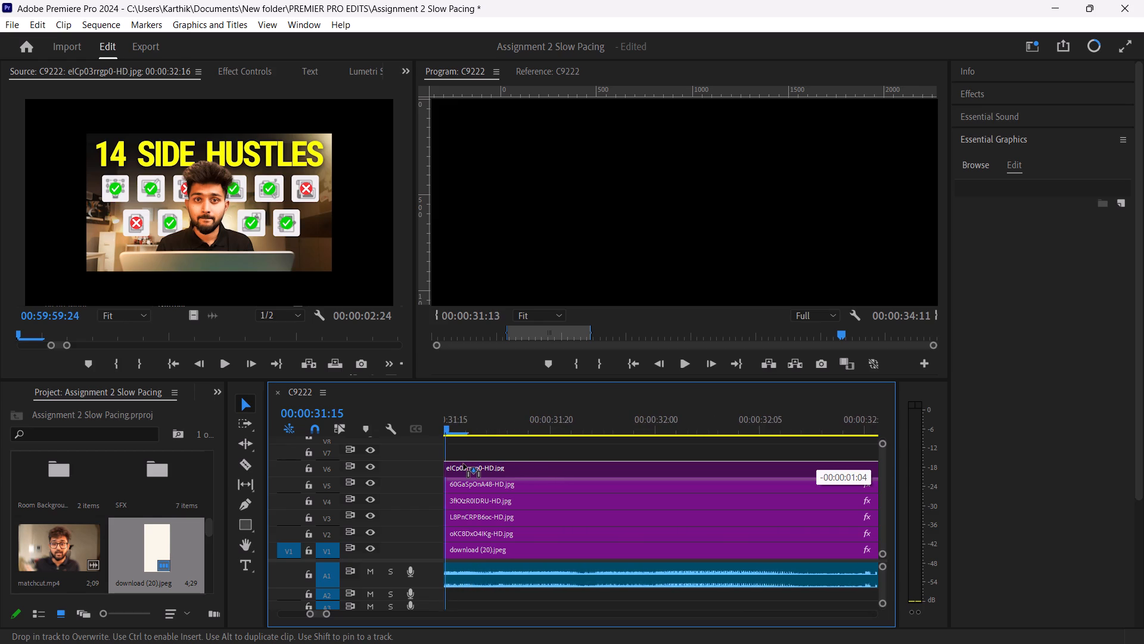
{"action": "left_click_drag", "start_coordinate": [464, 464], "coordinate": [559, 465]}
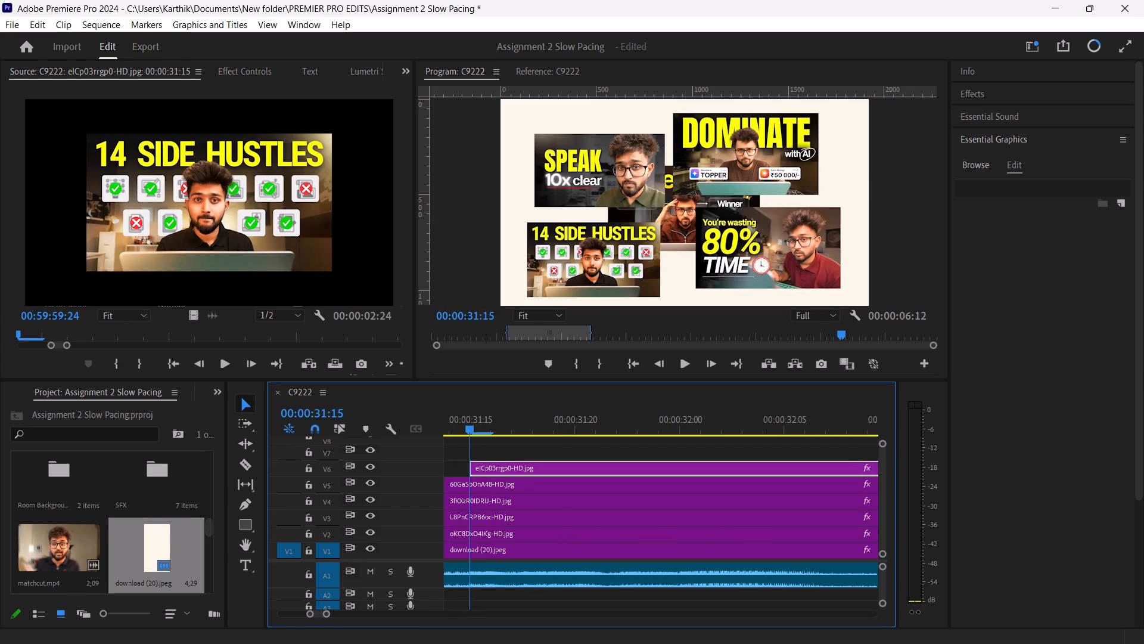
Move the "DISAPPEAR for 21 days" thumbnail clip on V7 earlier so it starts at 00:00:31:20.
{"action": "left_click_drag", "start_coordinate": [327, 617], "coordinate": [352, 611]}
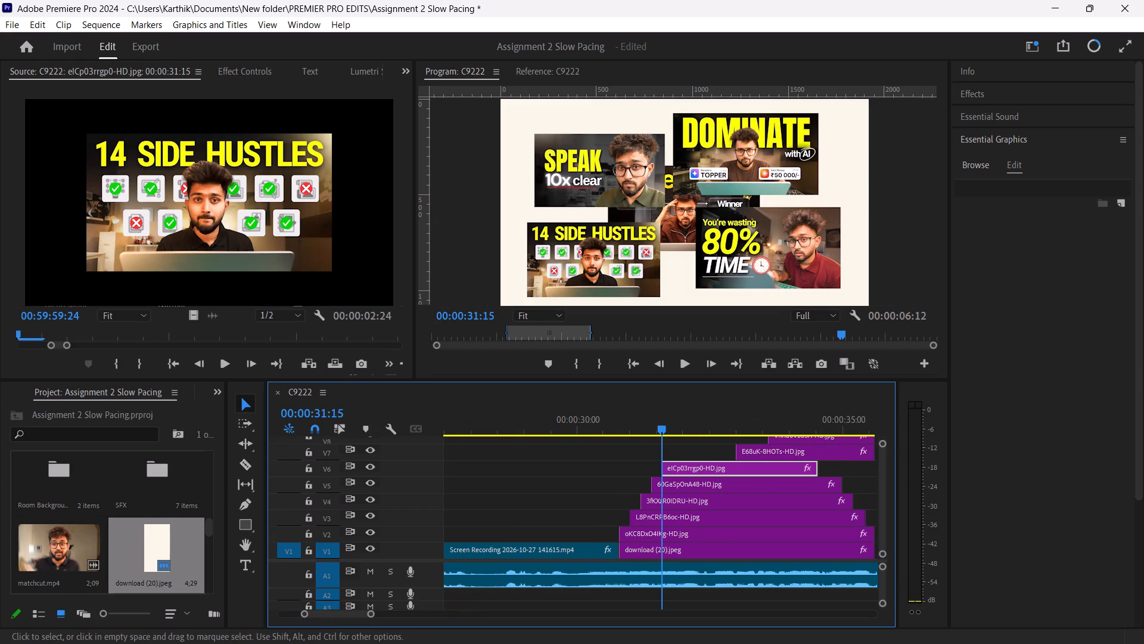
{"action": "left_click", "coordinate": [772, 454]}
{"action": "left_click_drag", "start_coordinate": [772, 454], "coordinate": [827, 448]}
{"action": "left_click", "coordinate": [827, 448]}
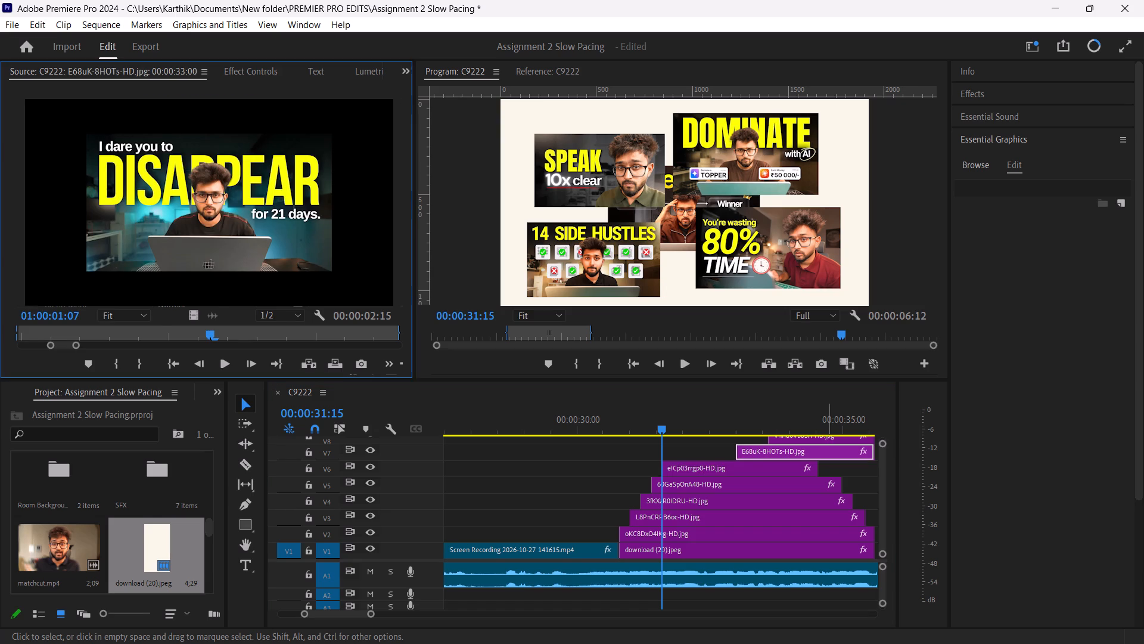
{"action": "left_click_drag", "start_coordinate": [829, 453], "coordinate": [774, 456]}
{"action": "left_click_drag", "start_coordinate": [774, 456], "coordinate": [816, 454]}
{"action": "left_click_drag", "start_coordinate": [816, 454], "coordinate": [809, 453]}
{"action": "left_click_drag", "start_coordinate": [809, 453], "coordinate": [766, 453]}
{"action": "left_click_drag", "start_coordinate": [766, 453], "coordinate": [842, 458]}
{"action": "left_click_drag", "start_coordinate": [842, 458], "coordinate": [822, 458]}
{"action": "left_click_drag", "start_coordinate": [822, 458], "coordinate": [812, 457]}
{"action": "left_click_drag", "start_coordinate": [812, 457], "coordinate": [764, 452]}
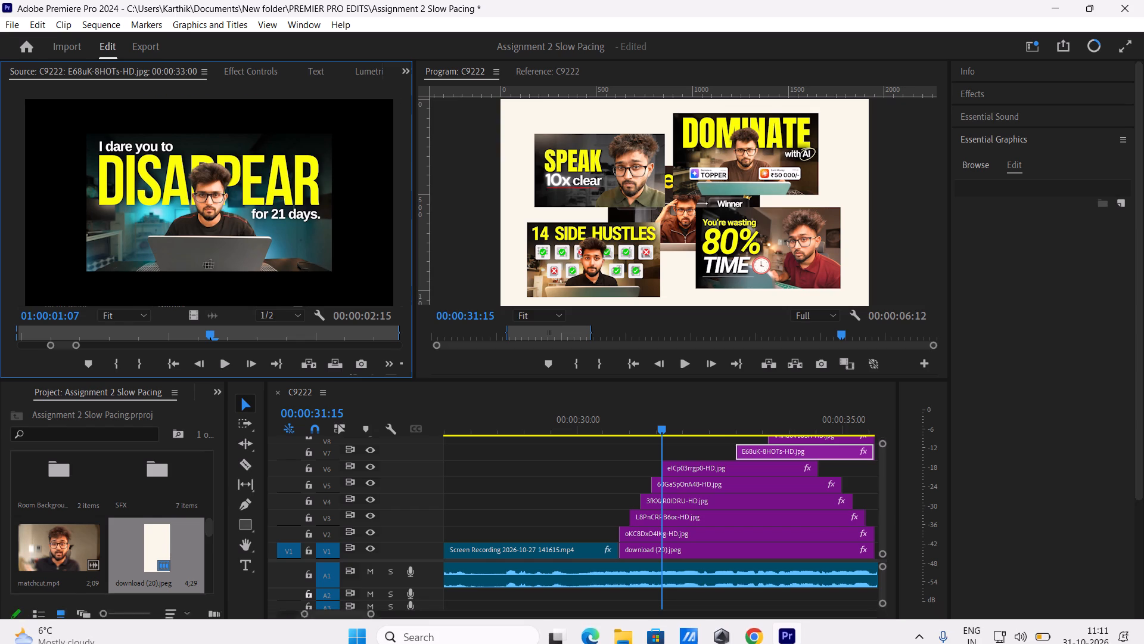
{"action": "left_click_drag", "start_coordinate": [372, 615], "coordinate": [367, 615]}
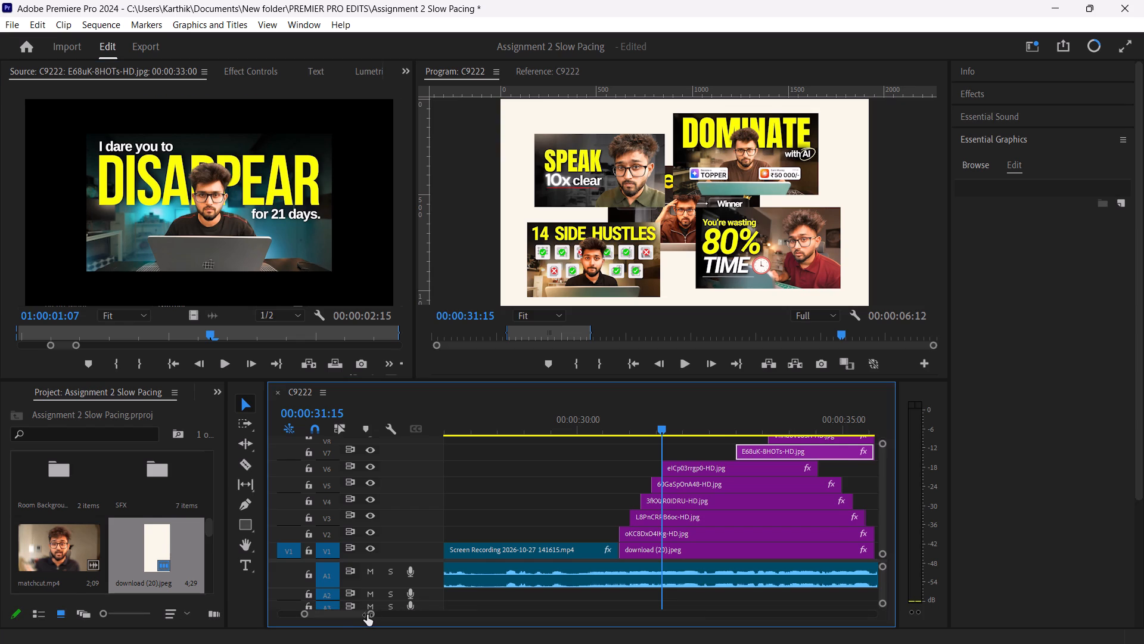
{"action": "left_click_drag", "start_coordinate": [367, 615], "coordinate": [358, 615]}
{"action": "scroll", "coordinate": [591, 511], "scroll_direction": "down", "scroll_amount": 1}
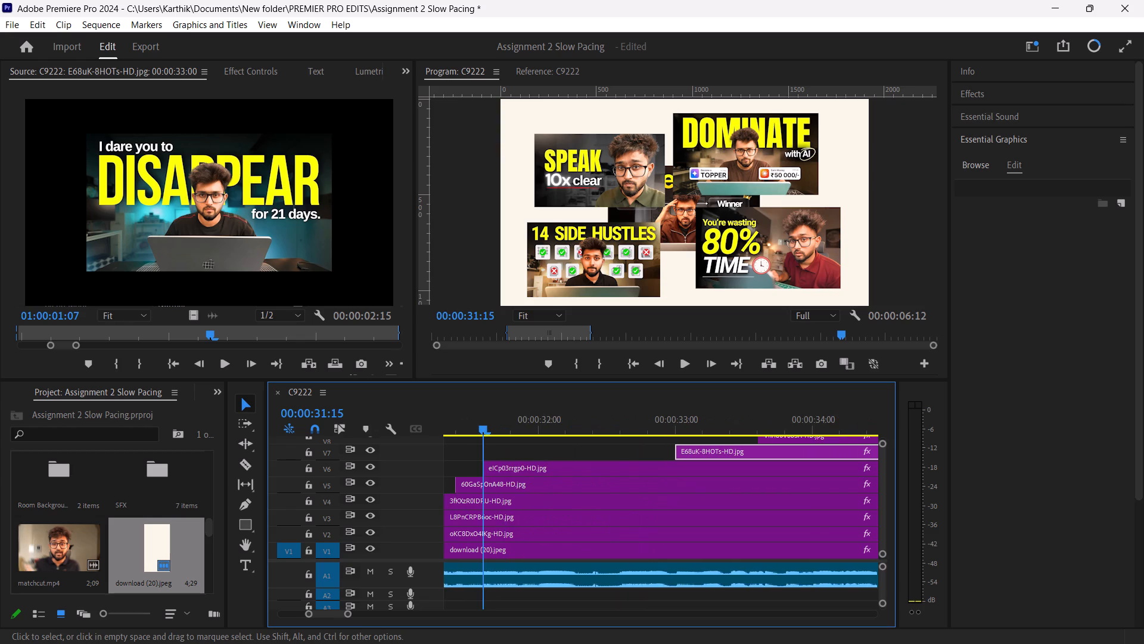
{"action": "left_click_drag", "start_coordinate": [738, 451], "coordinate": [543, 455]}
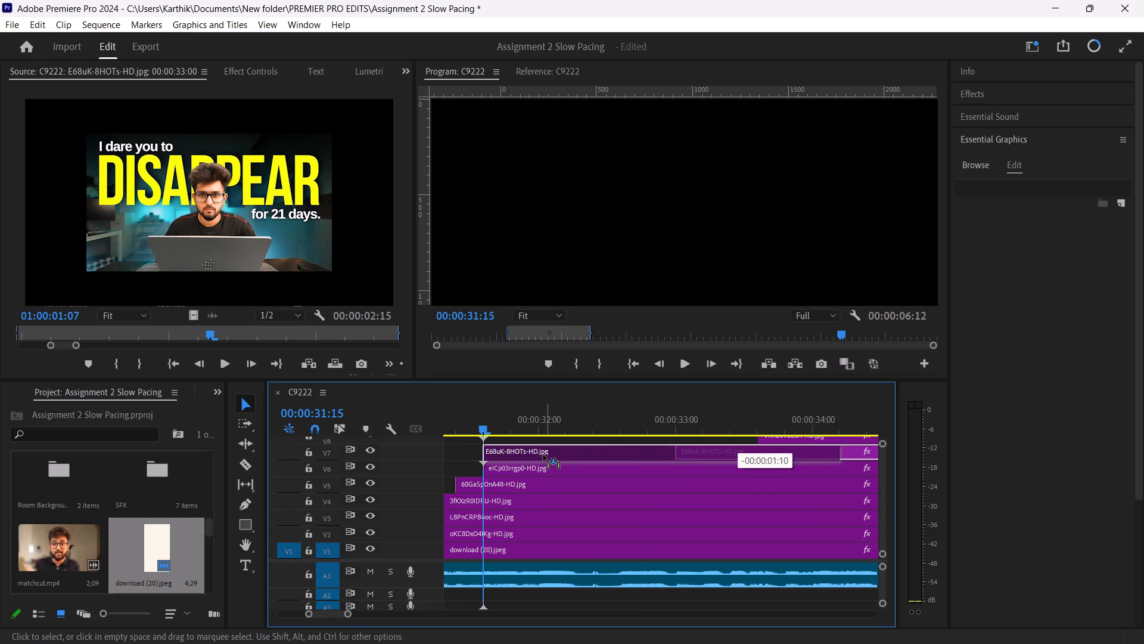
{"action": "left_click_drag", "start_coordinate": [543, 455], "coordinate": [551, 460]}
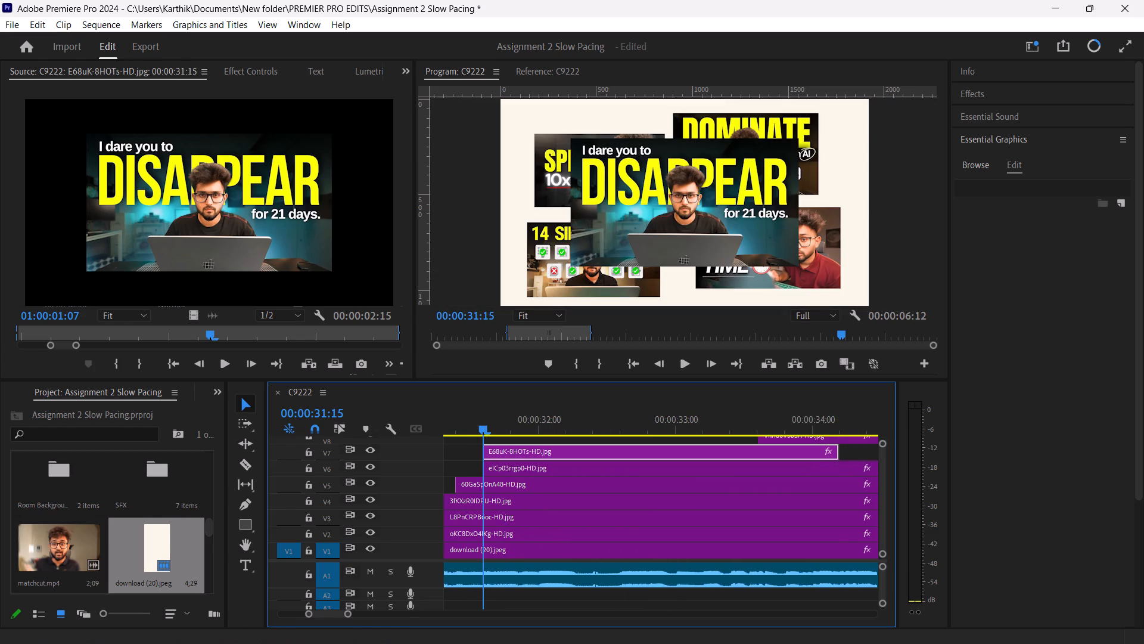
{"action": "left_click_drag", "start_coordinate": [351, 616], "coordinate": [322, 628]}
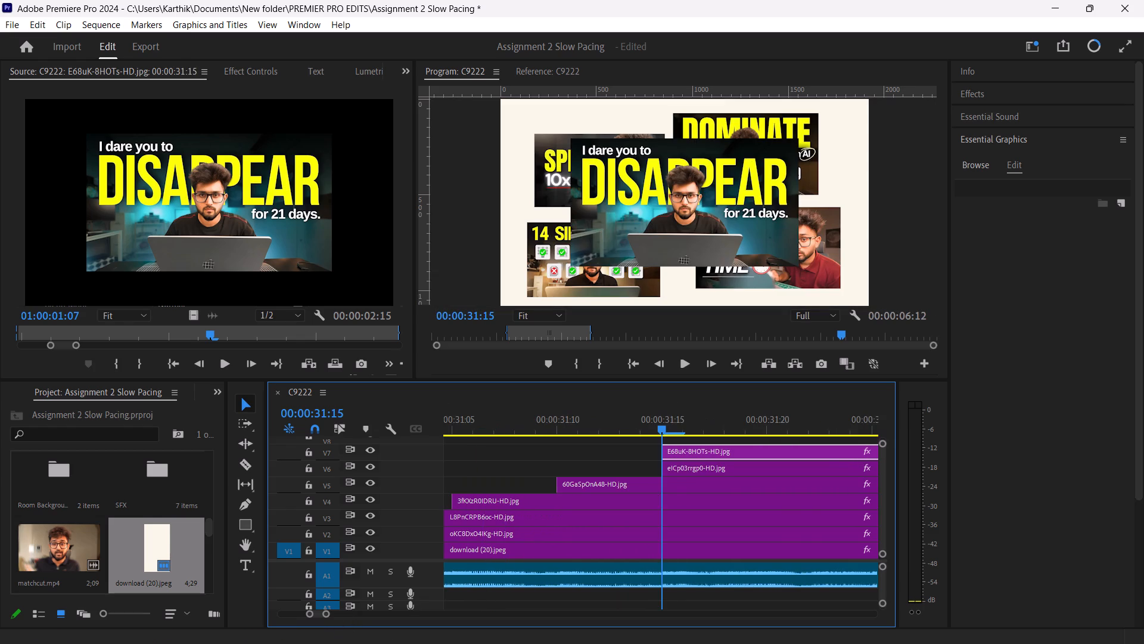
{"action": "left_click_drag", "start_coordinate": [753, 450], "coordinate": [820, 442]}
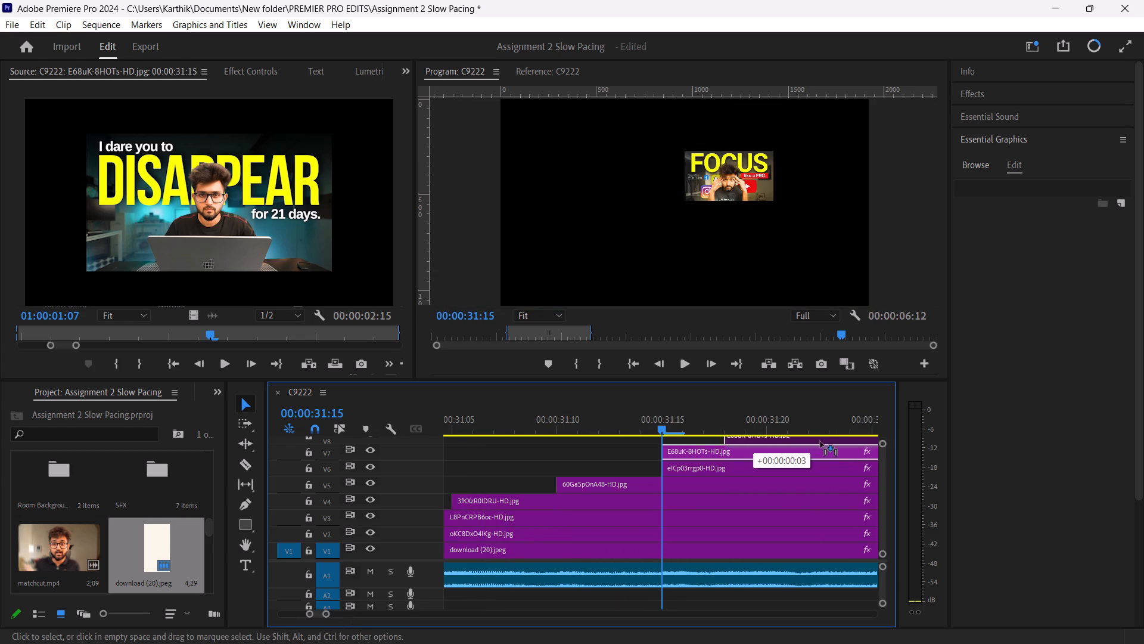
{"action": "left_click_drag", "start_coordinate": [820, 442], "coordinate": [846, 451]}
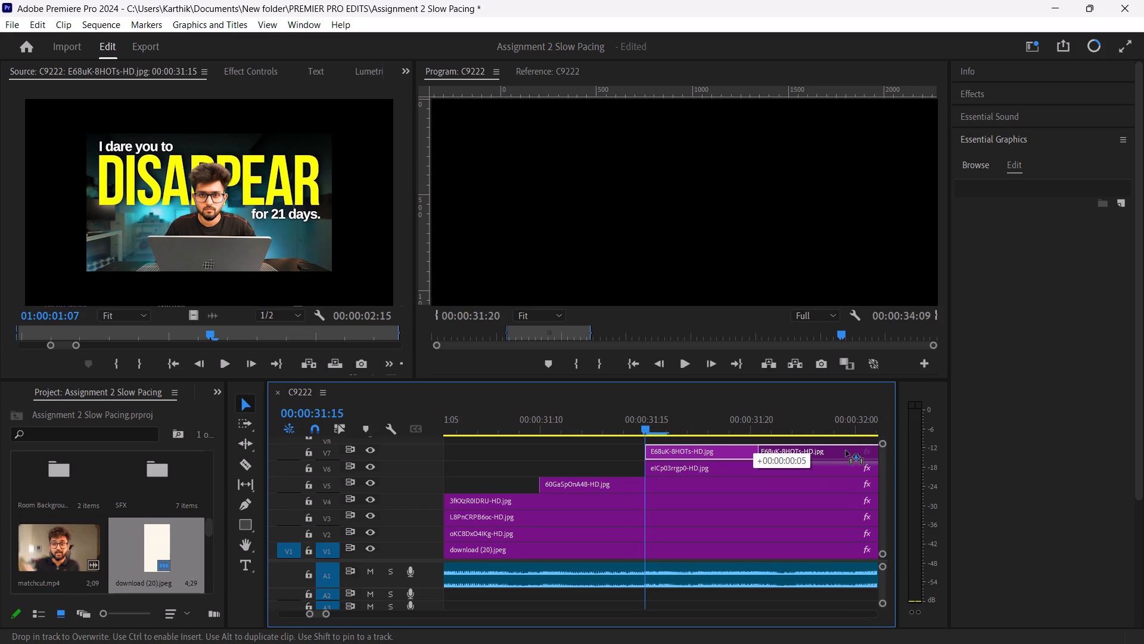
{"action": "left_click_drag", "start_coordinate": [846, 451], "coordinate": [841, 453]}
Move the "FOCUS like a PRO" thumbnail clip on V8 earlier so it starts at the 00:00:32:01 playhead position.
{"action": "left_click_drag", "start_coordinate": [649, 425], "coordinate": [810, 462]}
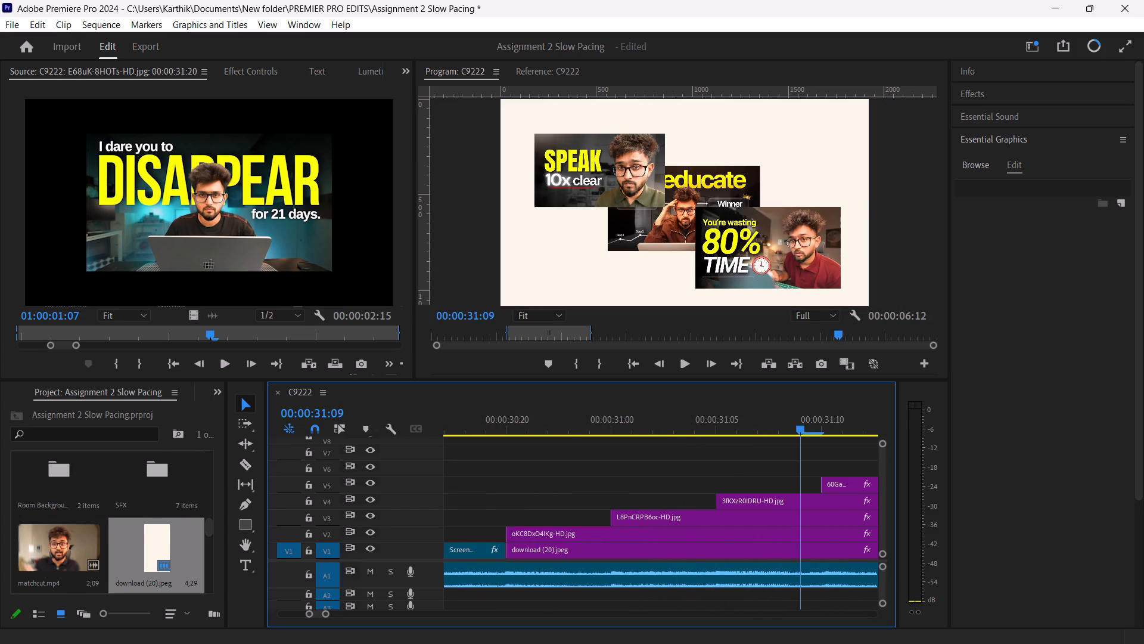
{"action": "left_click_drag", "start_coordinate": [810, 462], "coordinate": [793, 497]}
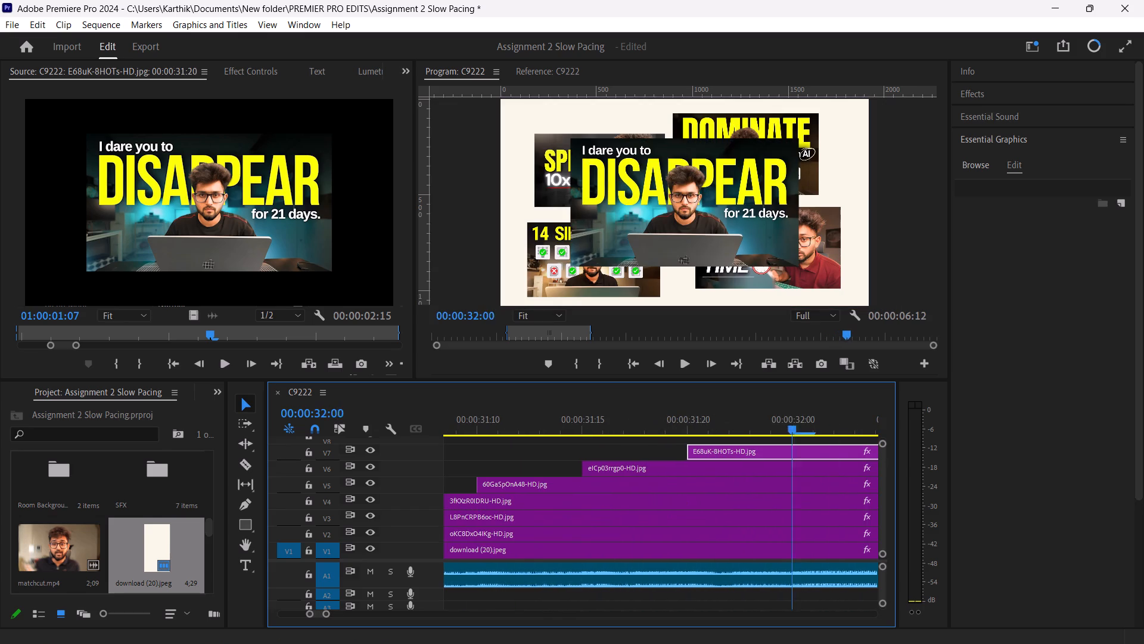
{"action": "left_click_drag", "start_coordinate": [793, 497], "coordinate": [821, 499]}
{"action": "left_click_drag", "start_coordinate": [885, 499], "coordinate": [885, 498]}
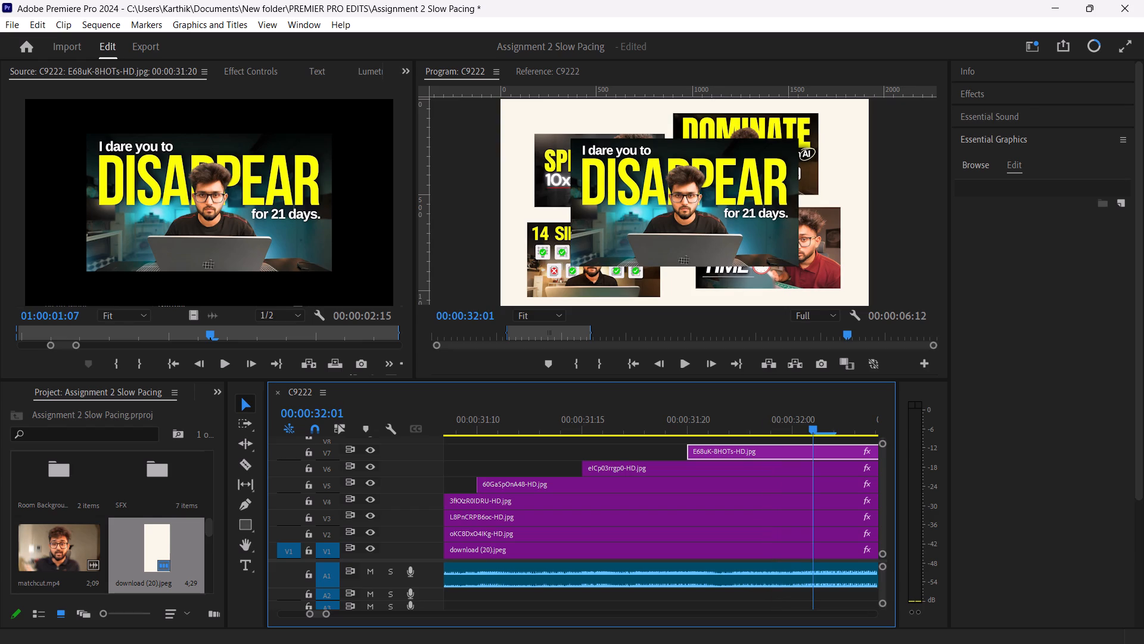
{"action": "left_click_drag", "start_coordinate": [885, 498], "coordinate": [881, 478]}
{"action": "scroll", "coordinate": [815, 478], "scroll_direction": "down", "scroll_amount": 1}
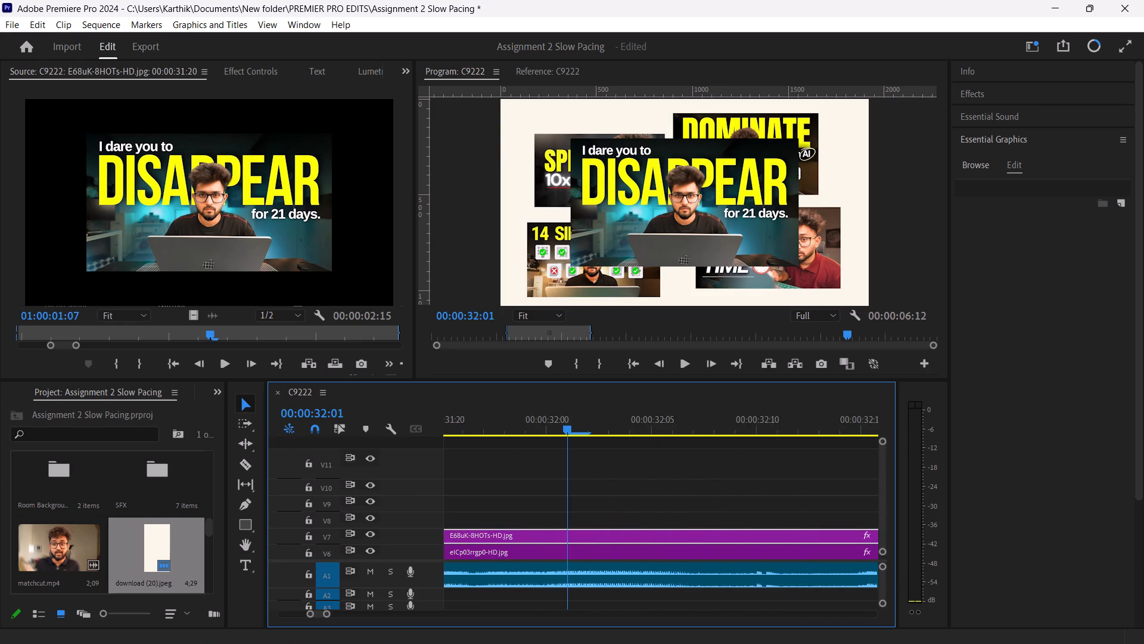
{"action": "scroll", "coordinate": [815, 478], "scroll_direction": "down", "scroll_amount": 1}
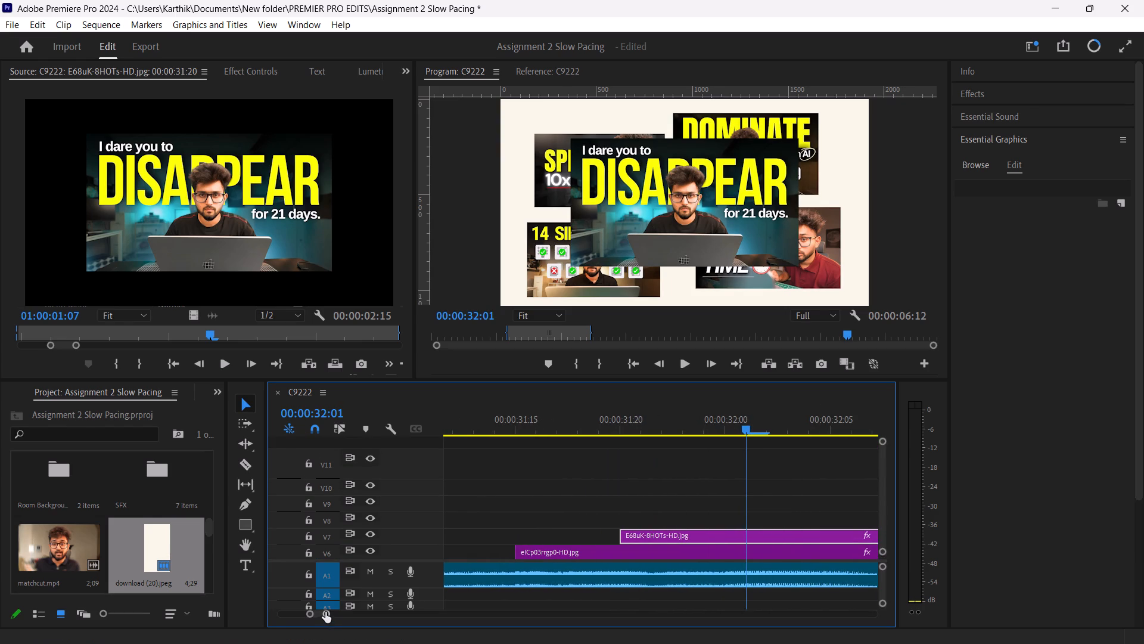
{"action": "left_click_drag", "start_coordinate": [325, 612], "coordinate": [357, 608]}
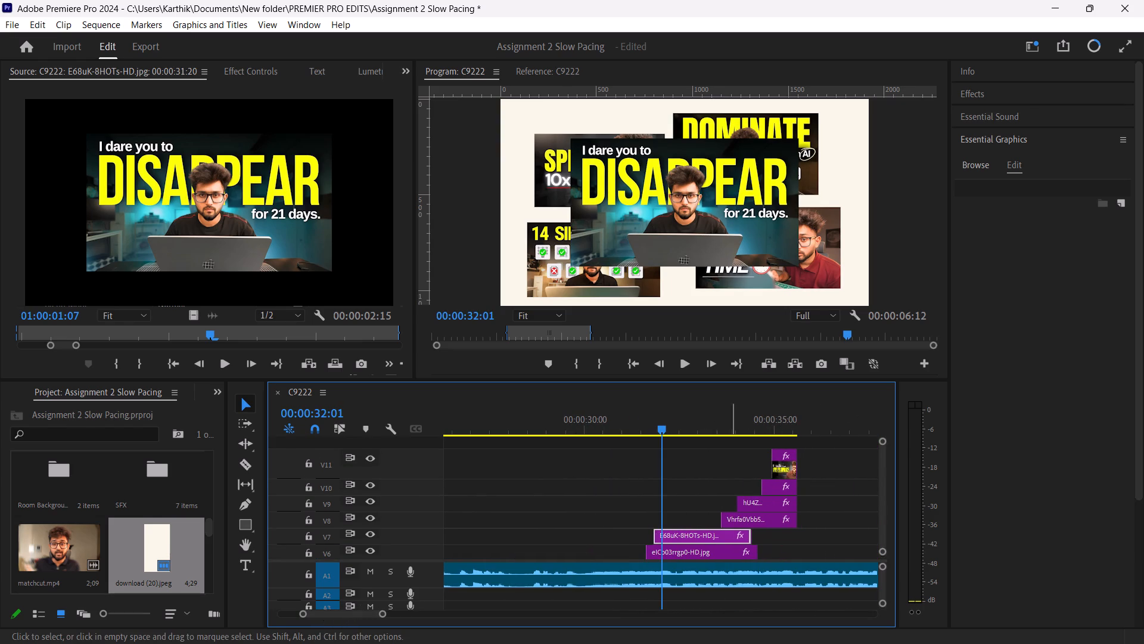
{"action": "left_click", "coordinate": [729, 516]}
{"action": "left_click", "coordinate": [740, 522]}
{"action": "left_click_drag", "start_coordinate": [740, 522], "coordinate": [690, 523]}
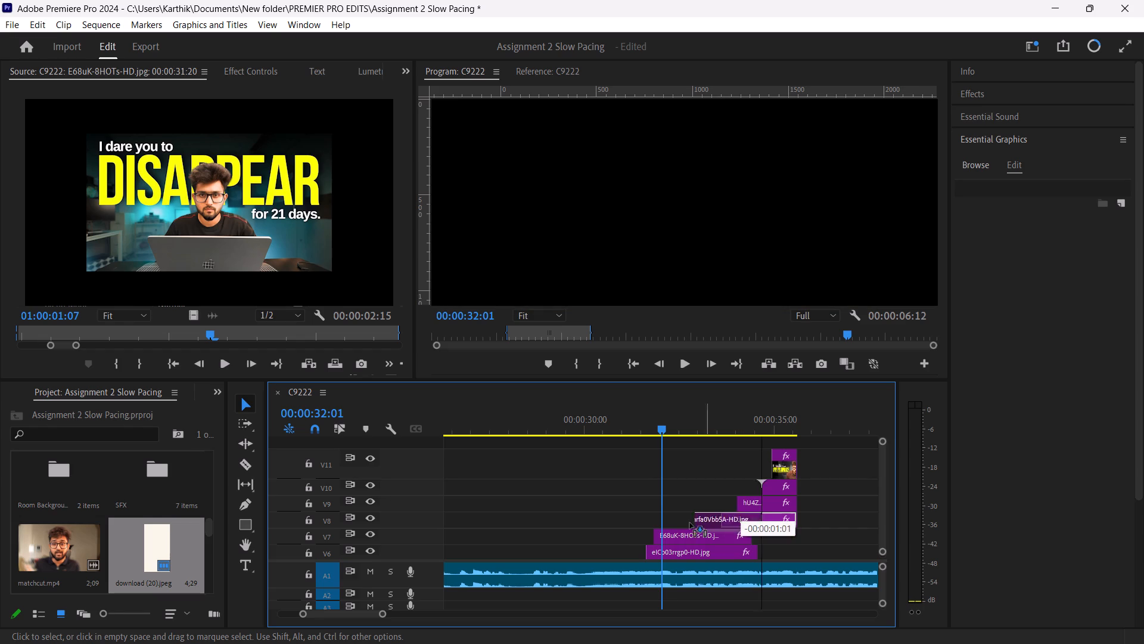
{"action": "left_click_drag", "start_coordinate": [690, 523], "coordinate": [672, 524]}
{"action": "left_click_drag", "start_coordinate": [677, 522], "coordinate": [686, 521]}
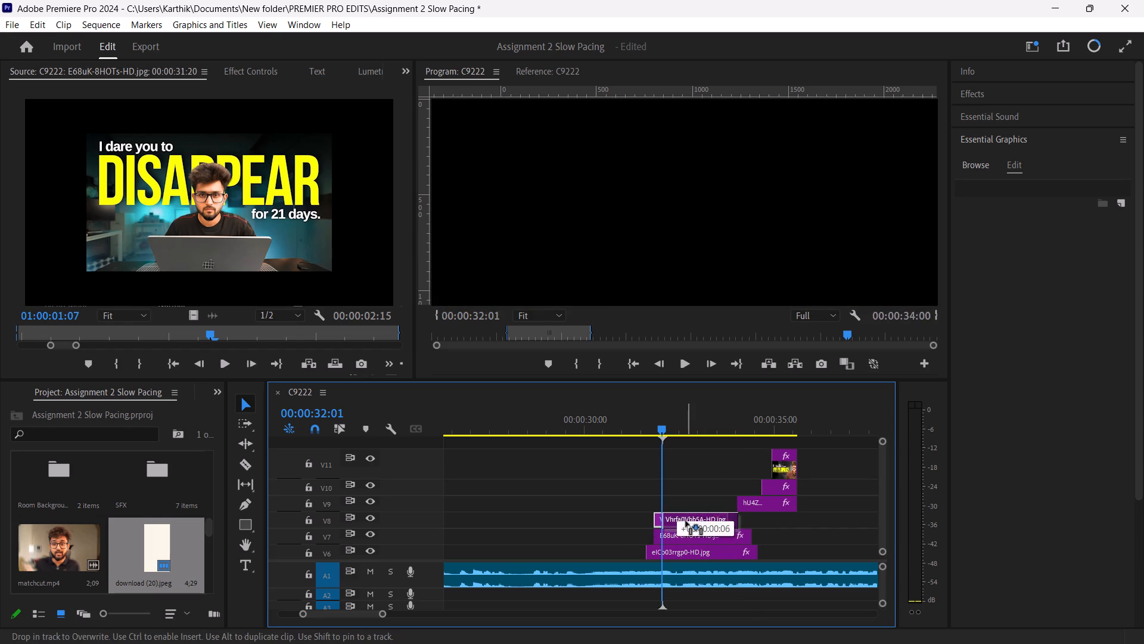
Extend the start of the "Don't Waste Your Life!" thumbnail clip on V9 back to 00:00:32:14.
{"action": "left_click", "coordinate": [759, 504]}
{"action": "left_click_drag", "start_coordinate": [759, 504], "coordinate": [727, 504]}
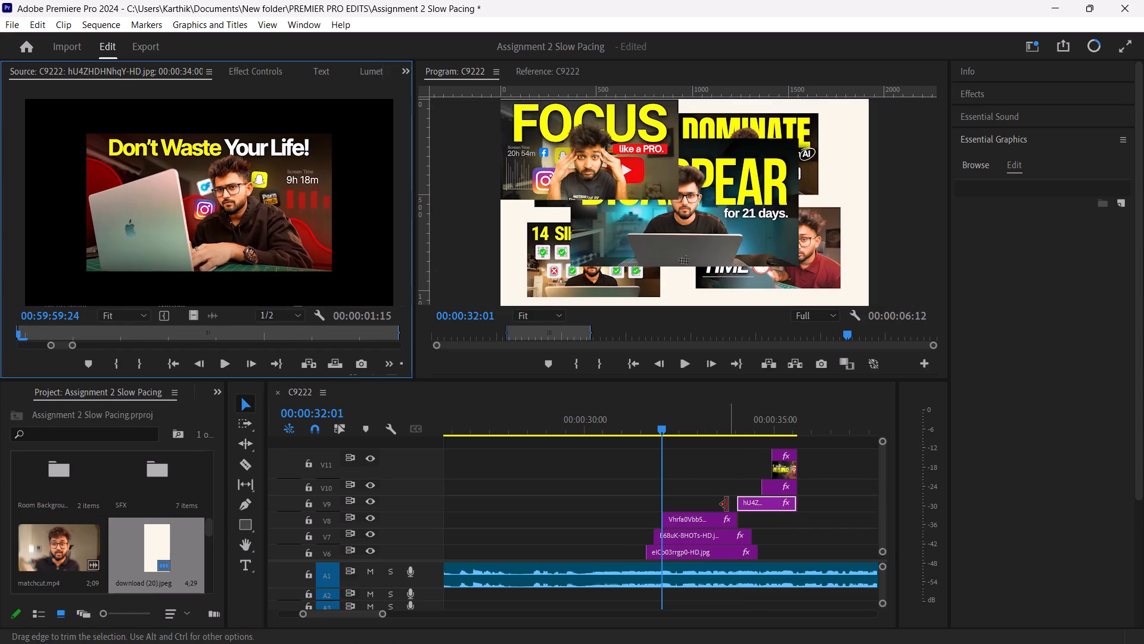
{"action": "left_click_drag", "start_coordinate": [727, 504], "coordinate": [748, 505]}
{"action": "left_click_drag", "start_coordinate": [748, 505], "coordinate": [755, 500]}
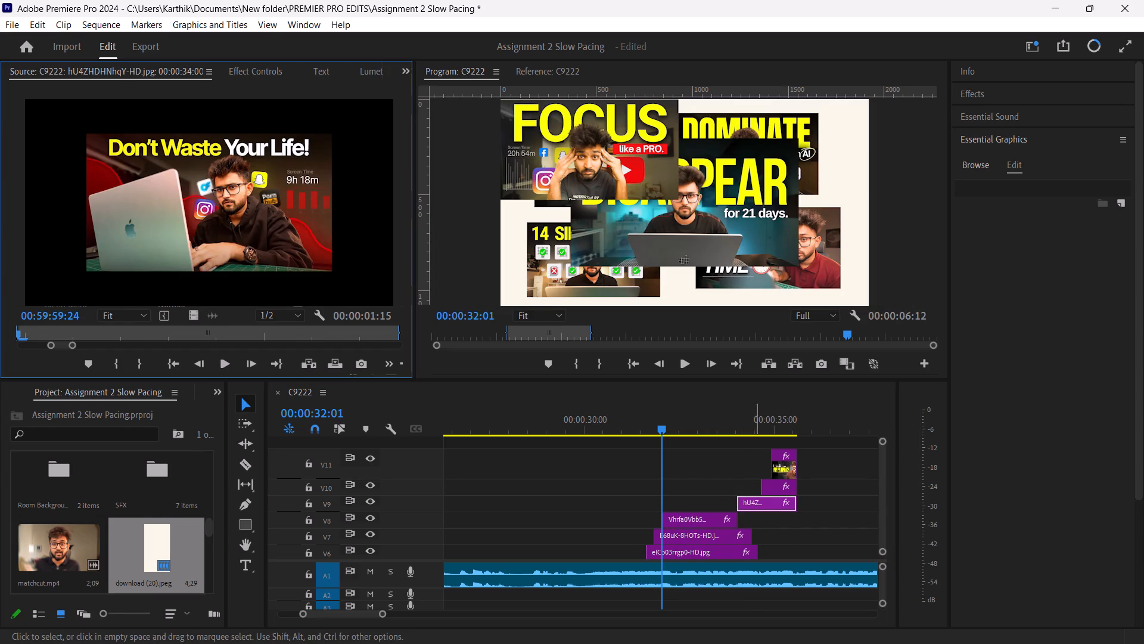
{"action": "left_click_drag", "start_coordinate": [755, 500], "coordinate": [756, 502]}
{"action": "left_click_drag", "start_coordinate": [756, 502], "coordinate": [770, 506]}
{"action": "left_click_drag", "start_coordinate": [770, 506], "coordinate": [739, 506]}
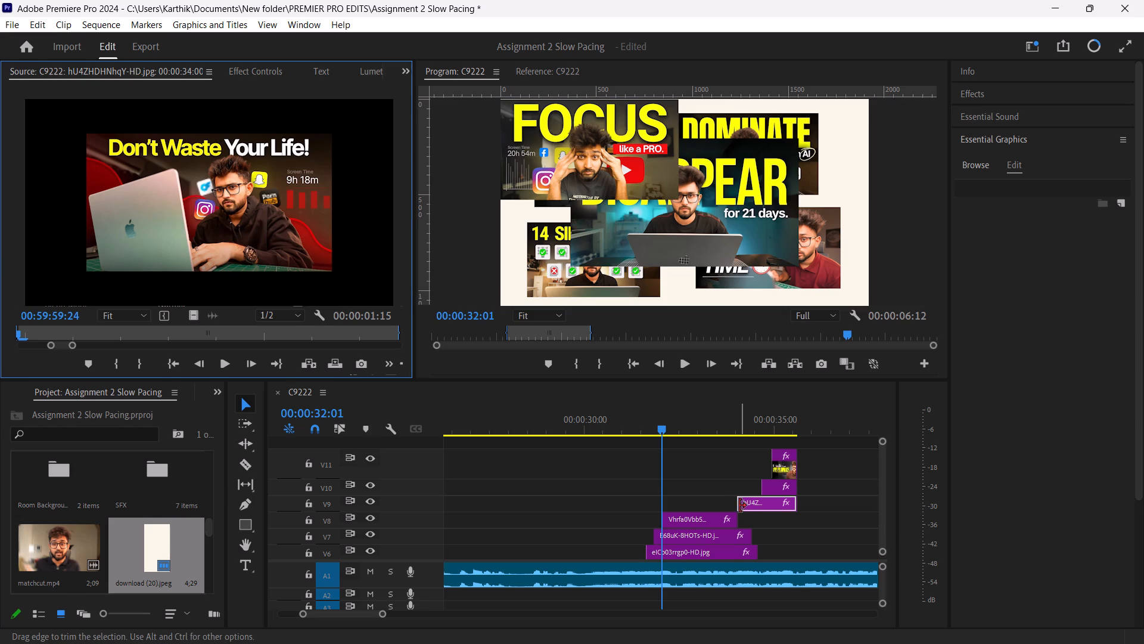
{"action": "left_click_drag", "start_coordinate": [739, 506], "coordinate": [750, 505]}
{"action": "left_click_drag", "start_coordinate": [750, 505], "coordinate": [735, 506]}
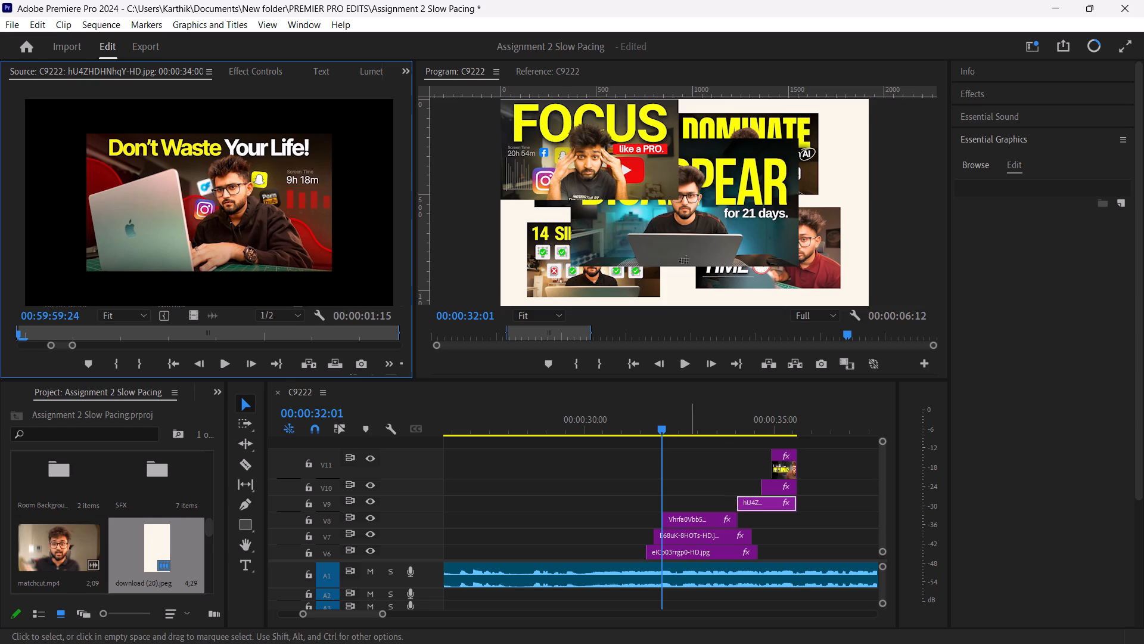
{"action": "left_click_drag", "start_coordinate": [737, 504], "coordinate": [683, 512]}
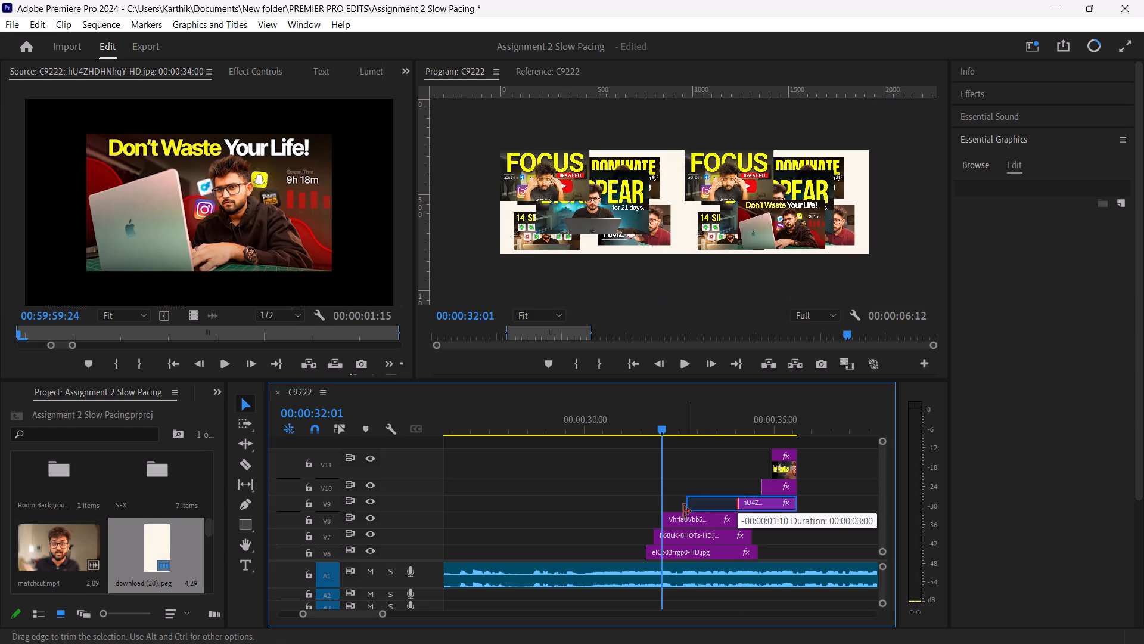
{"action": "left_click_drag", "start_coordinate": [683, 512], "coordinate": [682, 512]}
Extend the start of the "Never share your PLAN" thumbnail clip on V10 back to about half a second after the V9 clip's start.
{"action": "left_click", "coordinate": [771, 485]}
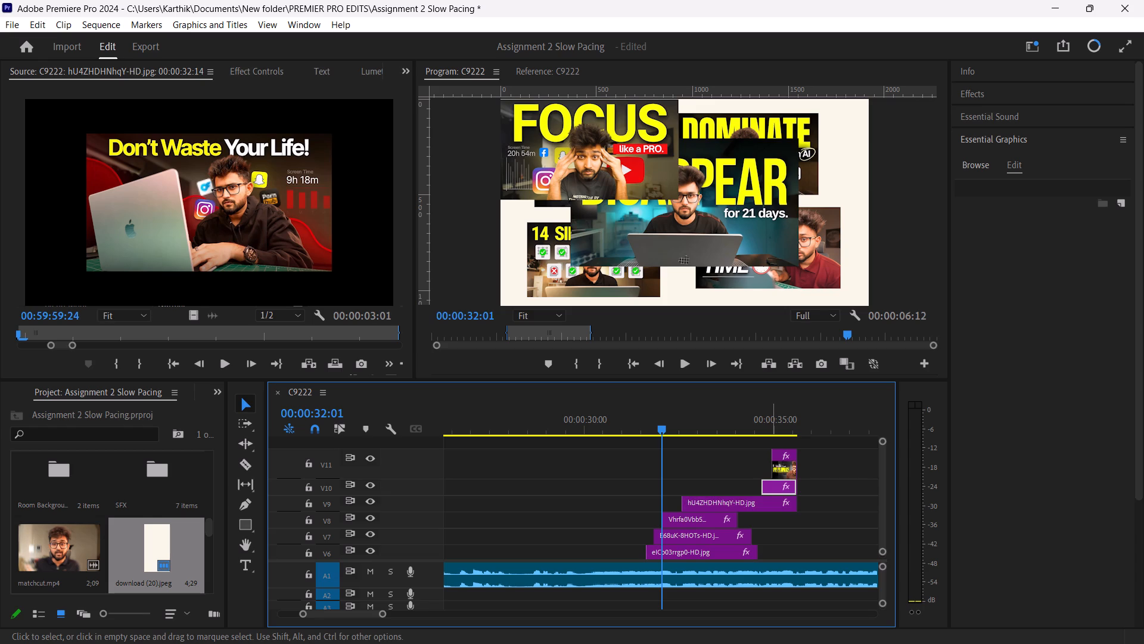
{"action": "left_click_drag", "start_coordinate": [761, 485], "coordinate": [707, 487]}
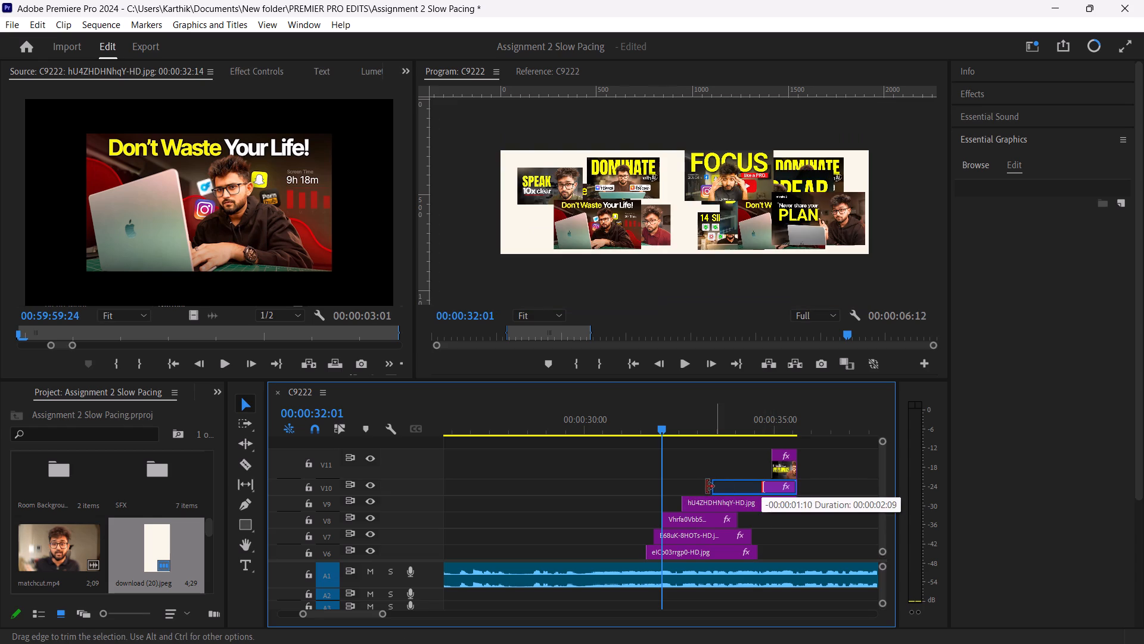
{"action": "left_click_drag", "start_coordinate": [707, 487], "coordinate": [700, 488]}
Extend the start of the thumbnail clip on V11 back to shortly after the V10 clip's start.
{"action": "left_click", "coordinate": [775, 465]}
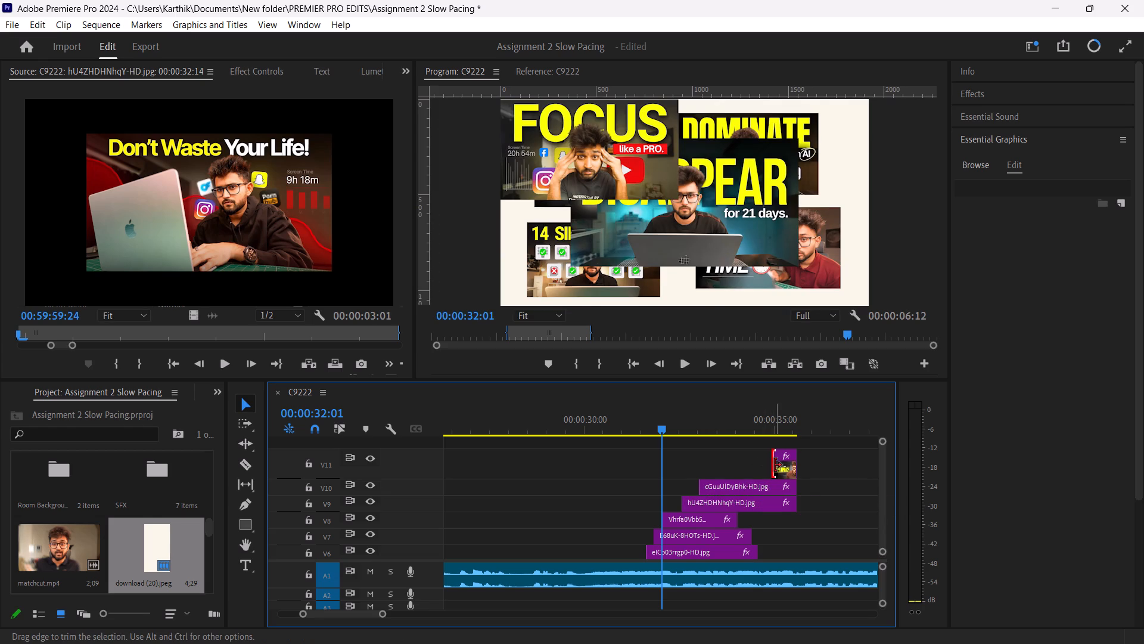
{"action": "left_click_drag", "start_coordinate": [772, 466], "coordinate": [734, 472]}
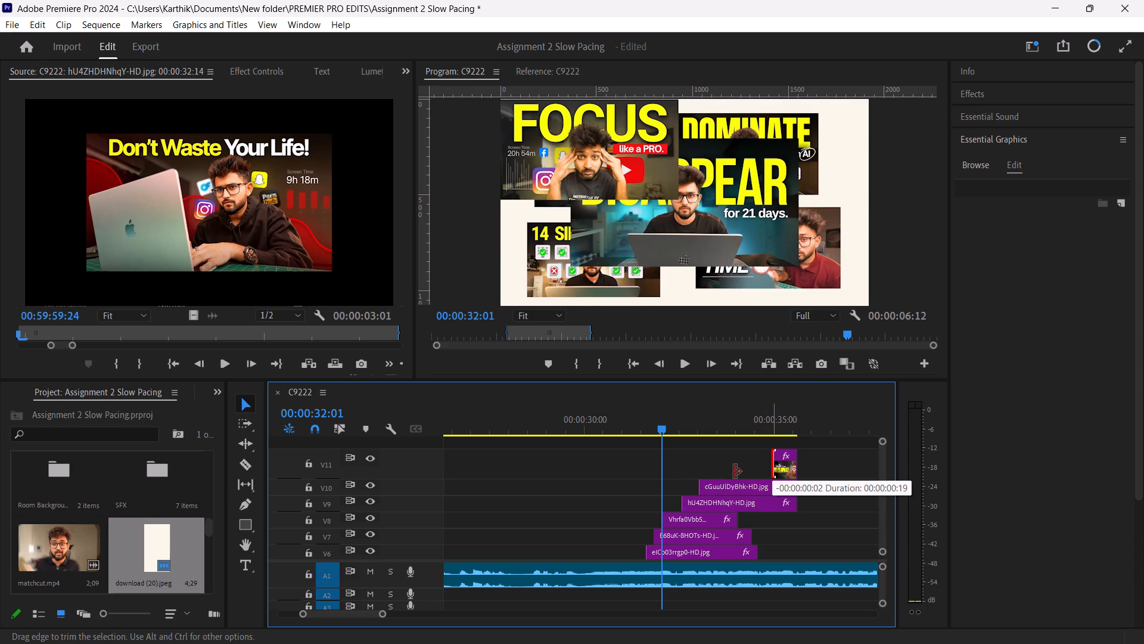
{"action": "left_click_drag", "start_coordinate": [734, 472], "coordinate": [711, 469]}
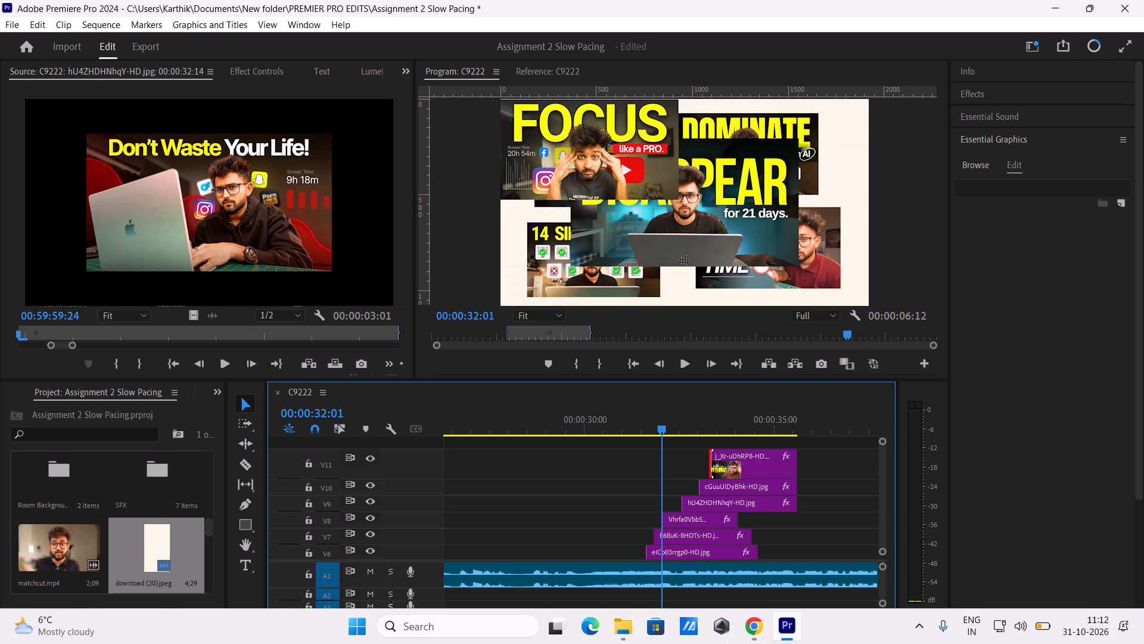
Move the "Don't Waste Your Life!" thumbnail clip on V9 earlier so it starts at 00:00:32:05.
{"action": "left_click_drag", "start_coordinate": [382, 616], "coordinate": [349, 617]}
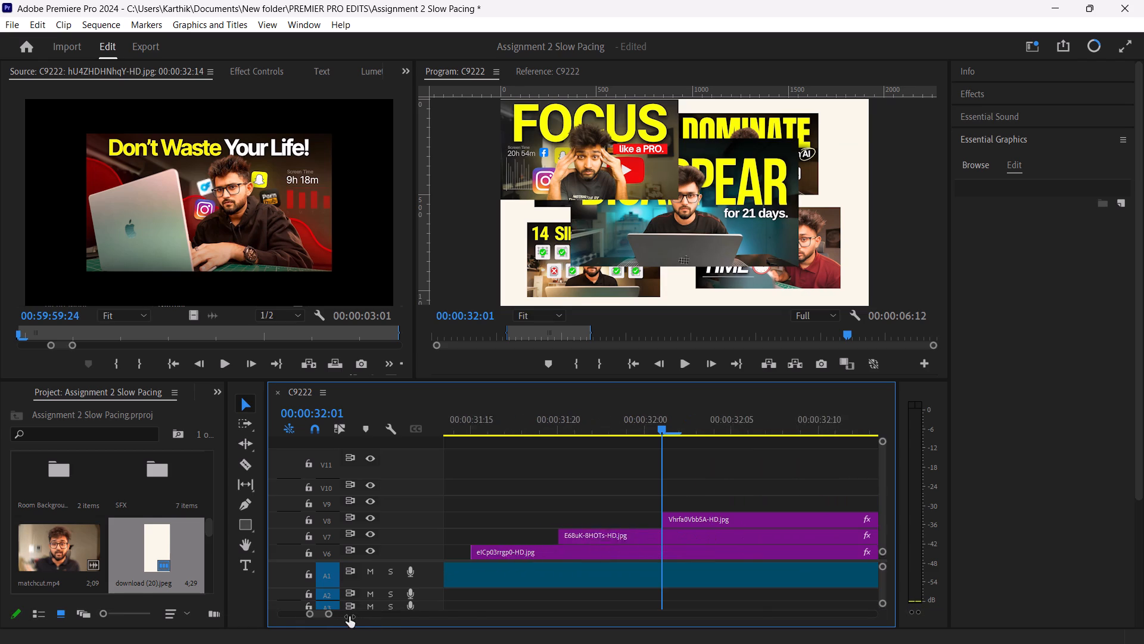
{"action": "left_click_drag", "start_coordinate": [349, 617], "coordinate": [338, 614]}
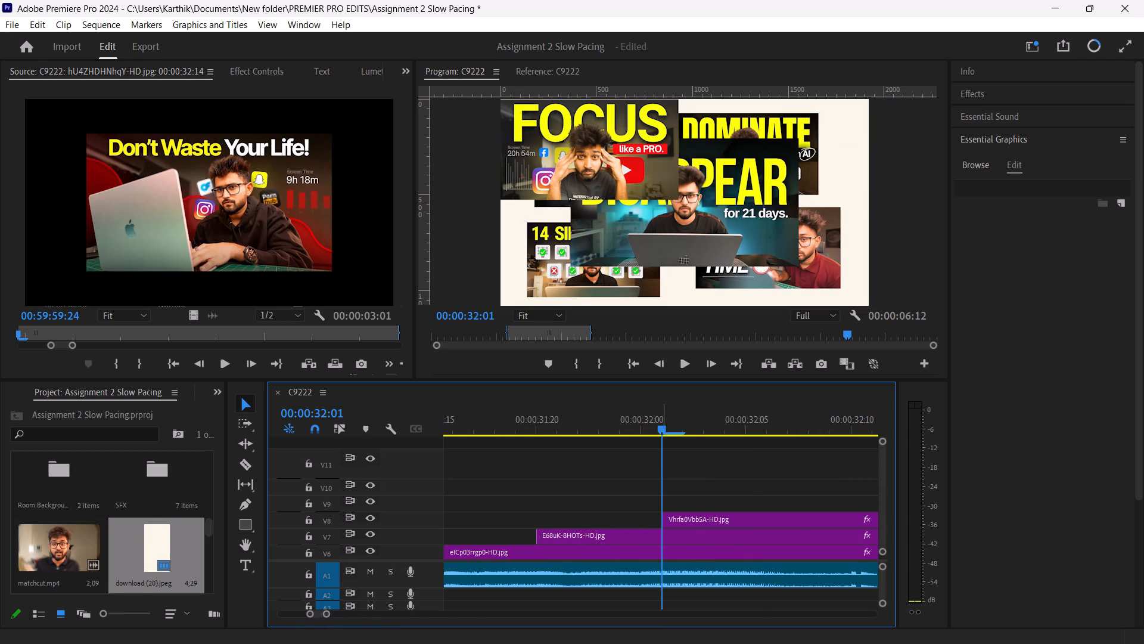
{"action": "left_click_drag", "start_coordinate": [663, 423], "coordinate": [924, 439]}
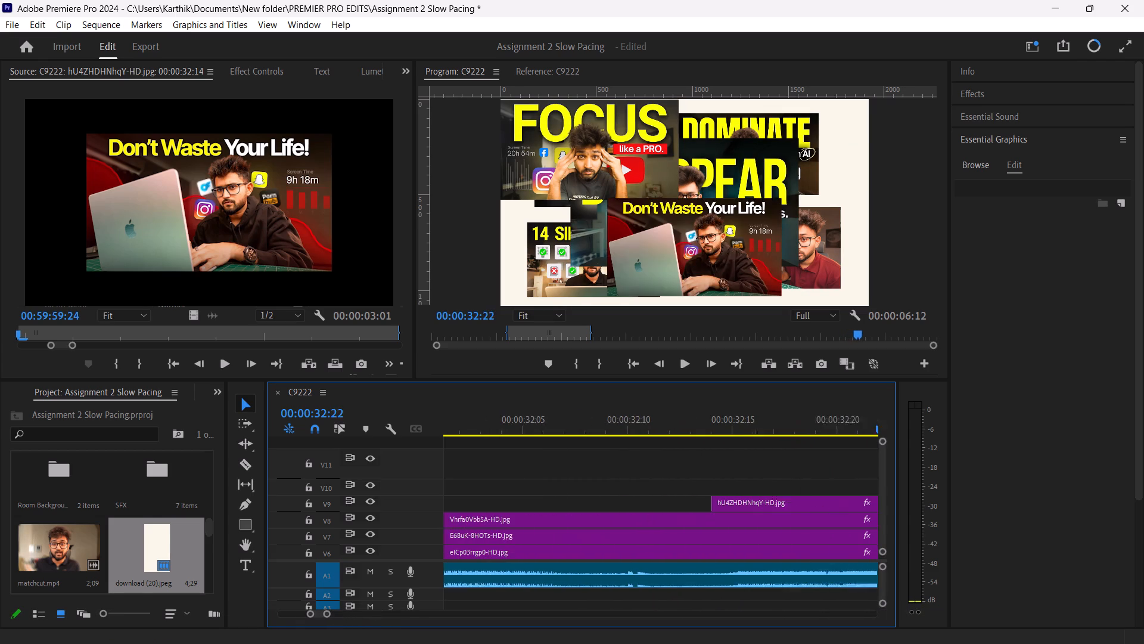
{"action": "left_click_drag", "start_coordinate": [924, 439], "coordinate": [810, 462]}
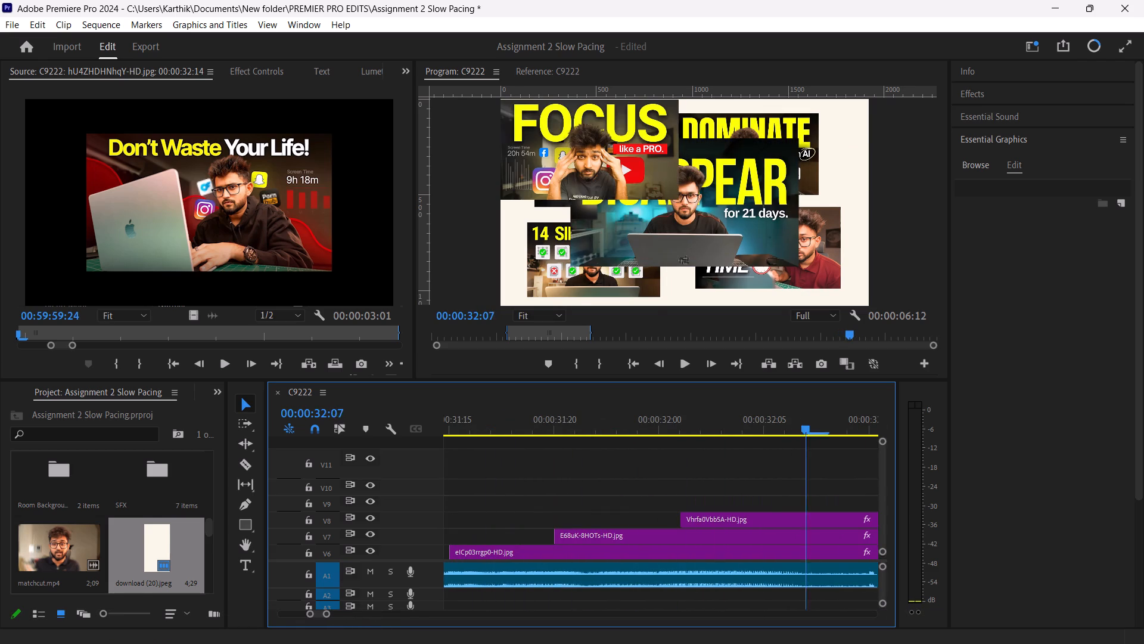
{"action": "left_click_drag", "start_coordinate": [810, 462], "coordinate": [880, 469]}
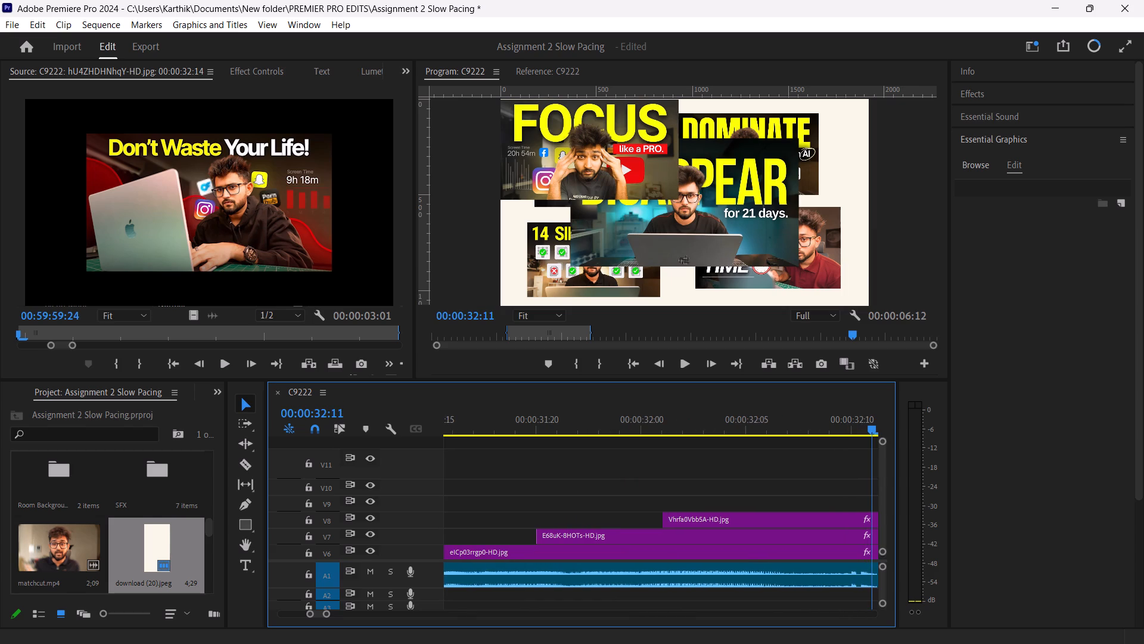
{"action": "left_click_drag", "start_coordinate": [880, 469], "coordinate": [445, 475]}
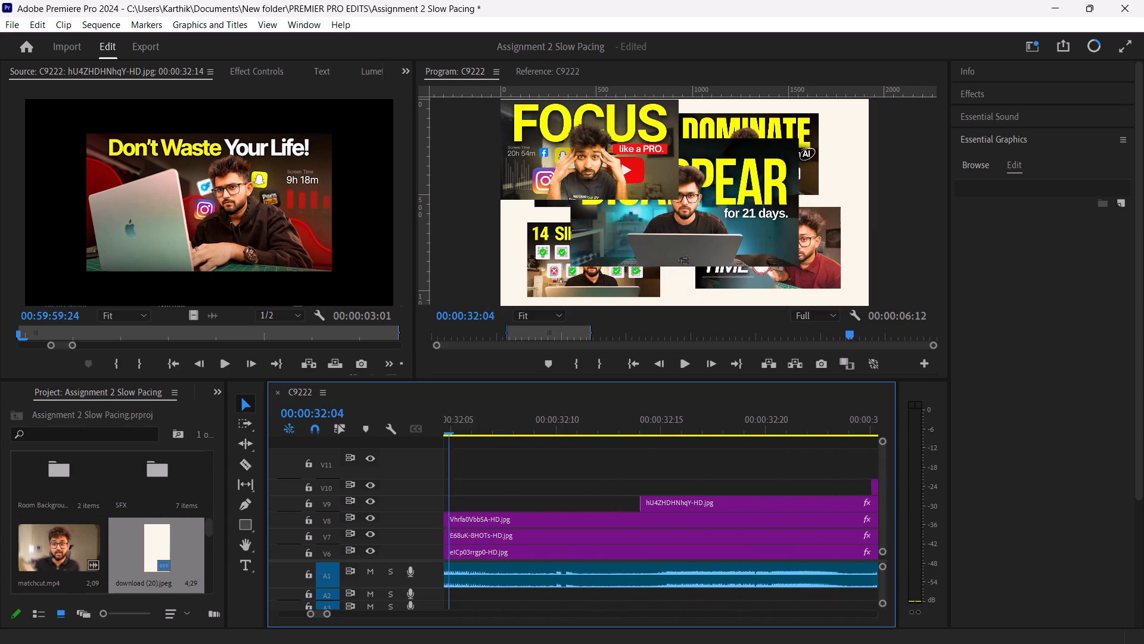
{"action": "left_click_drag", "start_coordinate": [445, 475], "coordinate": [566, 463]}
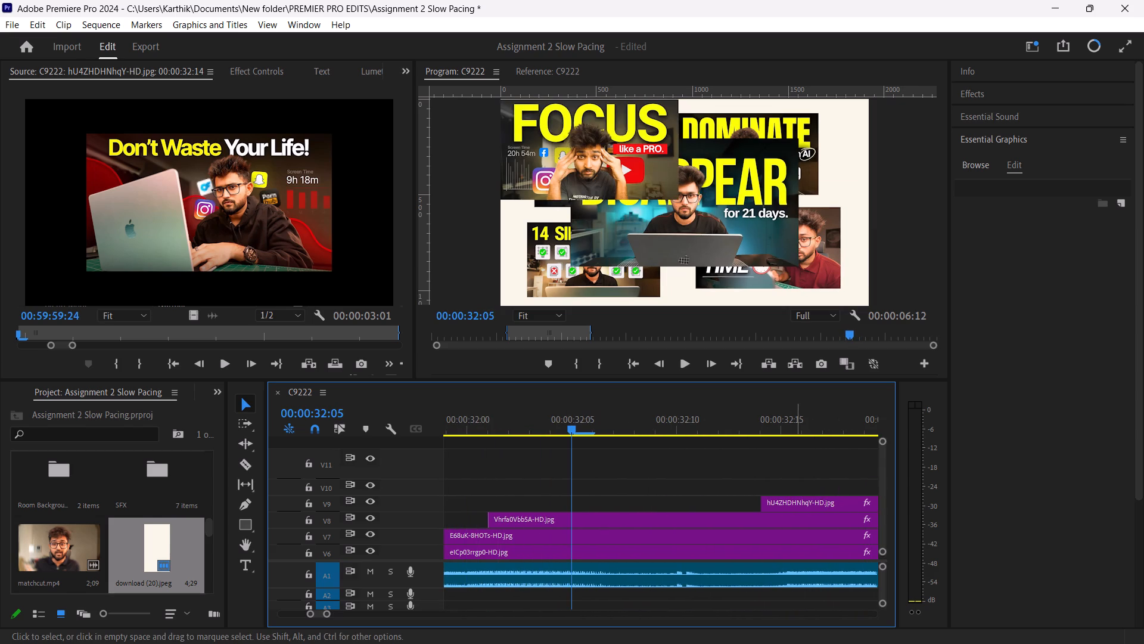
{"action": "left_click_drag", "start_coordinate": [785, 507], "coordinate": [792, 501]}
{"action": "left_click_drag", "start_coordinate": [792, 501], "coordinate": [765, 498]}
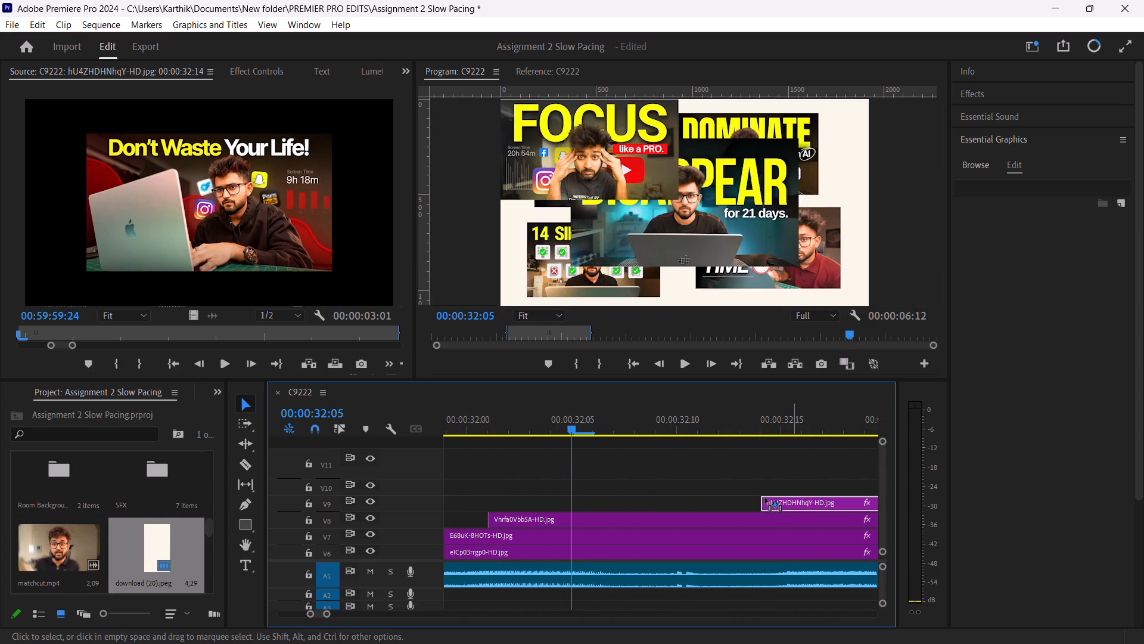
{"action": "left_click_drag", "start_coordinate": [765, 498], "coordinate": [606, 505]}
Extend the start of the "FOCUS like a PRO" thumbnail clip on V8 back one frame to 00:00:32:00.
{"action": "left_click_drag", "start_coordinate": [571, 430], "coordinate": [487, 473]}
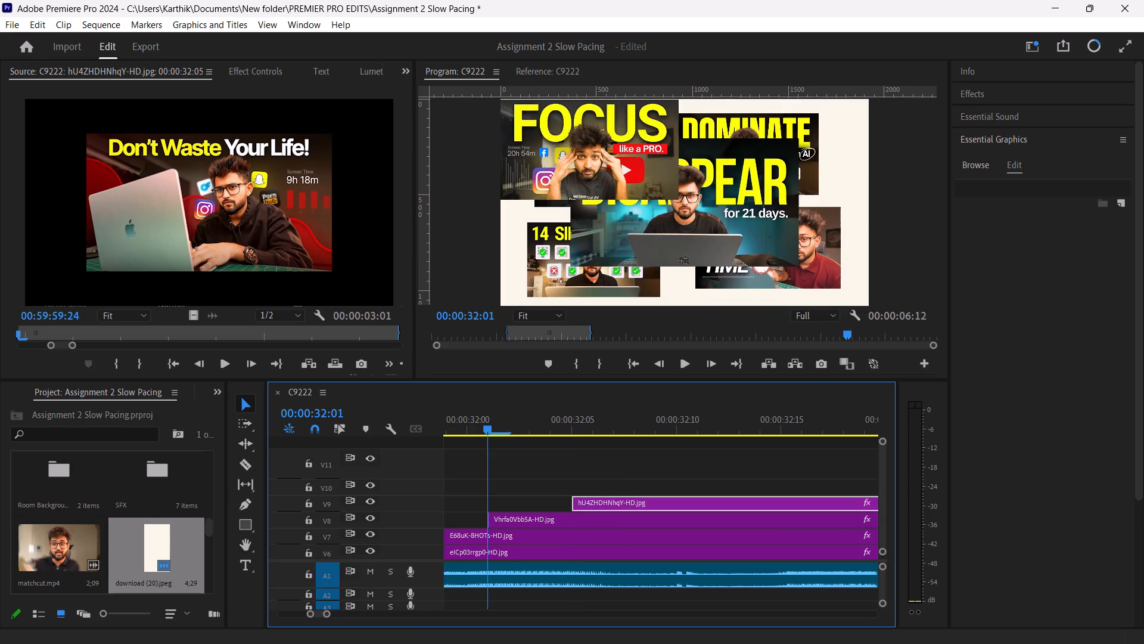
{"action": "left_click_drag", "start_coordinate": [487, 473], "coordinate": [822, 538]}
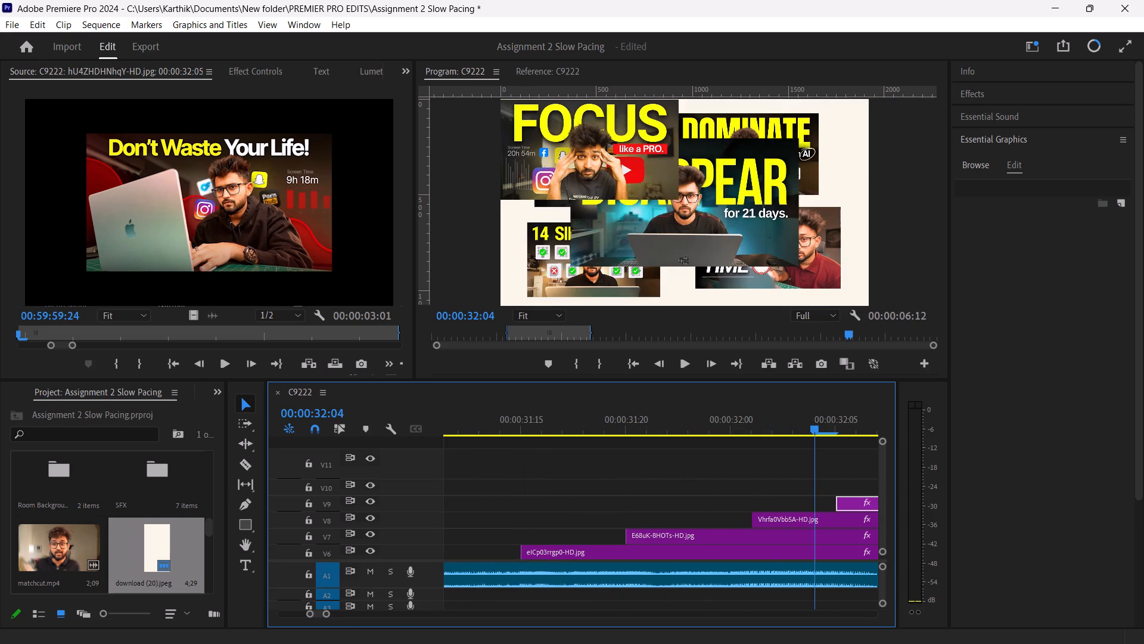
{"action": "left_click_drag", "start_coordinate": [822, 538], "coordinate": [811, 537]}
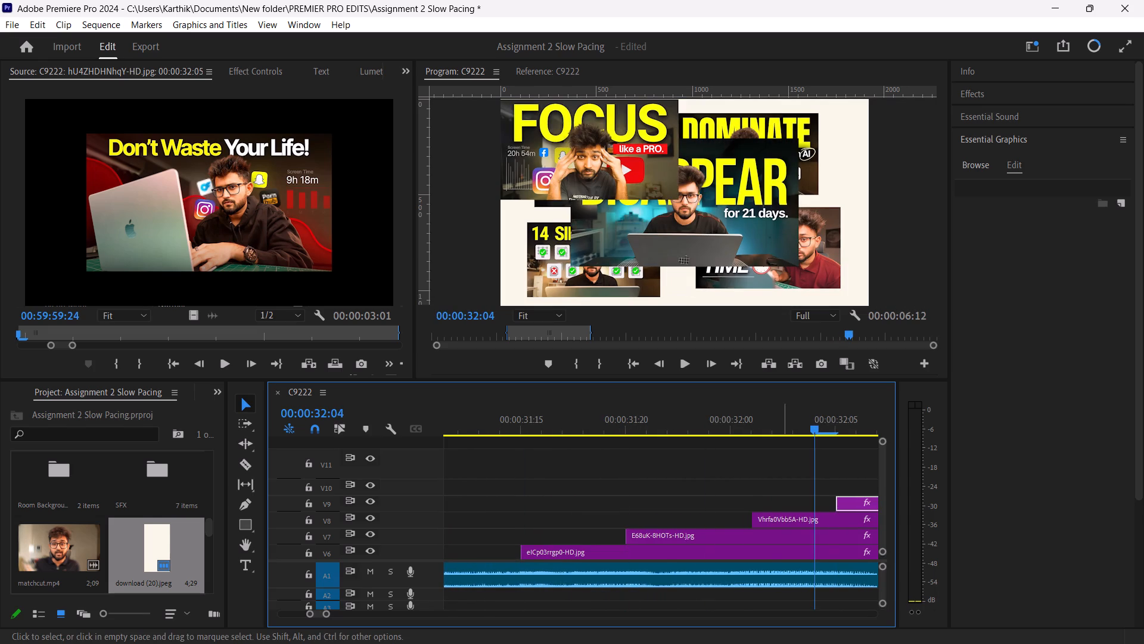
{"action": "left_click", "coordinate": [772, 519]}
{"action": "left_click", "coordinate": [772, 519]}
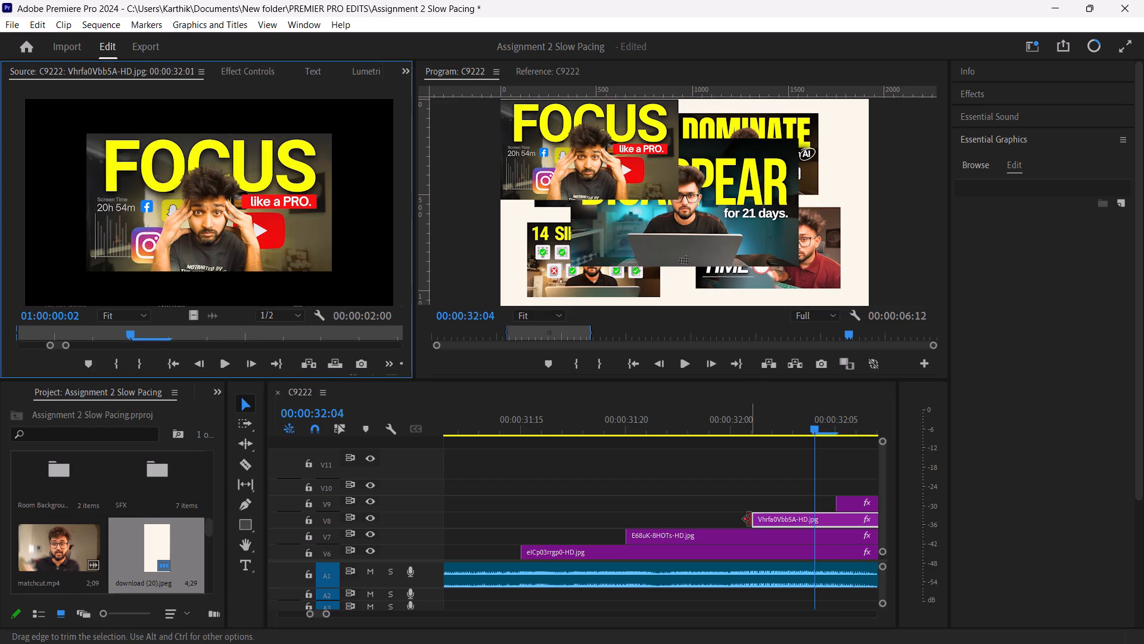
{"action": "left_click_drag", "start_coordinate": [770, 521], "coordinate": [789, 521]}
{"action": "left_click_drag", "start_coordinate": [789, 521], "coordinate": [751, 524]}
{"action": "left_click", "coordinate": [751, 524]}
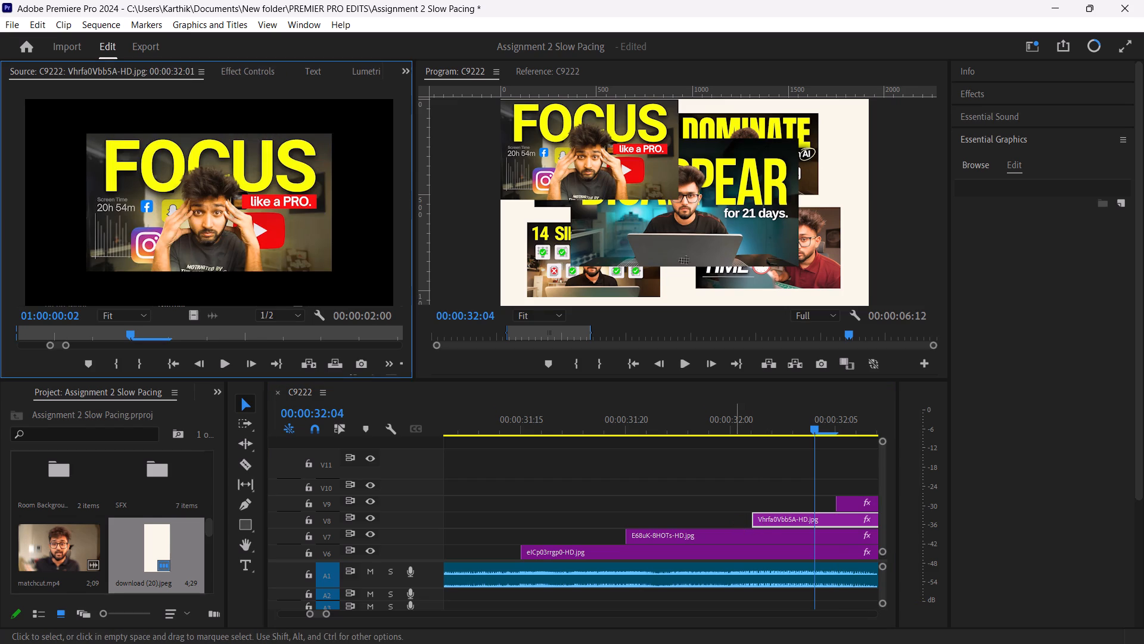
{"action": "left_click_drag", "start_coordinate": [754, 522], "coordinate": [733, 523]}
{"action": "left_click_drag", "start_coordinate": [733, 523], "coordinate": [732, 523]}
{"action": "left_click_drag", "start_coordinate": [753, 523], "coordinate": [739, 522]}
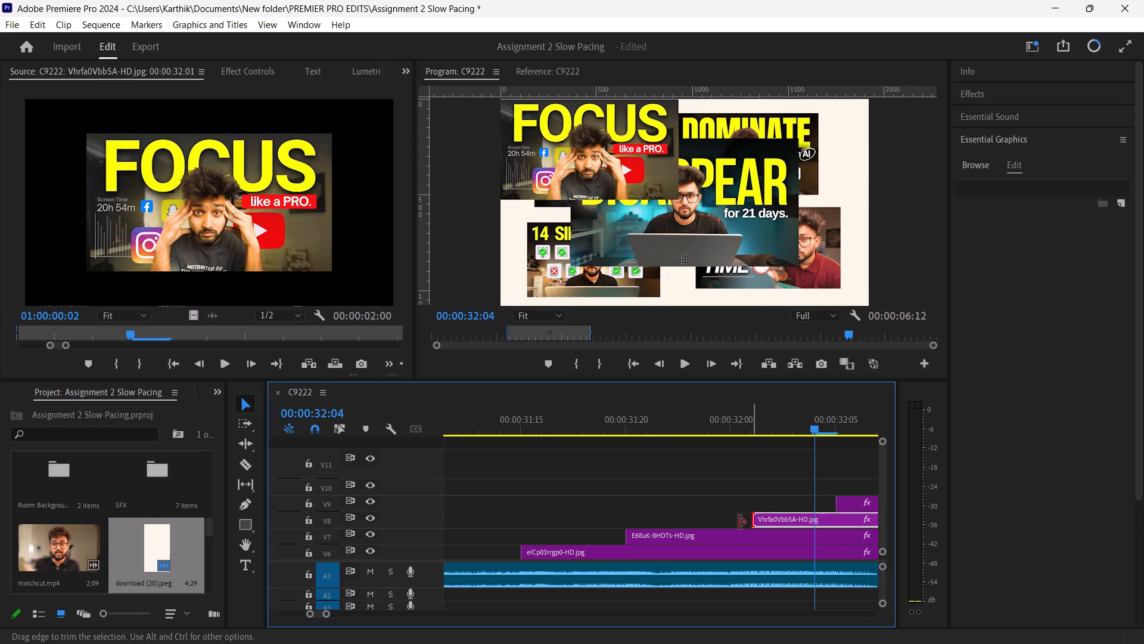
{"action": "left_click_drag", "start_coordinate": [739, 522], "coordinate": [728, 522]}
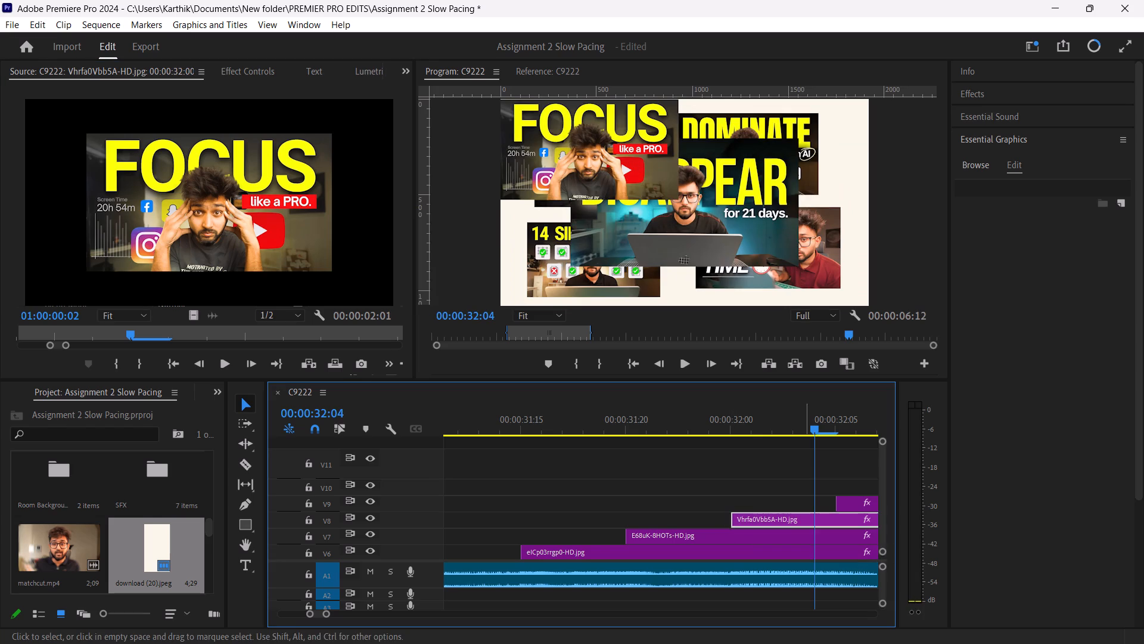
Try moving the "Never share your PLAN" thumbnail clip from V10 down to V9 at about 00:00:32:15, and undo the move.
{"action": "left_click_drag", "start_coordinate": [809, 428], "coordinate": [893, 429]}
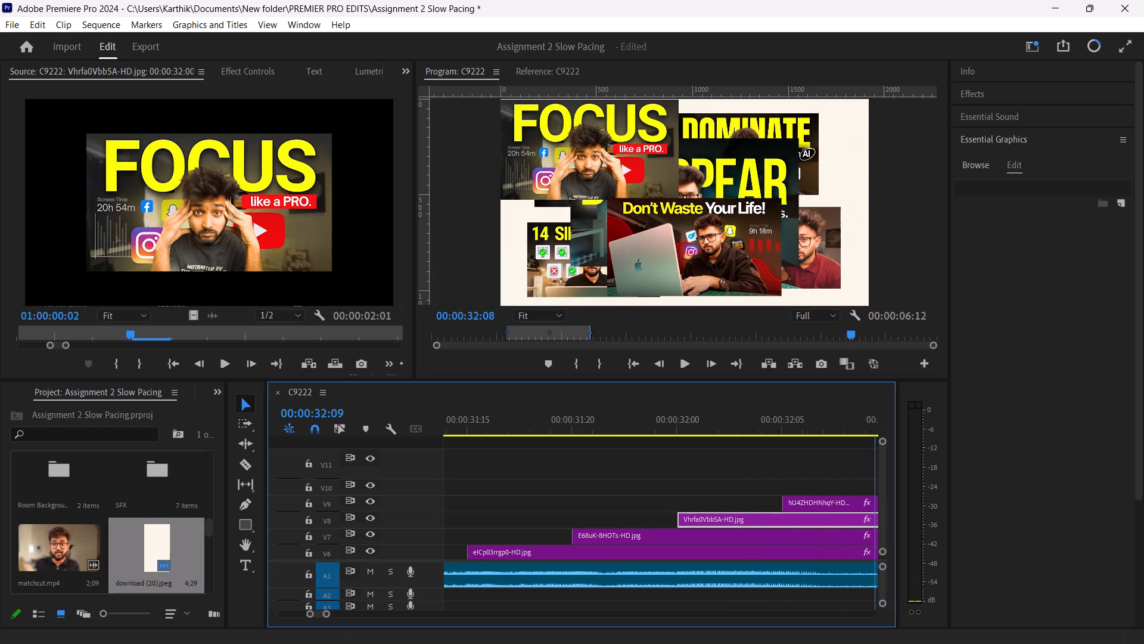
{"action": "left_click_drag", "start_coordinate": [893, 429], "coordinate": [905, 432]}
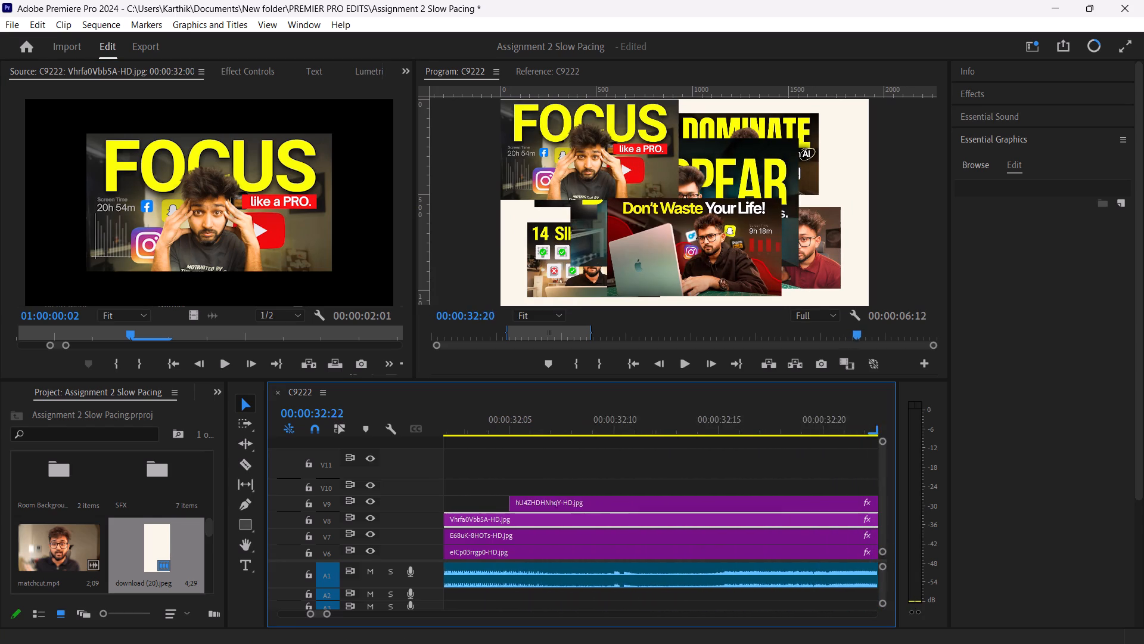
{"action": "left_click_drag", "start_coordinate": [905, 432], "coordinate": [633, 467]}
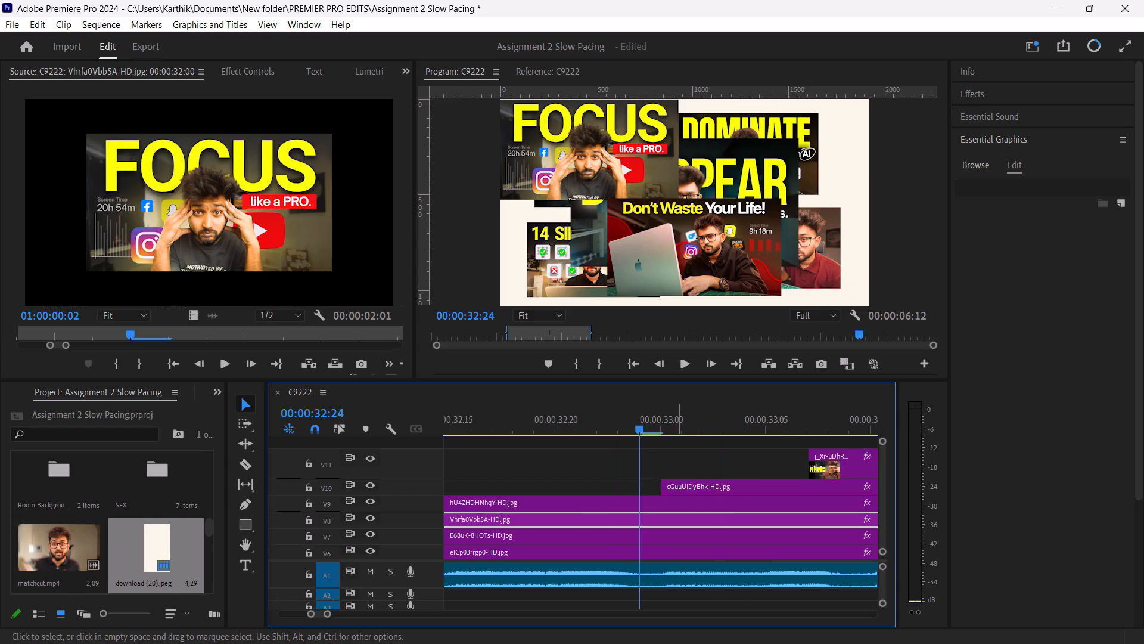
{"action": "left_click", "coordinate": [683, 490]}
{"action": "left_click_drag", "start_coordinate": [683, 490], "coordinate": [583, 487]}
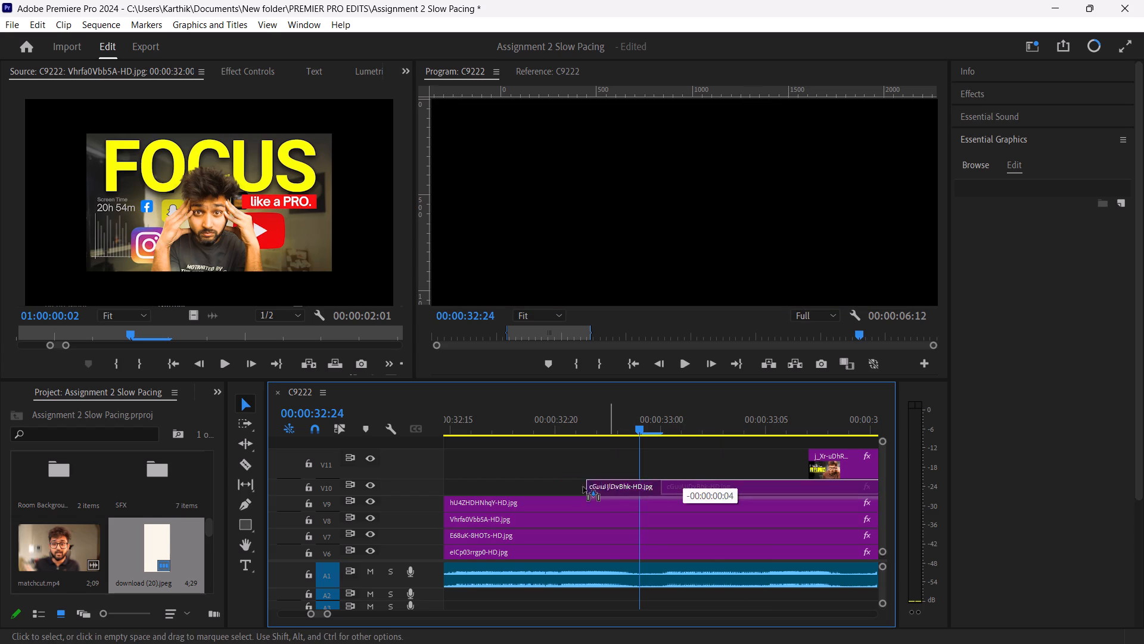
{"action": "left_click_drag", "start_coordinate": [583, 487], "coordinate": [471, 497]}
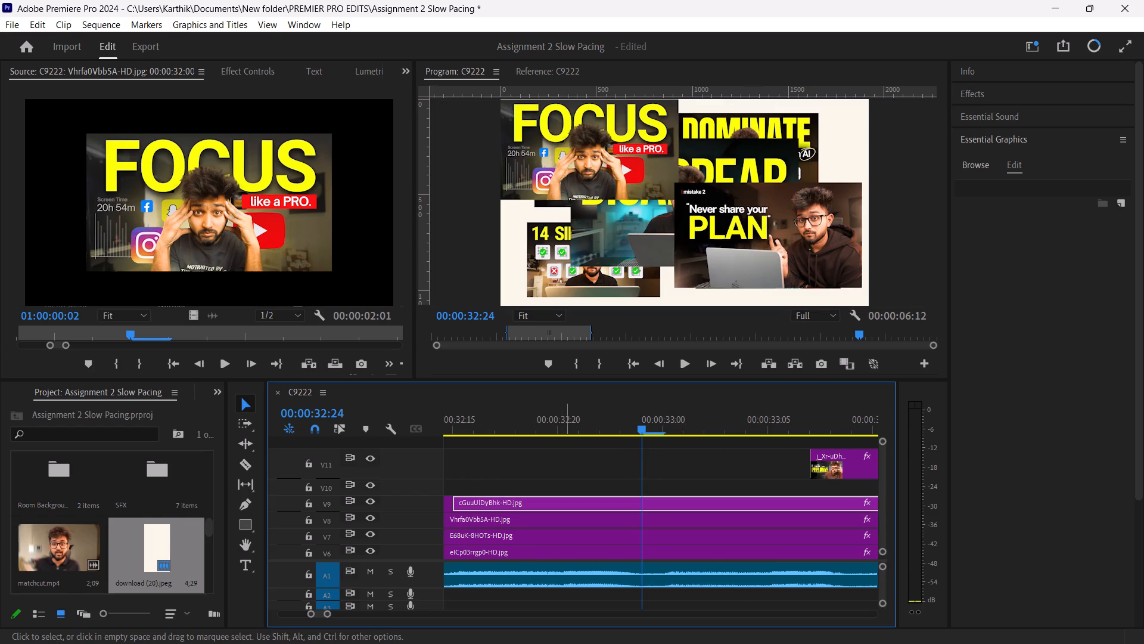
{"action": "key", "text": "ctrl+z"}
Move the "Never share your PLAN" thumbnail clip earlier on V10 so it starts at 00:00:32:10, five frames after the V9 clip.
{"action": "left_click", "coordinate": [682, 487]}
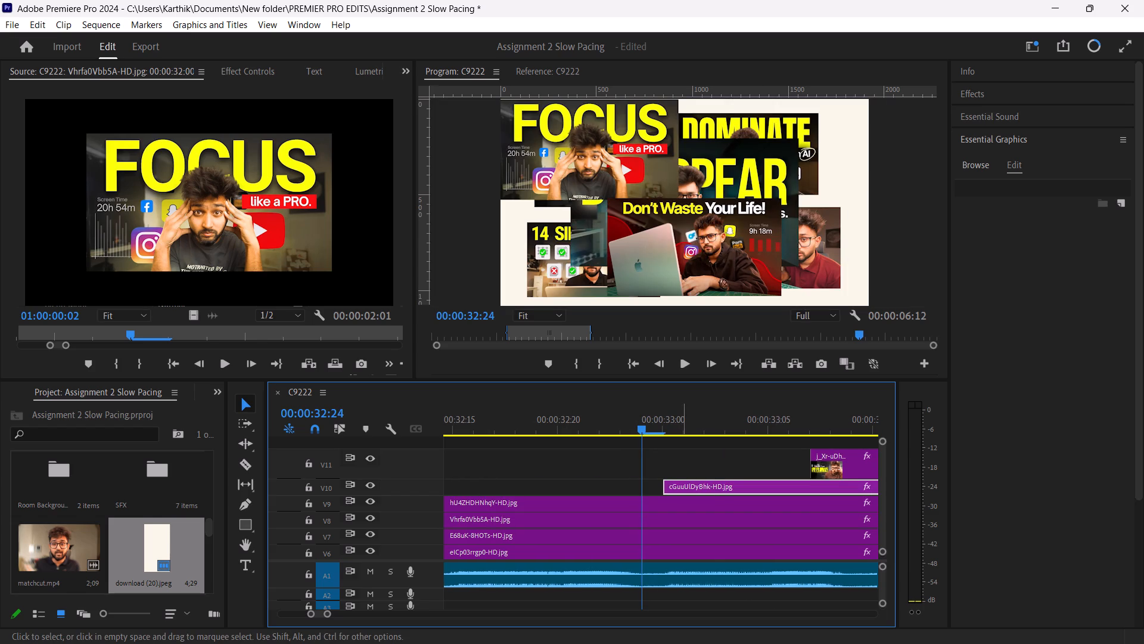
{"action": "left_click_drag", "start_coordinate": [682, 487], "coordinate": [676, 490]}
{"action": "left_click_drag", "start_coordinate": [676, 490], "coordinate": [741, 481]}
{"action": "left_click_drag", "start_coordinate": [741, 481], "coordinate": [686, 478]}
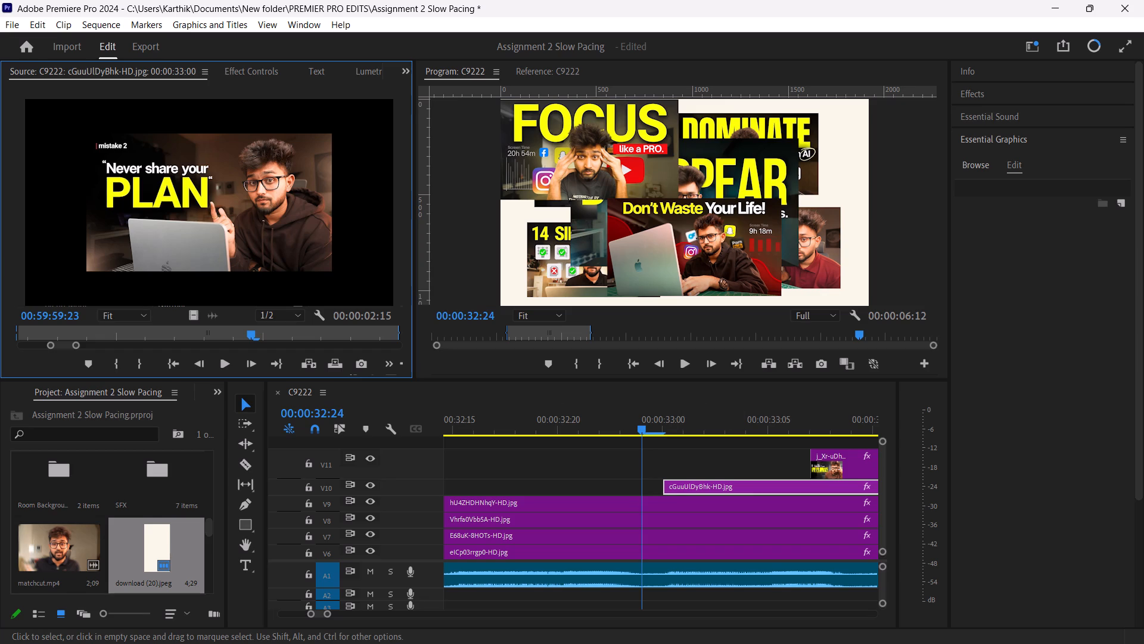
{"action": "left_click_drag", "start_coordinate": [686, 478], "coordinate": [686, 485]}
{"action": "left_click_drag", "start_coordinate": [686, 485], "coordinate": [600, 485]}
{"action": "left_click_drag", "start_coordinate": [677, 482], "coordinate": [565, 468]}
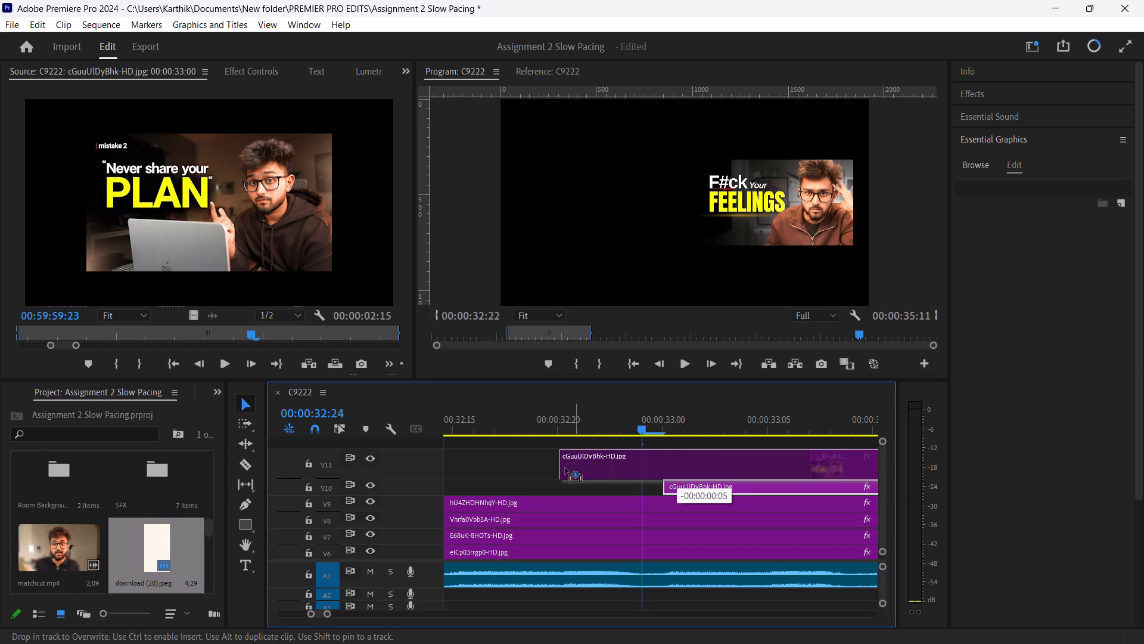
{"action": "left_click_drag", "start_coordinate": [565, 468], "coordinate": [493, 484]}
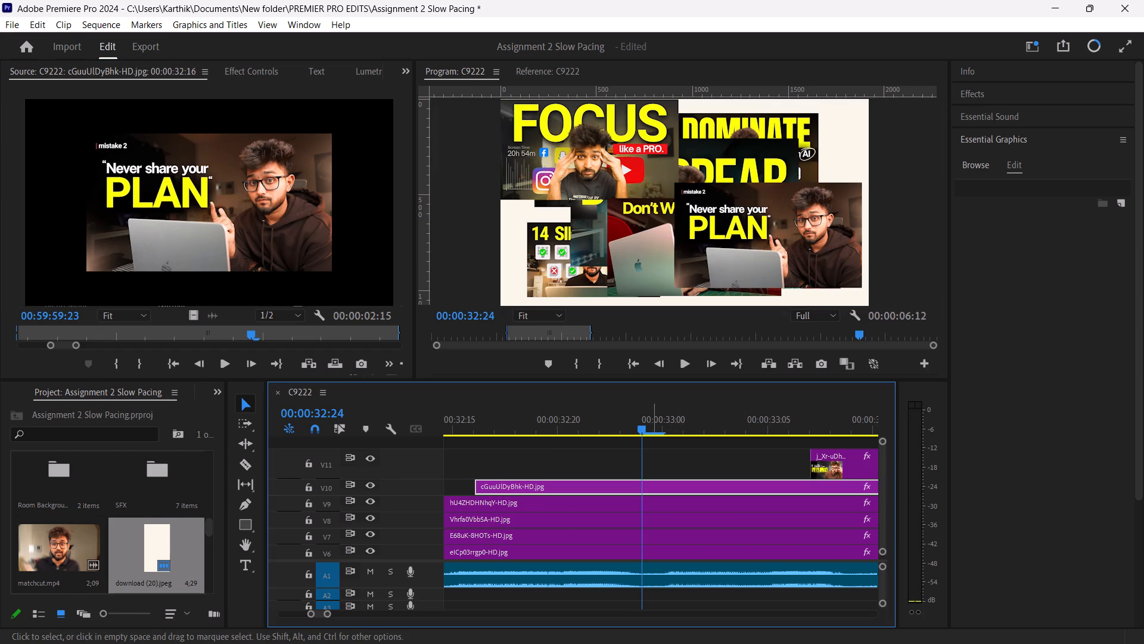
{"action": "left_click_drag", "start_coordinate": [641, 428], "coordinate": [610, 453]}
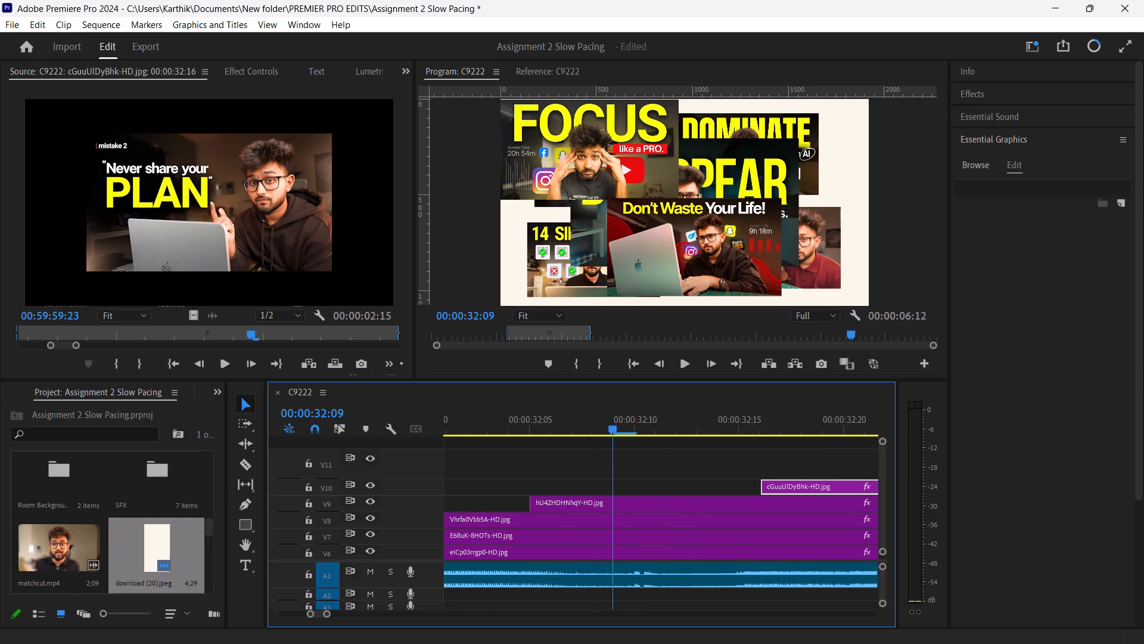
{"action": "left_click_drag", "start_coordinate": [610, 453], "coordinate": [620, 453]}
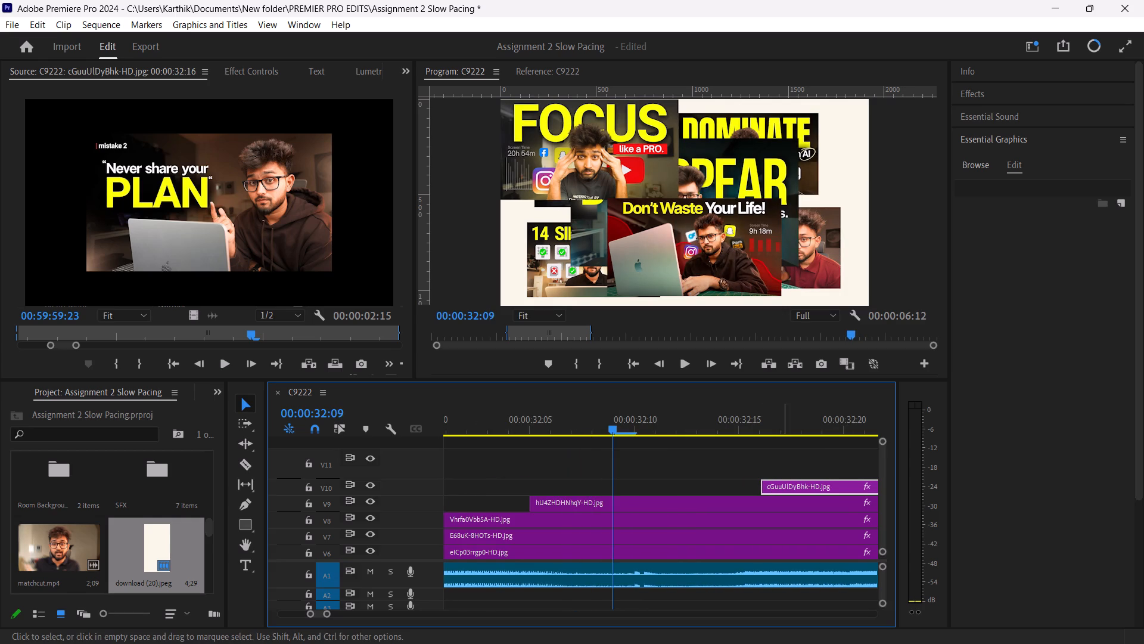
{"action": "left_click_drag", "start_coordinate": [785, 487], "coordinate": [659, 493]}
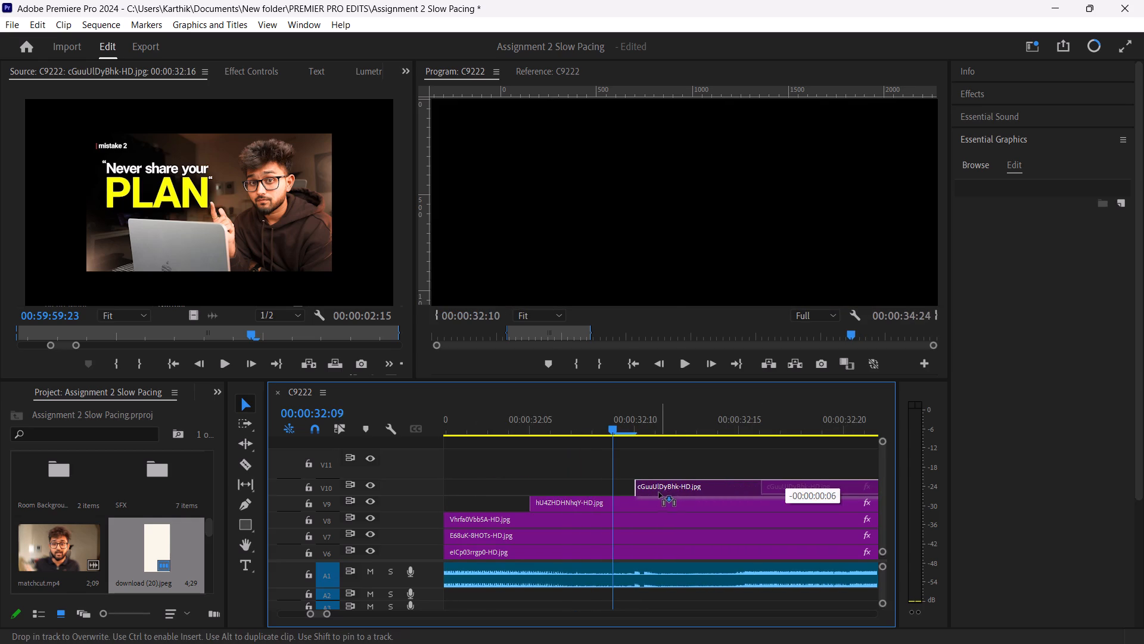
{"action": "left_click_drag", "start_coordinate": [659, 493], "coordinate": [660, 493]}
Move the "F#ck Your FEELINGS" thumbnail clip earlier on V11 to 00:00:32:17, aligning its end with the V10 clip's end.
{"action": "left_click_drag", "start_coordinate": [612, 427], "coordinate": [708, 436]}
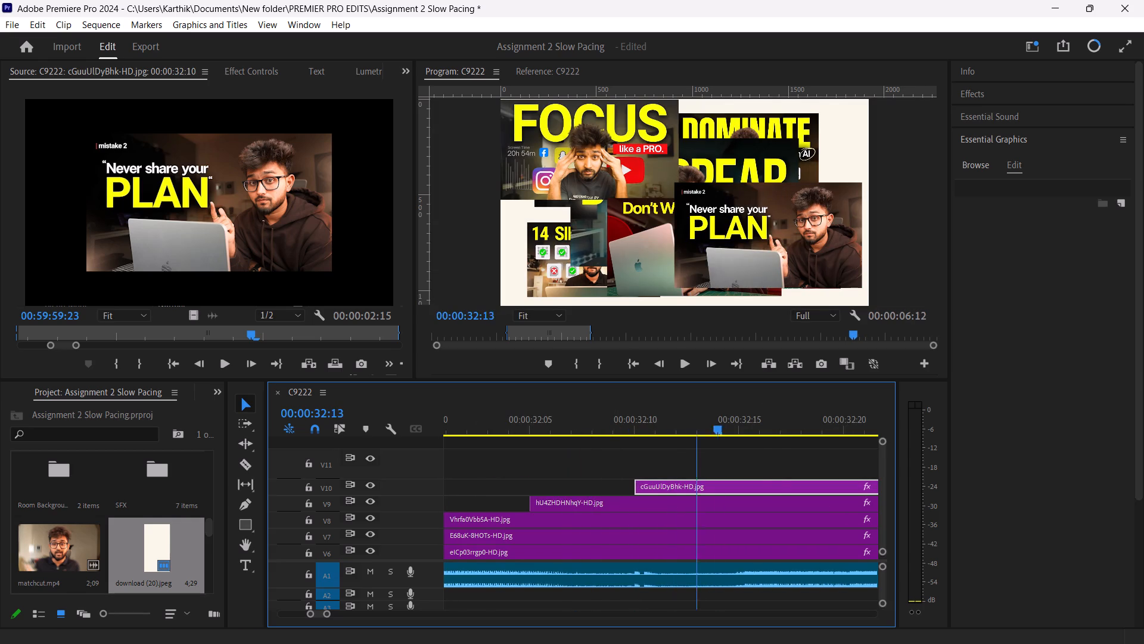
{"action": "left_click_drag", "start_coordinate": [708, 436], "coordinate": [767, 440]}
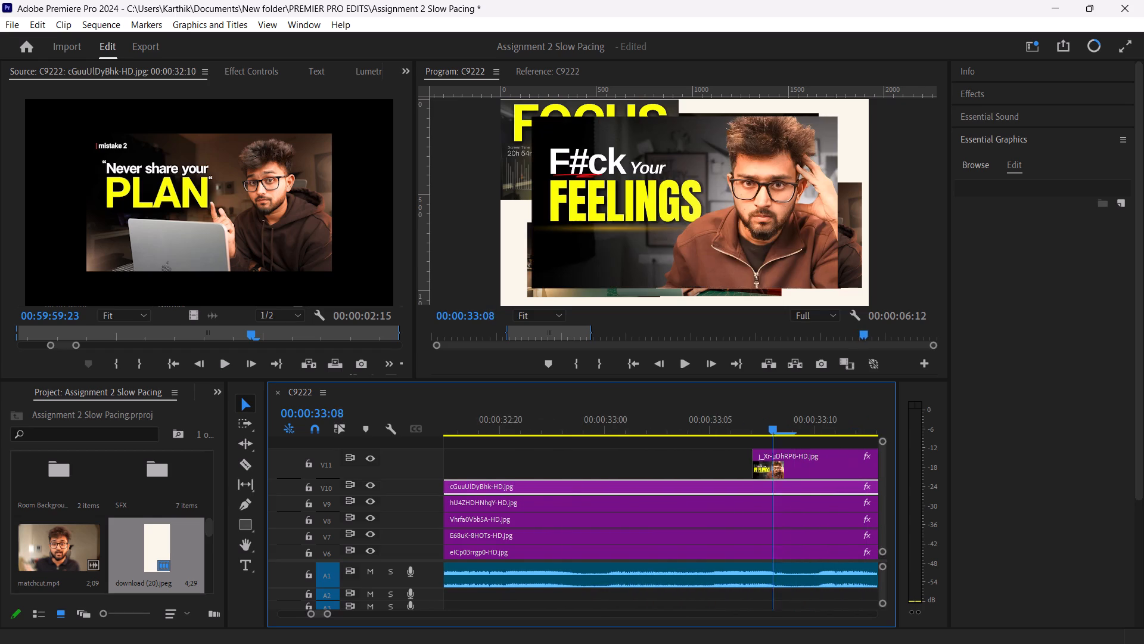
{"action": "left_click_drag", "start_coordinate": [767, 440], "coordinate": [752, 437]}
{"action": "left_click", "coordinate": [774, 464]}
{"action": "left_click_drag", "start_coordinate": [774, 464], "coordinate": [569, 453]}
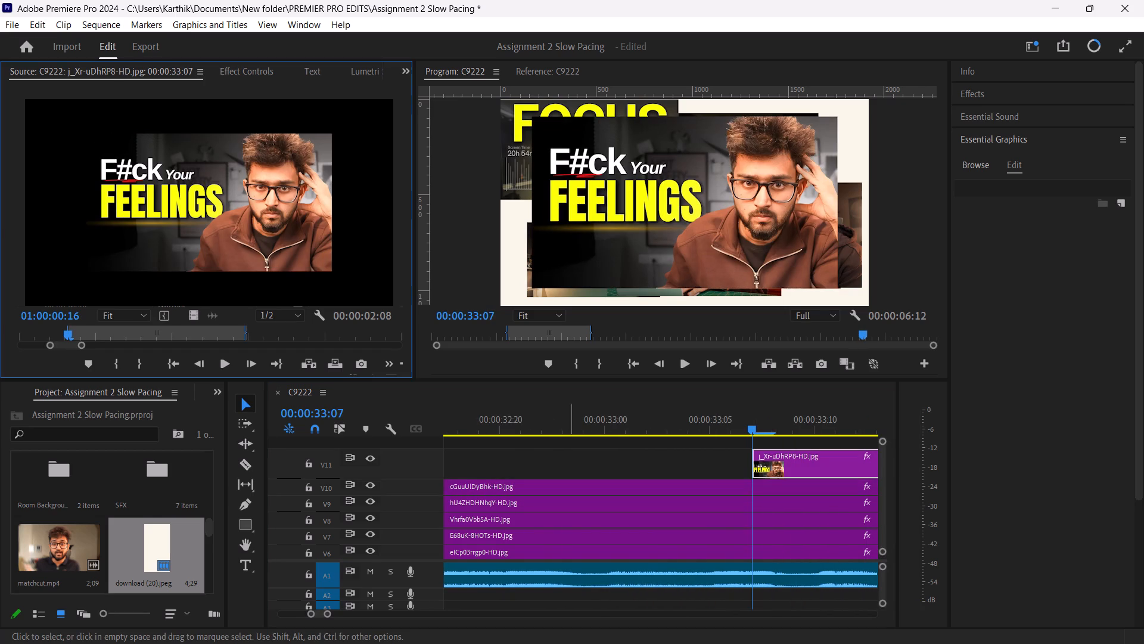
{"action": "left_click_drag", "start_coordinate": [569, 453], "coordinate": [811, 463]}
{"action": "left_click_drag", "start_coordinate": [811, 463], "coordinate": [728, 465]}
{"action": "left_click_drag", "start_coordinate": [728, 465], "coordinate": [767, 473]}
{"action": "left_click_drag", "start_coordinate": [767, 473], "coordinate": [785, 471]}
{"action": "left_click_drag", "start_coordinate": [785, 471], "coordinate": [792, 466]}
{"action": "left_click_drag", "start_coordinate": [792, 466], "coordinate": [881, 499]}
{"action": "left_click_drag", "start_coordinate": [881, 499], "coordinate": [881, 484]}
{"action": "left_click_drag", "start_coordinate": [881, 484], "coordinate": [885, 470]}
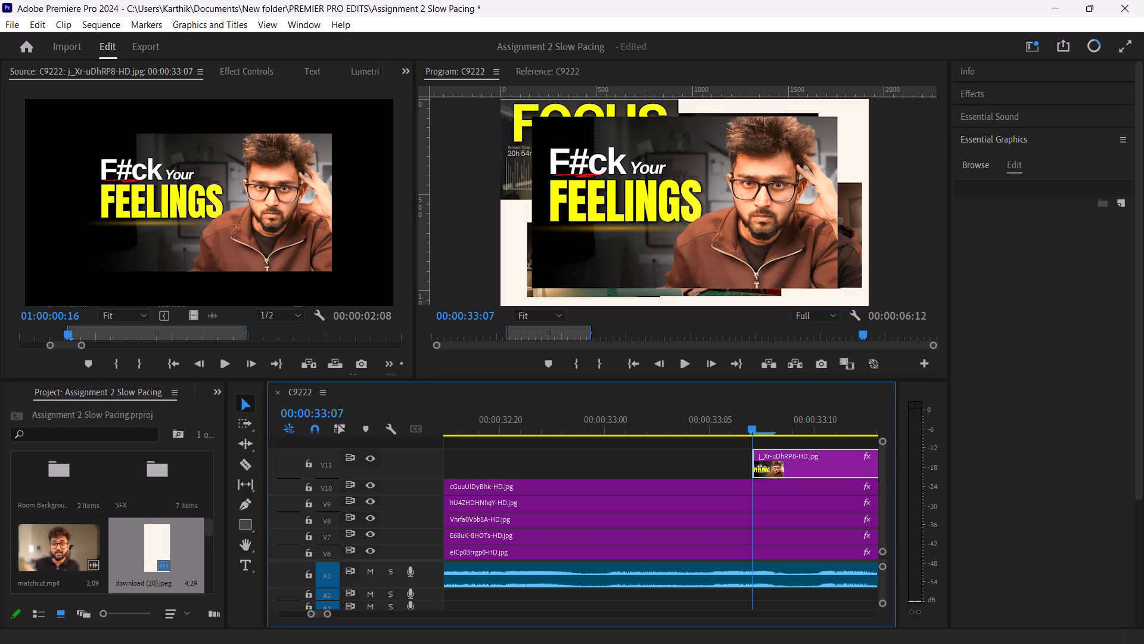
{"action": "left_click_drag", "start_coordinate": [885, 470], "coordinate": [884, 465]}
{"action": "left_click_drag", "start_coordinate": [884, 465], "coordinate": [884, 447]}
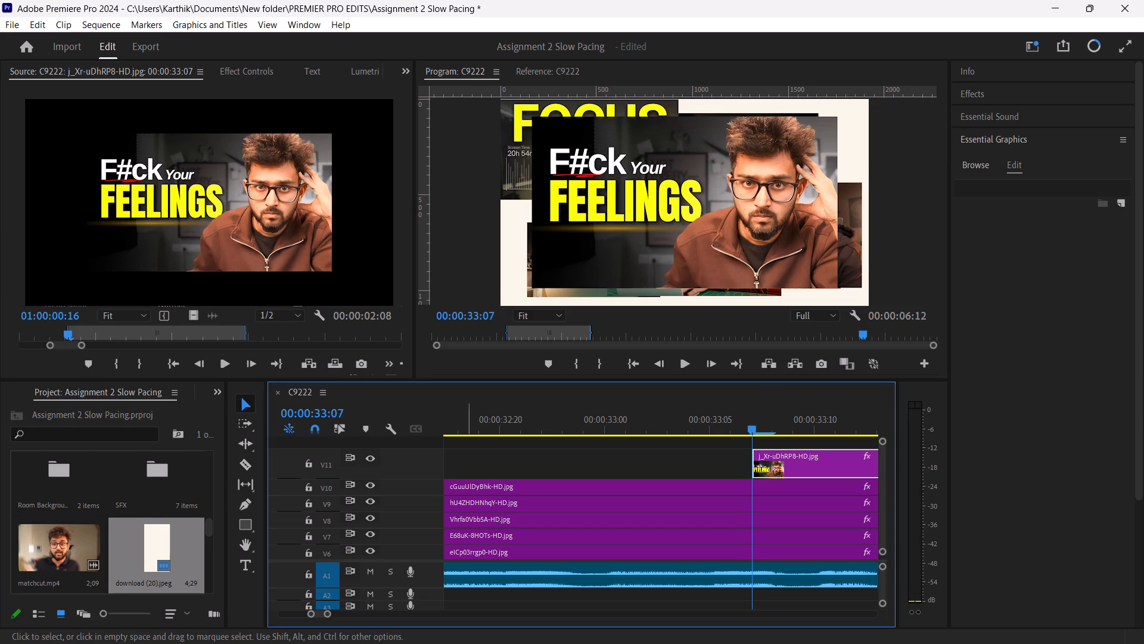
{"action": "scroll", "coordinate": [471, 559], "scroll_direction": "down", "scroll_amount": 1}
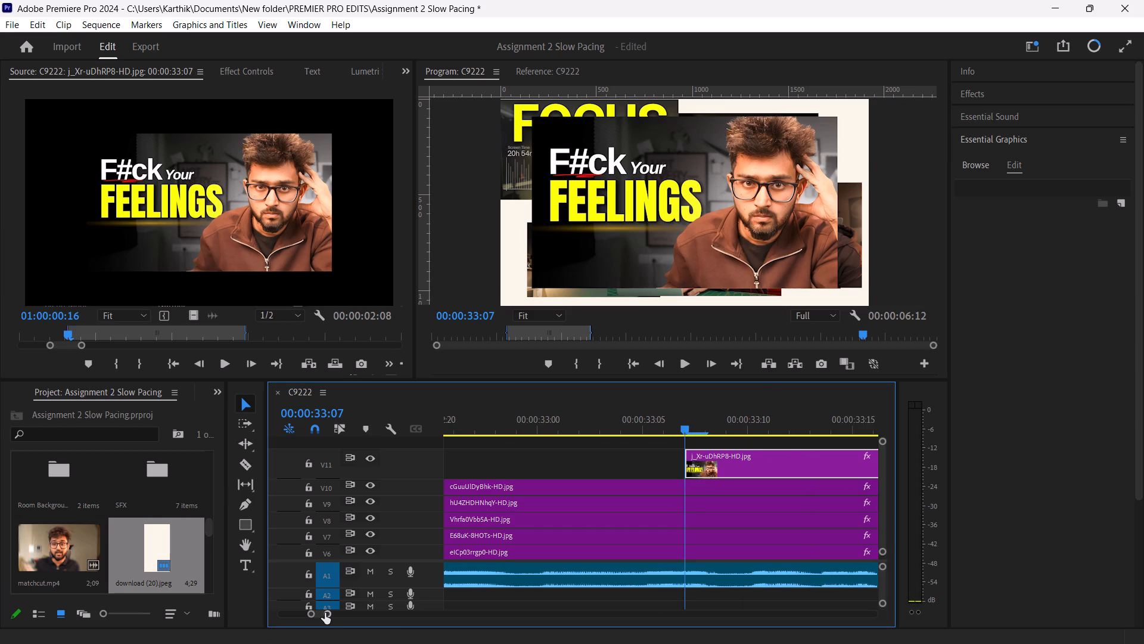
{"action": "left_click_drag", "start_coordinate": [325, 613], "coordinate": [343, 614]}
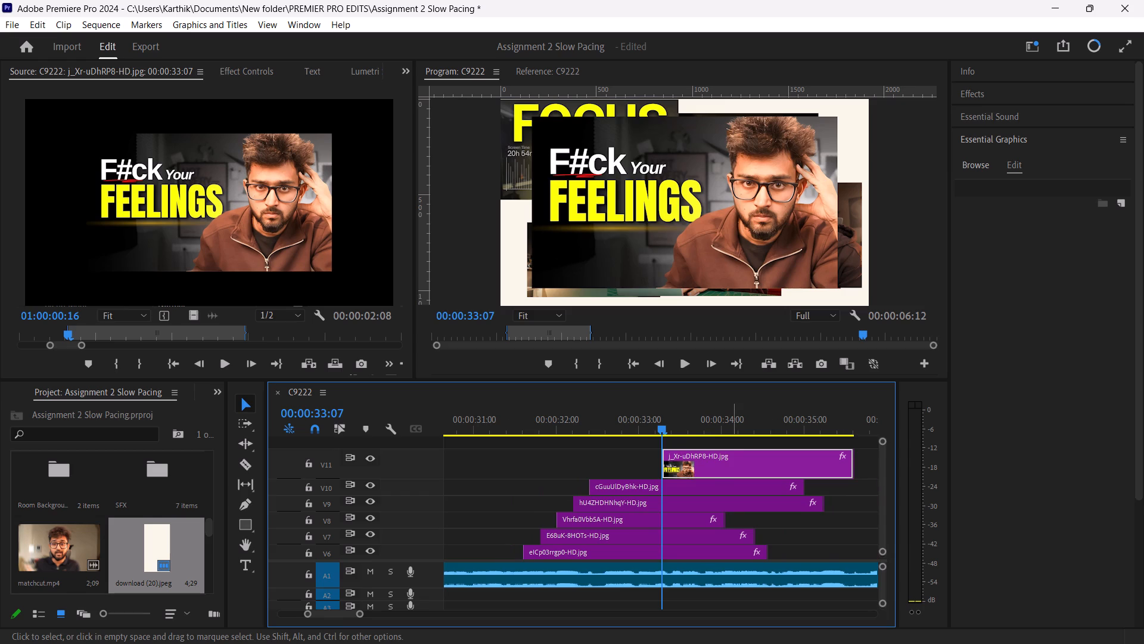
{"action": "left_click_drag", "start_coordinate": [732, 465], "coordinate": [680, 466]}
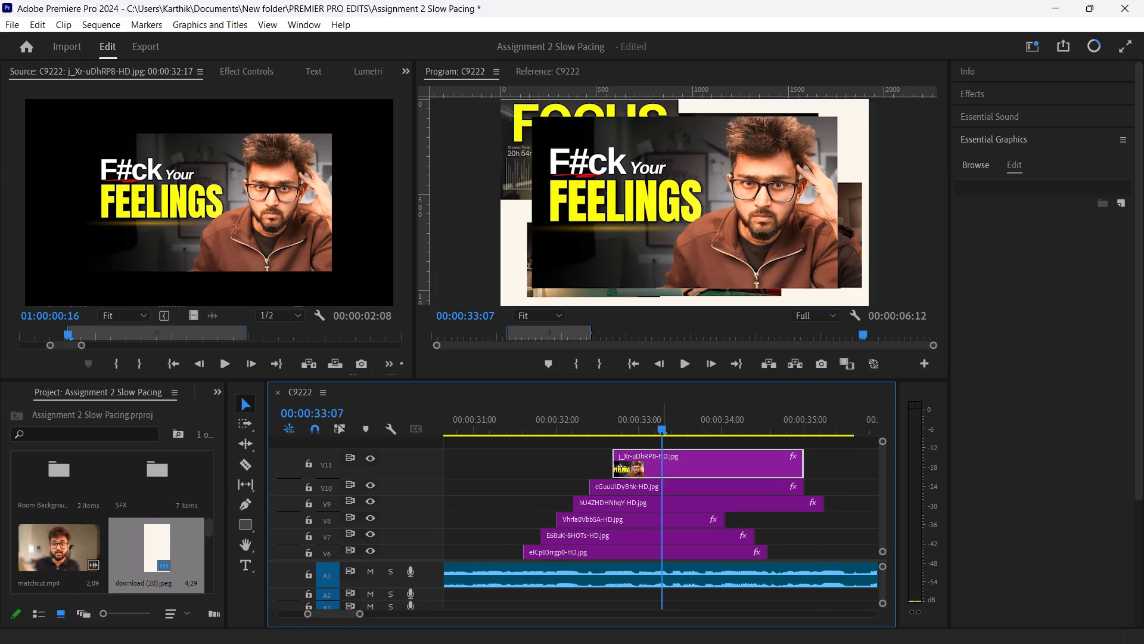
Shift the "F#ck Your FEELINGS" clip on V11 two frames earlier so it starts at 00:00:32:15, five frames after the V10 clip.
{"action": "left_click_drag", "start_coordinate": [660, 429], "coordinate": [587, 441]}
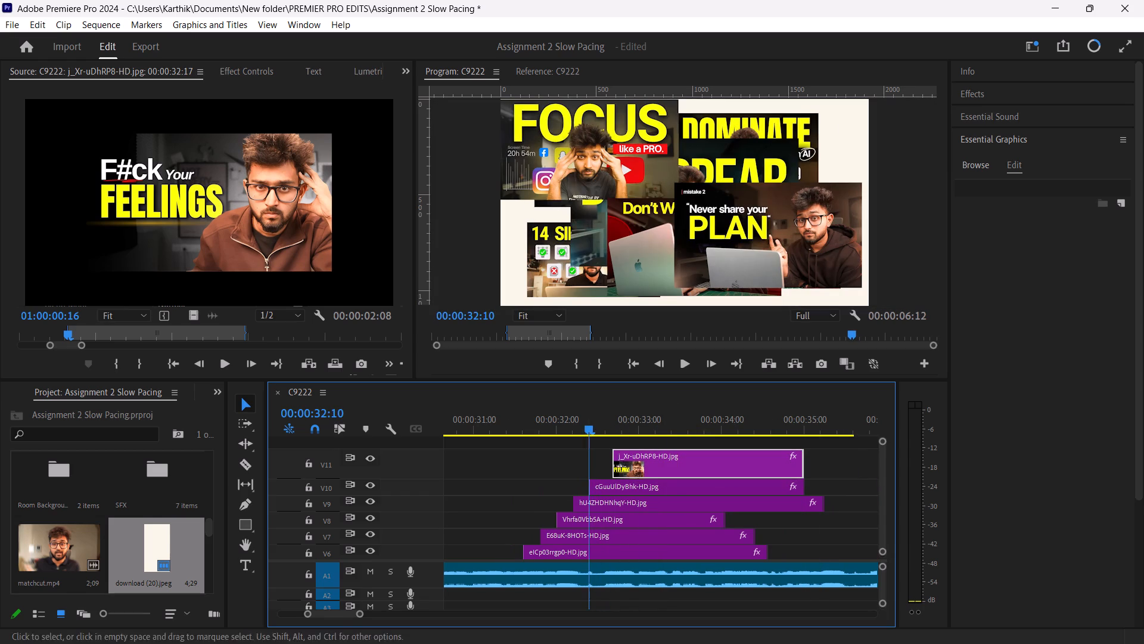
{"action": "left_click_drag", "start_coordinate": [361, 614], "coordinate": [319, 620]}
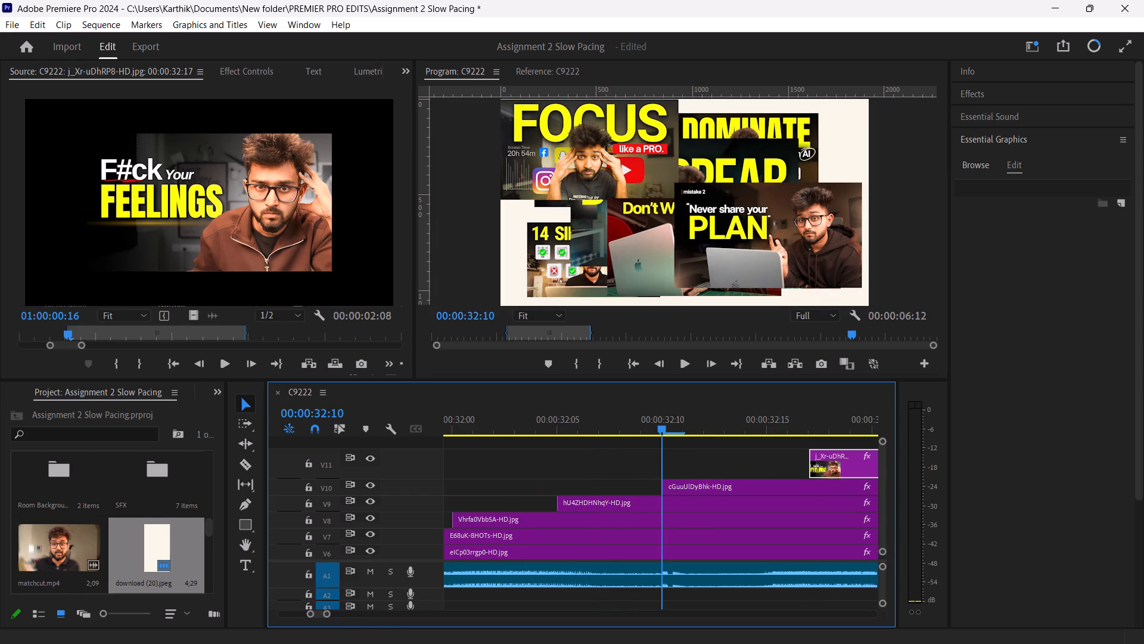
{"action": "left_click_drag", "start_coordinate": [847, 472], "coordinate": [812, 472]}
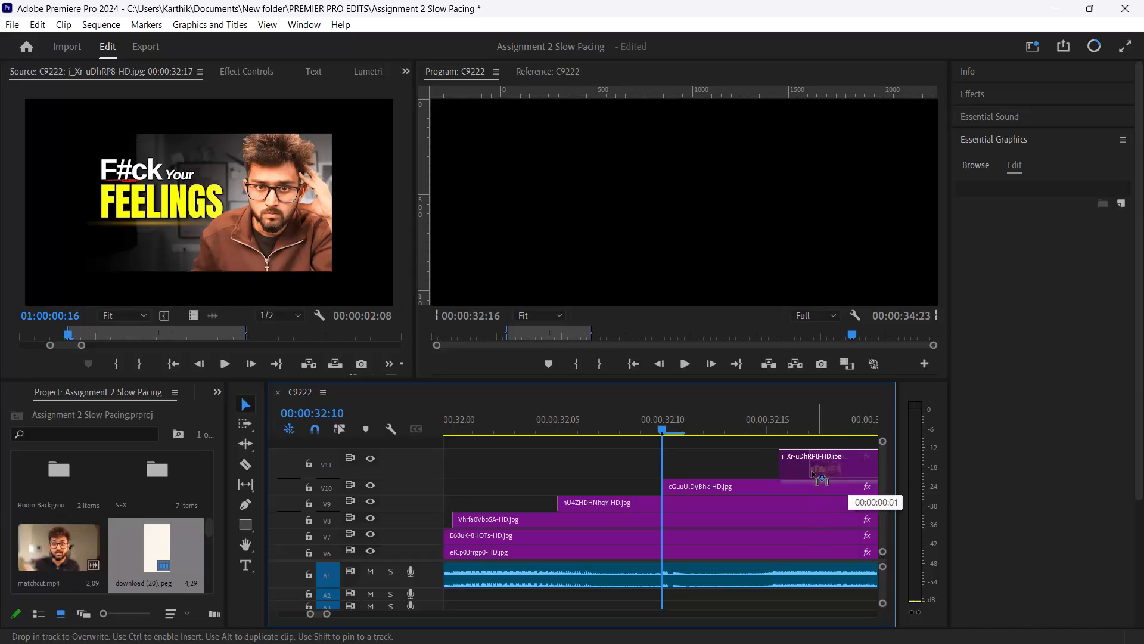
{"action": "left_click_drag", "start_coordinate": [812, 472], "coordinate": [803, 472]}
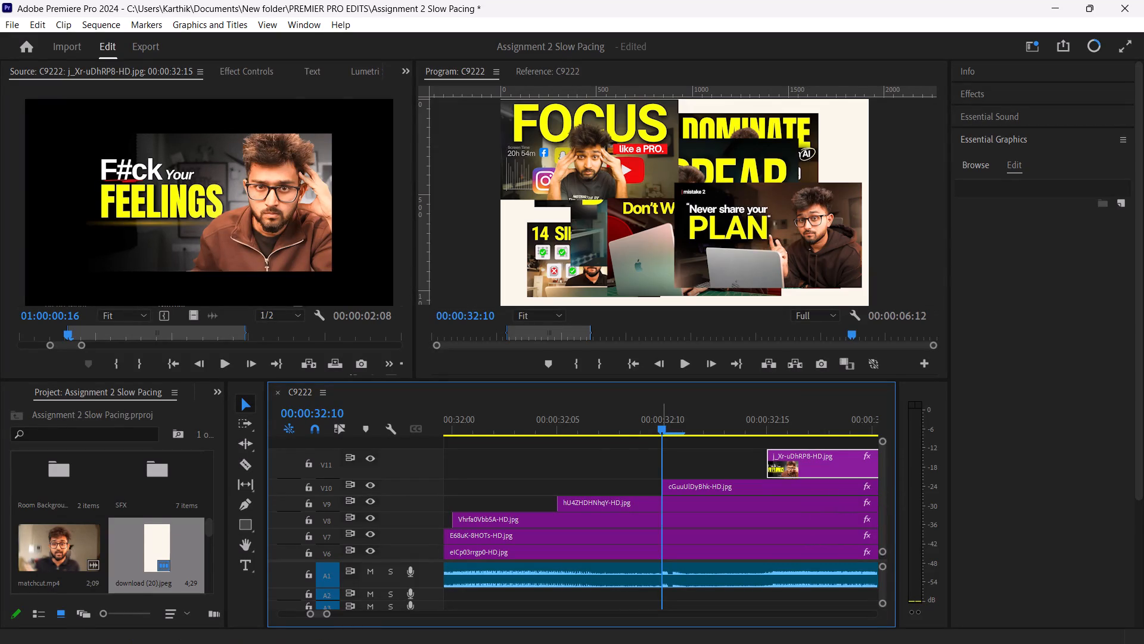
Play the sequence from about 00:00:30:00 through the end of the collage to check the staggered thumbnail timing.
{"action": "left_click_drag", "start_coordinate": [663, 426], "coordinate": [393, 420]}
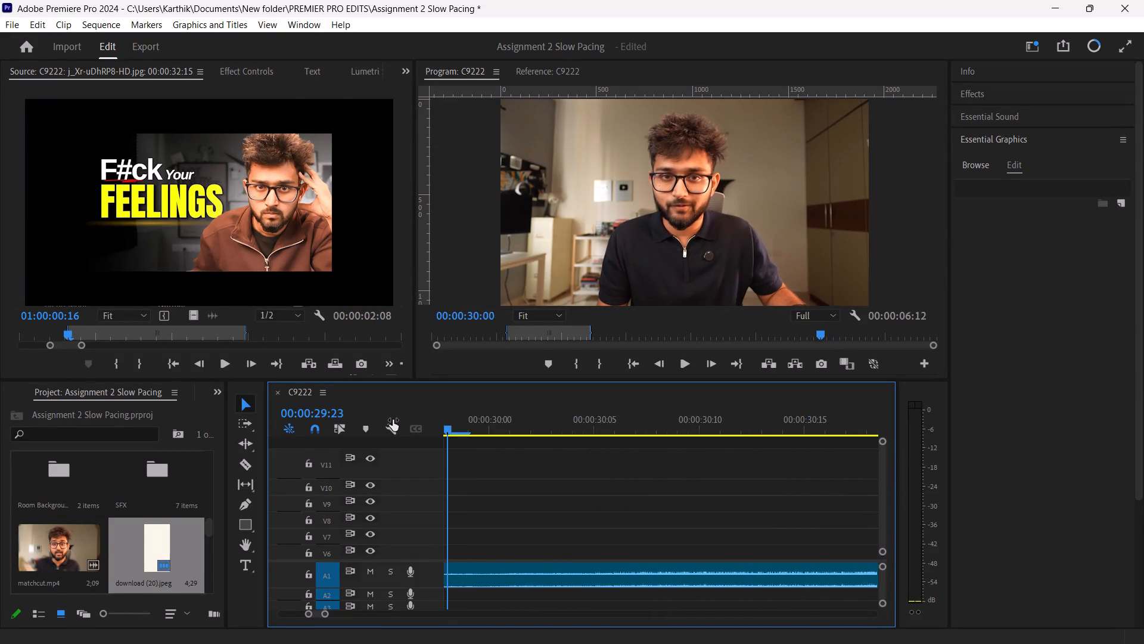
{"action": "key", "text": "space"}
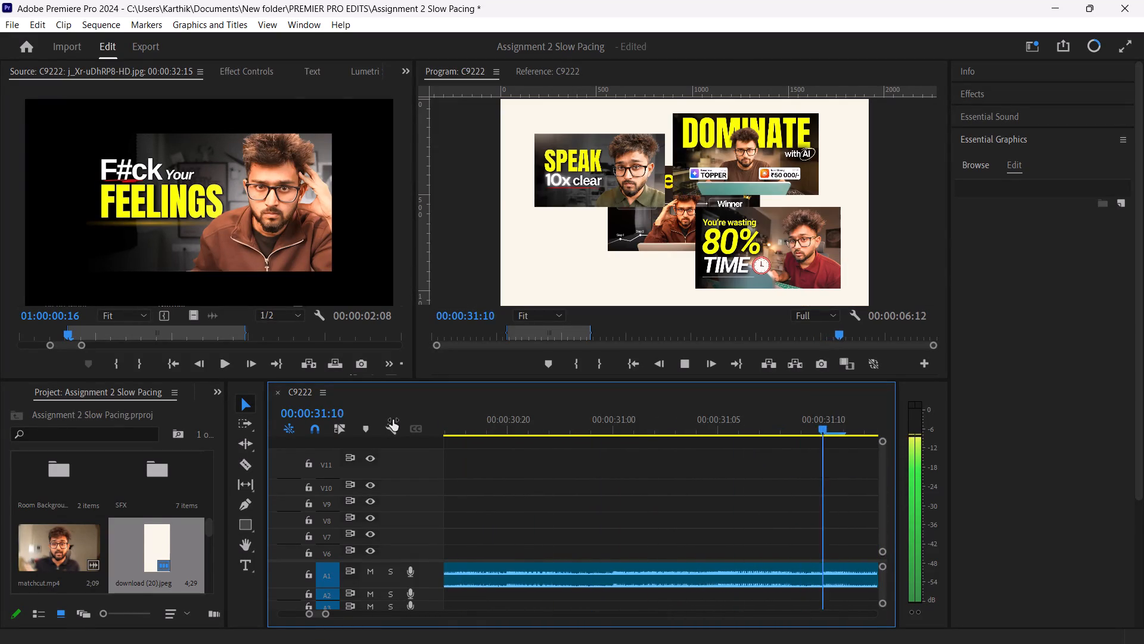
{"action": "key", "text": "space"}
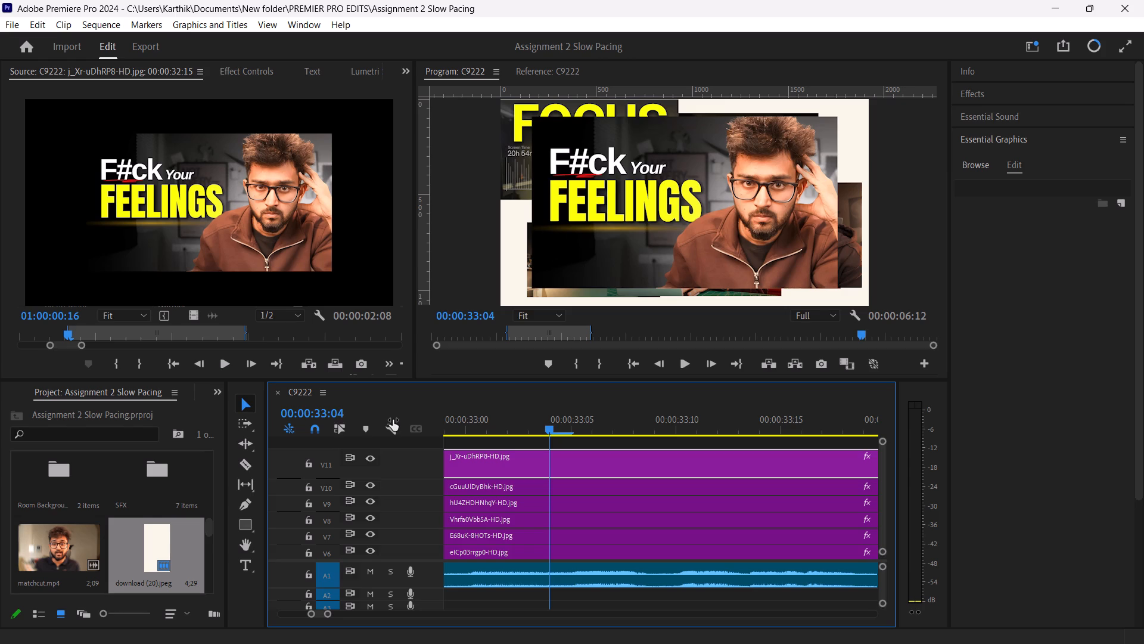
{"action": "key", "text": "space"}
{"action": "key", "text": "space"}
{"action": "key", "text": "space"}
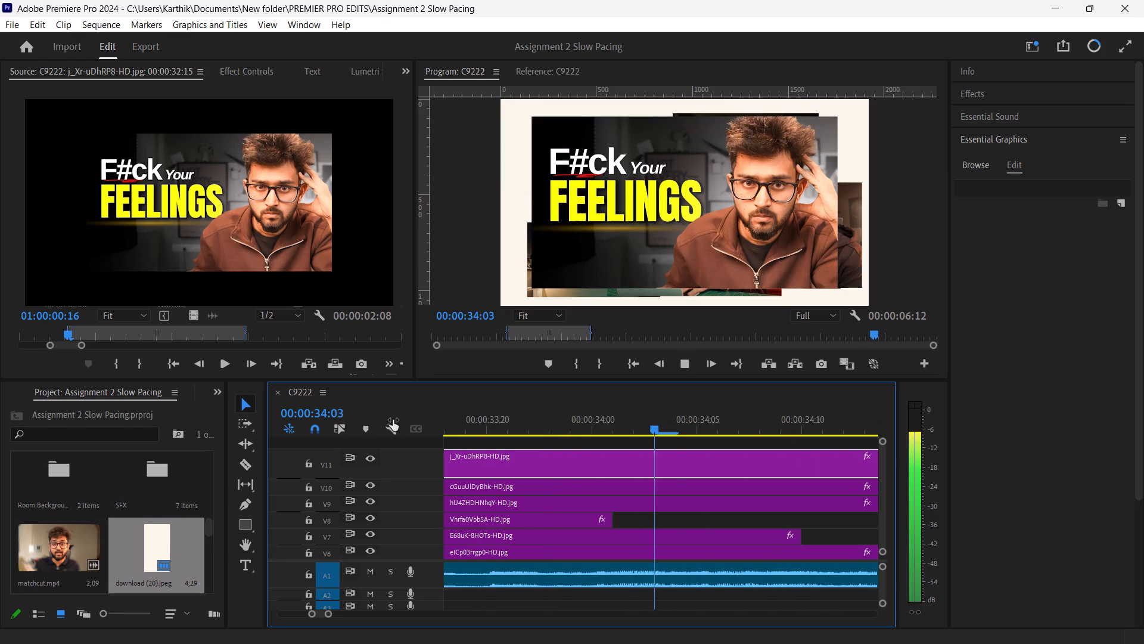
{"action": "key", "text": "space"}
{"action": "key", "text": "space"}
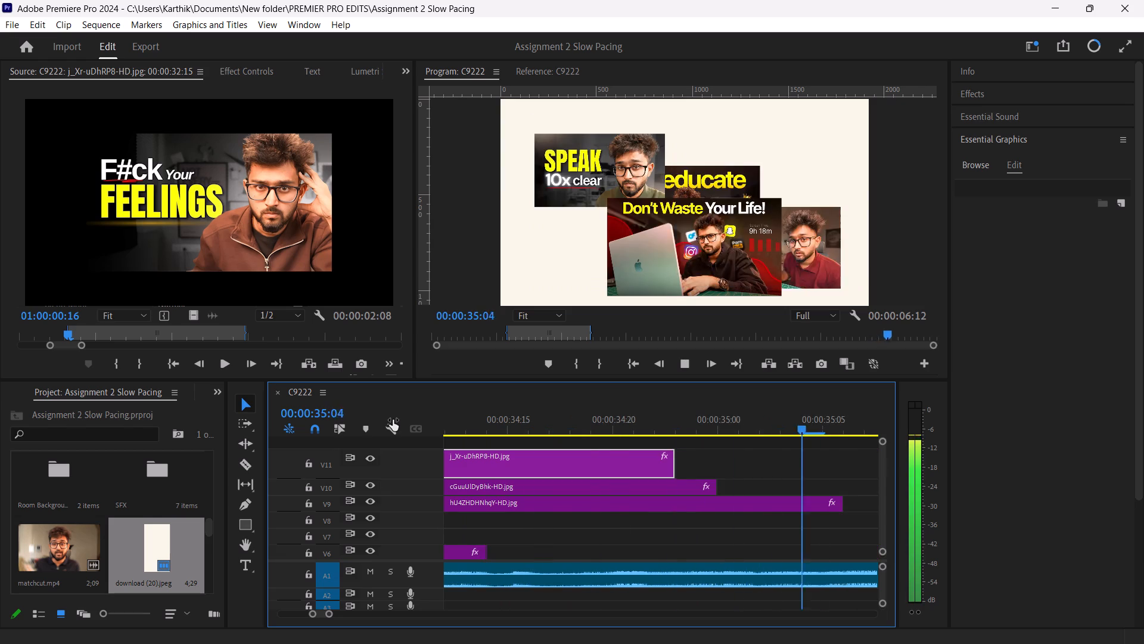
{"action": "key", "text": "space"}
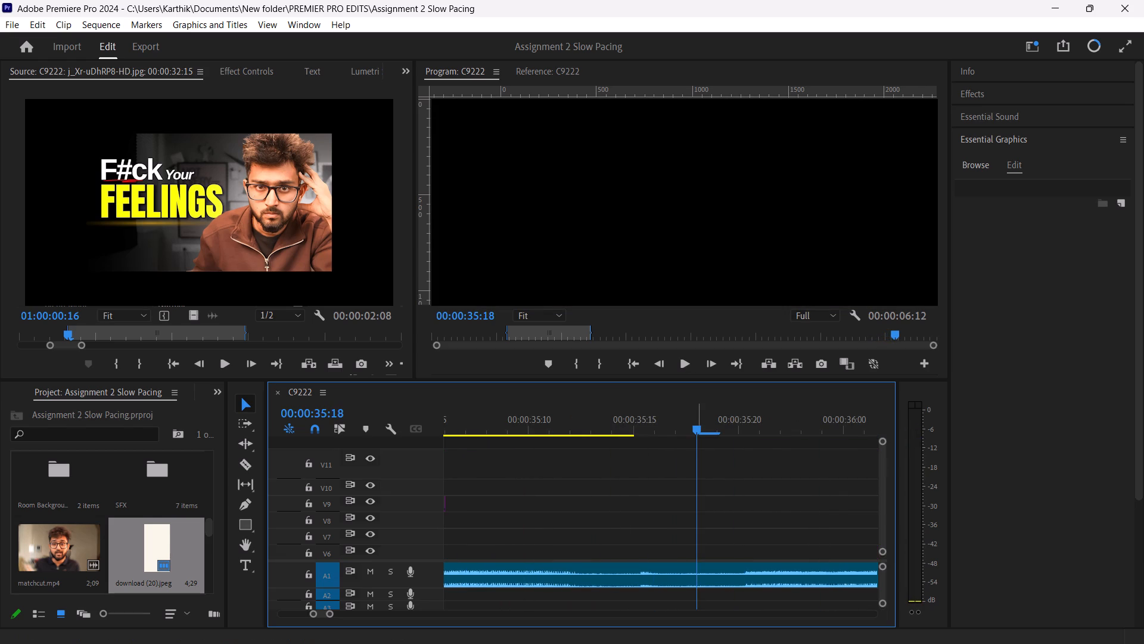
Replay the collage's ending around 00:00:35:00 and scrub back to 00:00:34:01 to examine where the thumbnail clips end.
{"action": "left_click_drag", "start_coordinate": [692, 426], "coordinate": [408, 422]}
{"action": "key", "text": "space"}
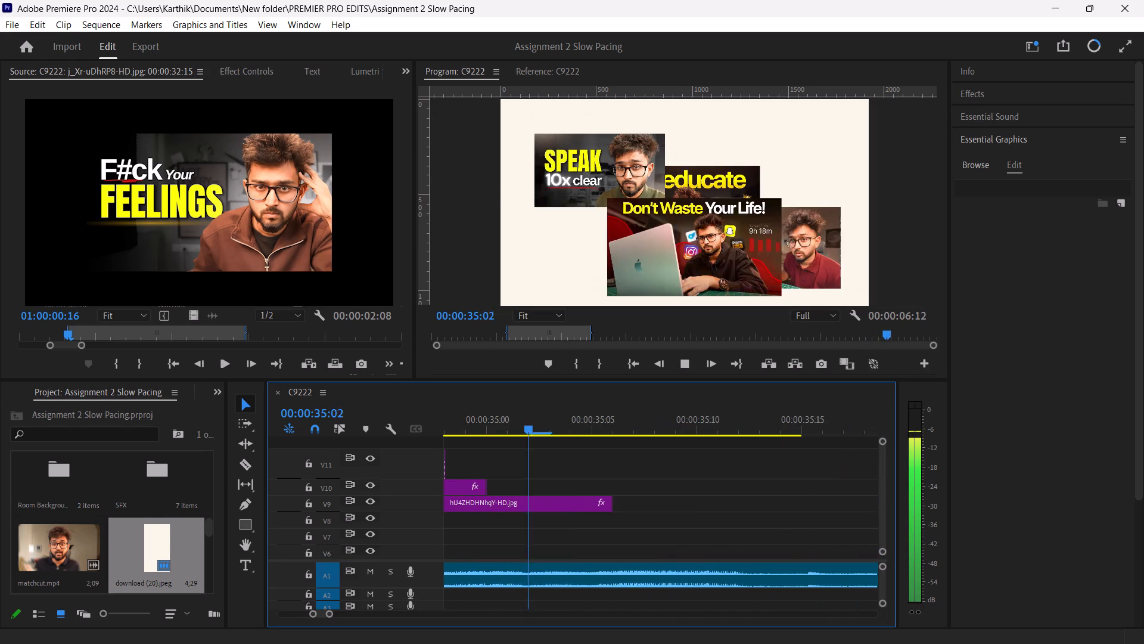
{"action": "key", "text": "space"}
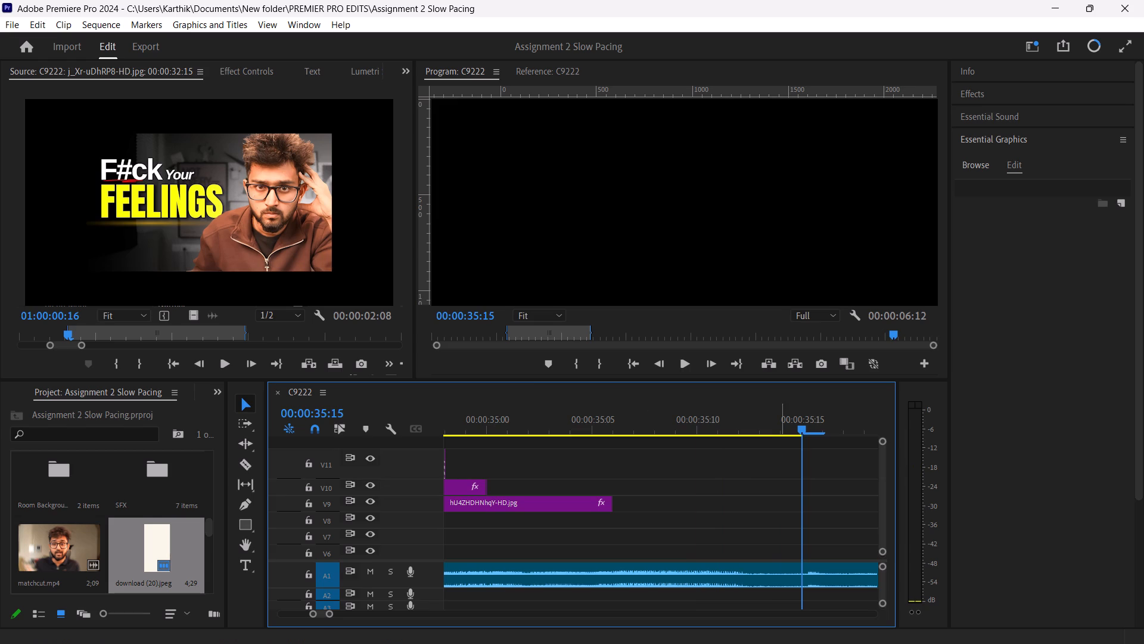
{"action": "left_click_drag", "start_coordinate": [796, 426], "coordinate": [669, 458]}
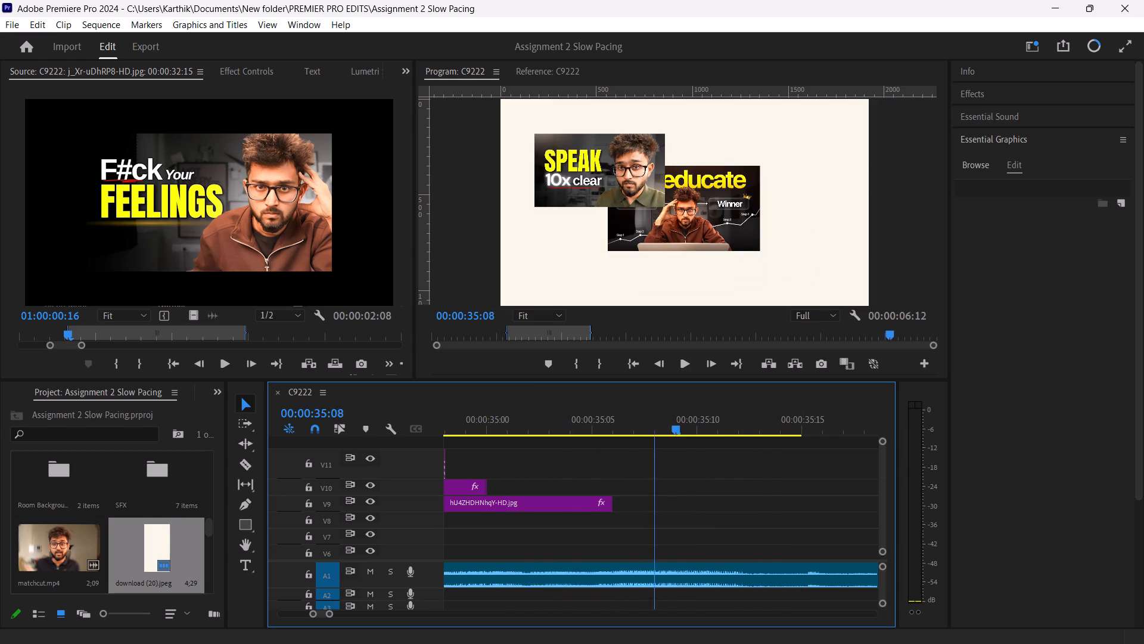
{"action": "left_click_drag", "start_coordinate": [669, 458], "coordinate": [472, 443]}
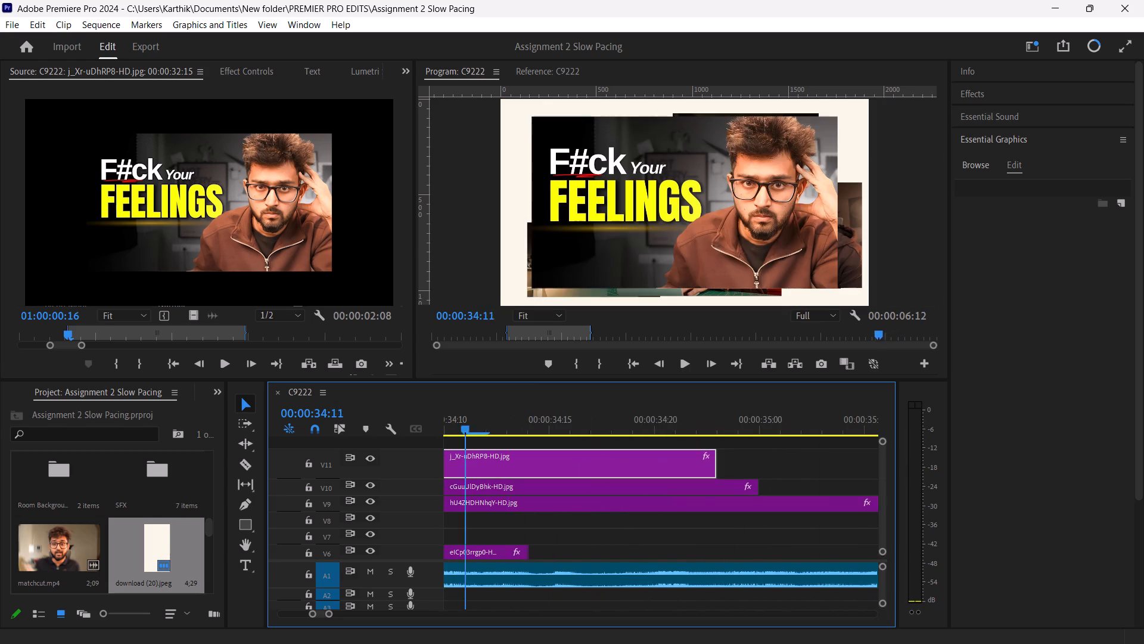
{"action": "left_click_drag", "start_coordinate": [472, 443], "coordinate": [673, 524]}
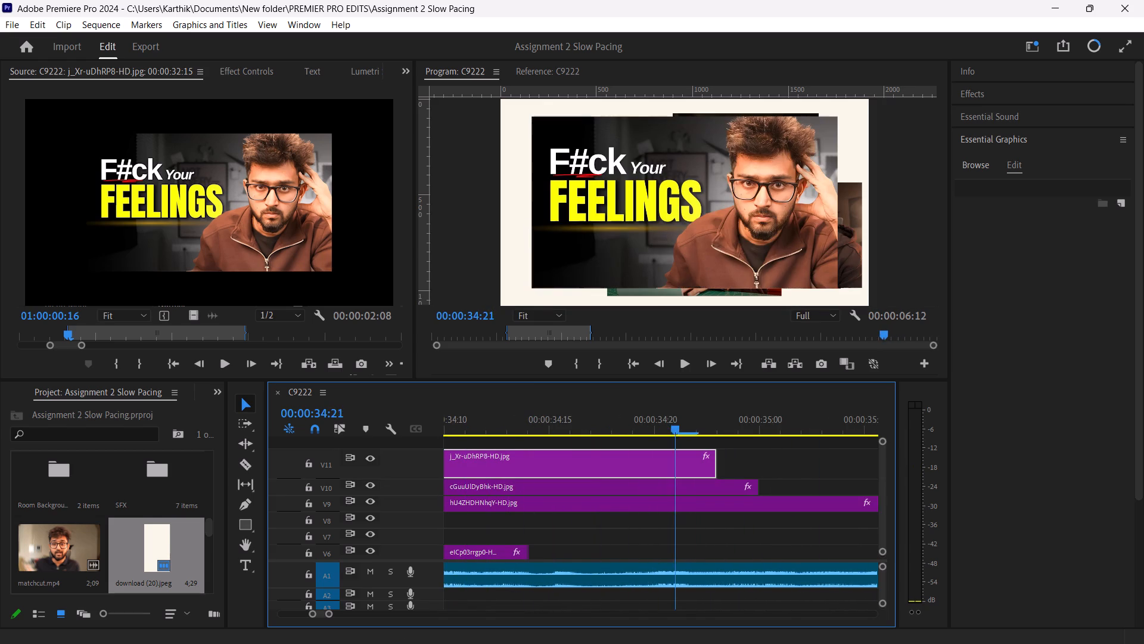
{"action": "left_click_drag", "start_coordinate": [673, 524], "coordinate": [602, 510]}
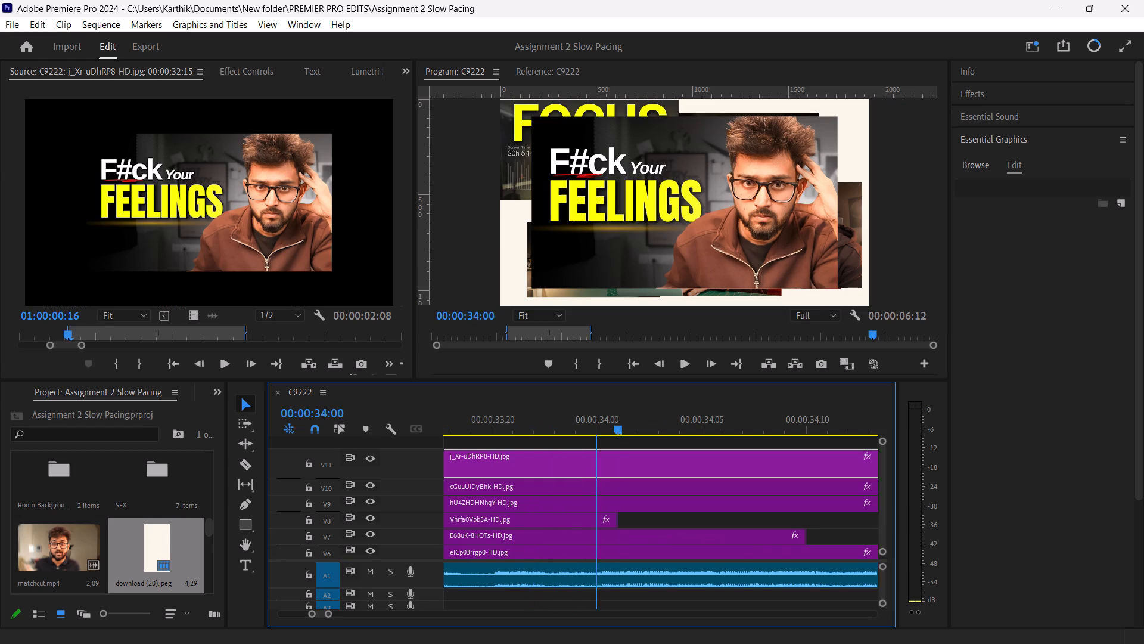
{"action": "left_click_drag", "start_coordinate": [602, 510], "coordinate": [606, 510]}
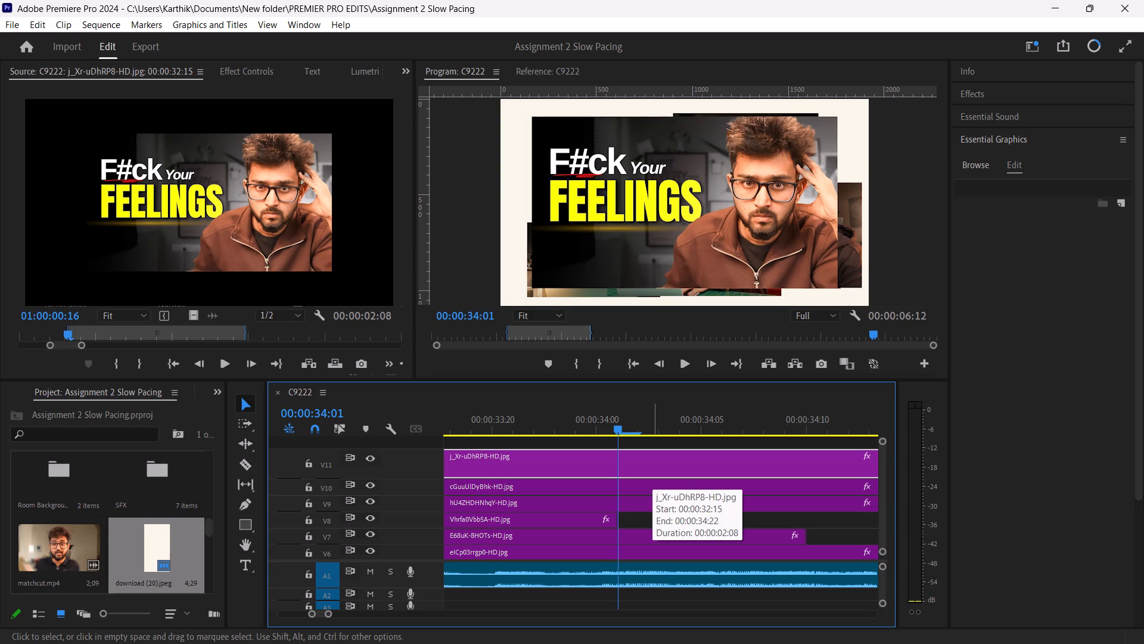
Delete the cream background clip "download (20).jpeg" from V1 beneath the thumbnail collage.
{"action": "left_click", "coordinate": [692, 547]}
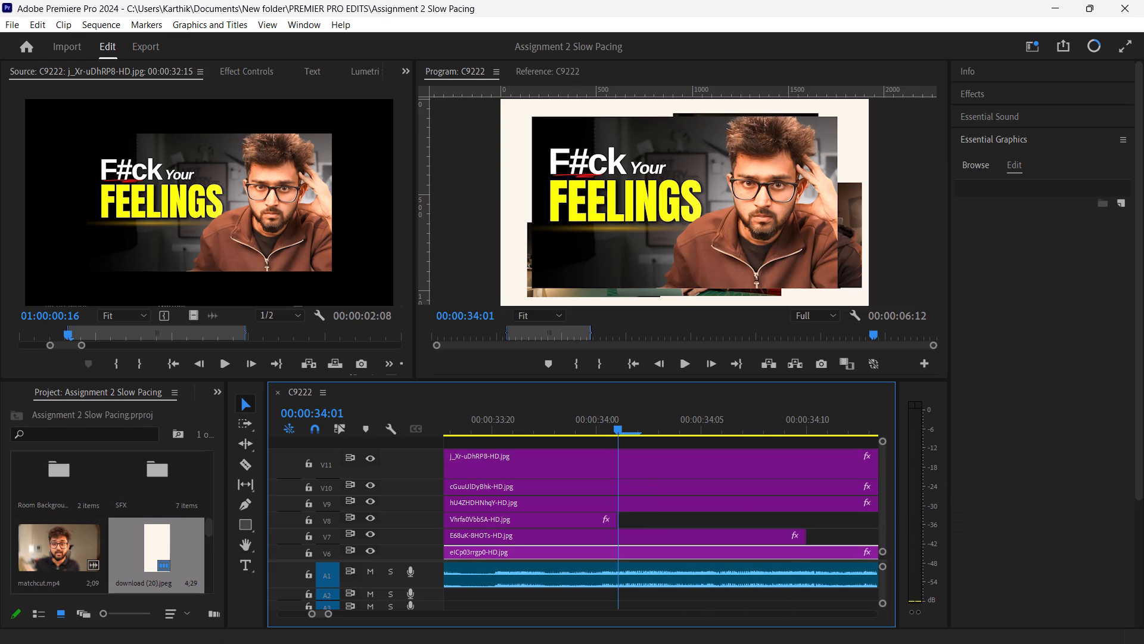
{"action": "left_click_drag", "start_coordinate": [881, 477], "coordinate": [886, 502]}
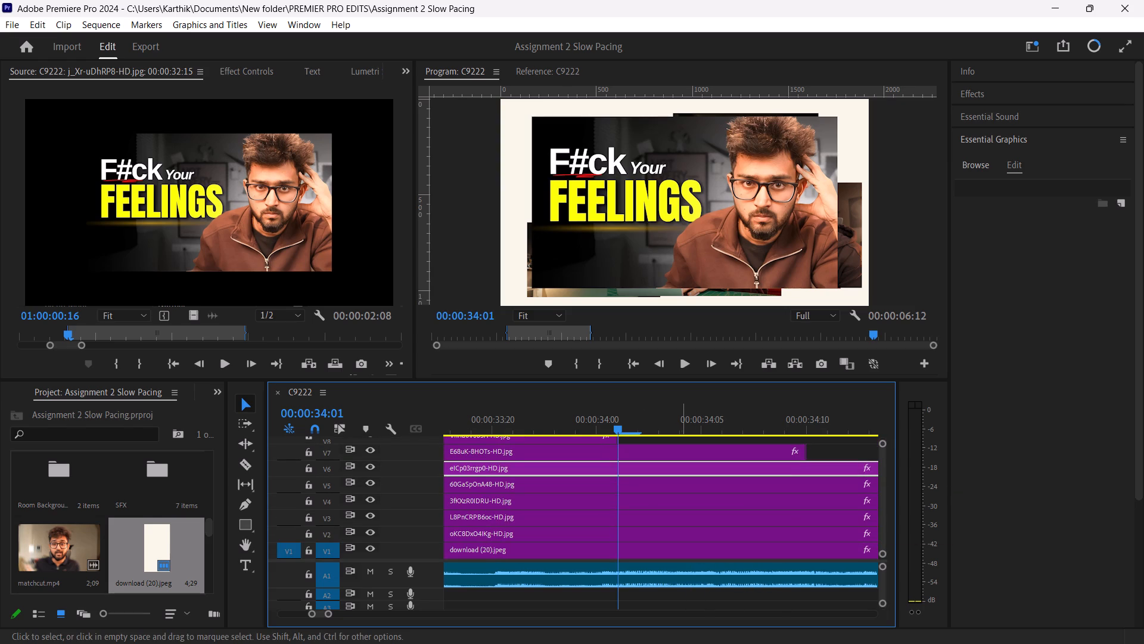
{"action": "left_click", "coordinate": [678, 551]}
{"action": "key", "text": "BackSpace"}
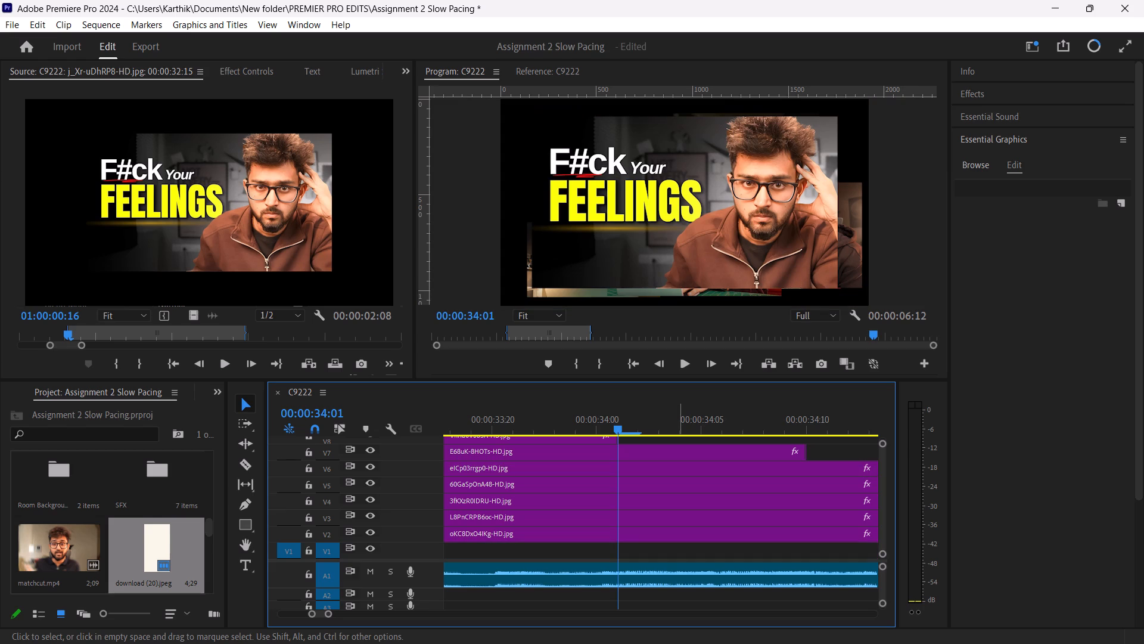
Play the thumbnail collage through to about 00:00:33:05 to check how it looks without the cream background.
{"action": "left_click_drag", "start_coordinate": [618, 430], "coordinate": [461, 457]}
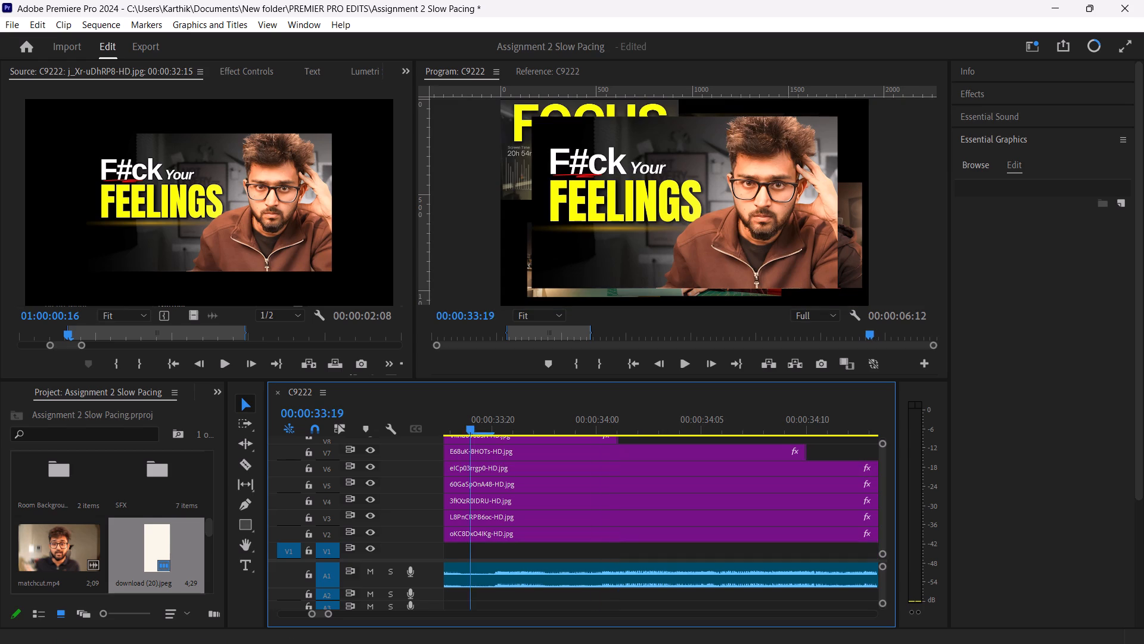
{"action": "left_click_drag", "start_coordinate": [461, 457], "coordinate": [331, 457]}
{"action": "key", "text": "space"}
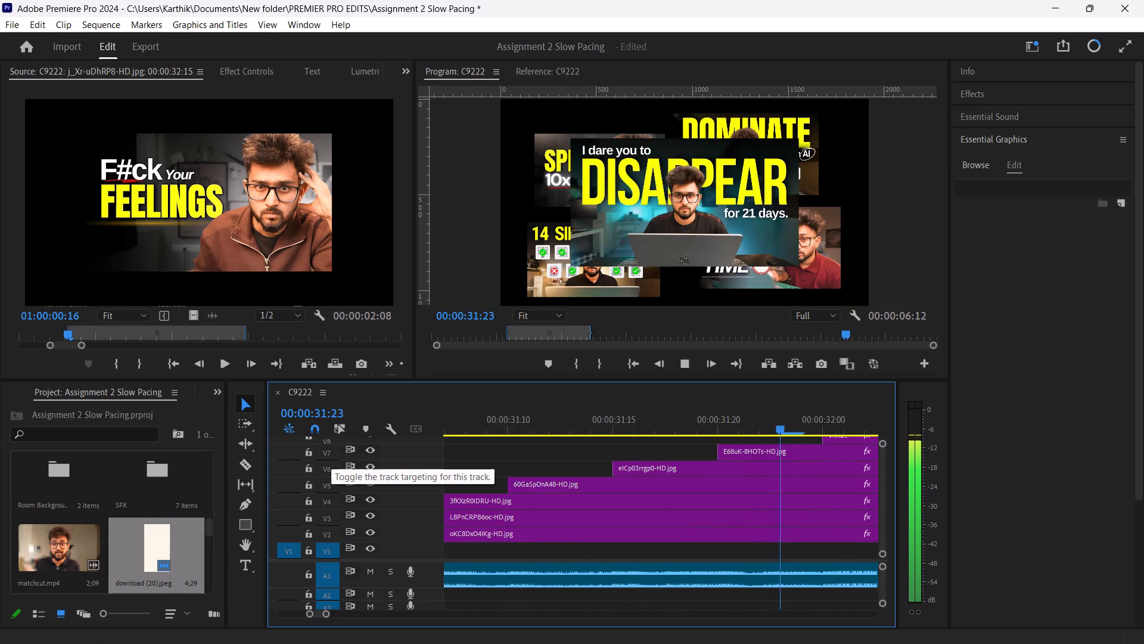
{"action": "key", "text": "space"}
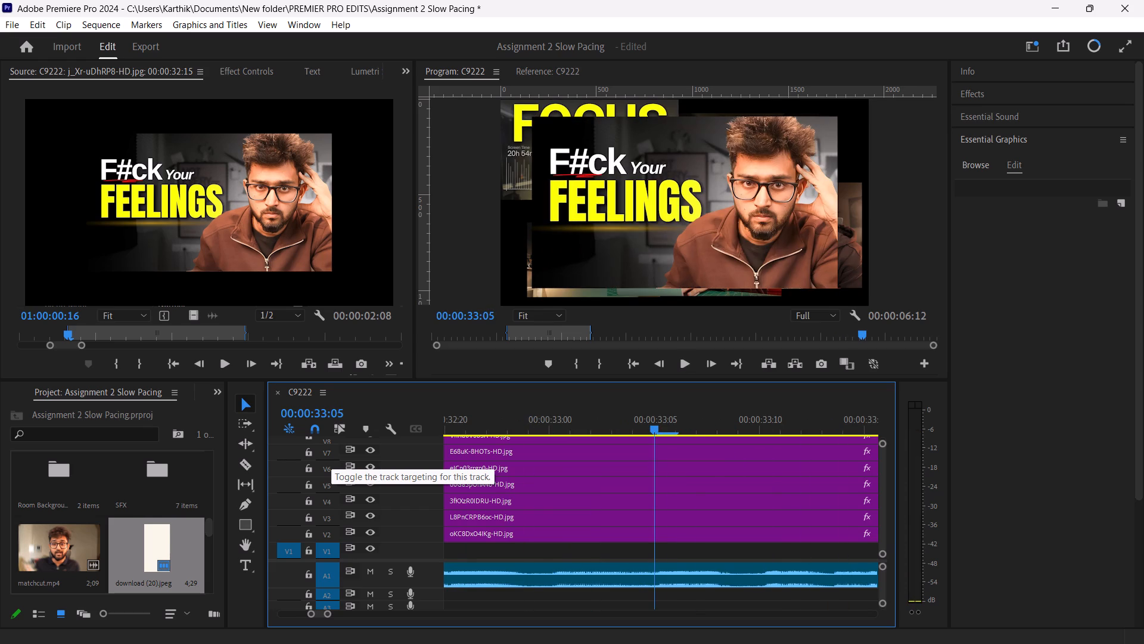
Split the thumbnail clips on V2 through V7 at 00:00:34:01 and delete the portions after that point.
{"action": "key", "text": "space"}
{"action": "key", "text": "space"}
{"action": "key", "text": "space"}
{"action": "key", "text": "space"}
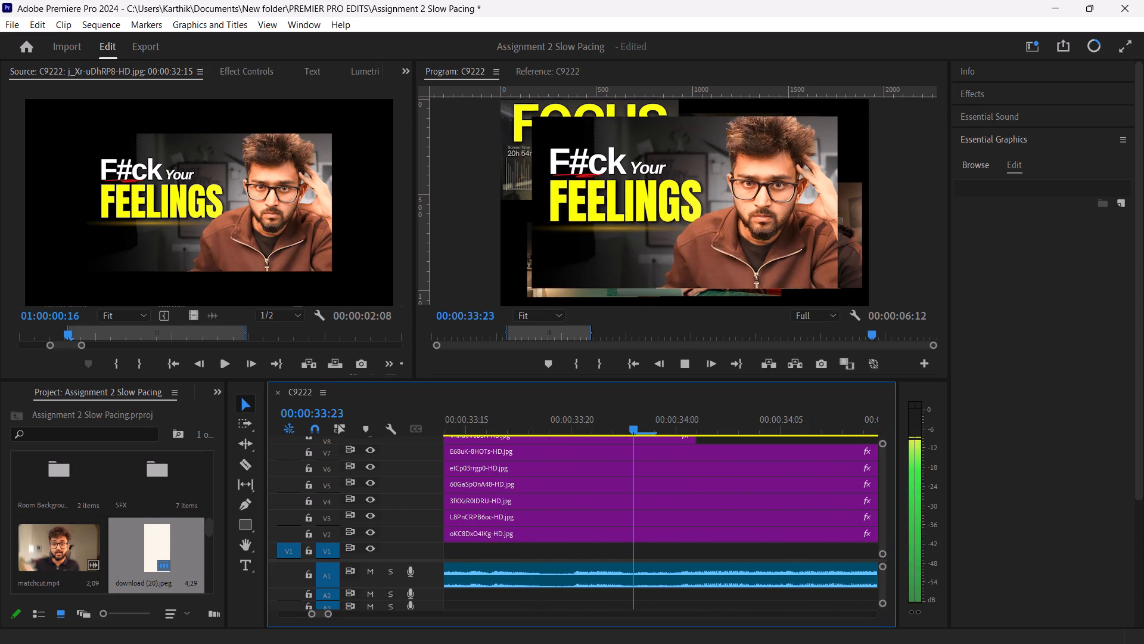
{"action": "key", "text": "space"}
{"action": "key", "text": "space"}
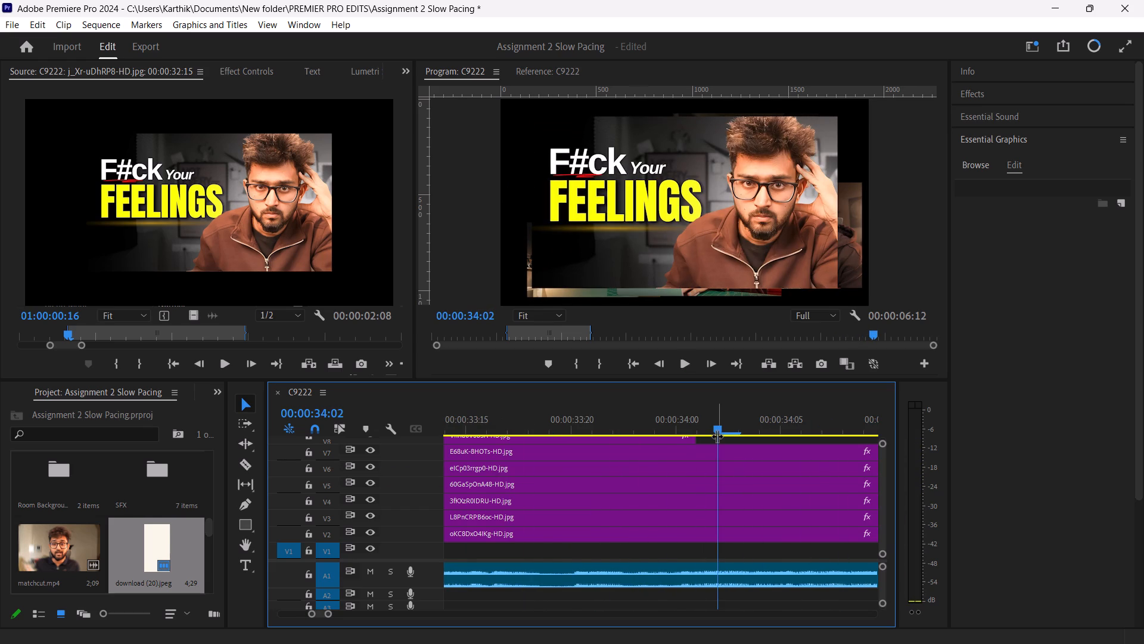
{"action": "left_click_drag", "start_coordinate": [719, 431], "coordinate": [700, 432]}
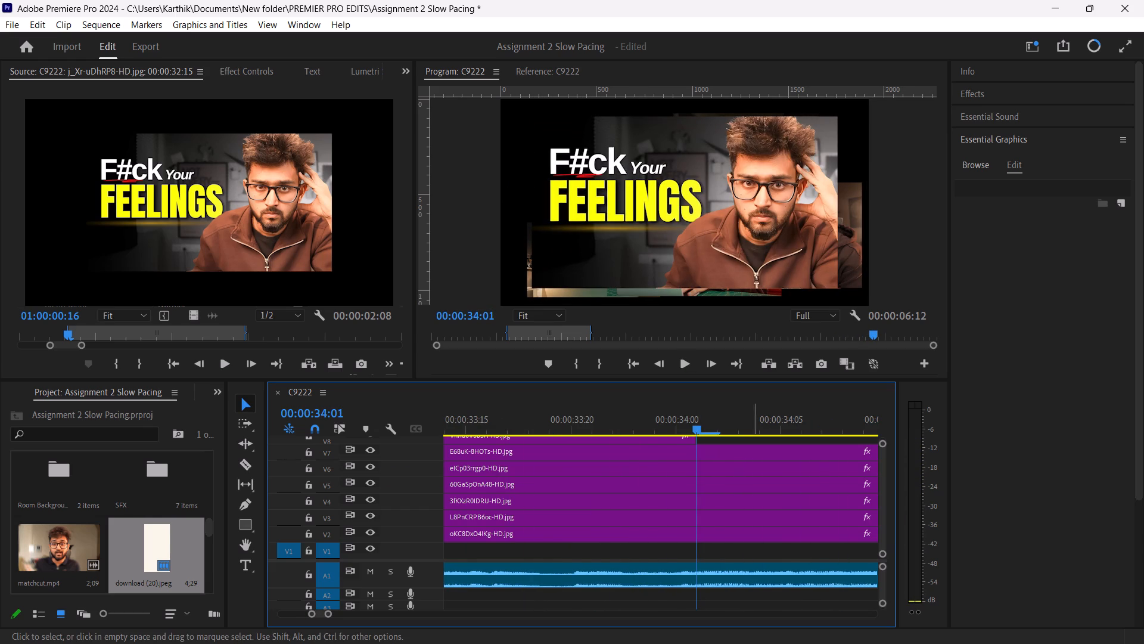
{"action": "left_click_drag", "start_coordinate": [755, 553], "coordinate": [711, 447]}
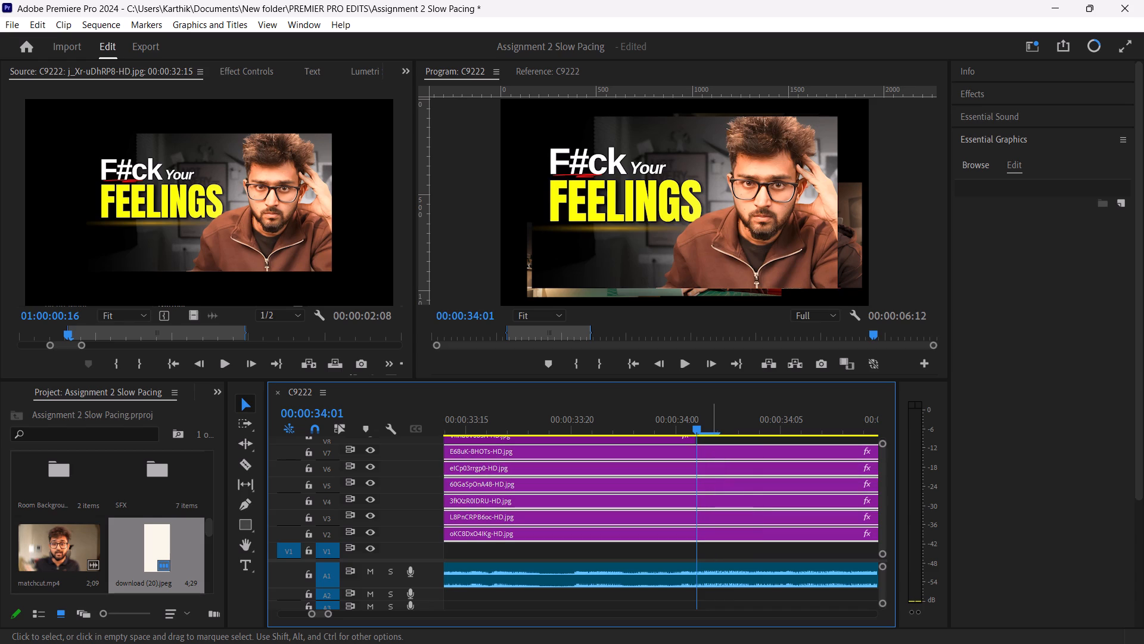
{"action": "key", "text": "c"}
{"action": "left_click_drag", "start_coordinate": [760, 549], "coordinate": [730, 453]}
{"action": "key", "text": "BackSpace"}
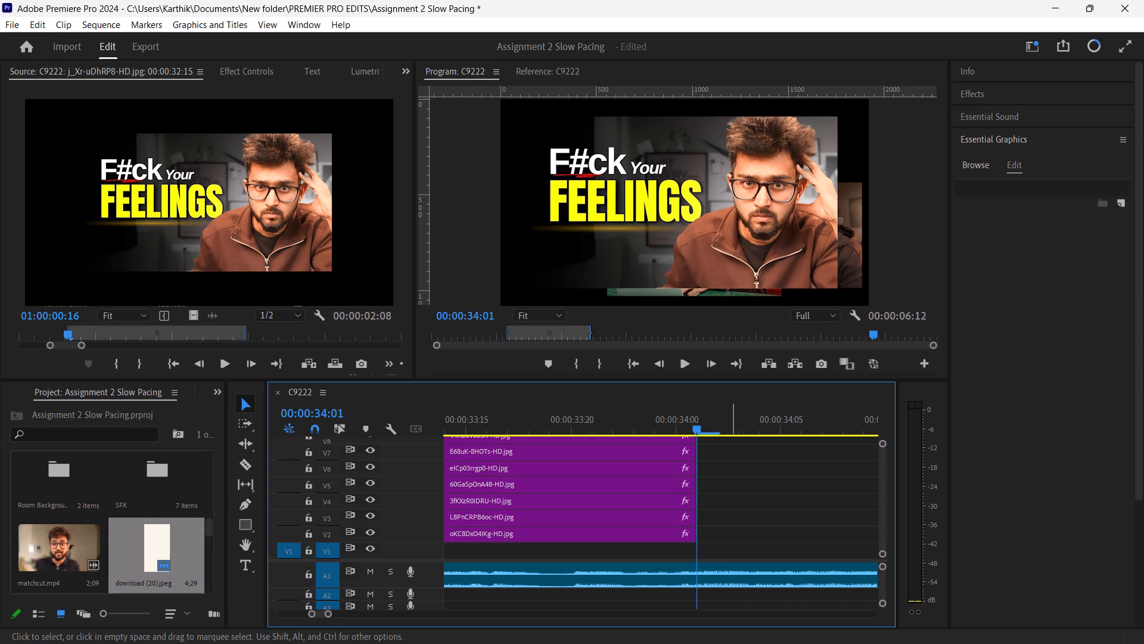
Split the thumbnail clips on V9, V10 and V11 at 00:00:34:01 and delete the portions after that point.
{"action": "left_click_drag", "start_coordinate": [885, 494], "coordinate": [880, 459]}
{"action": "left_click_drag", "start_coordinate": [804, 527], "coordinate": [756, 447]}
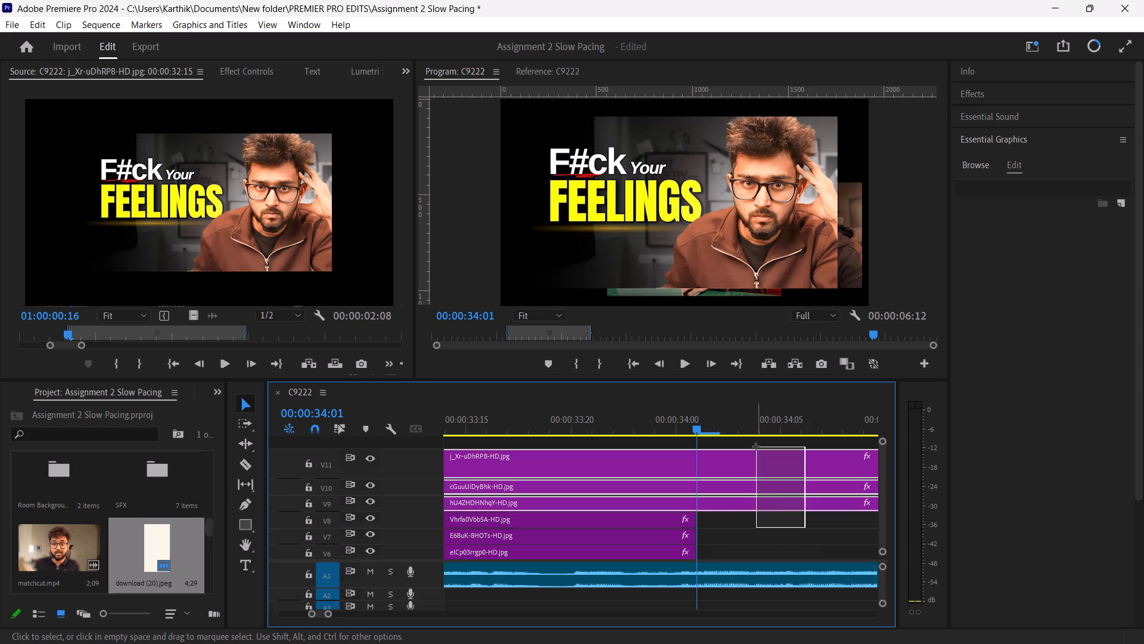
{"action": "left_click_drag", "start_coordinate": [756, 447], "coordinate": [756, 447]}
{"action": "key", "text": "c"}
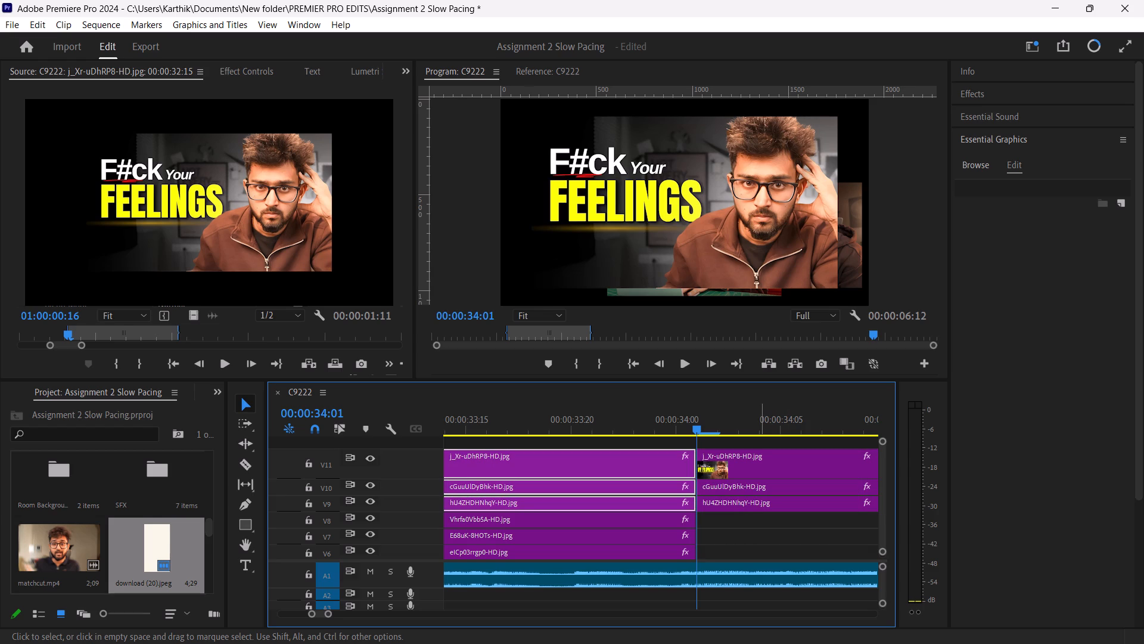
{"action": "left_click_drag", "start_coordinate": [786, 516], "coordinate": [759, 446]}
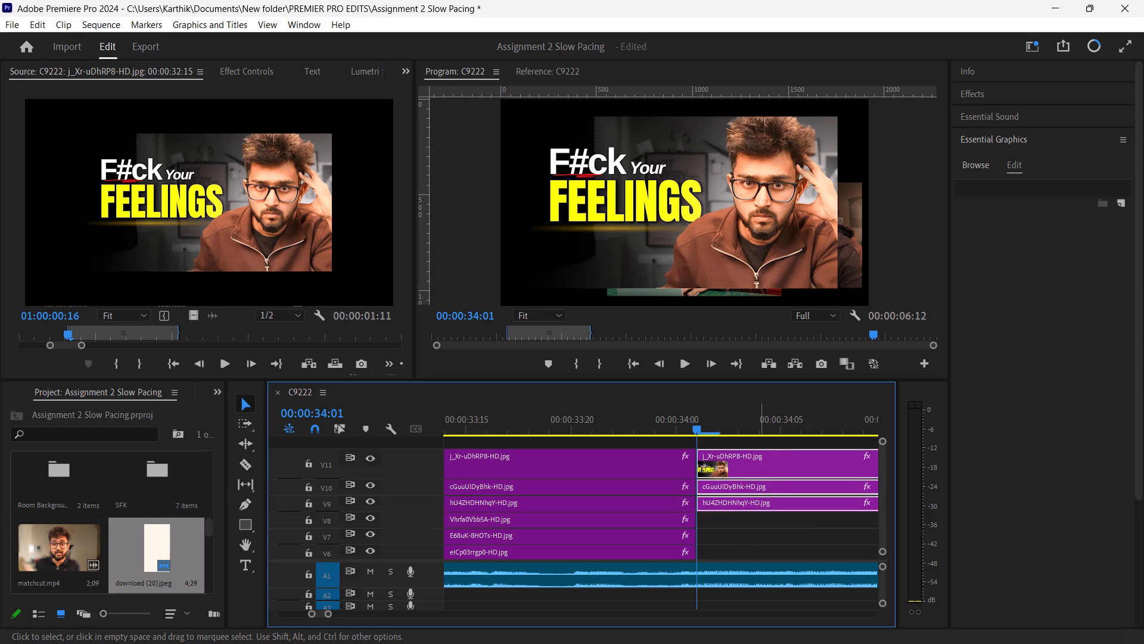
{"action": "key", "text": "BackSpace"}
Replay the end of the thumbnail collage from about 00:00:32:19 to examine when the clips should end.
{"action": "left_click_drag", "start_coordinate": [694, 436], "coordinate": [382, 438]}
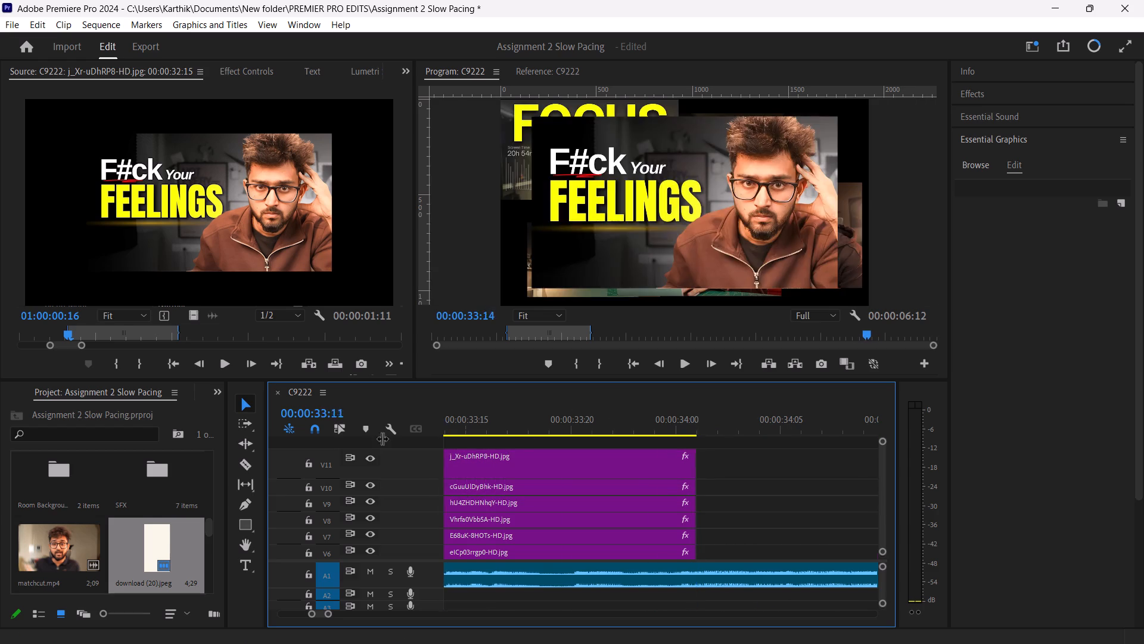
{"action": "left_click_drag", "start_coordinate": [382, 438], "coordinate": [496, 438]}
{"action": "key", "text": "space"}
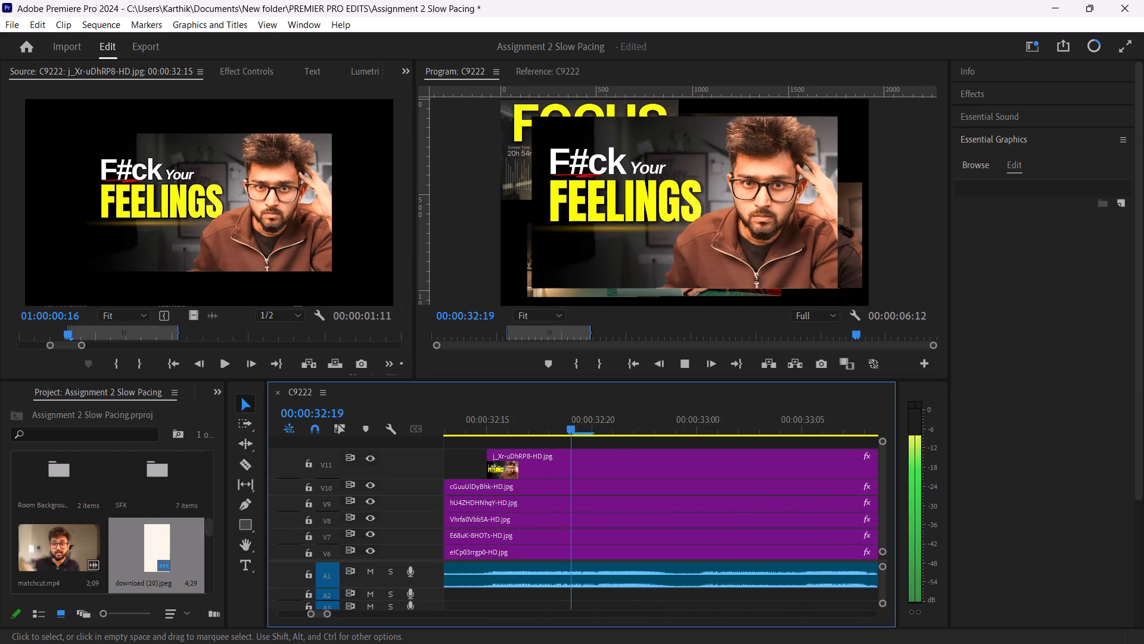
{"action": "key", "text": "space"}
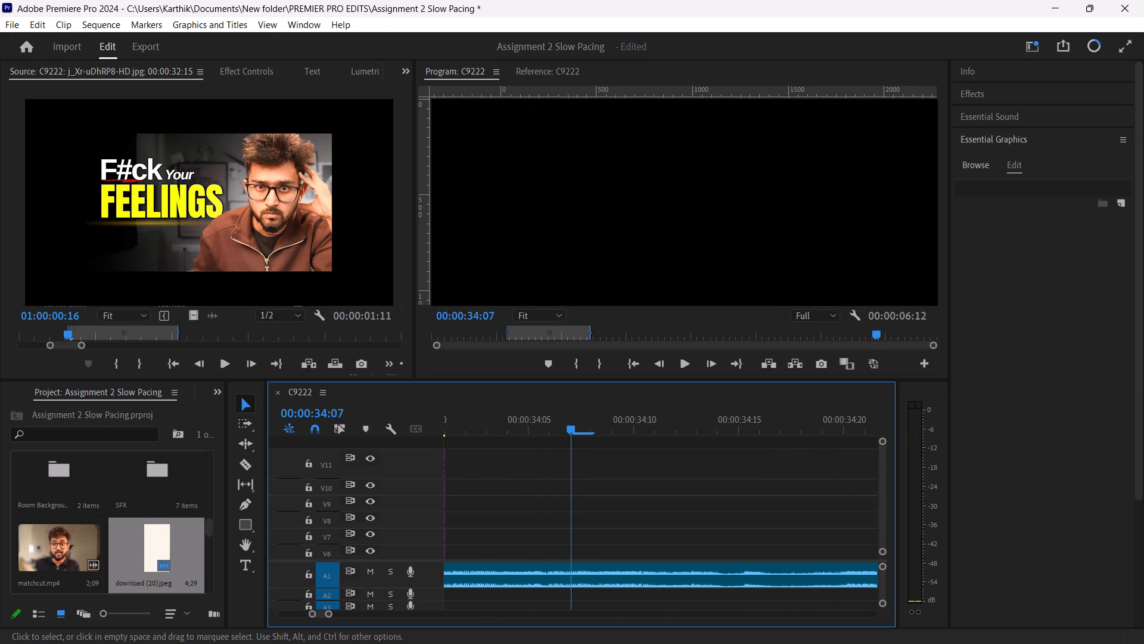
{"action": "left_click_drag", "start_coordinate": [569, 426], "coordinate": [440, 433]}
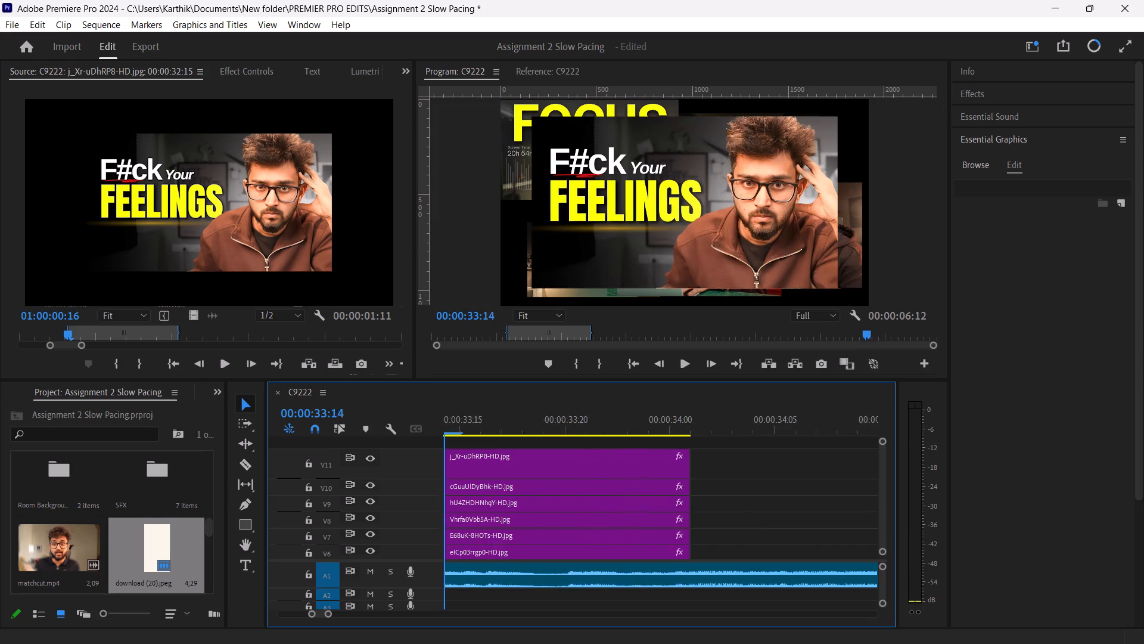
{"action": "left_click_drag", "start_coordinate": [440, 433], "coordinate": [403, 431]}
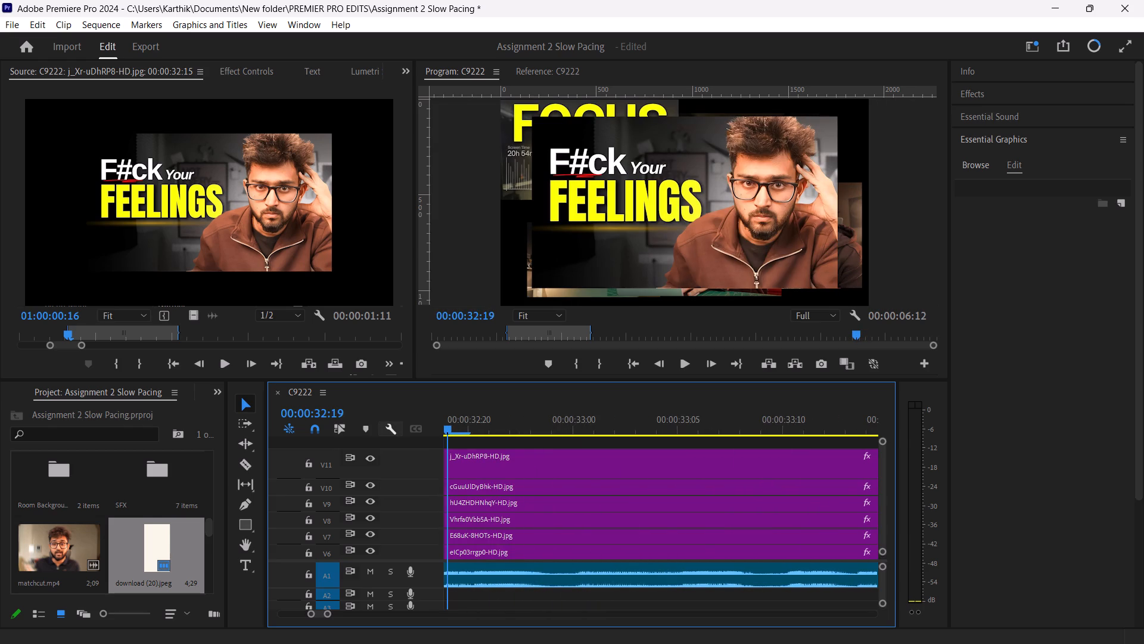
{"action": "key", "text": "space"}
{"action": "key", "text": "space"}
{"action": "key", "text": "space"}
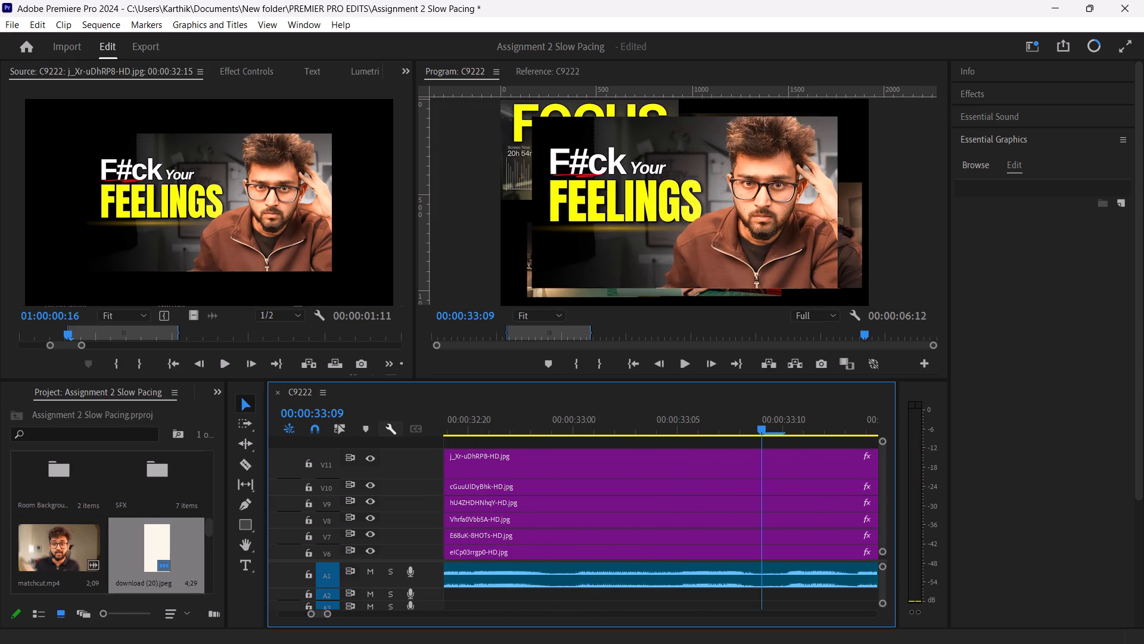
{"action": "key", "text": "space"}
{"action": "key", "text": "space"}
{"action": "key", "text": "space"}
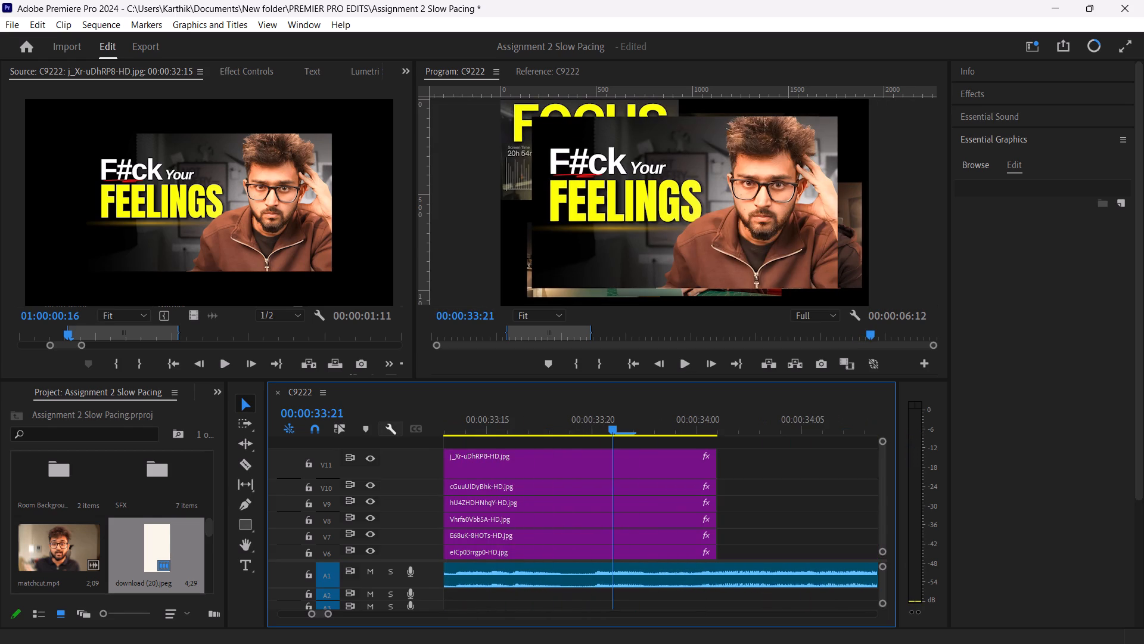
Split the thumbnail clips on V6 through V11 at 00:00:33:20 and delete the portions after that point.
{"action": "left_click_drag", "start_coordinate": [612, 427], "coordinate": [596, 432]}
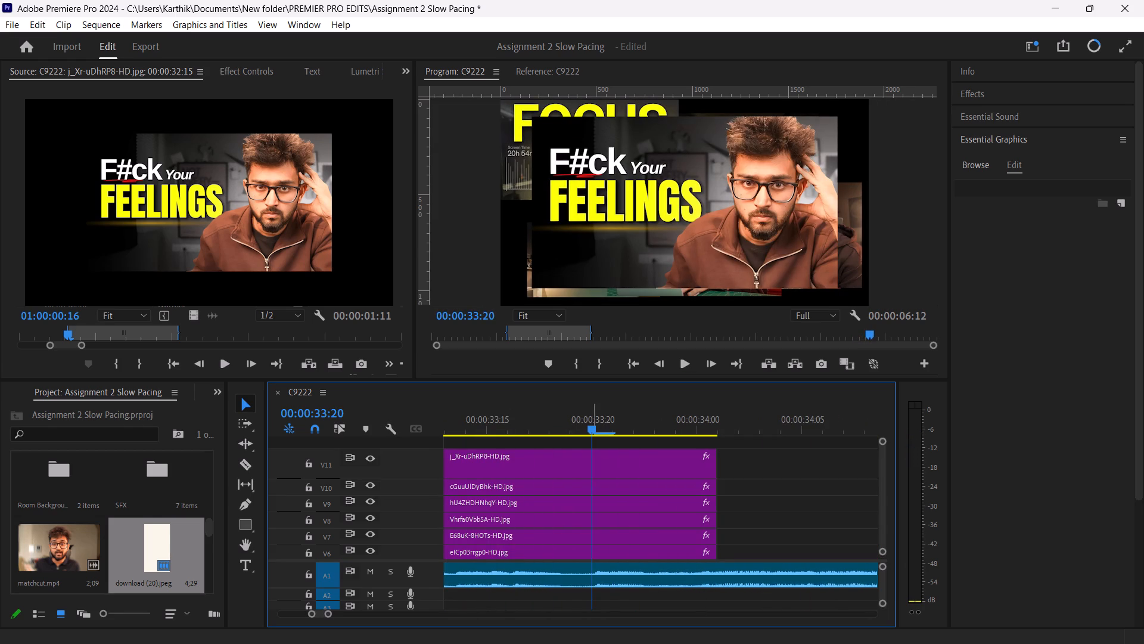
{"action": "left_click_drag", "start_coordinate": [744, 550], "coordinate": [665, 524]}
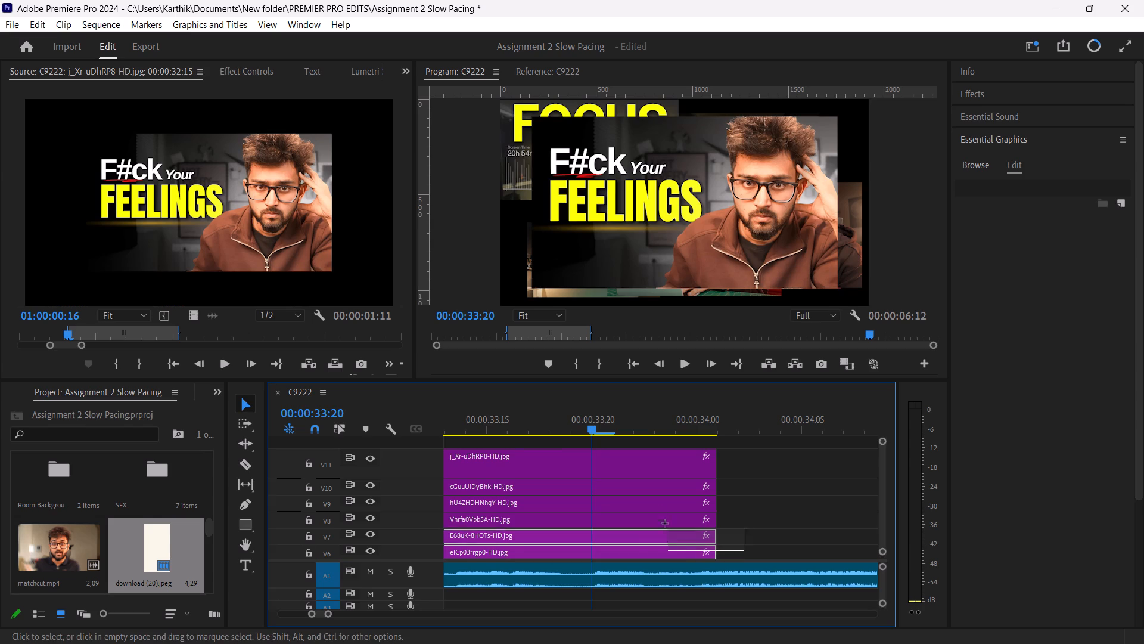
{"action": "left_click_drag", "start_coordinate": [665, 524], "coordinate": [643, 448]}
{"action": "key", "text": "c"}
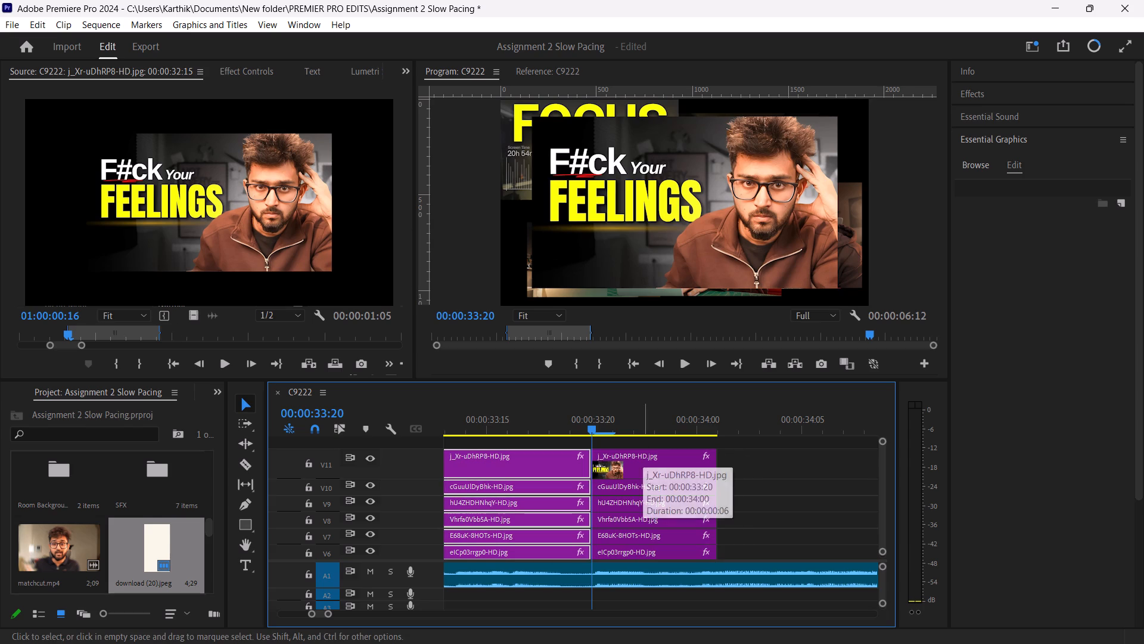
{"action": "left_click_drag", "start_coordinate": [743, 546], "coordinate": [666, 468]}
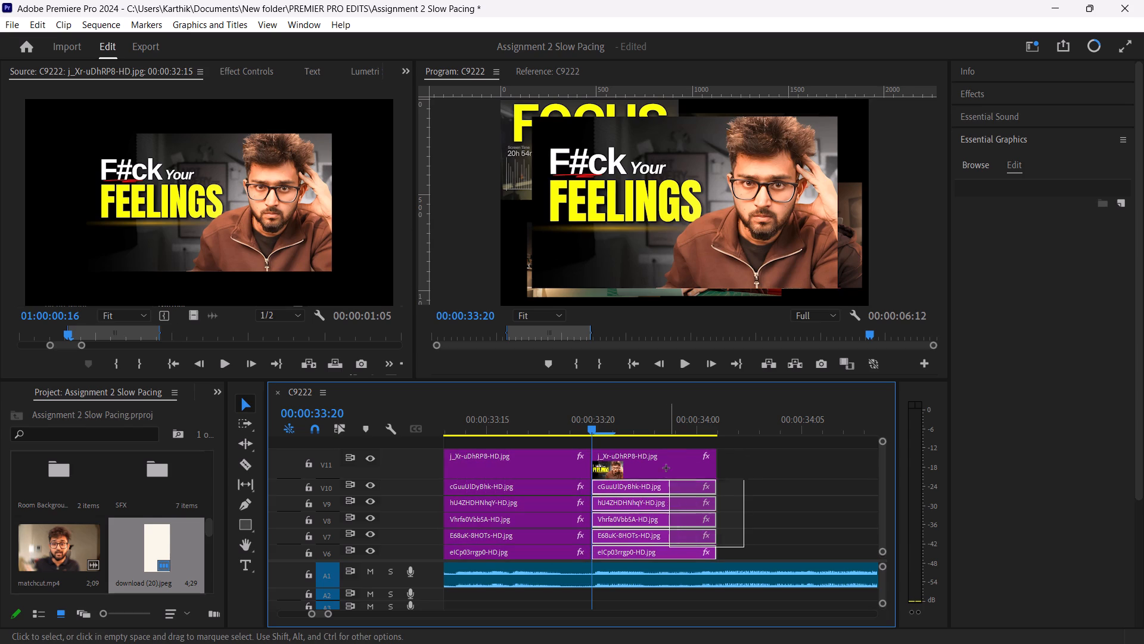
{"action": "left_click_drag", "start_coordinate": [666, 468], "coordinate": [663, 456]}
{"action": "key", "text": "BackSpace"}
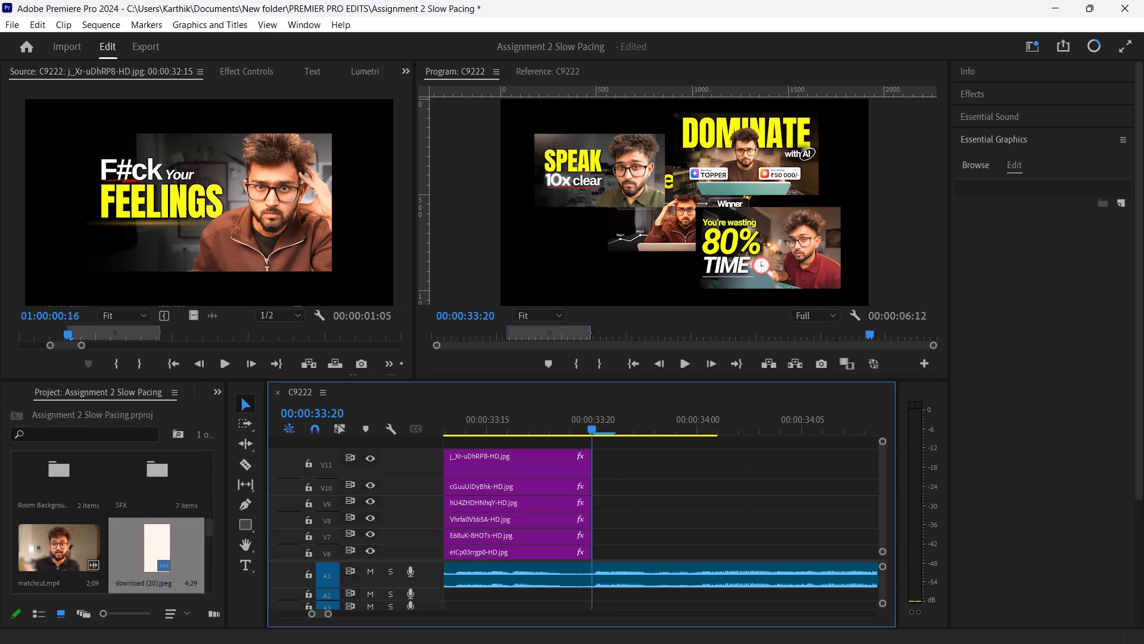
Split the thumbnail clips on V2 through V5 at 00:00:33:20 and delete the portions after that point.
{"action": "left_click_drag", "start_coordinate": [884, 499], "coordinate": [888, 525]}
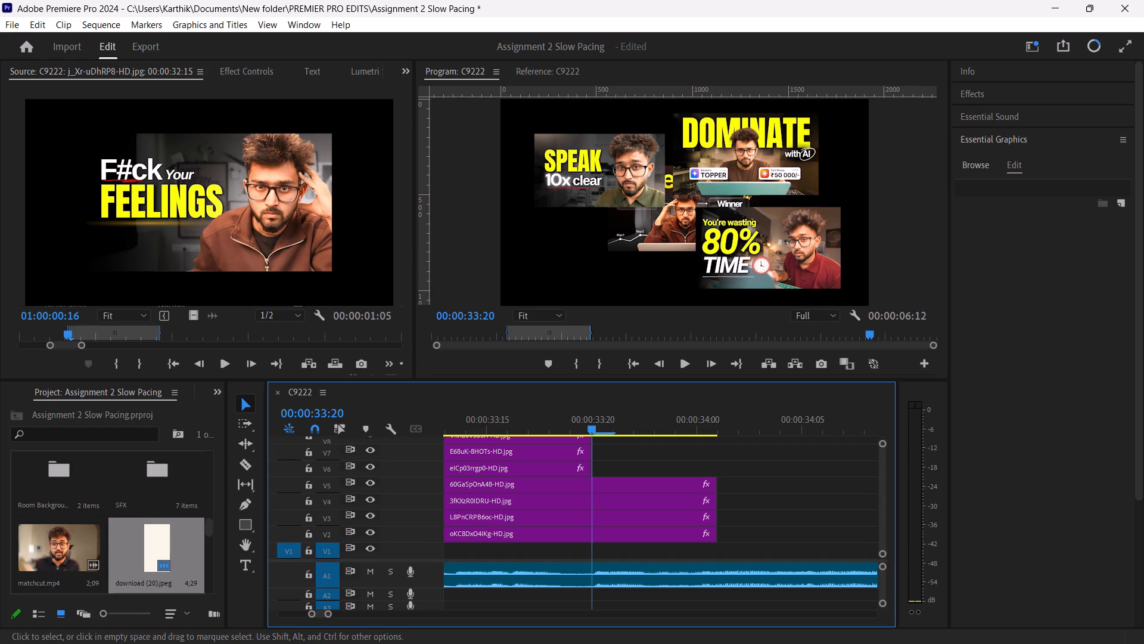
{"action": "left_click_drag", "start_coordinate": [736, 550], "coordinate": [638, 469]}
{"action": "key", "text": "c"}
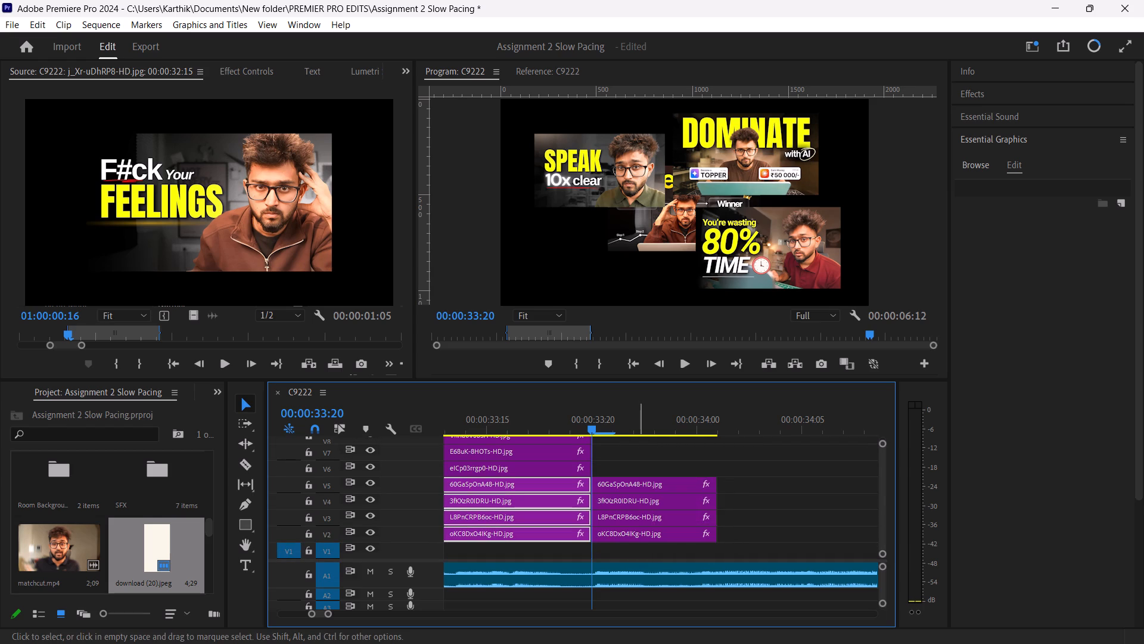
{"action": "left_click_drag", "start_coordinate": [732, 546], "coordinate": [673, 504]}
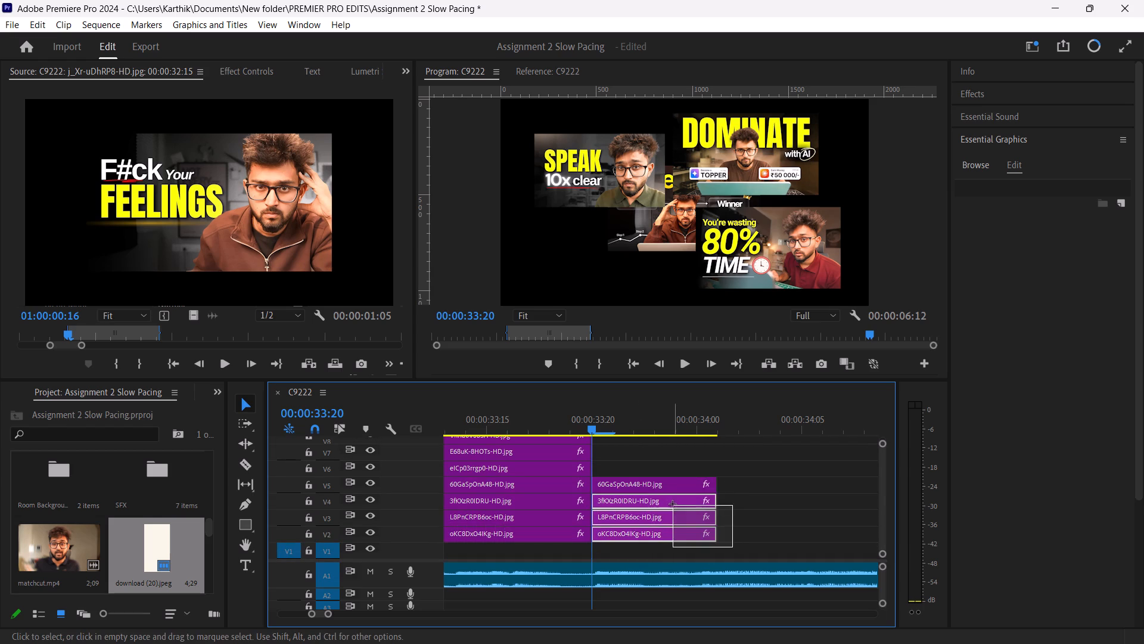
{"action": "left_click_drag", "start_coordinate": [673, 504], "coordinate": [665, 482]}
{"action": "key", "text": "BackSpace"}
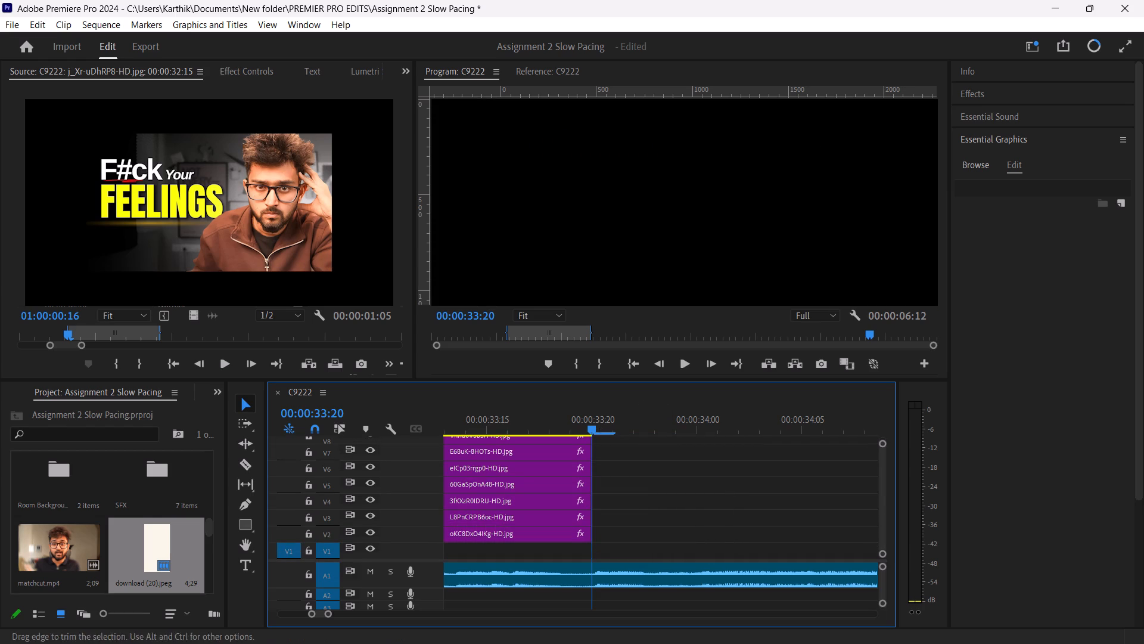
Scale down the "FEELINGS" thumbnail on V11 at 00:00:32:22 to a little over half the frame's width.
{"action": "left_click_drag", "start_coordinate": [591, 431], "coordinate": [647, 451]}
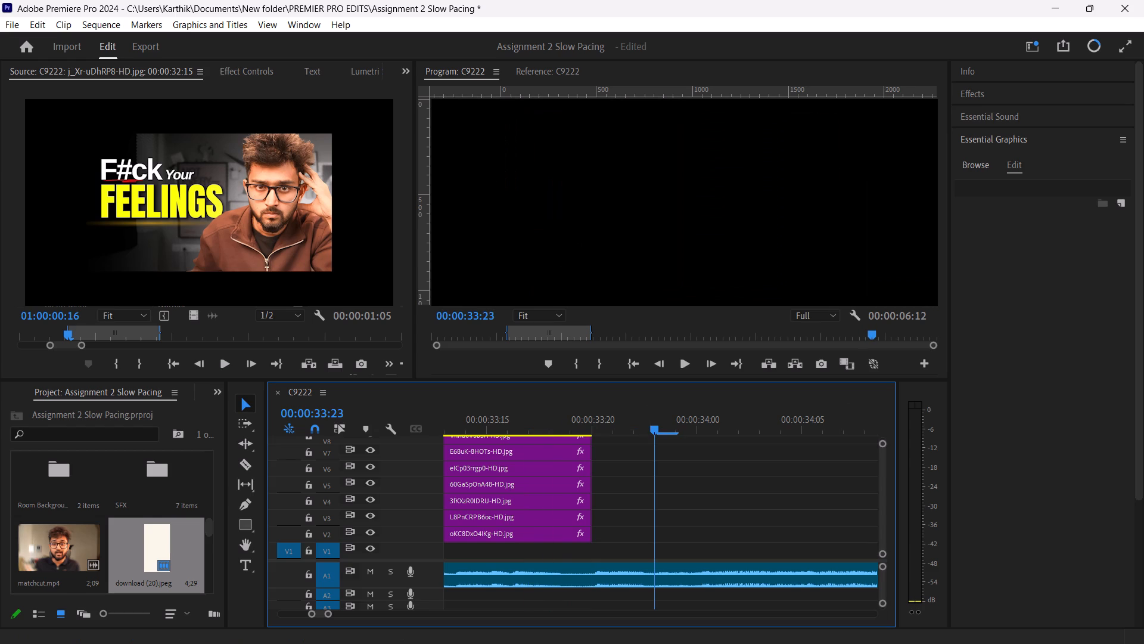
{"action": "left_click_drag", "start_coordinate": [884, 500], "coordinate": [879, 444]}
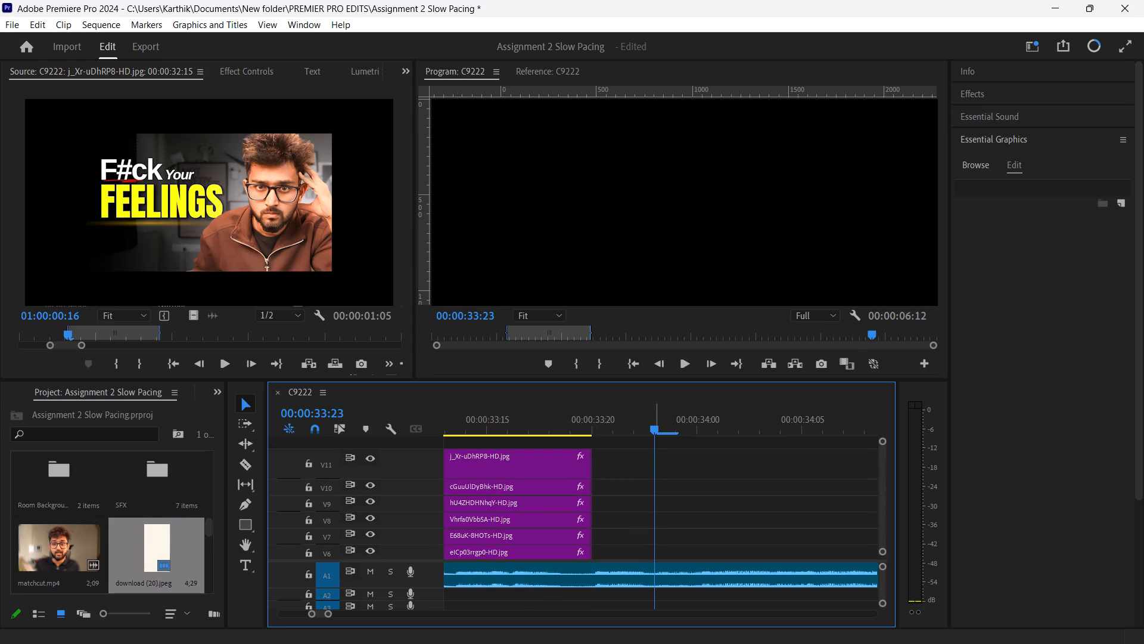
{"action": "left_click_drag", "start_coordinate": [657, 430], "coordinate": [557, 469]}
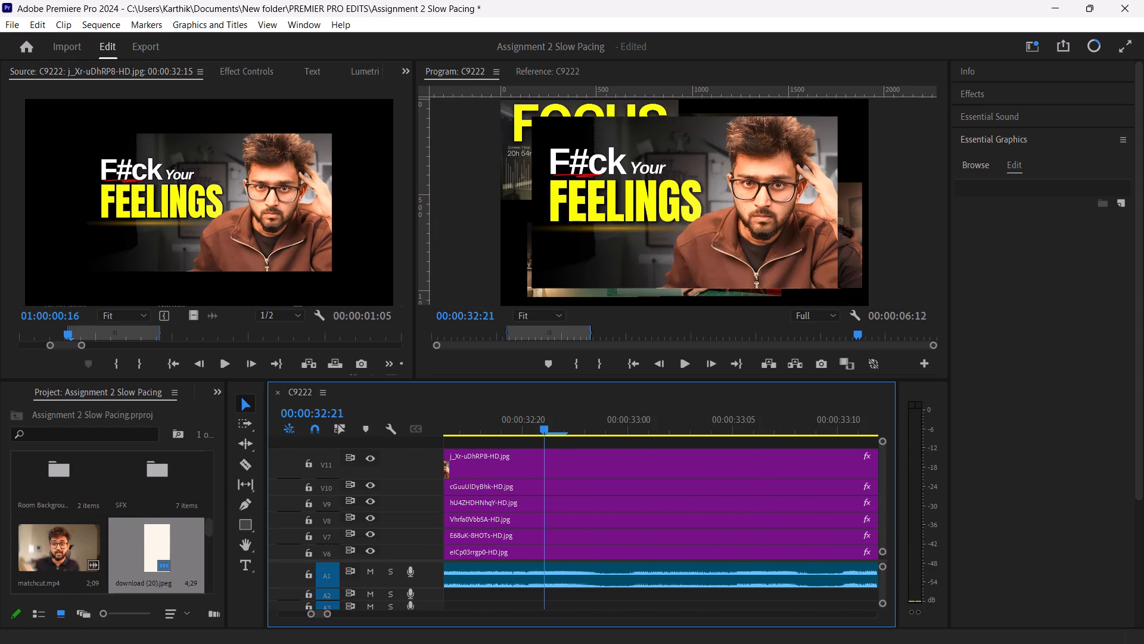
{"action": "left_click_drag", "start_coordinate": [557, 469], "coordinate": [562, 470]}
{"action": "left_click_drag", "start_coordinate": [328, 614], "coordinate": [341, 617]}
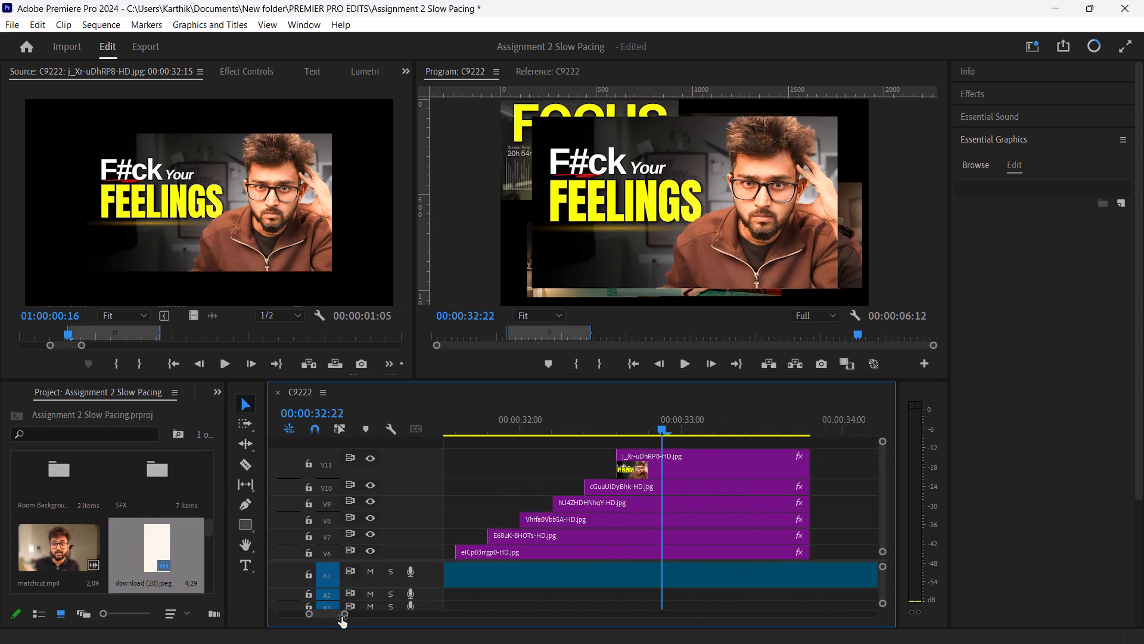
{"action": "left_click_drag", "start_coordinate": [341, 617], "coordinate": [346, 618]}
{"action": "left_click", "coordinate": [700, 460]}
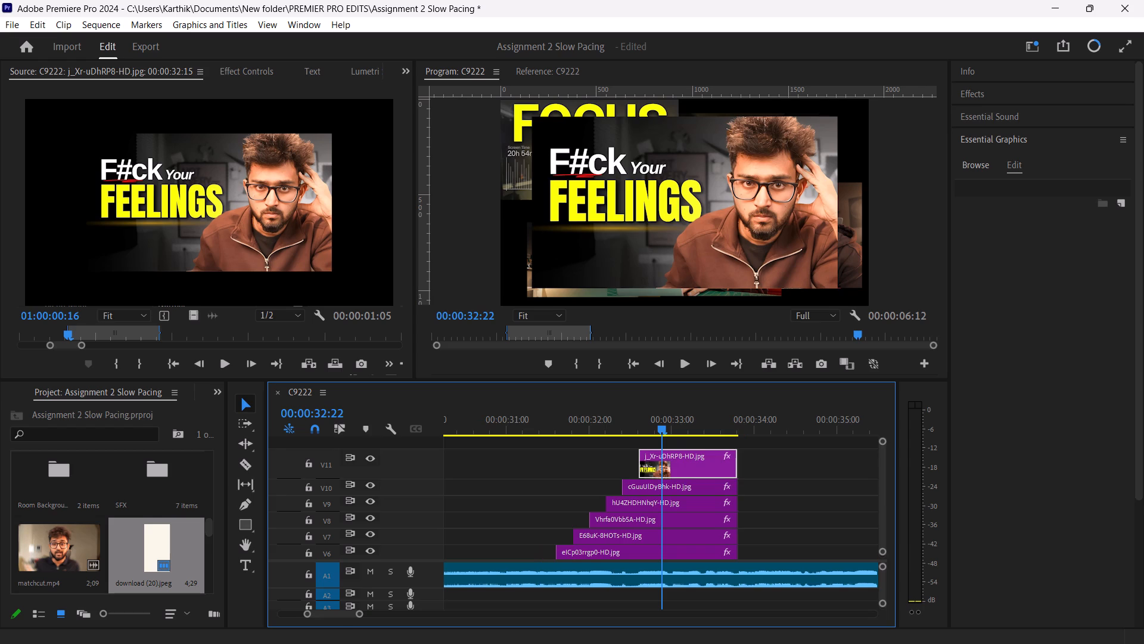
{"action": "double_click", "coordinate": [693, 215]}
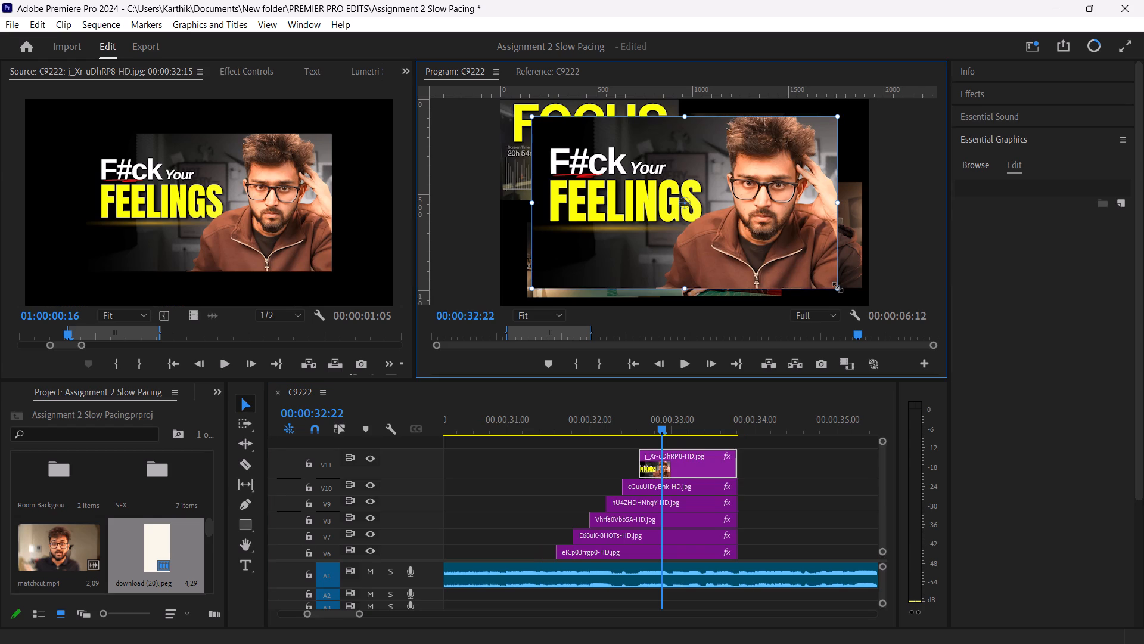
{"action": "left_click_drag", "start_coordinate": [838, 287], "coordinate": [793, 259]}
Replay the collage build-up to about 00:00:33:03 and shrink the "FEELINGS" thumbnail further, to about half the frame's width.
{"action": "left_click_drag", "start_coordinate": [660, 429], "coordinate": [528, 474]}
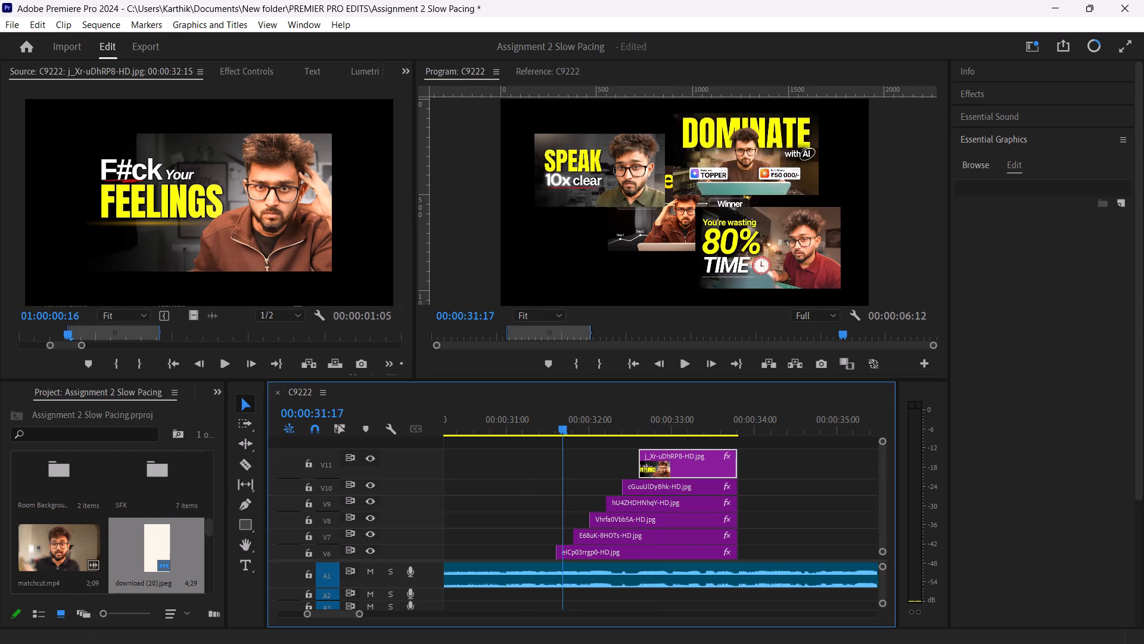
{"action": "left_click_drag", "start_coordinate": [528, 474], "coordinate": [497, 472]}
{"action": "key", "text": "space"}
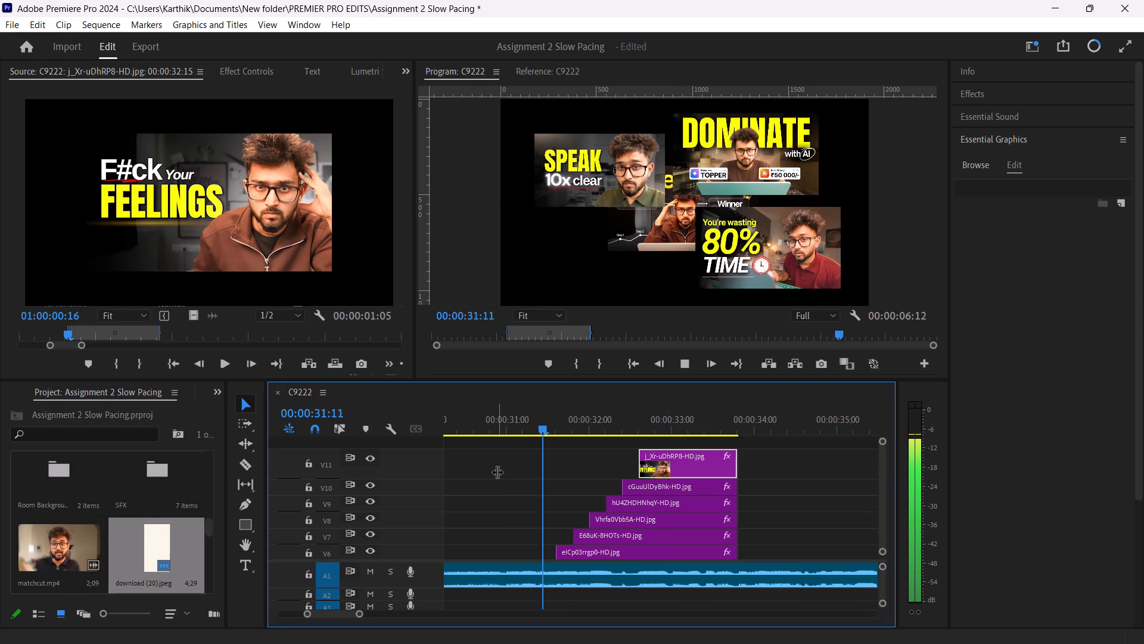
{"action": "key", "text": "space"}
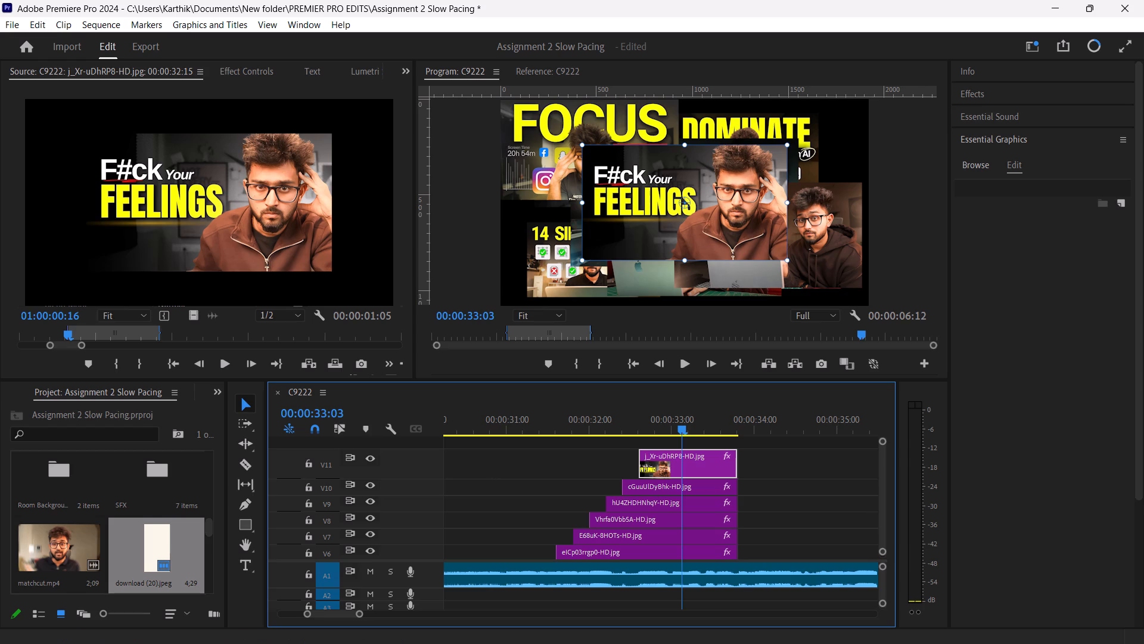
{"action": "left_click_drag", "start_coordinate": [786, 261], "coordinate": [779, 257]}
Scale down the "FOCUS" thumbnail on V8 slightly, to a little under half the frame's width.
{"action": "left_click", "coordinate": [582, 166]}
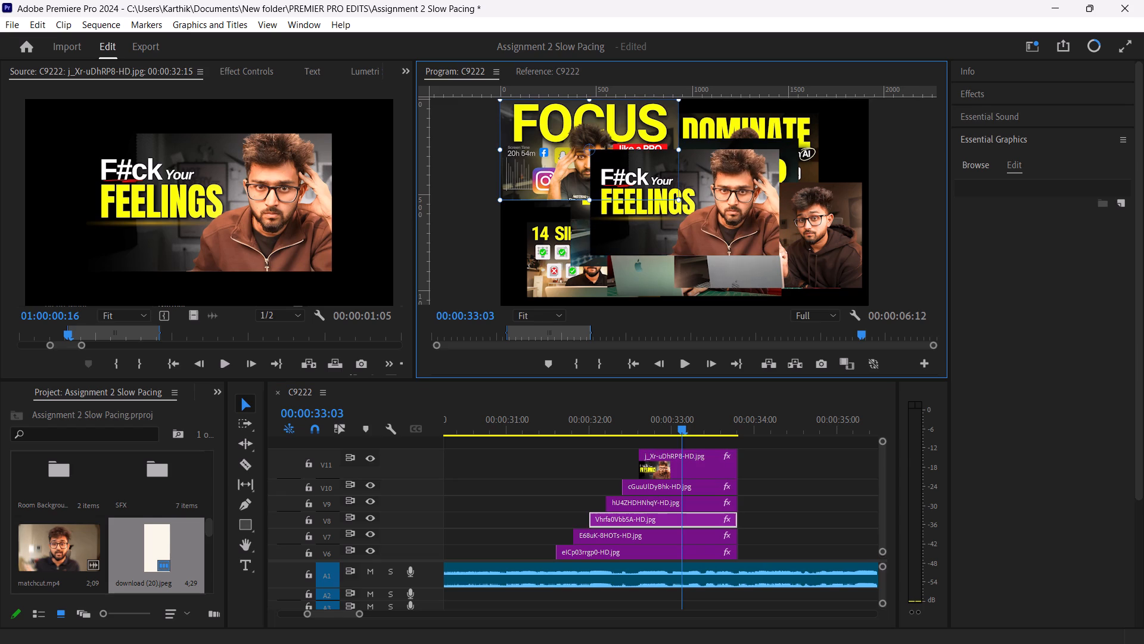
{"action": "left_click_drag", "start_coordinate": [678, 198], "coordinate": [672, 196]}
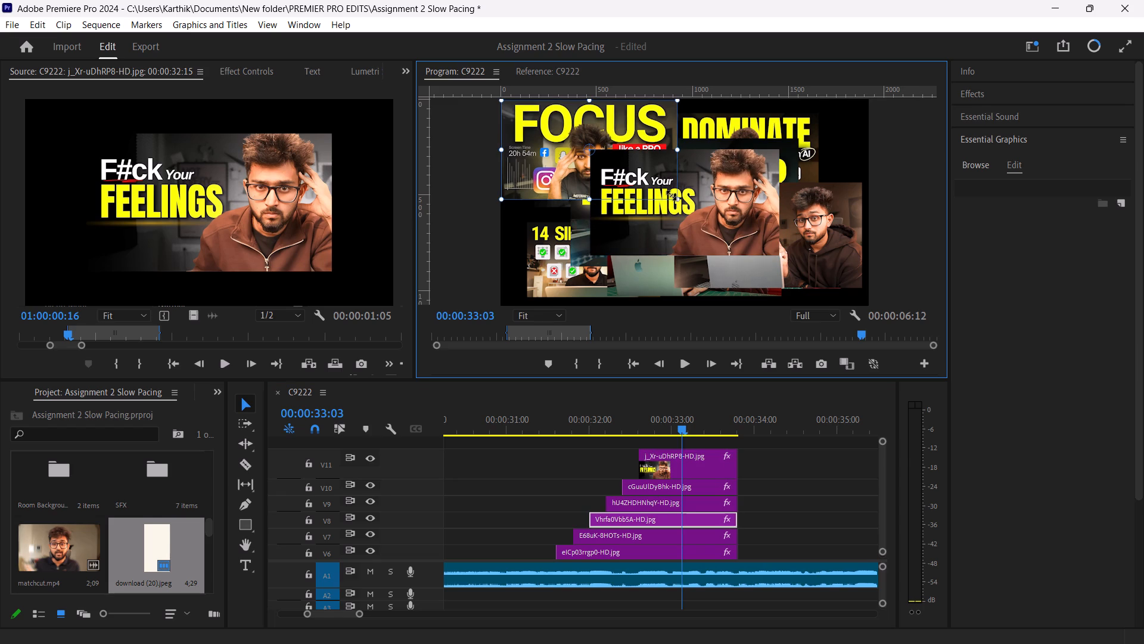
{"action": "left_click_drag", "start_coordinate": [672, 196], "coordinate": [668, 194]}
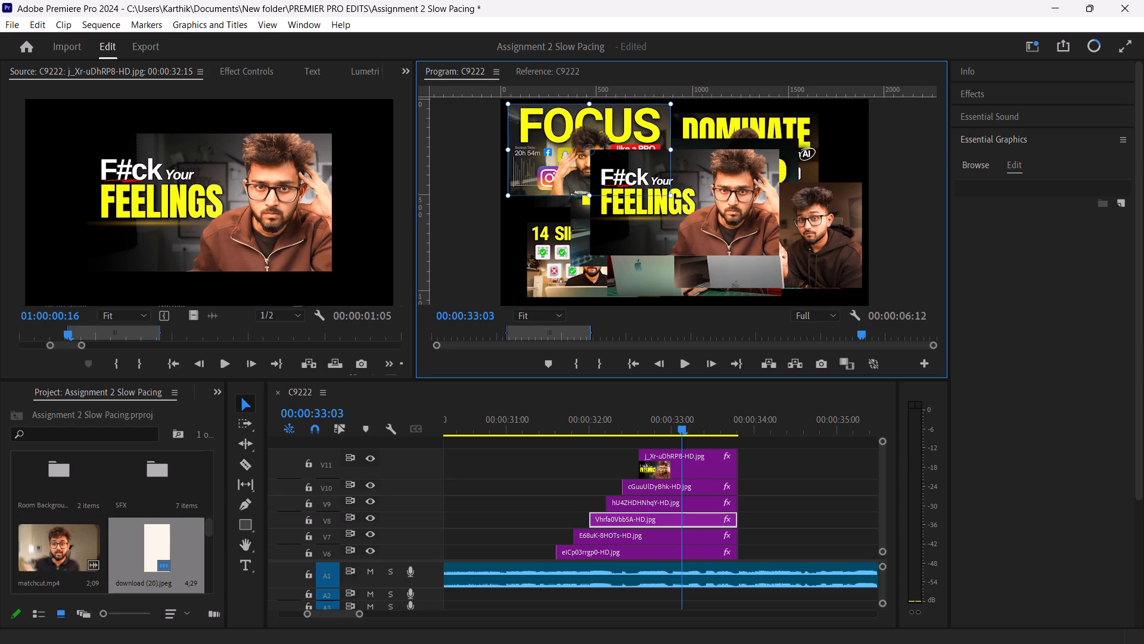
Move the laptop thumbnail on V10 slightly down and left, closer to the frame's bottom edge.
{"action": "left_click", "coordinate": [808, 271]}
{"action": "left_click_drag", "start_coordinate": [815, 264], "coordinate": [813, 270]}
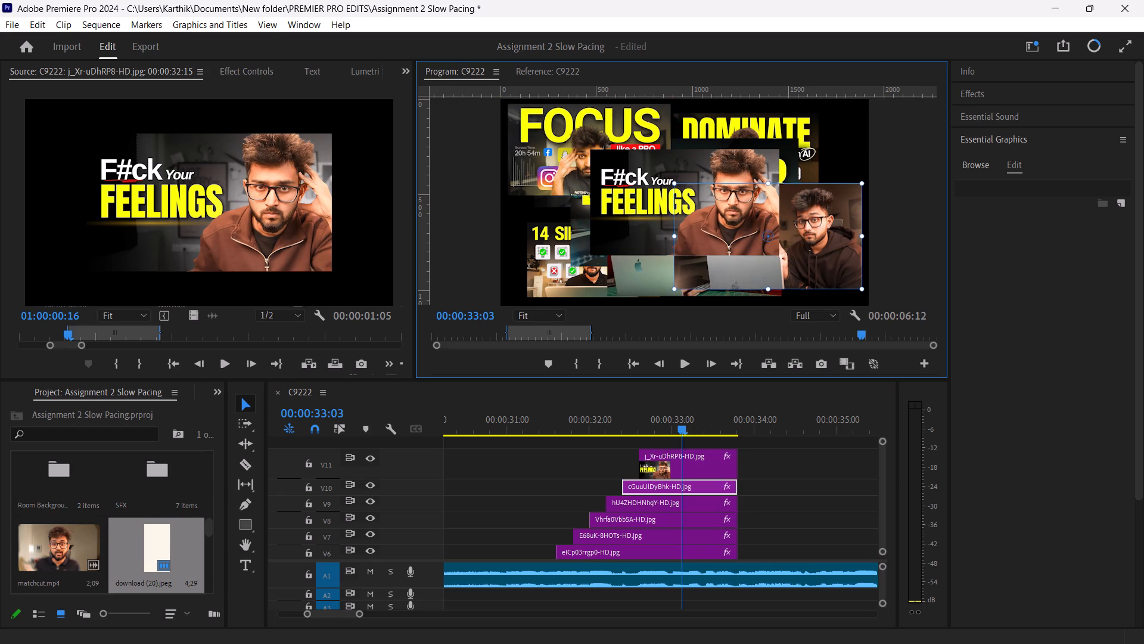
{"action": "left_click_drag", "start_coordinate": [813, 270], "coordinate": [810, 274]}
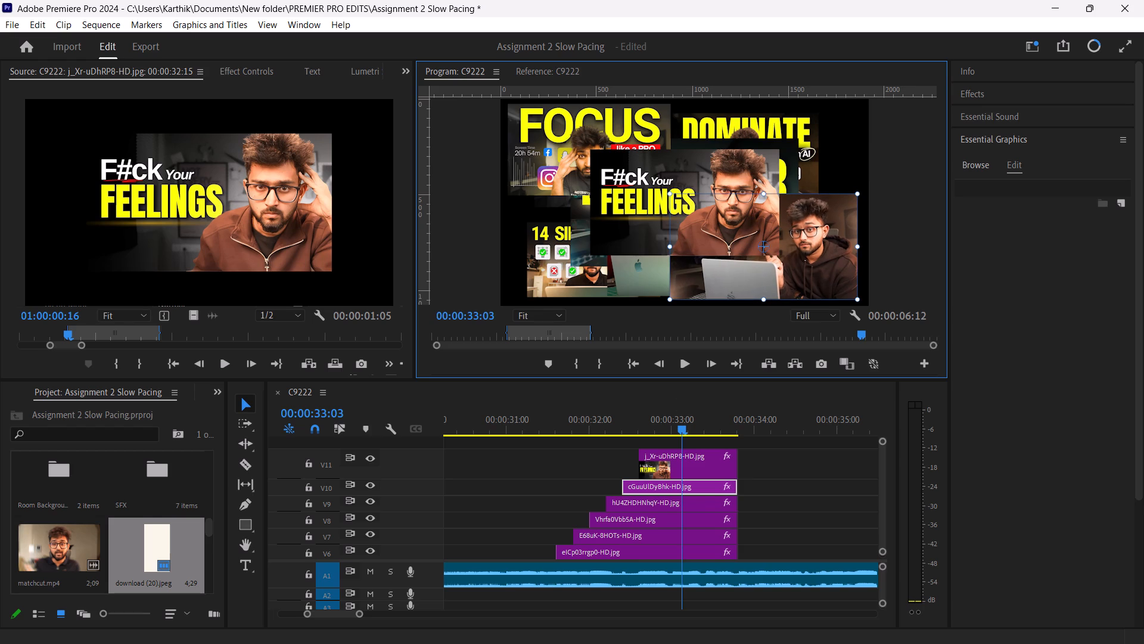
Play back the thumbnail collage build-up from 00:00:31:11 to about 00:00:34:00 to check the adjusted layout.
{"action": "left_click_drag", "start_coordinate": [685, 426], "coordinate": [546, 463]}
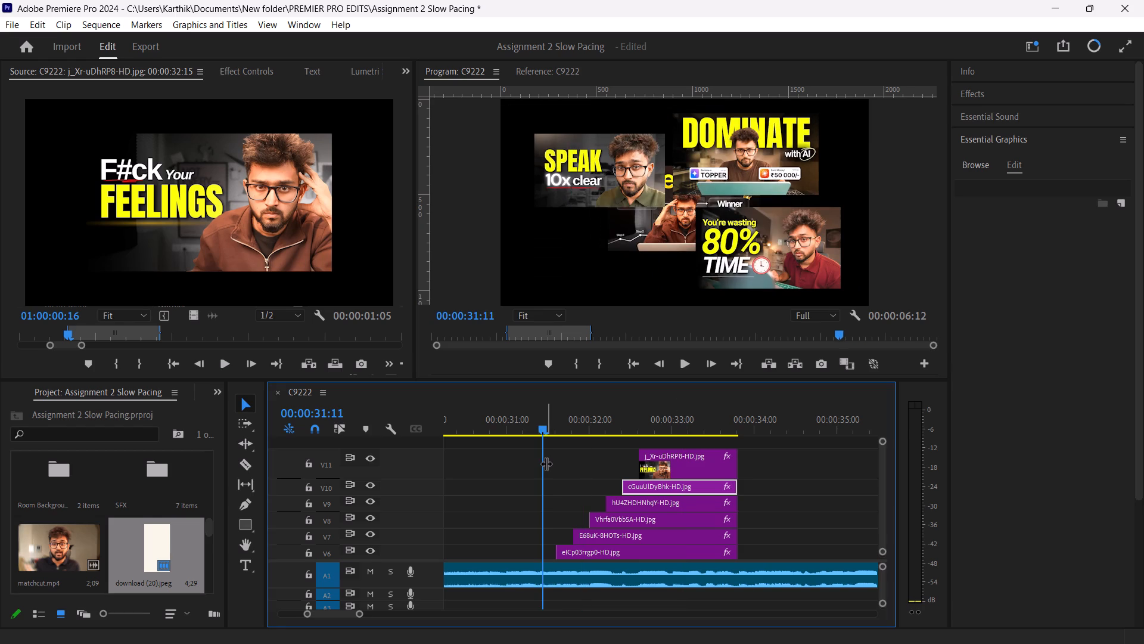
{"action": "key", "text": "space"}
{"action": "key", "text": "space"}
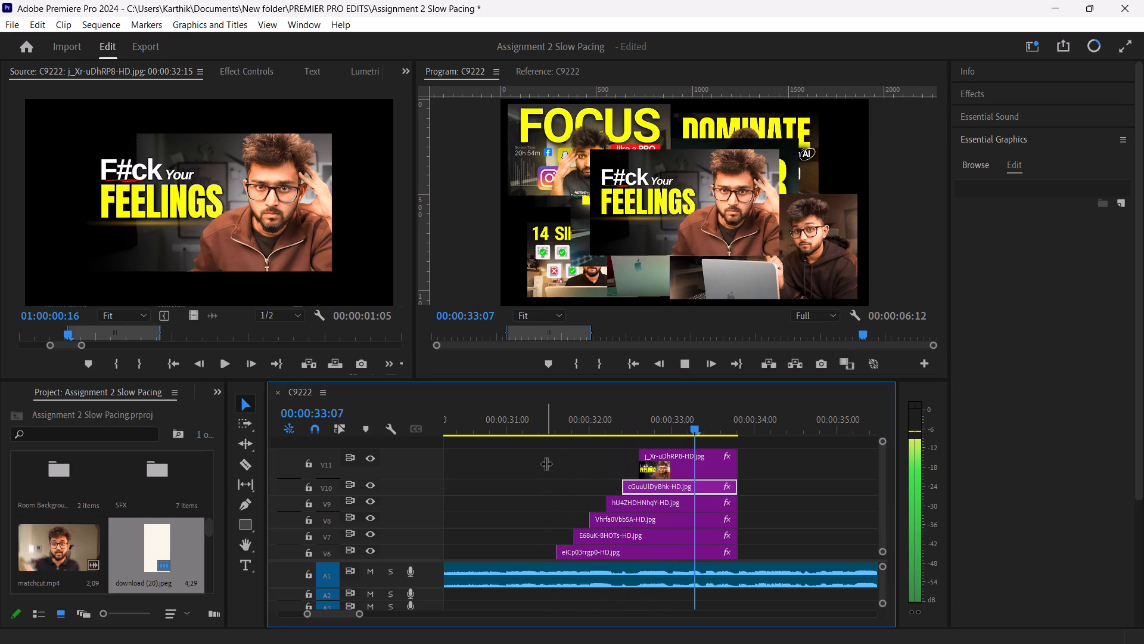
{"action": "key", "text": "space"}
{"action": "key", "text": "space"}
{"action": "key", "text": "space"}
{"action": "key", "text": "space"}
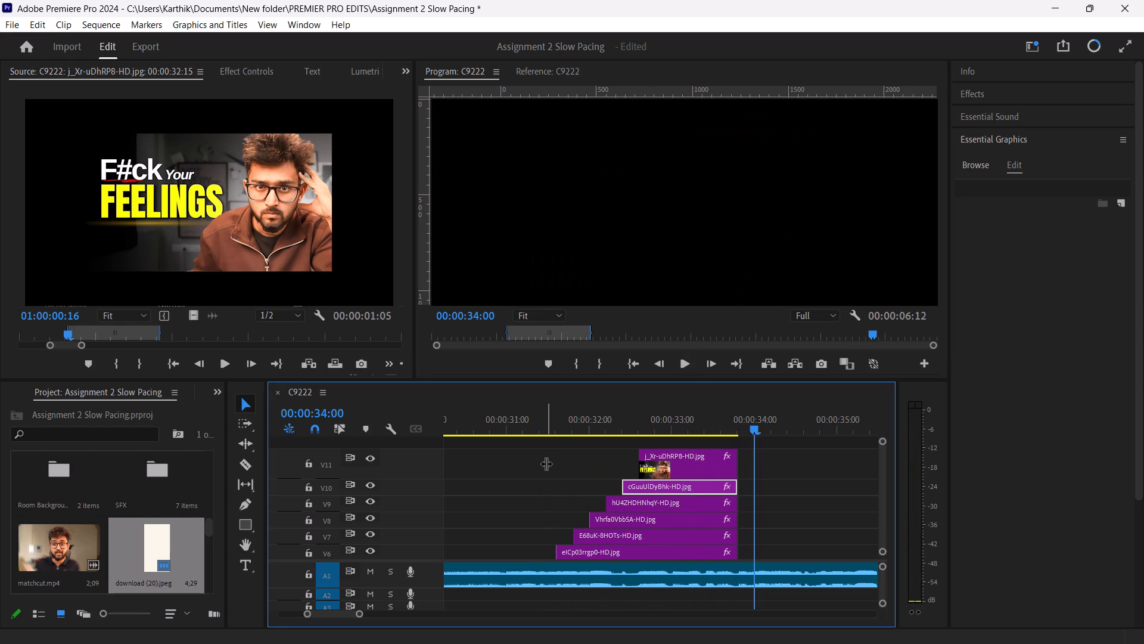
Add a text layer reading "Anirudh Presesnts" near the frame's centre at 00:00:33:20, where the thumbnail clips end, with a trailing space.
{"action": "left_click", "coordinate": [753, 421]}
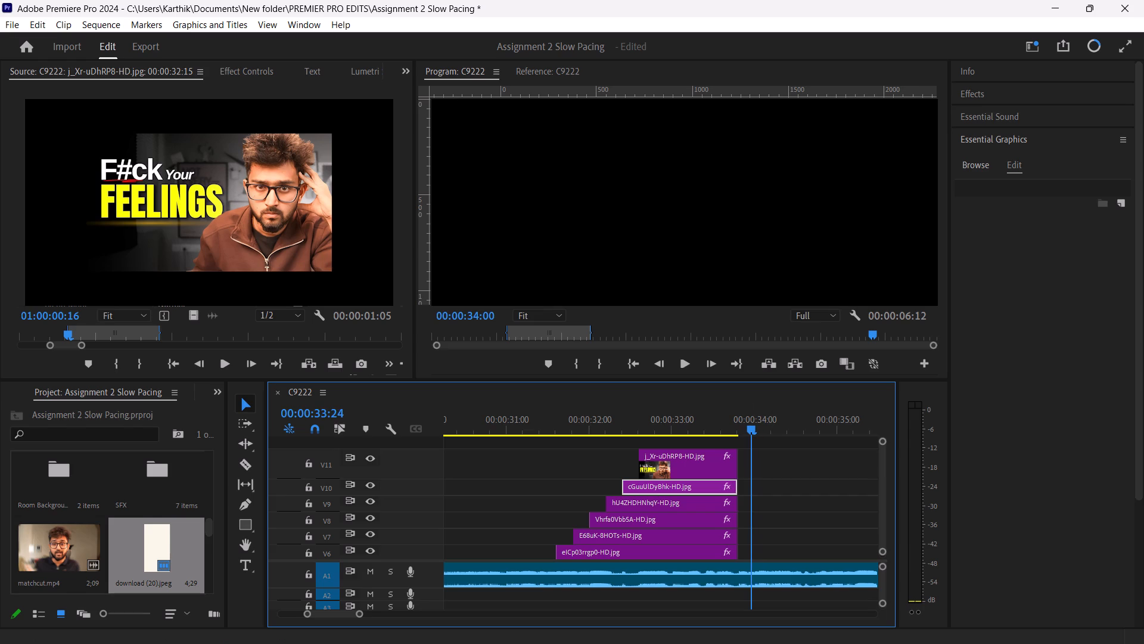
{"action": "left_click_drag", "start_coordinate": [753, 421], "coordinate": [753, 427]}
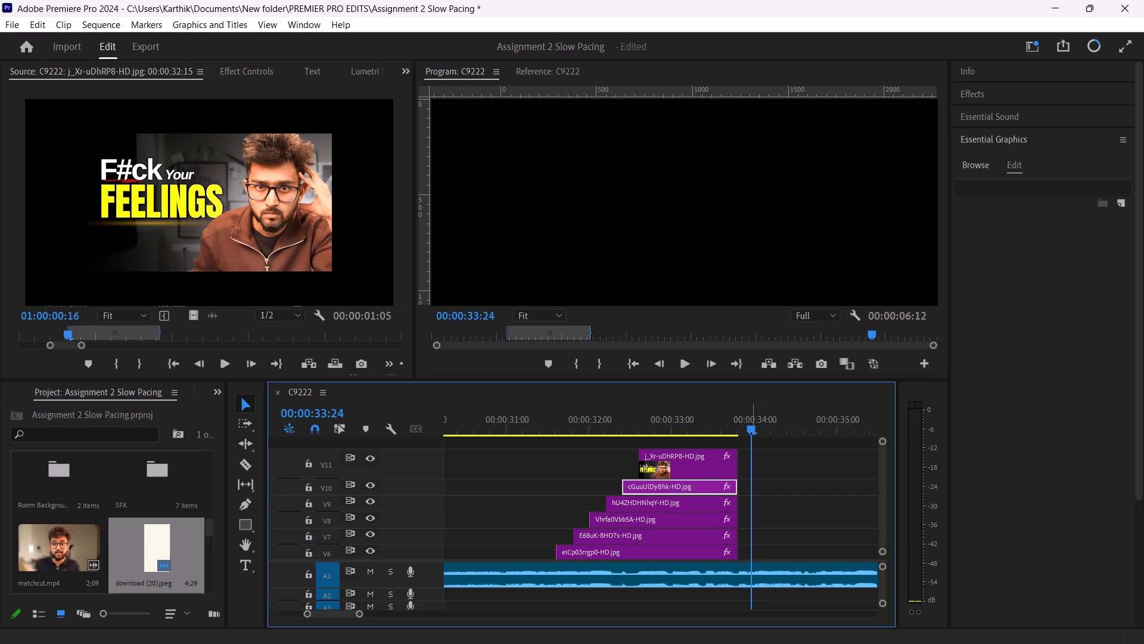
{"action": "left_click_drag", "start_coordinate": [753, 427], "coordinate": [753, 428]}
{"action": "left_click", "coordinate": [753, 428]}
{"action": "left_click_drag", "start_coordinate": [754, 426], "coordinate": [746, 426]}
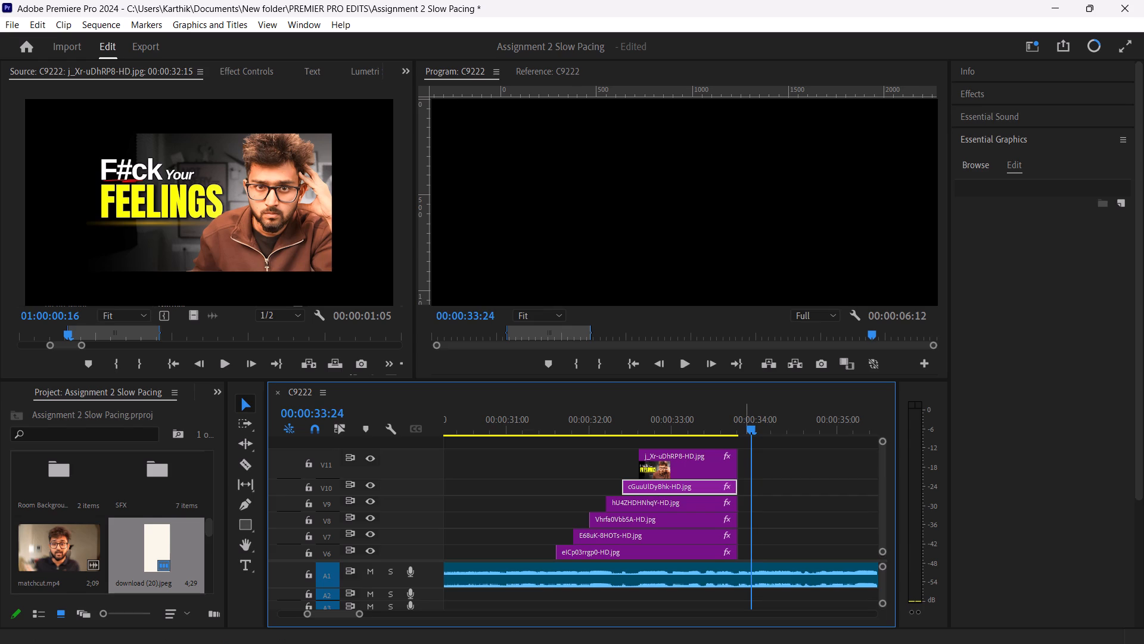
{"action": "left_click_drag", "start_coordinate": [746, 426], "coordinate": [744, 429]}
{"action": "left_click_drag", "start_coordinate": [744, 429], "coordinate": [736, 432]}
{"action": "left_click", "coordinate": [736, 432]}
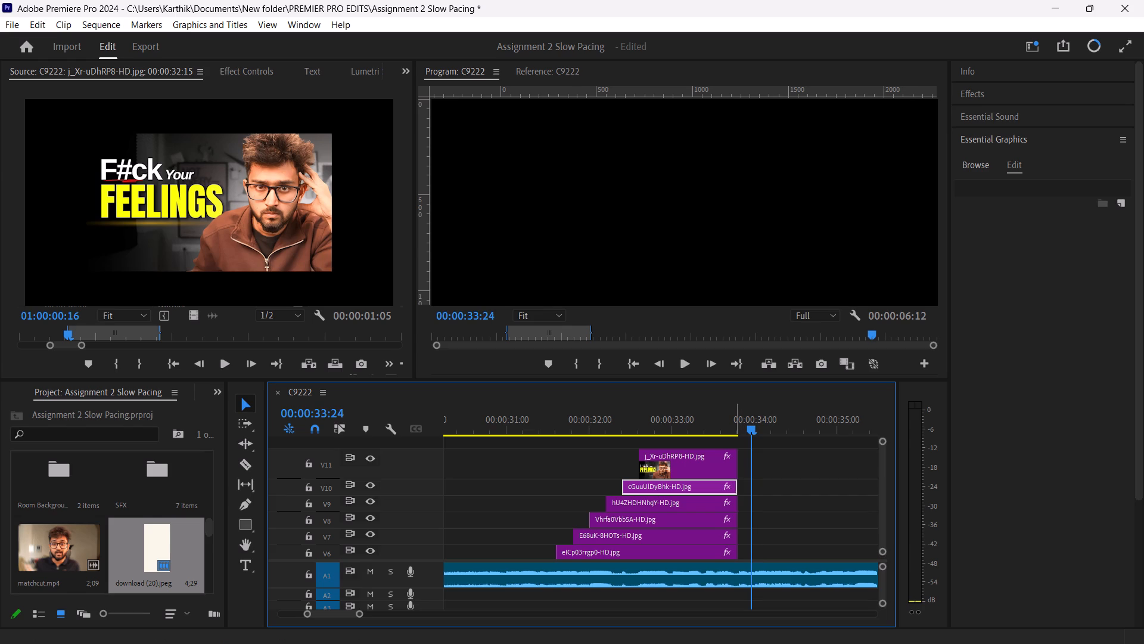
{"action": "left_click", "coordinate": [737, 428]}
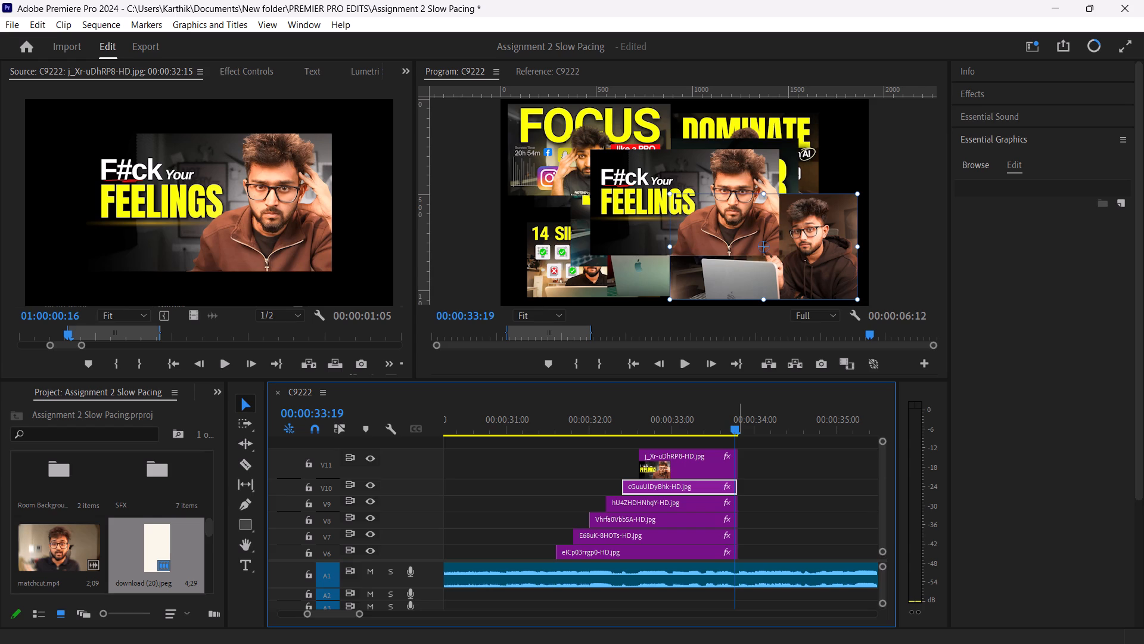
{"action": "key", "text": "Right"}
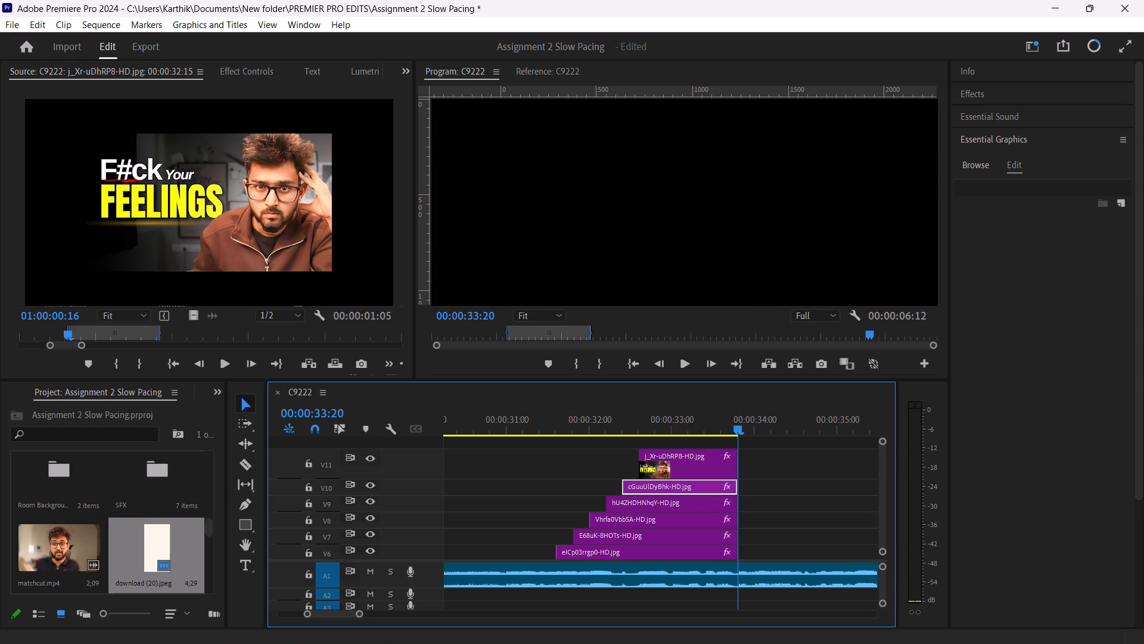
{"action": "left_click", "coordinate": [245, 558]}
{"action": "left_click", "coordinate": [630, 212]}
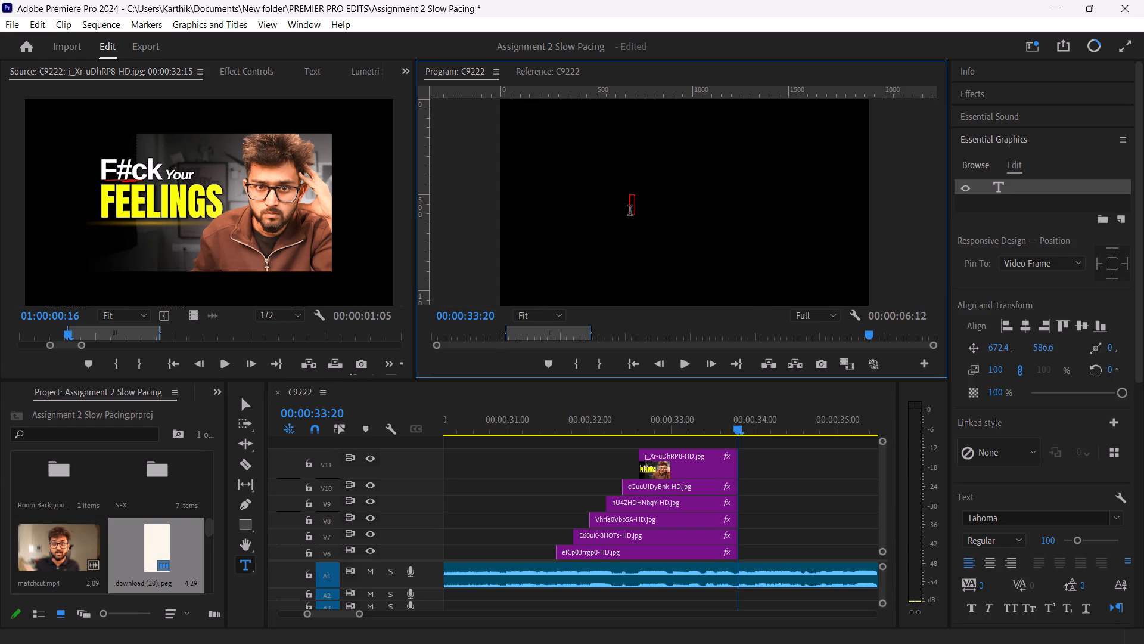
{"action": "type", "text": "Anirudh"}
{"action": "key", "text": "space"}
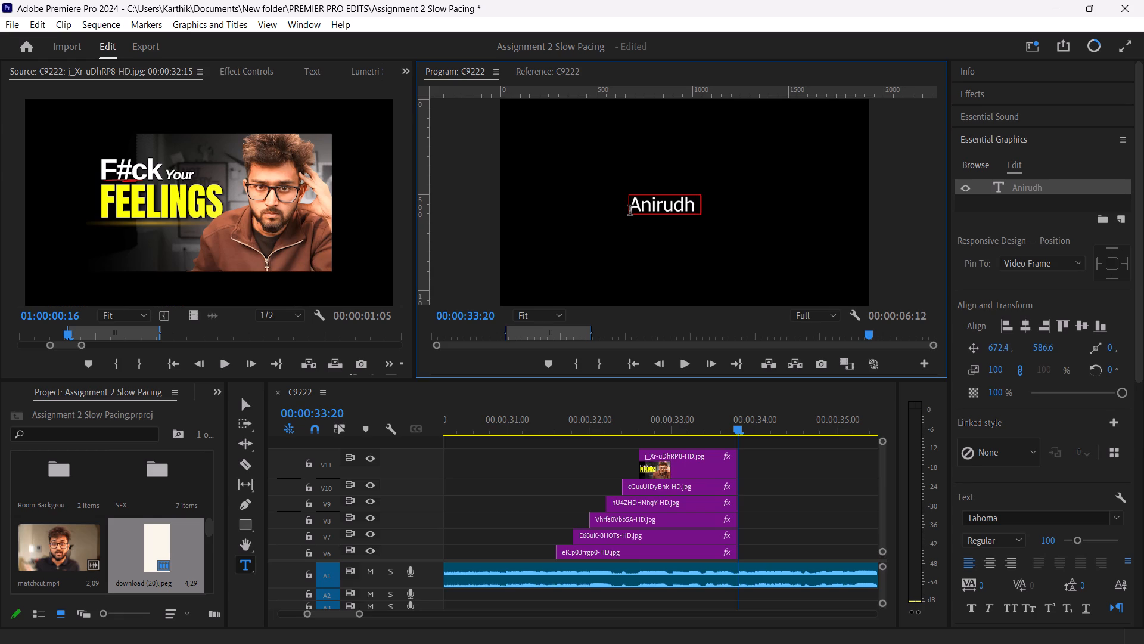
{"action": "type", "text": "Presnts"}
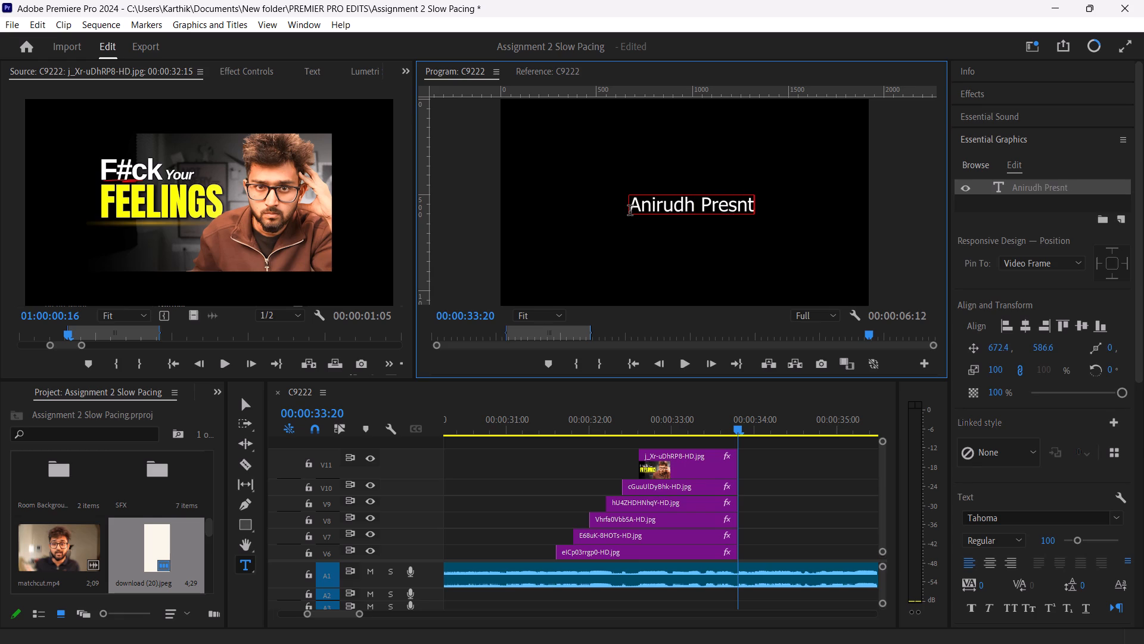
{"action": "key", "text": "BackSpace"}
{"action": "key", "text": "BackSpace"}
{"action": "key", "text": "BackSpace"}
{"action": "type", "text": "esnts"}
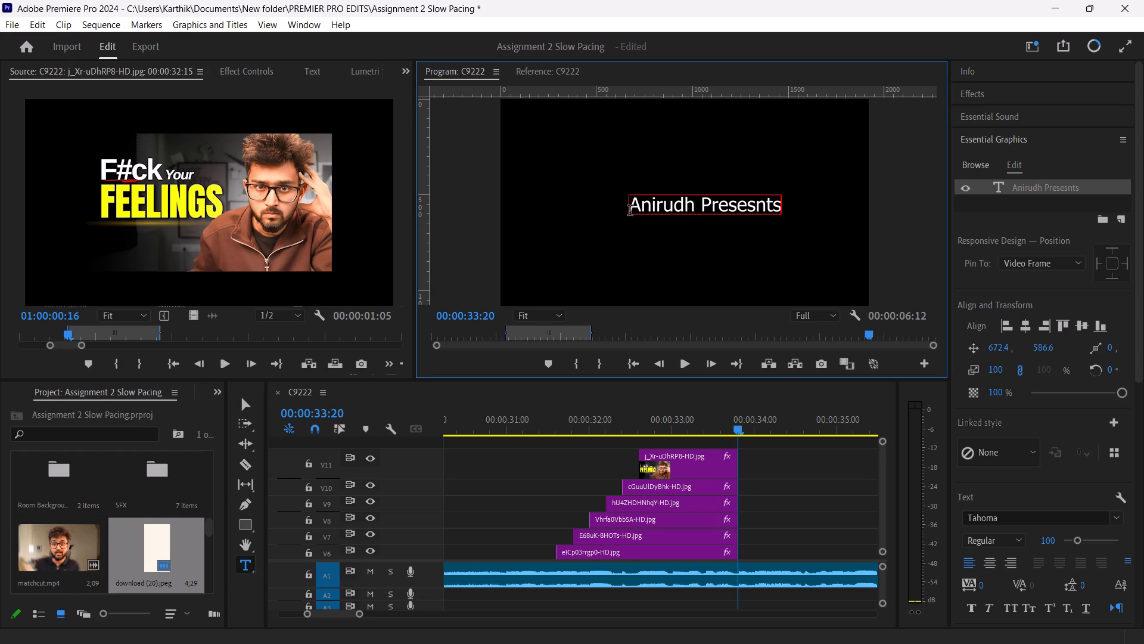
{"action": "key", "text": "space"}
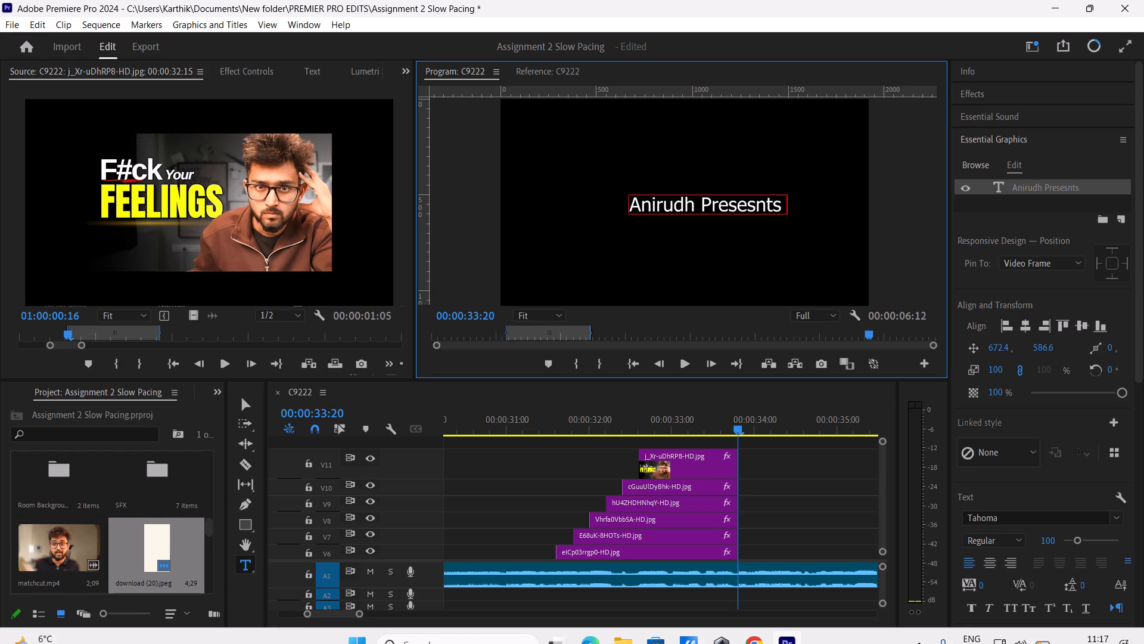
In Chrome, search the web for "flash emoji" and copy the orange lightning bolt emoji from EmojiDB's flash emojis page.
{"action": "left_click", "coordinate": [750, 628]}
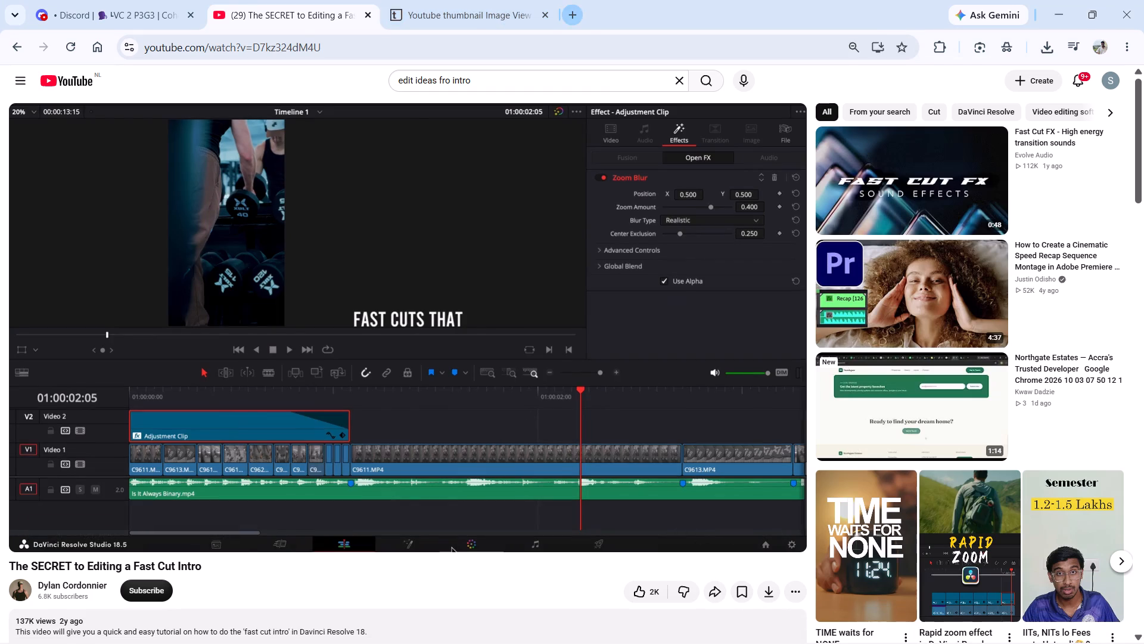
{"action": "left_click", "coordinate": [575, 13]}
{"action": "left_click", "coordinate": [545, 42]}
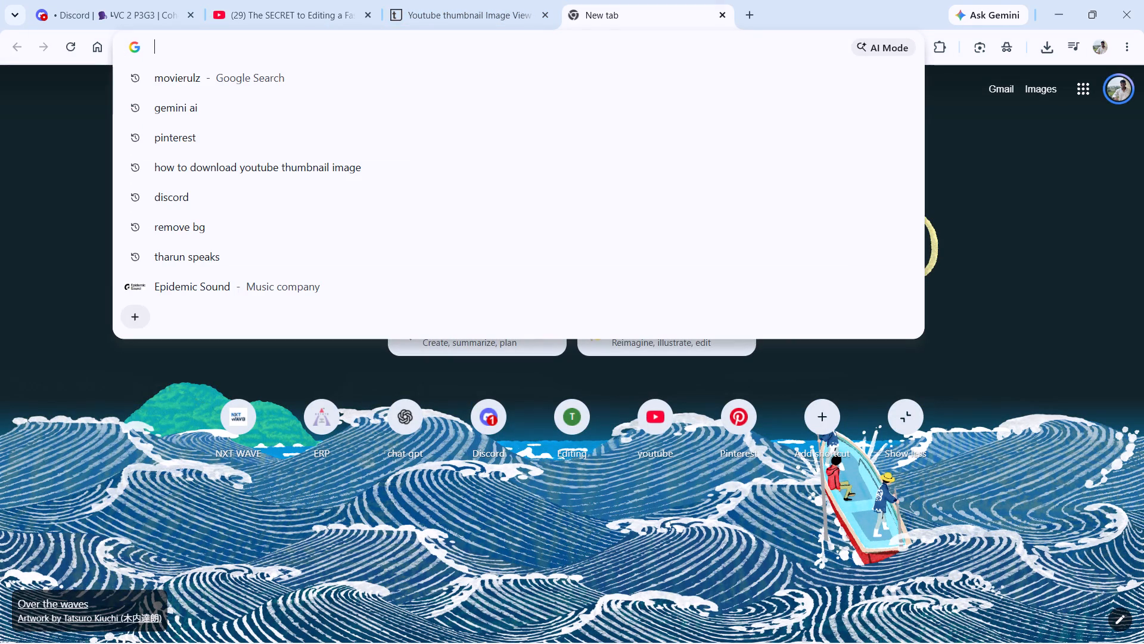
{"action": "type", "text": "flash emoji"}
{"action": "key", "text": "Return"}
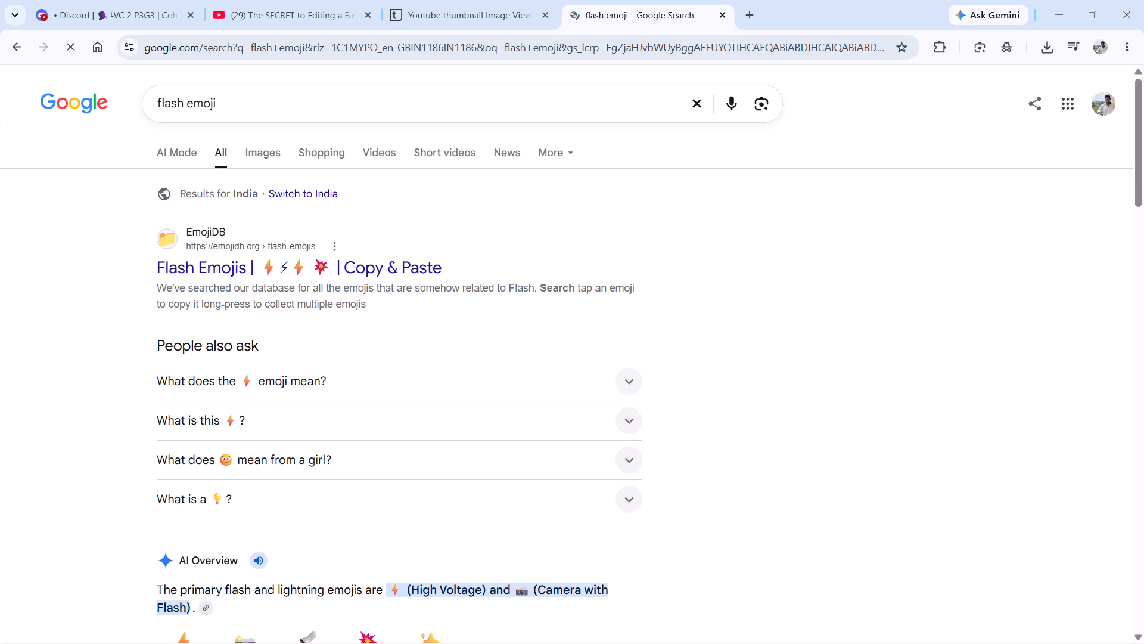
{"action": "left_click_drag", "start_coordinate": [319, 245], "coordinate": [345, 261]}
{"action": "left_click", "coordinate": [345, 261]}
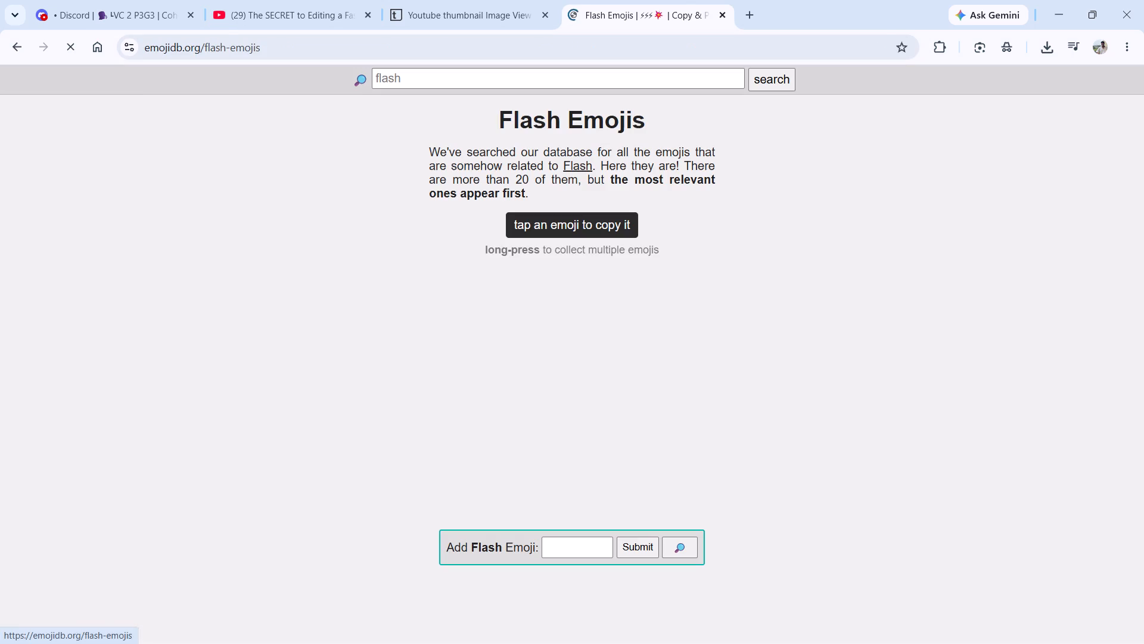
{"action": "scroll", "coordinate": [514, 350], "scroll_direction": "down", "scroll_amount": 1}
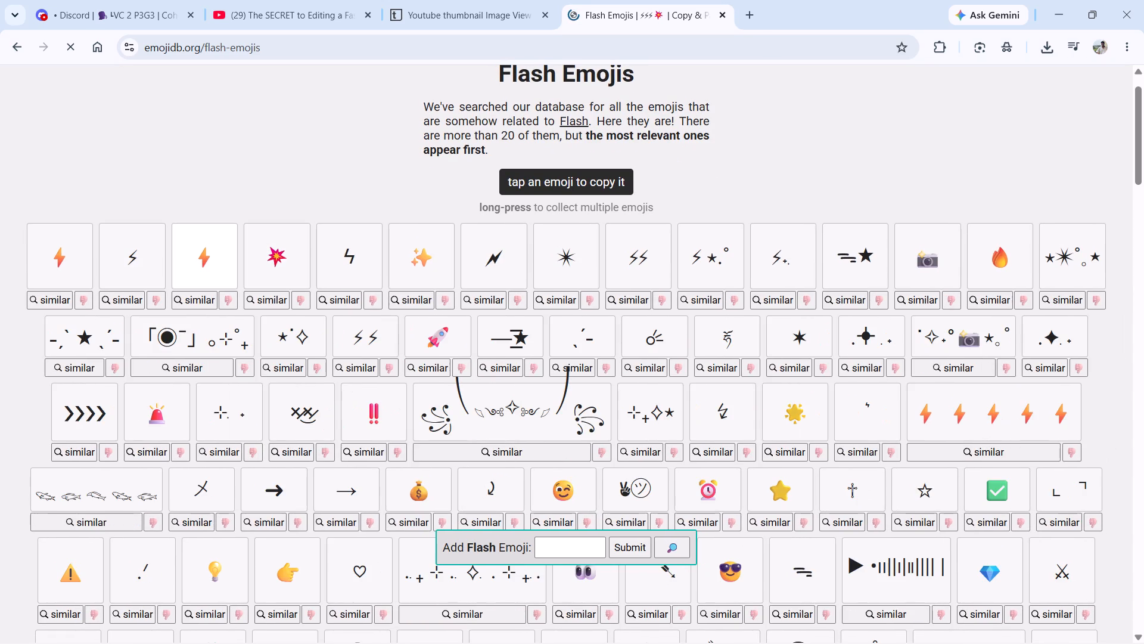
{"action": "left_click", "coordinate": [200, 261]}
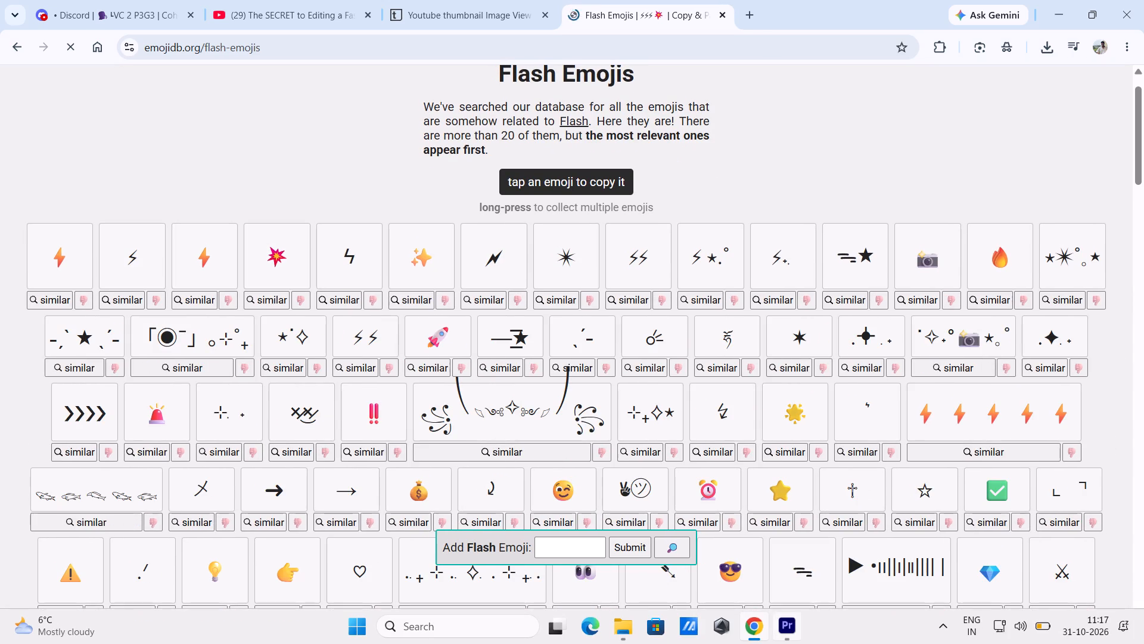
Back in Premiere Pro, paste the copied lightning emoji at the end of the "Anirudh Presesnts" text.
{"action": "left_click", "coordinate": [780, 631]}
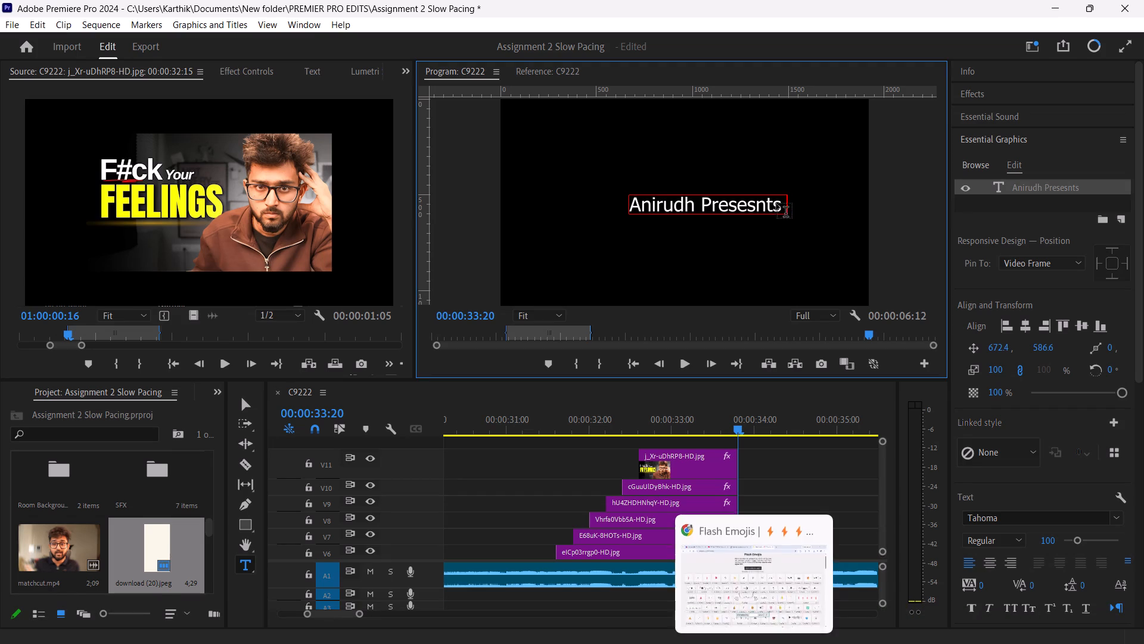
{"action": "left_click", "coordinate": [781, 205]}
{"action": "key", "text": "ctrl+v"}
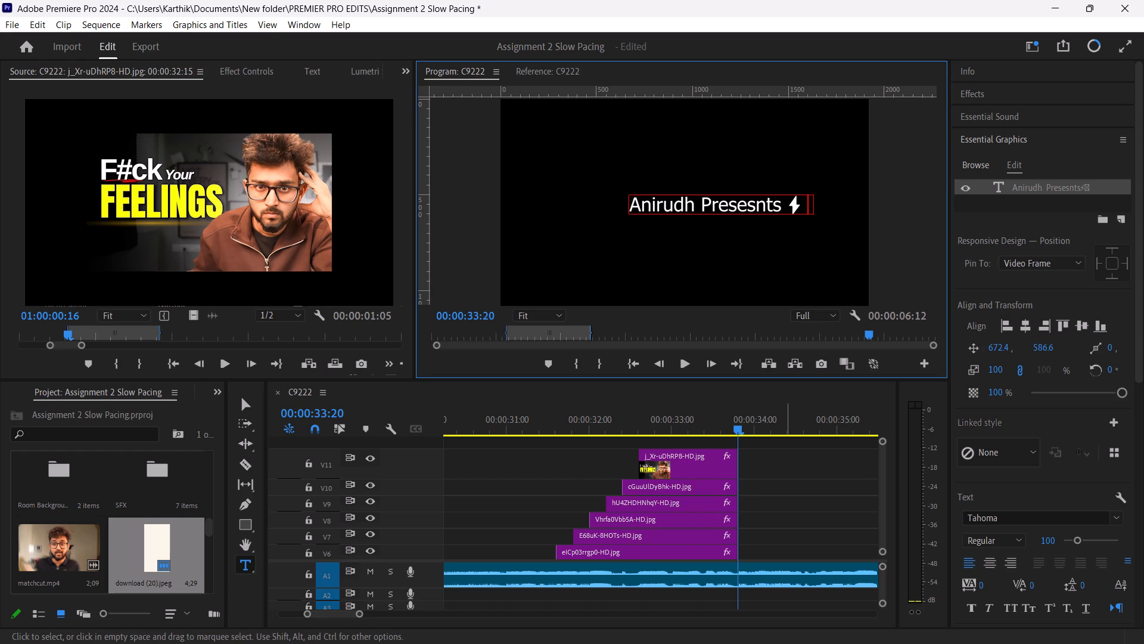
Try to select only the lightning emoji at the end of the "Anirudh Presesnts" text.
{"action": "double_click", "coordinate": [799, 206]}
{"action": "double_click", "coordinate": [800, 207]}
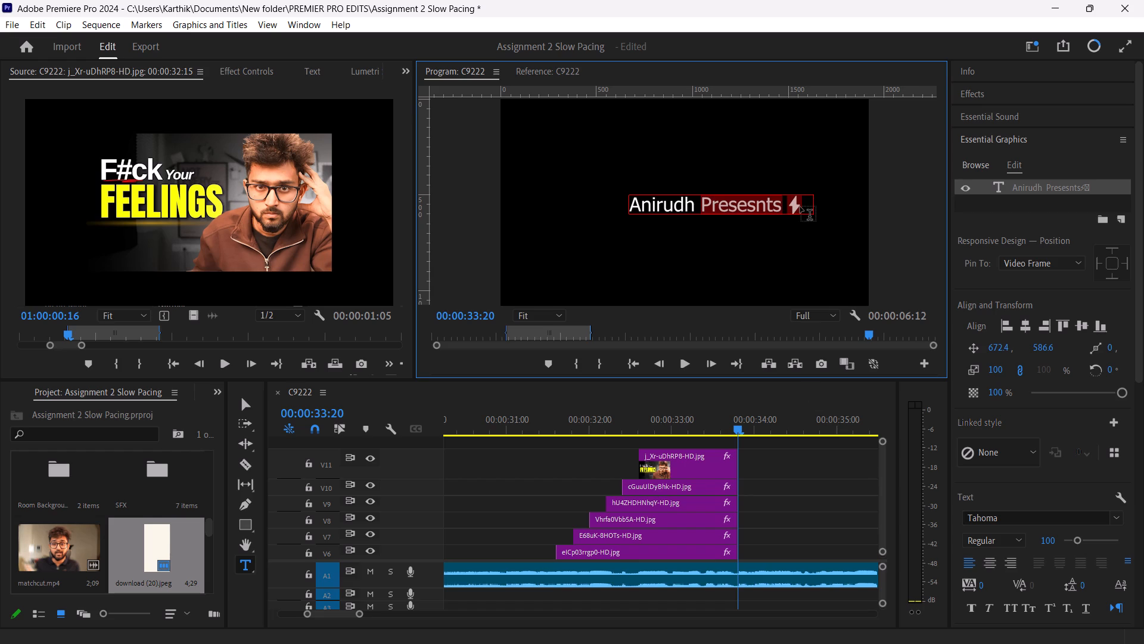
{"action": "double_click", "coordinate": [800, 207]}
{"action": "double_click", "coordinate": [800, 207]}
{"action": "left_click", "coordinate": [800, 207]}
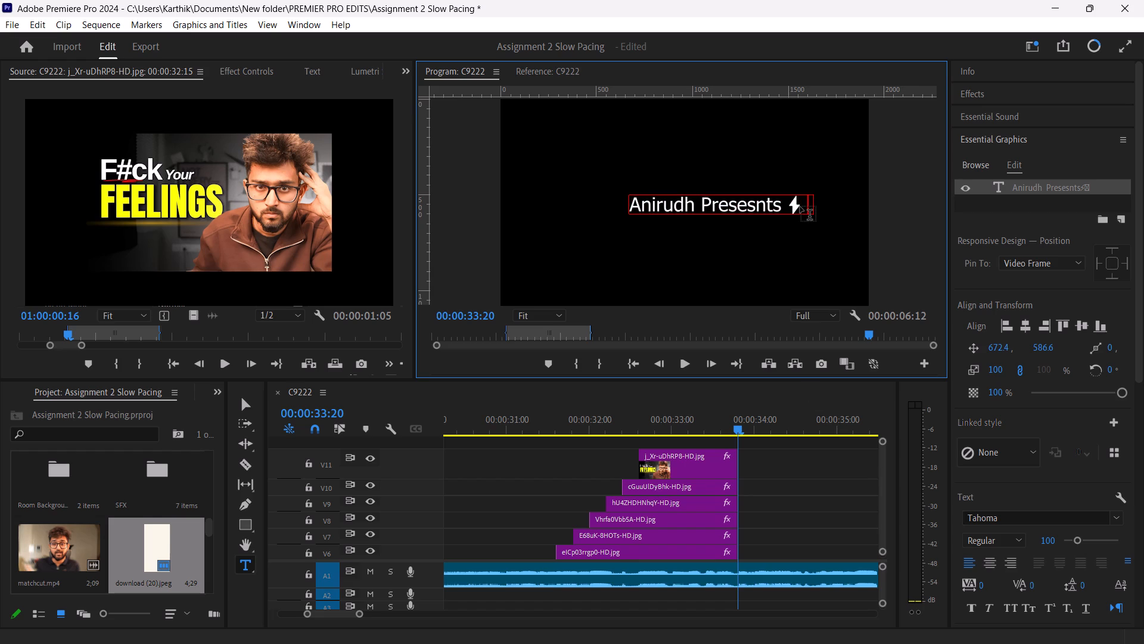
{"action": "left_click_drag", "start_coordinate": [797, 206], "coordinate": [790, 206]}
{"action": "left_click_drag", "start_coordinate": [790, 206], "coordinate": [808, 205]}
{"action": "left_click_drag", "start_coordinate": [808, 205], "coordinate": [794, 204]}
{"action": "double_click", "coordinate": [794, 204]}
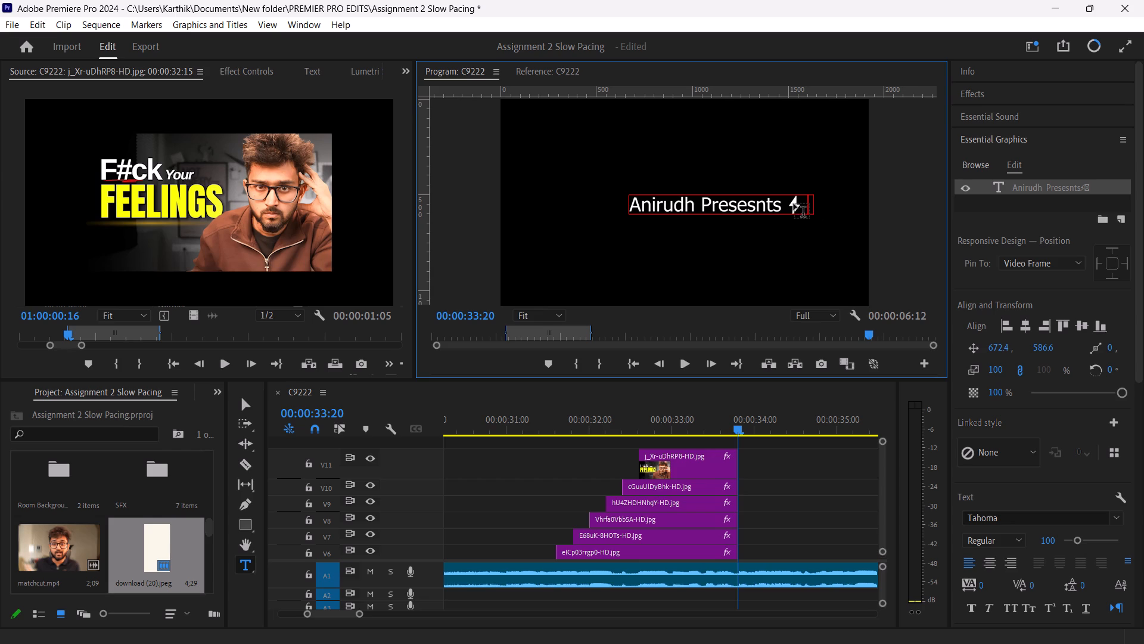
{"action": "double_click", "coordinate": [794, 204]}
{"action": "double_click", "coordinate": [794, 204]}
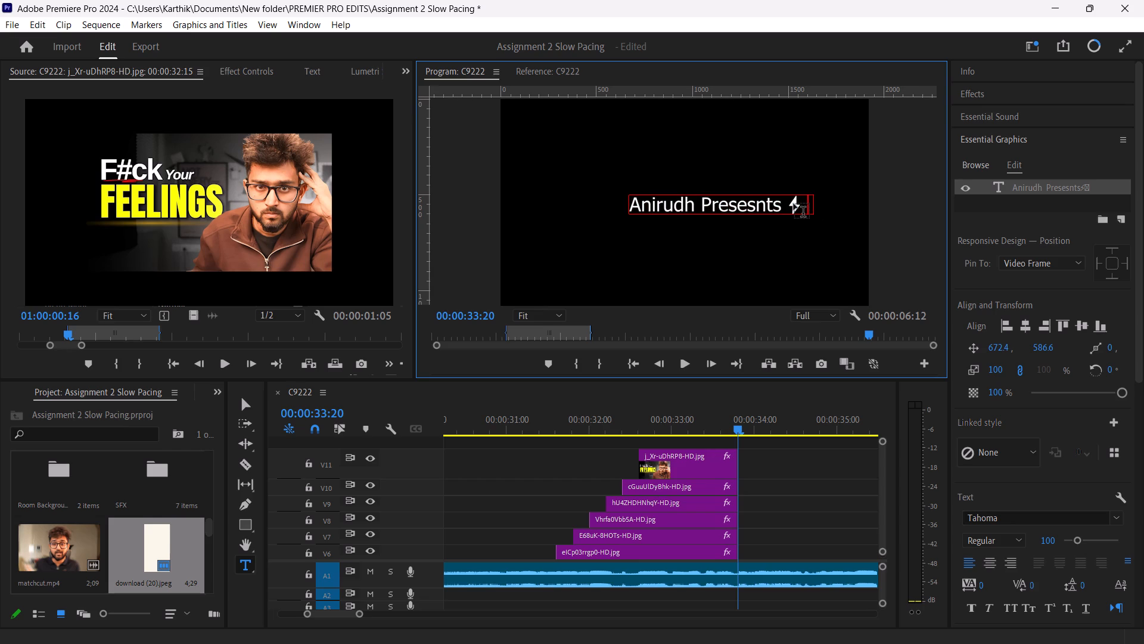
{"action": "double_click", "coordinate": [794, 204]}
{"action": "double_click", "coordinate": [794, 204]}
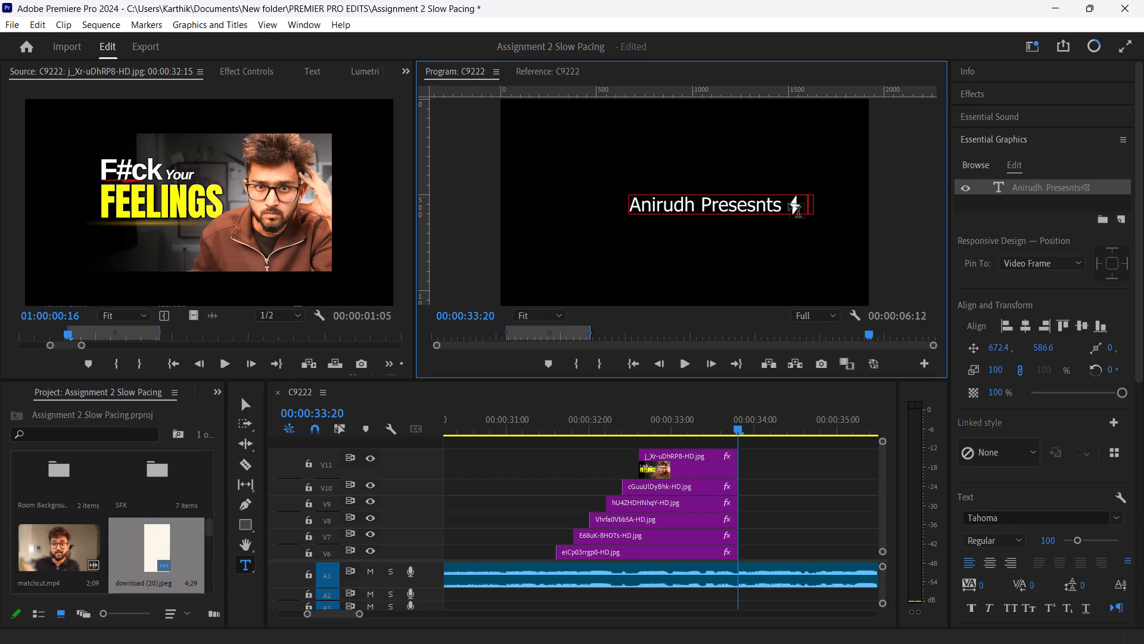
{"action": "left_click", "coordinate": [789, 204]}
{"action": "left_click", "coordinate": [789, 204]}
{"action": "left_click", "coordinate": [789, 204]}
Delete the lightning emoji from the end of the title, add an extra space and paste the emoji again.
{"action": "key", "text": "space"}
{"action": "key", "text": "space"}
{"action": "key", "text": "BackSpace"}
{"action": "key", "text": "BackSpace"}
{"action": "key", "text": "BackSpace"}
{"action": "key", "text": "space"}
{"action": "key", "text": "ctrl+v"}
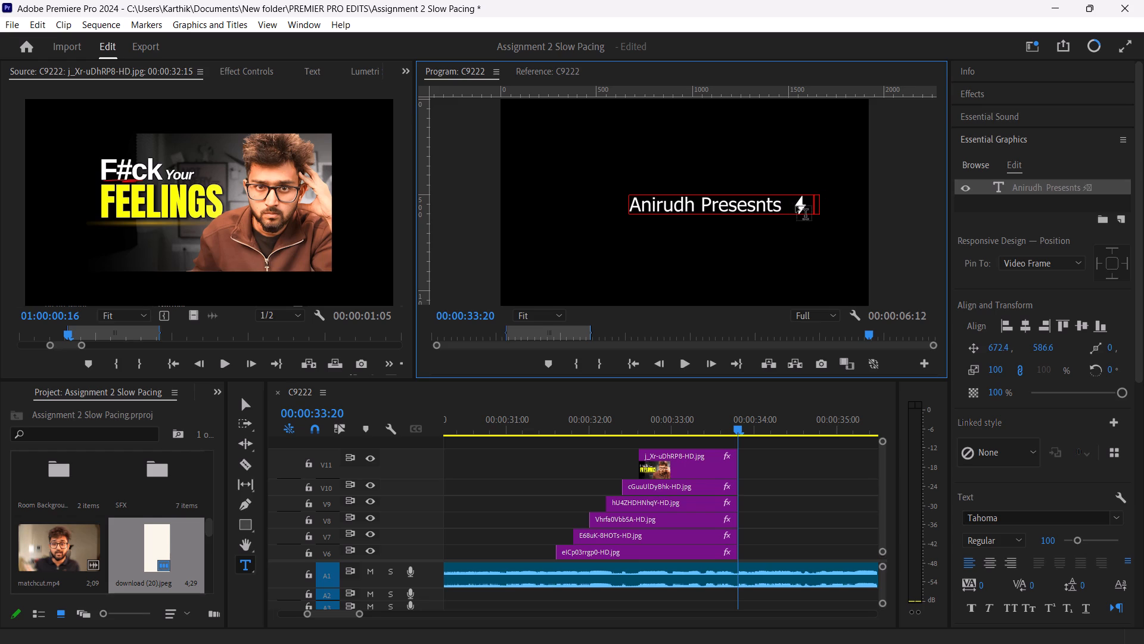
Select only the lightning emoji in the title and set its fill colour to yellow FFEB01.
{"action": "double_click", "coordinate": [796, 206]}
{"action": "scroll", "coordinate": [997, 490], "scroll_direction": "down", "scroll_amount": 1}
{"action": "left_click", "coordinate": [998, 601]}
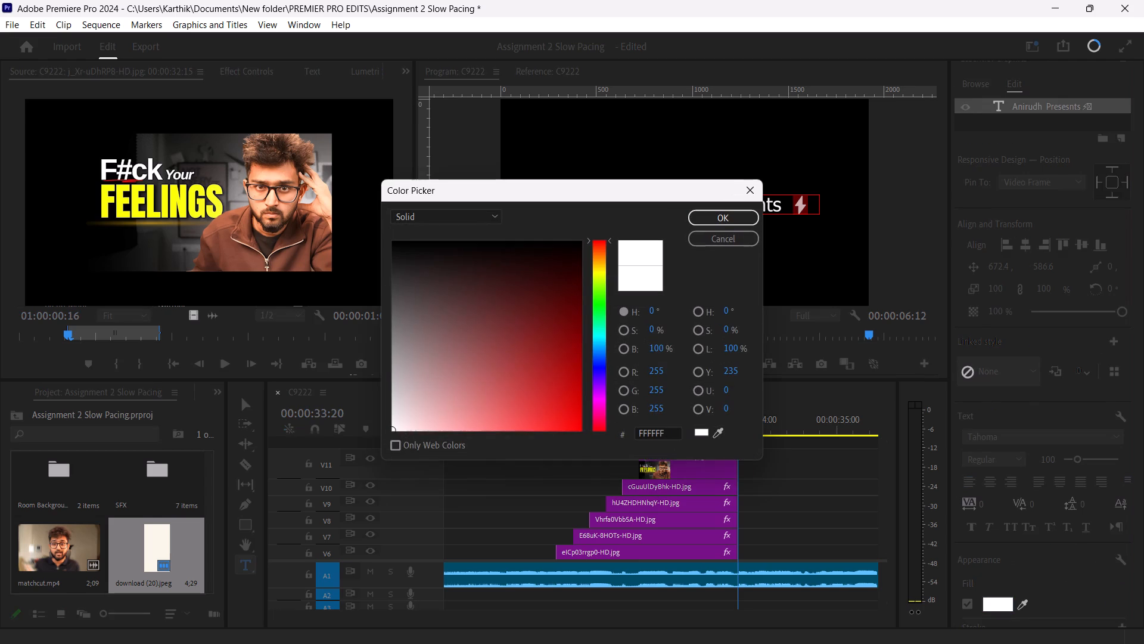
{"action": "left_click", "coordinate": [597, 267]}
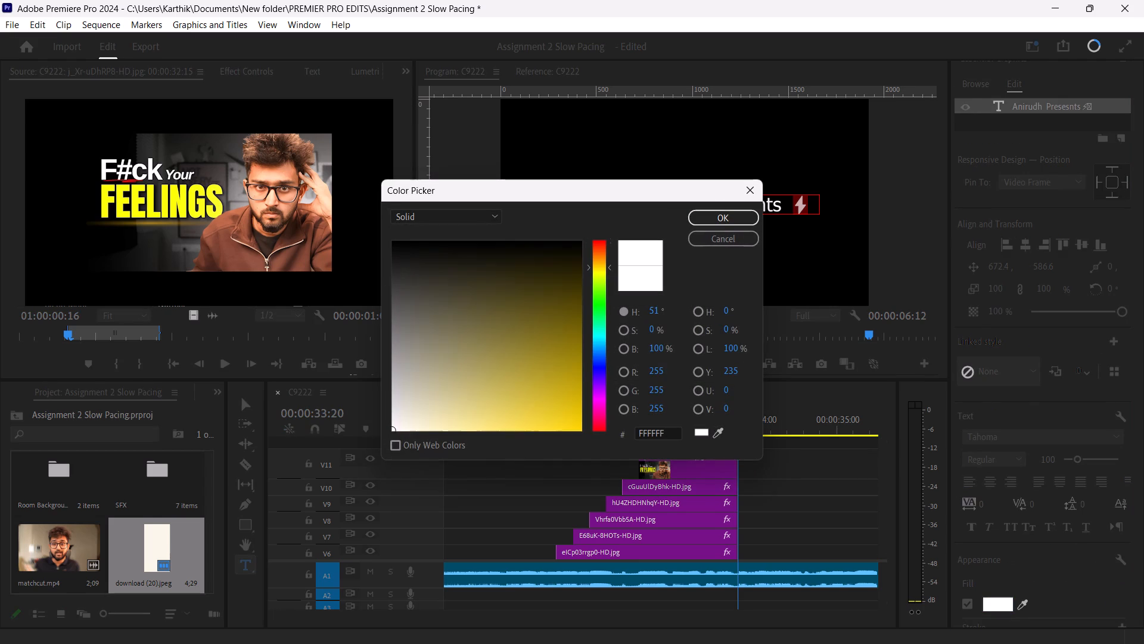
{"action": "left_click", "coordinate": [600, 270]}
{"action": "left_click_drag", "start_coordinate": [512, 355], "coordinate": [581, 433]}
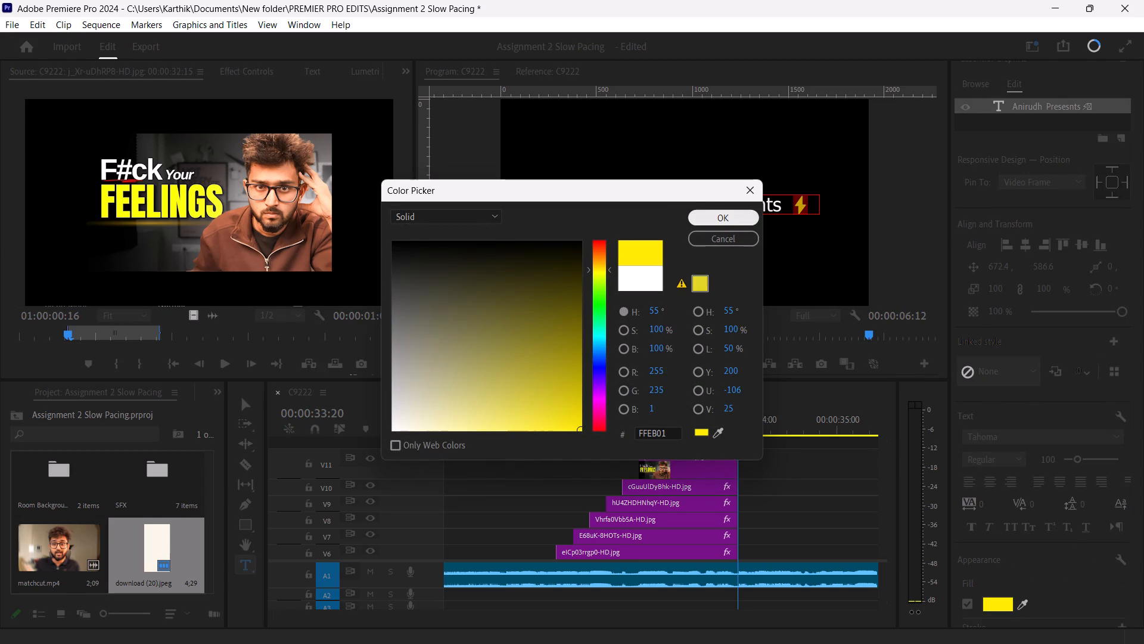
{"action": "left_click", "coordinate": [726, 212]}
{"action": "left_click", "coordinate": [818, 263]}
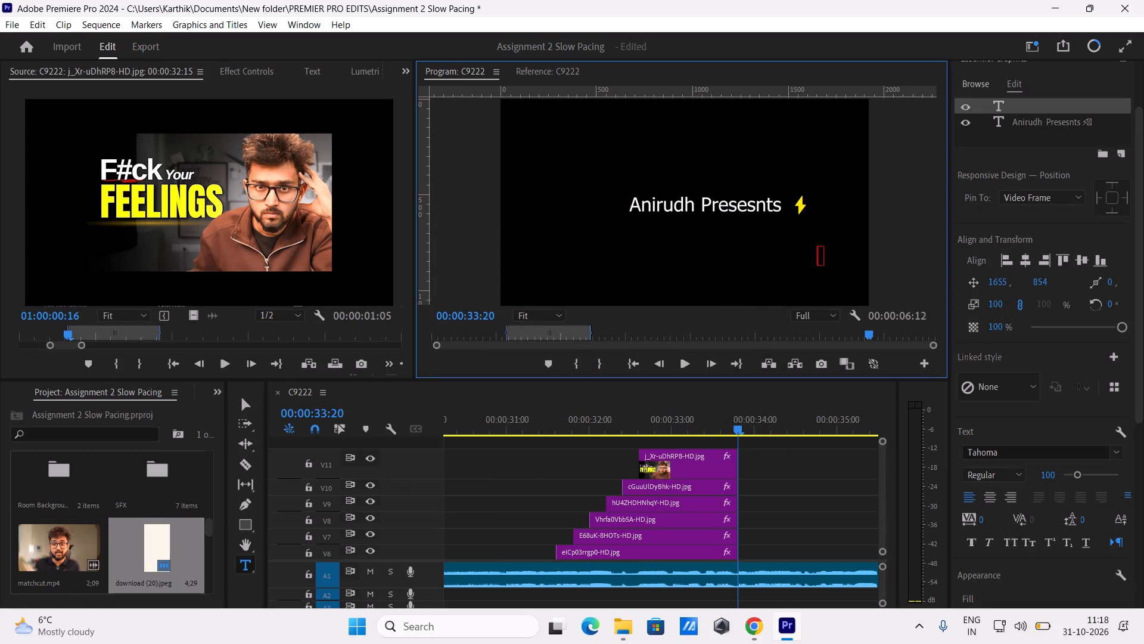
Switch to Chrome and look through the flash emojis on the EmojiDB page.
{"action": "left_click", "coordinate": [747, 625]}
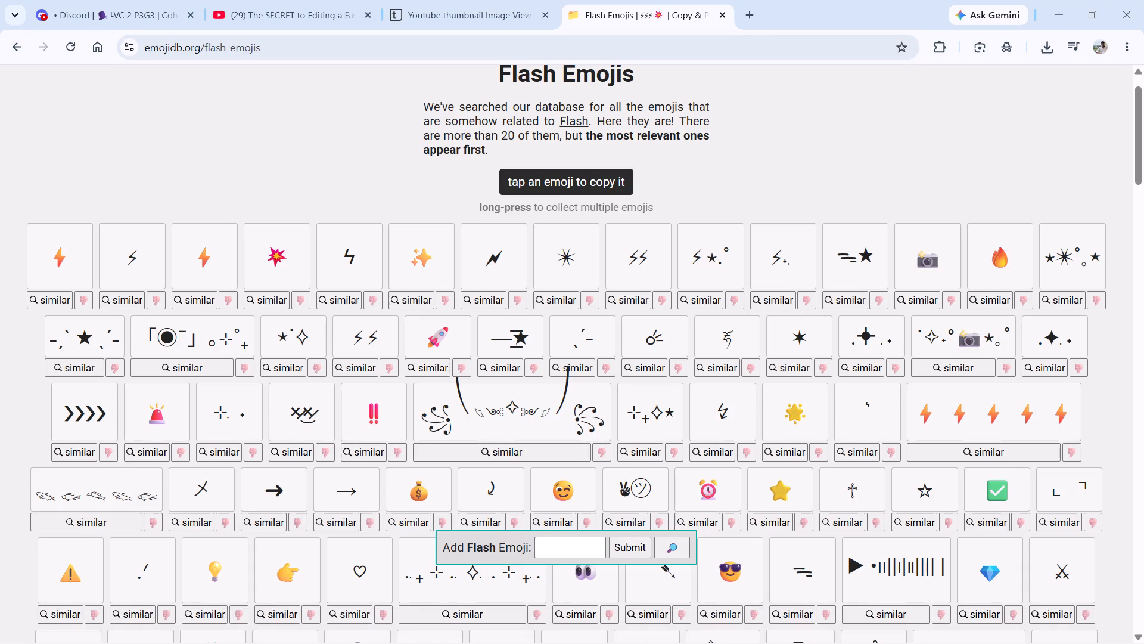
{"action": "scroll", "coordinate": [260, 315], "scroll_direction": "down", "scroll_amount": 1}
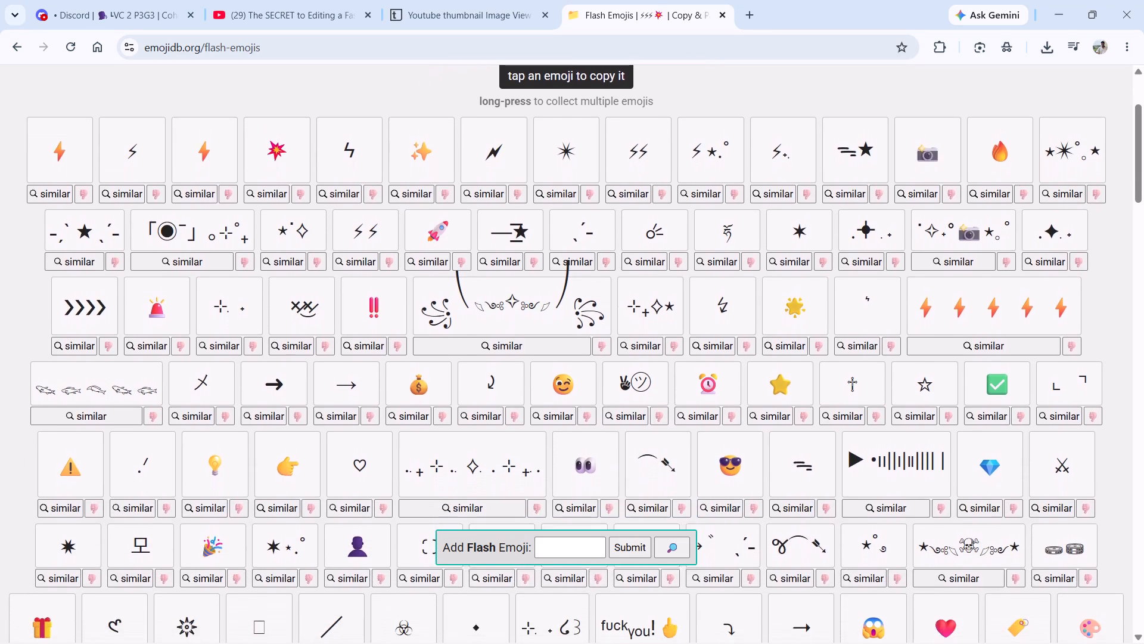
{"action": "scroll", "coordinate": [260, 315], "scroll_direction": "down", "scroll_amount": 1}
{"action": "scroll", "coordinate": [260, 315], "scroll_direction": "up", "scroll_amount": 3}
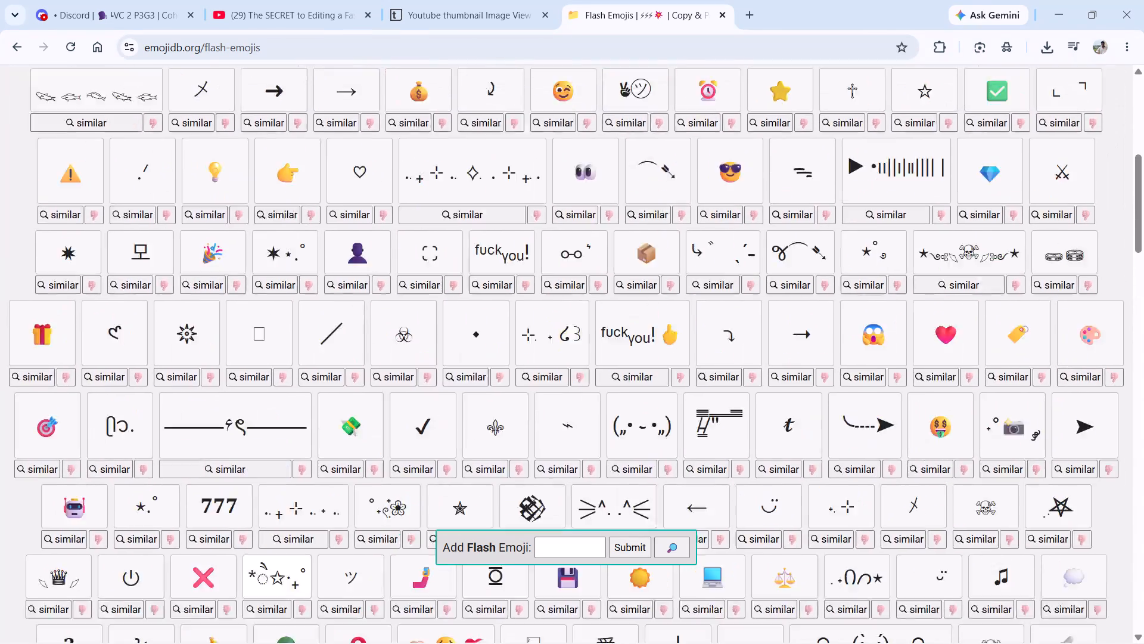
{"action": "scroll", "coordinate": [260, 315], "scroll_direction": "up", "scroll_amount": 1}
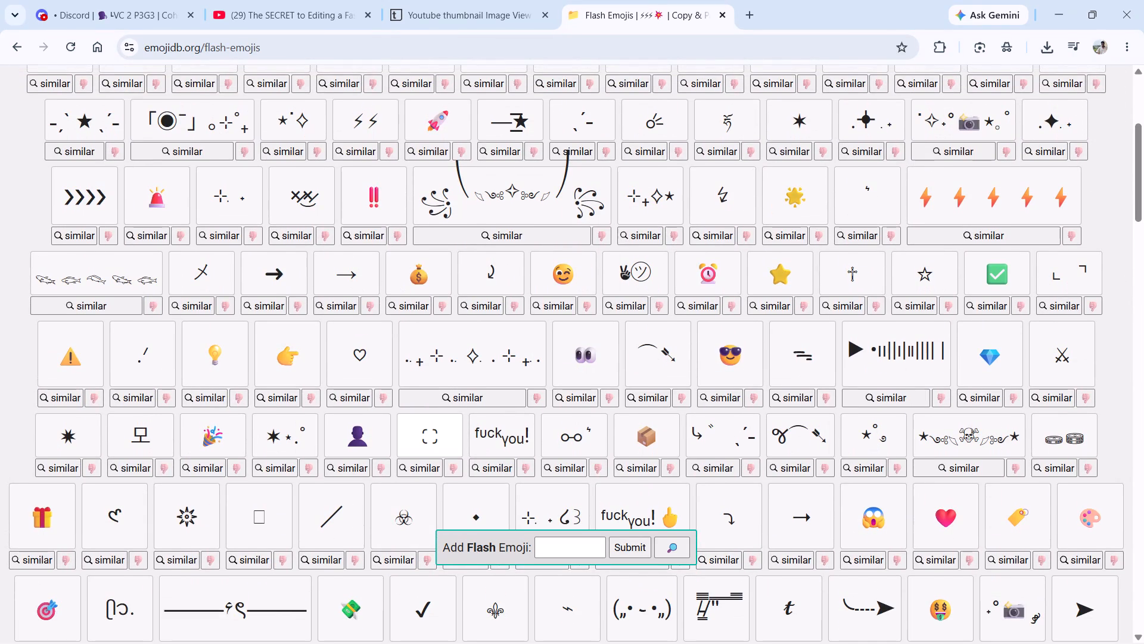
{"action": "left_click", "coordinate": [442, 631]}
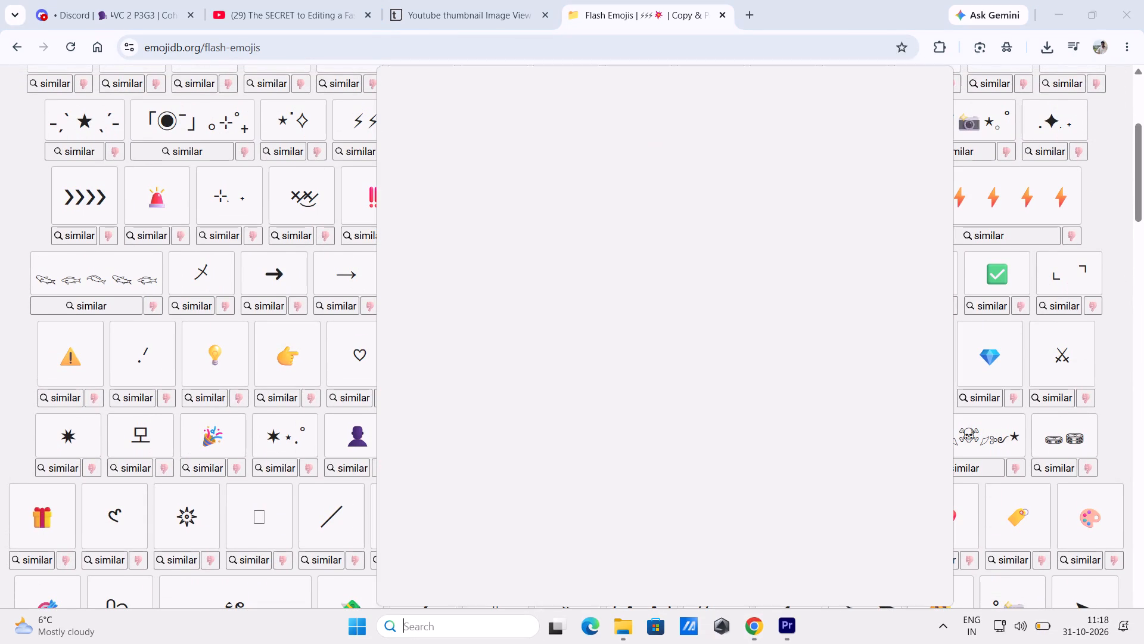
{"action": "left_click", "coordinate": [508, 126]}
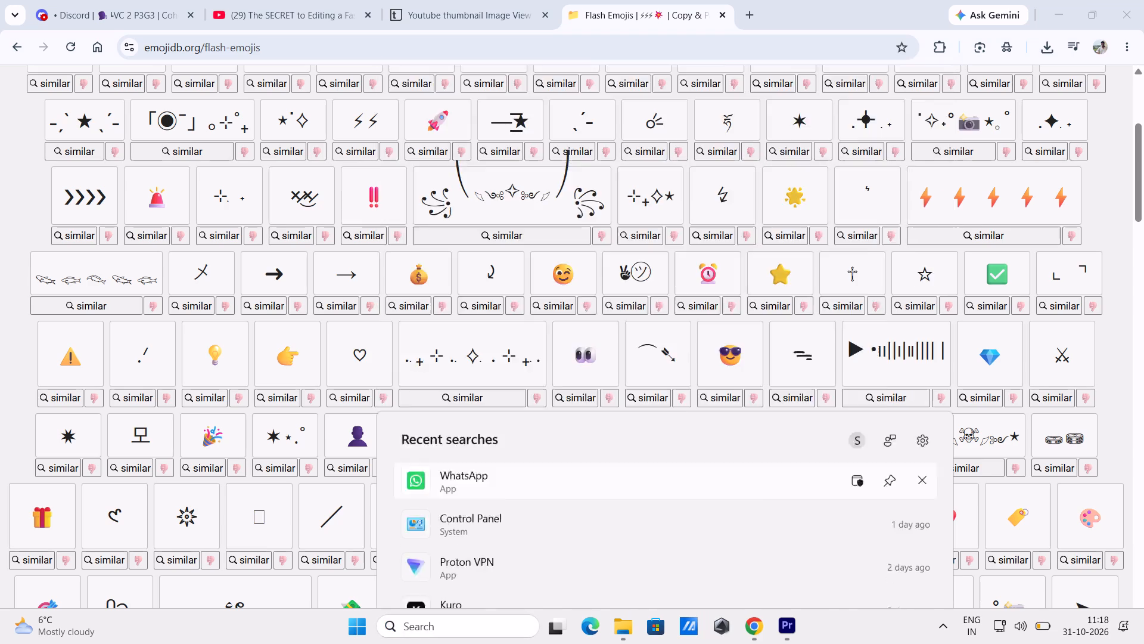
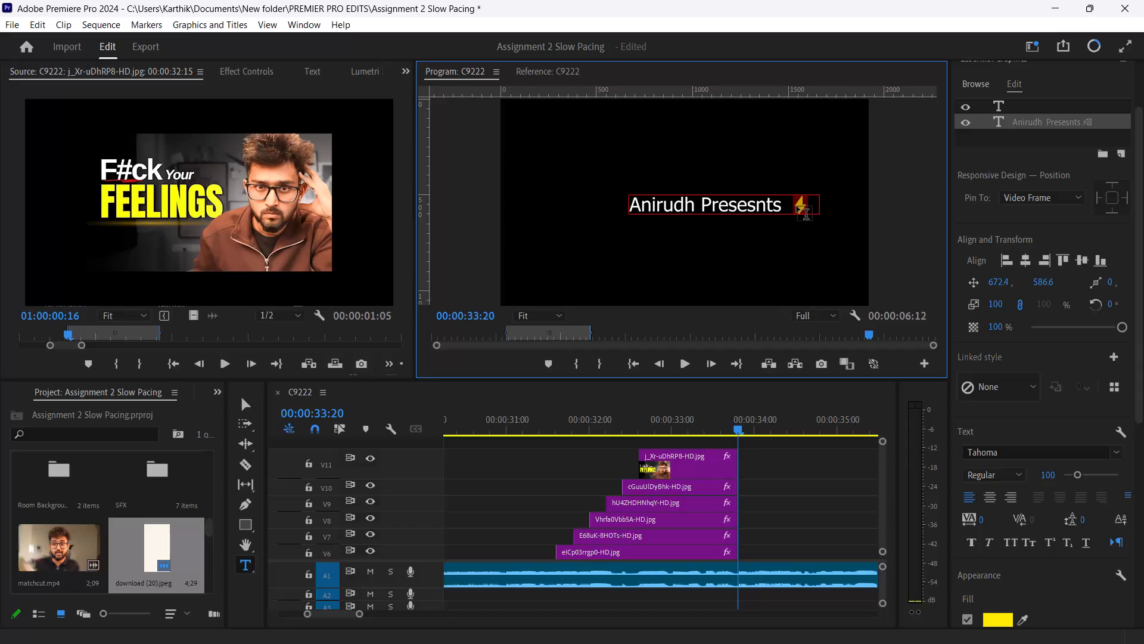
Remove the trailing "s" and the old lightning bolt from the title, and paste the bolt again after "Anirudh Presesnt".
{"action": "key", "text": "ctrl+v"}
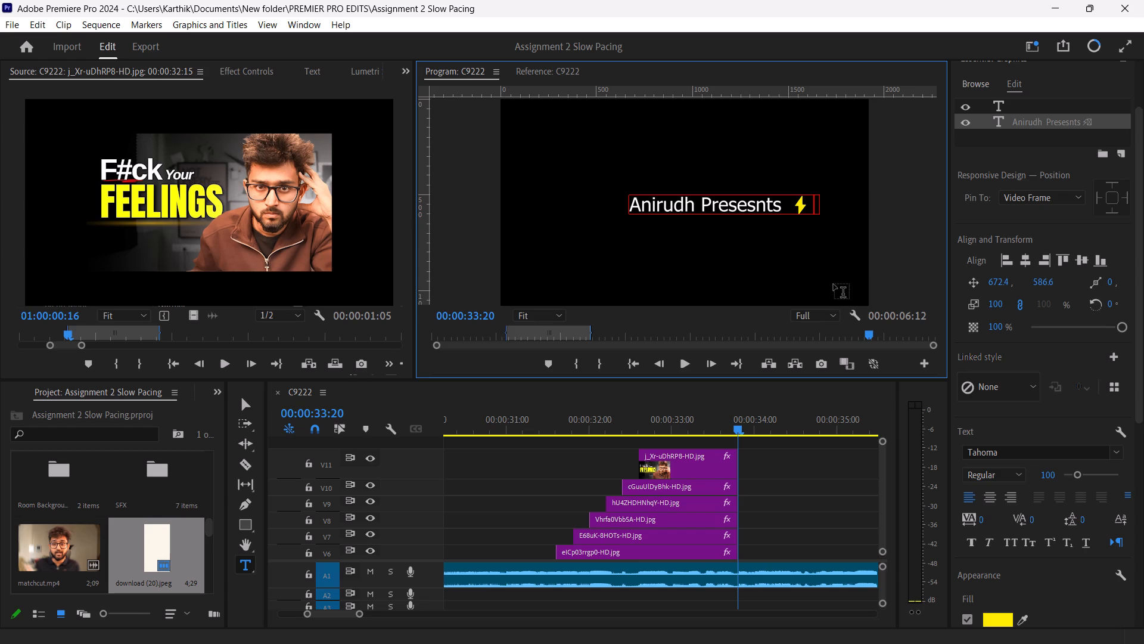
{"action": "left_click", "coordinate": [792, 208]}
{"action": "left_click", "coordinate": [792, 208]}
{"action": "key", "text": "BackSpace"}
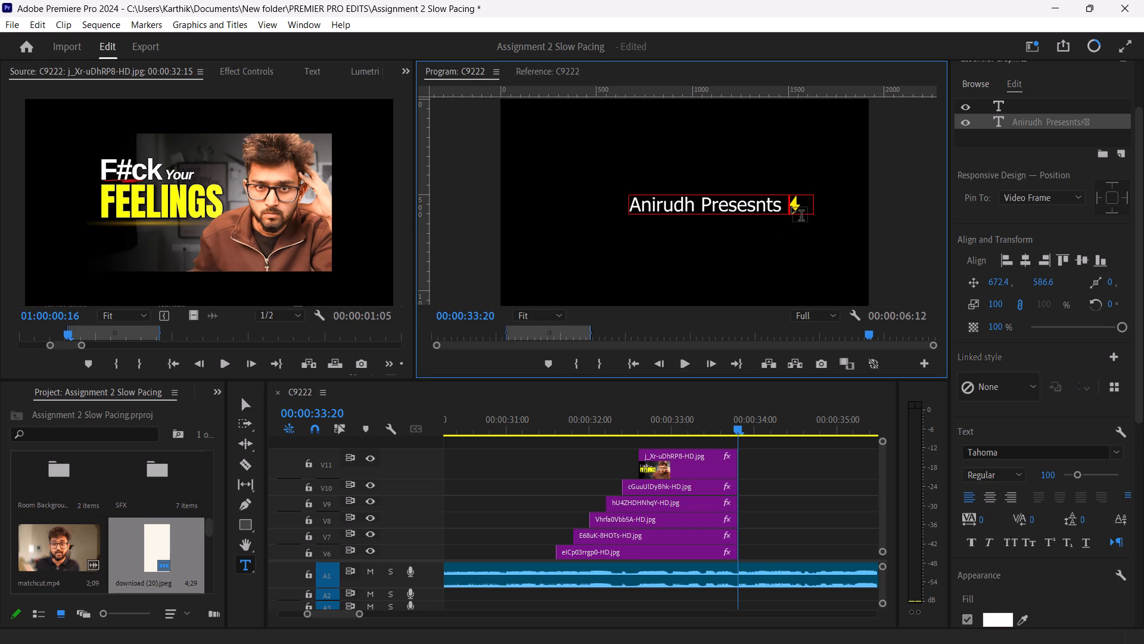
{"action": "key", "text": "BackSpace"}
{"action": "left_click", "coordinate": [794, 206]}
{"action": "key", "text": "BackSpace"}
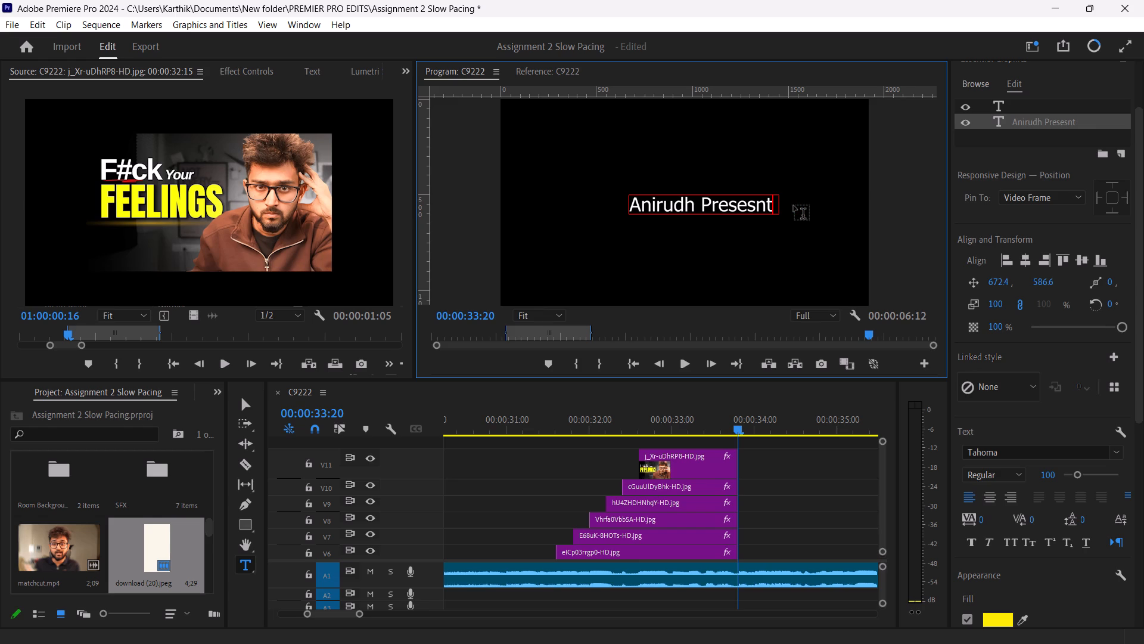
{"action": "key", "text": "Right"}
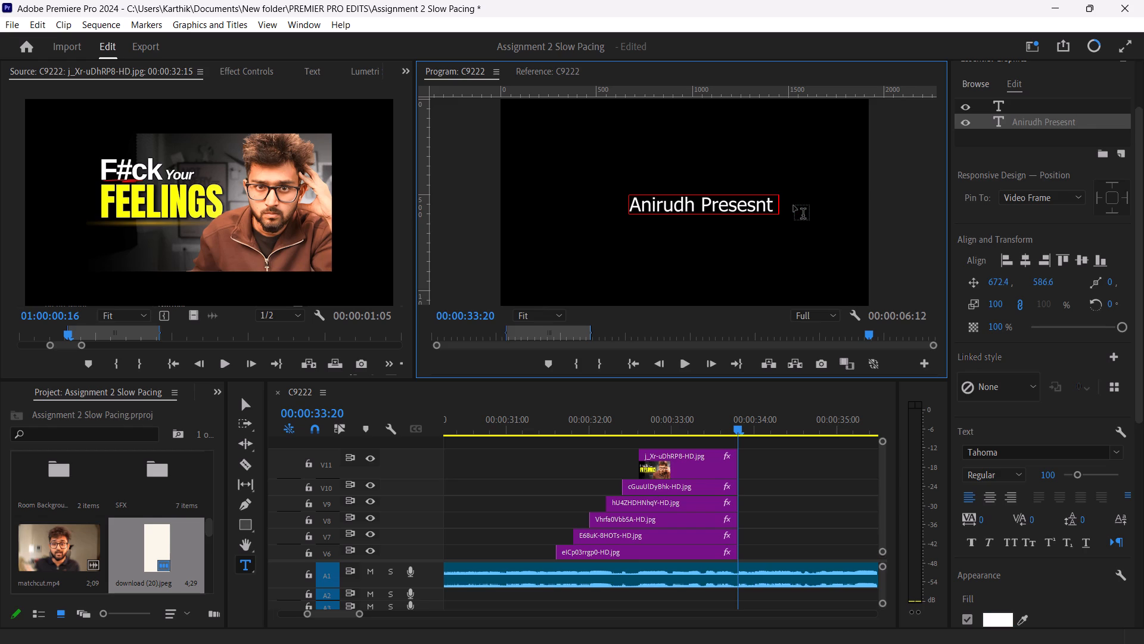
{"action": "key", "text": "BackSpace"}
{"action": "key", "text": "ctrl+v"}
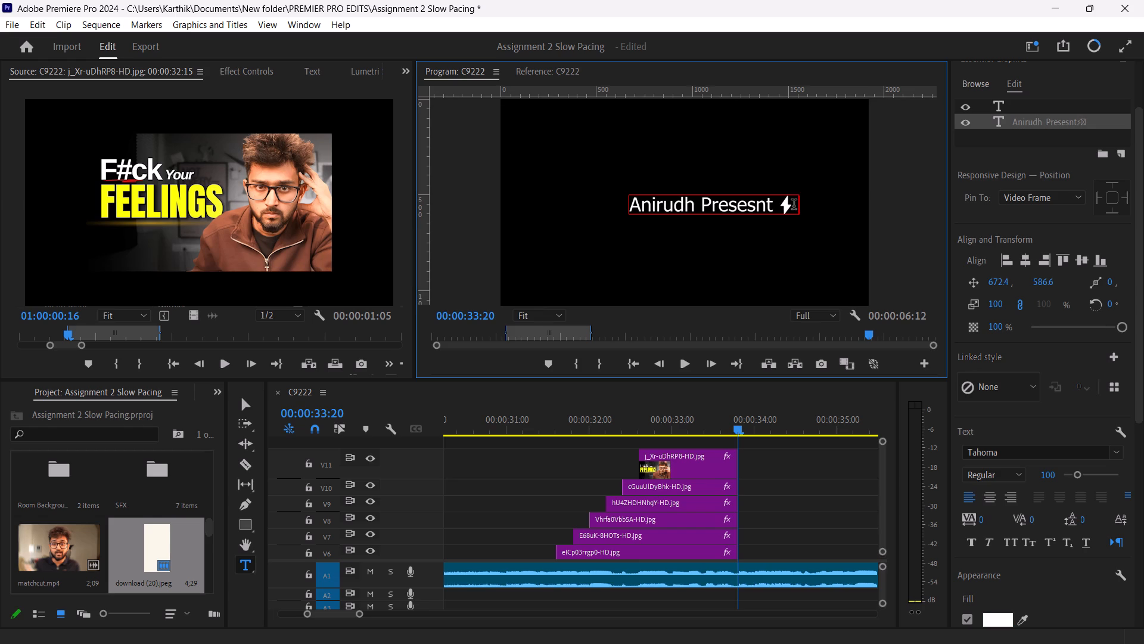
Recolour only the lightning bolt in the title with a bright golden-yellow solid fill, hue 46°.
{"action": "left_click", "coordinate": [781, 207]}
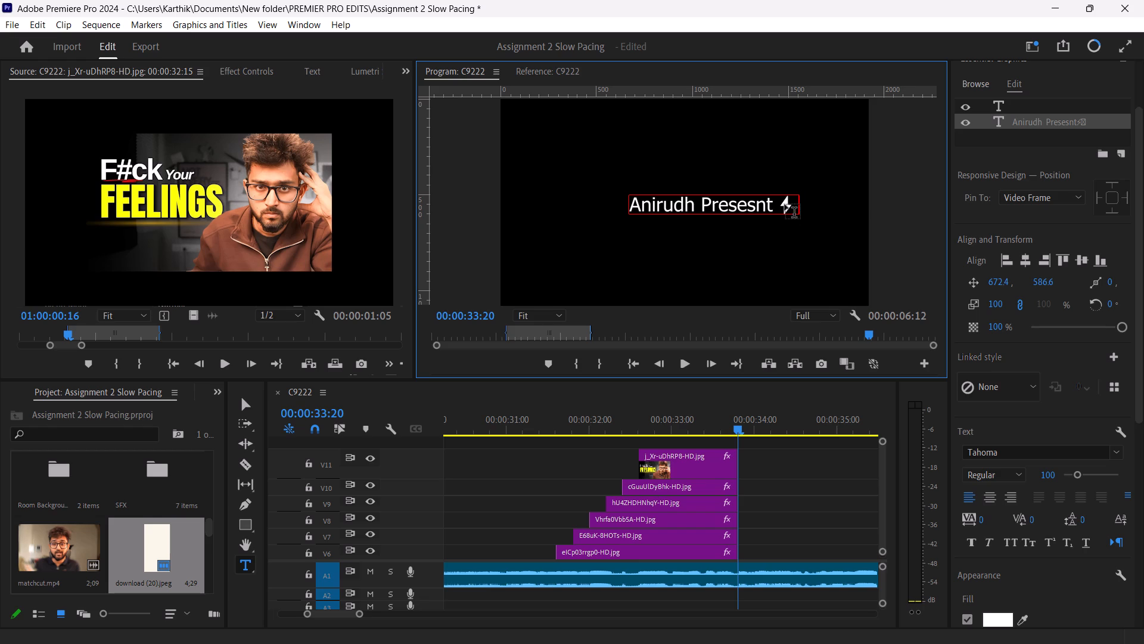
{"action": "triple_click", "coordinate": [785, 205]}
{"action": "triple_click", "coordinate": [785, 205]}
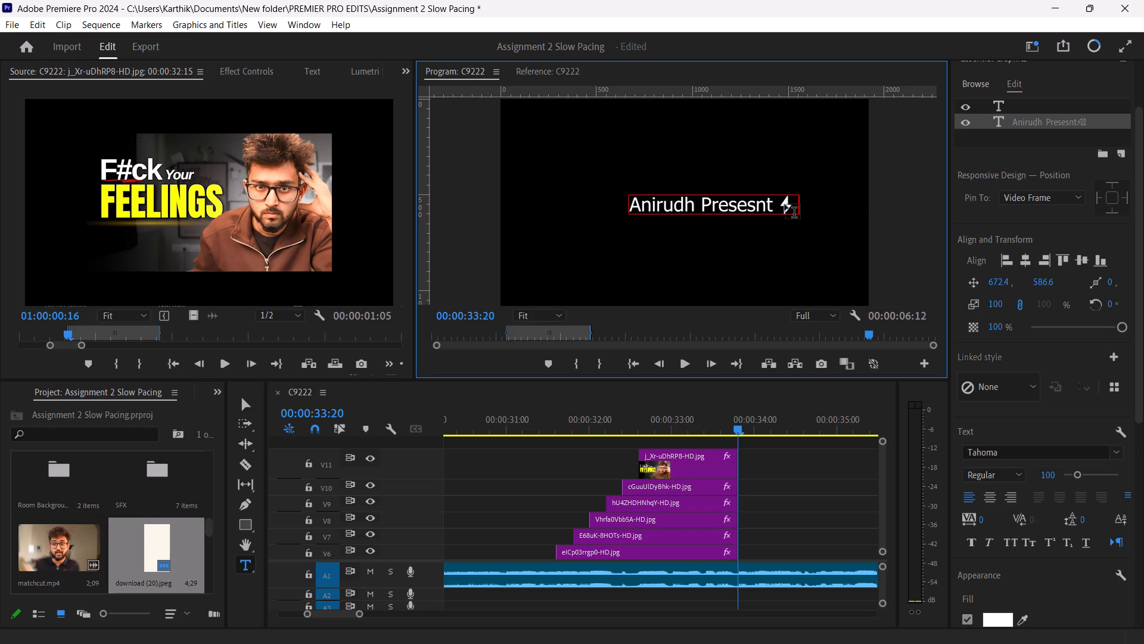
{"action": "double_click", "coordinate": [785, 205]}
{"action": "double_click", "coordinate": [785, 205]}
{"action": "left_click_drag", "start_coordinate": [791, 202], "coordinate": [778, 202]}
{"action": "left_click", "coordinate": [1000, 620]}
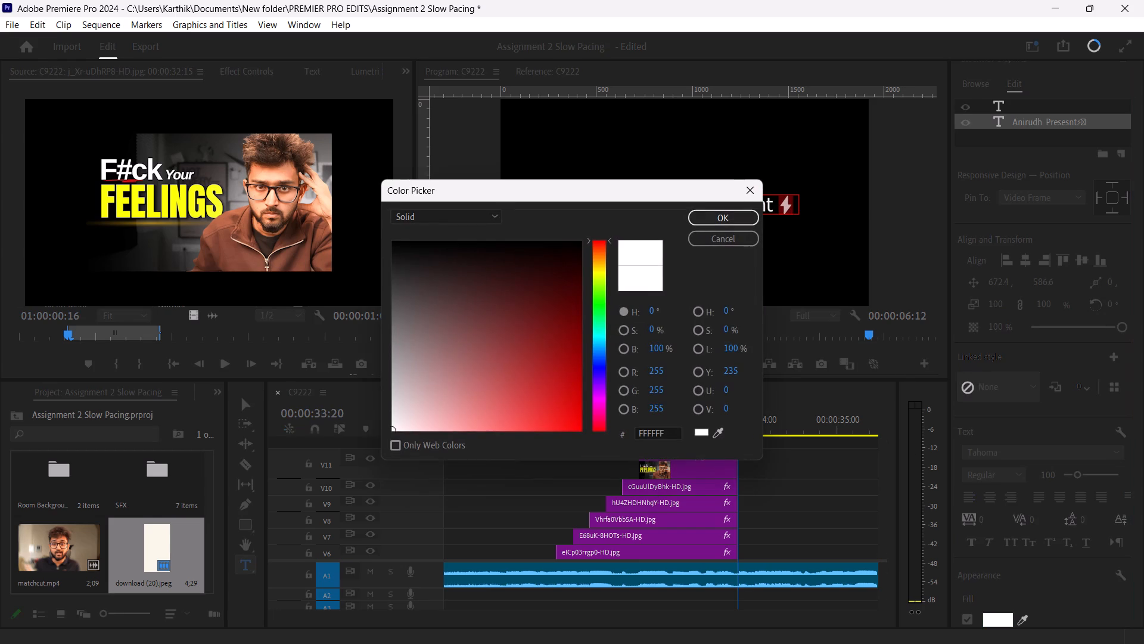
{"action": "left_click", "coordinate": [601, 265]}
{"action": "left_click_drag", "start_coordinate": [525, 308], "coordinate": [548, 395]}
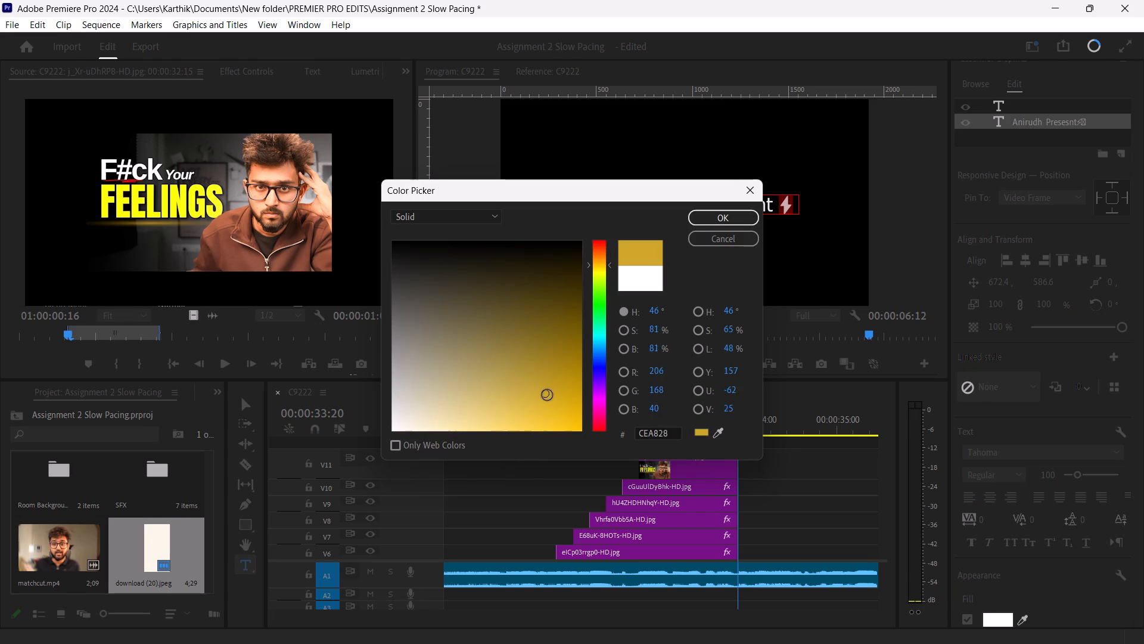
{"action": "left_click_drag", "start_coordinate": [548, 395], "coordinate": [592, 487]}
{"action": "left_click", "coordinate": [733, 215]}
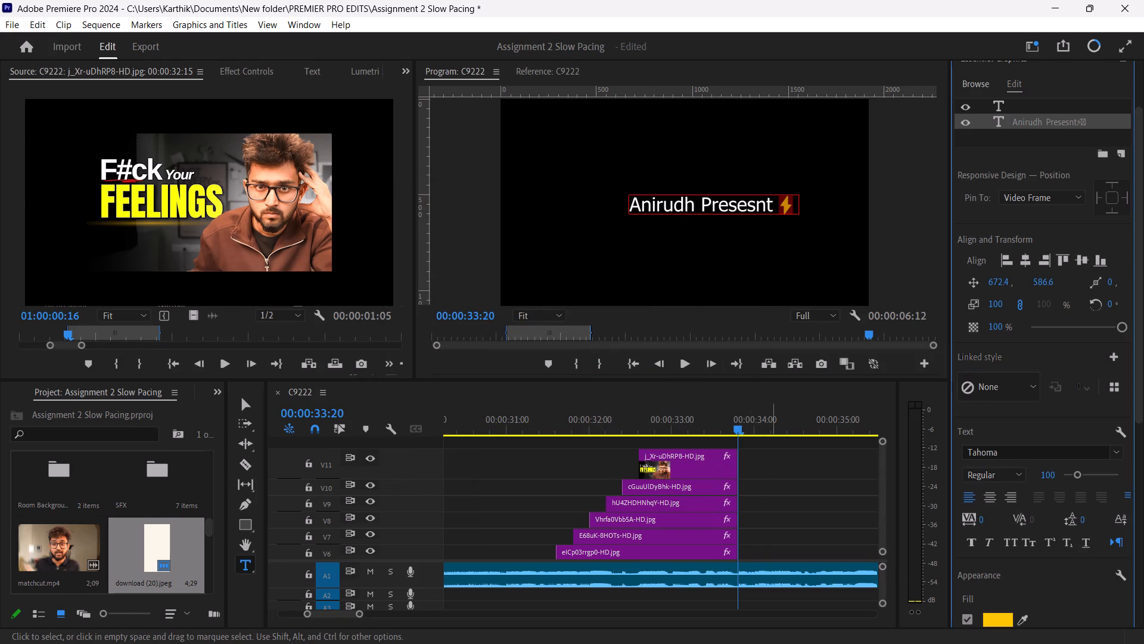
Play the sequence from 00:00:33:20 to review the title with its recoloured lightning bolt.
{"action": "left_click", "coordinate": [771, 458]}
{"action": "key", "text": "space"}
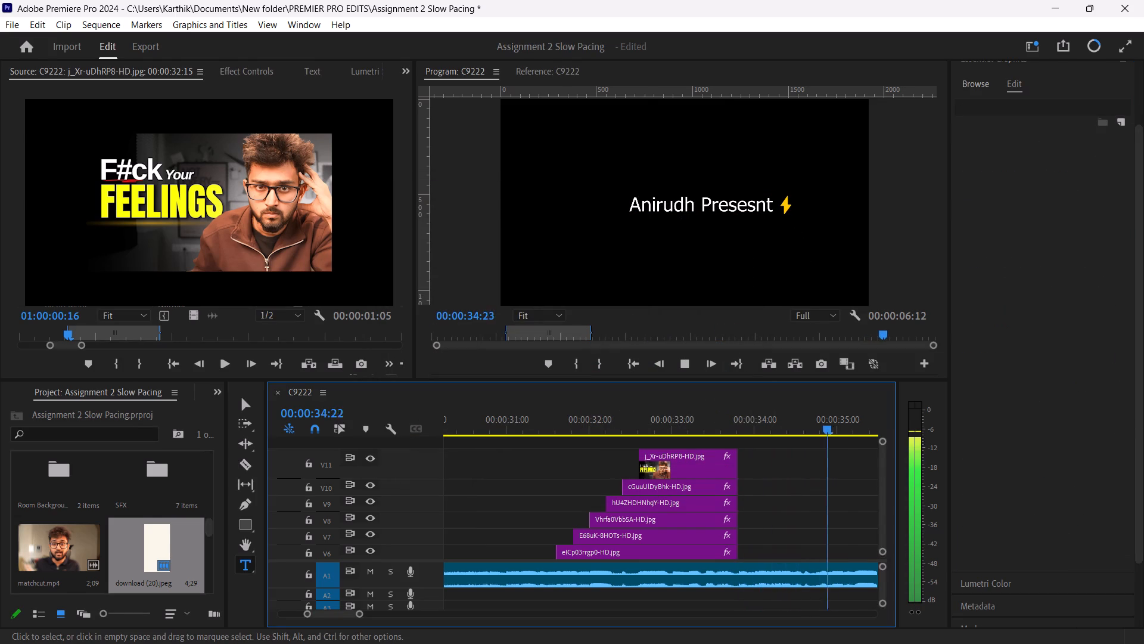
{"action": "key", "text": "space"}
{"action": "key", "text": "space"}
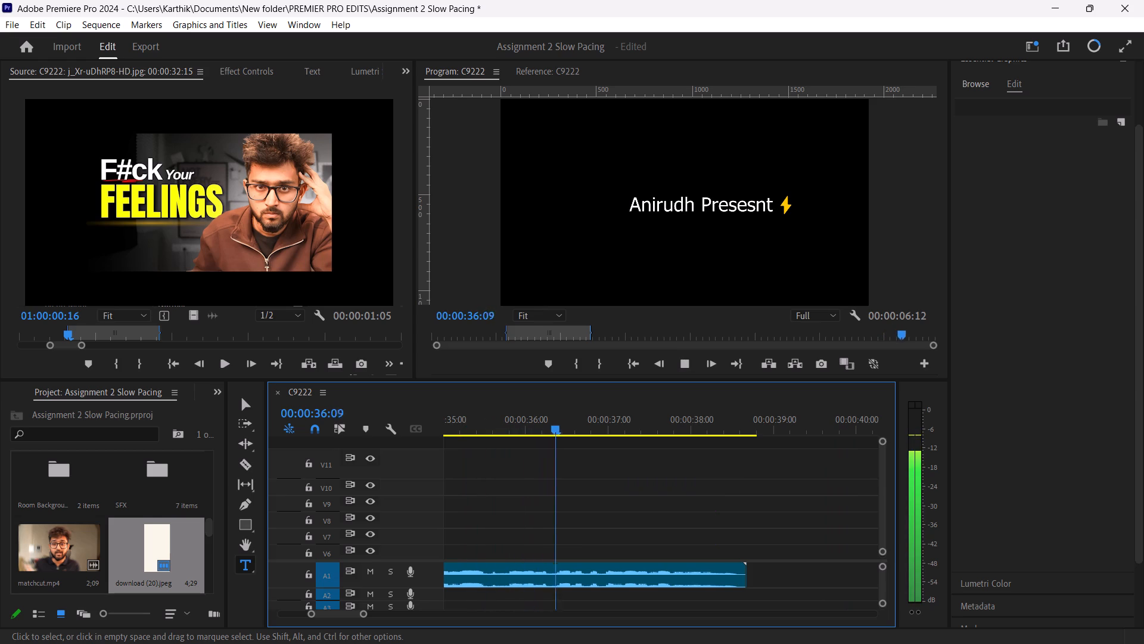
{"action": "key", "text": "space"}
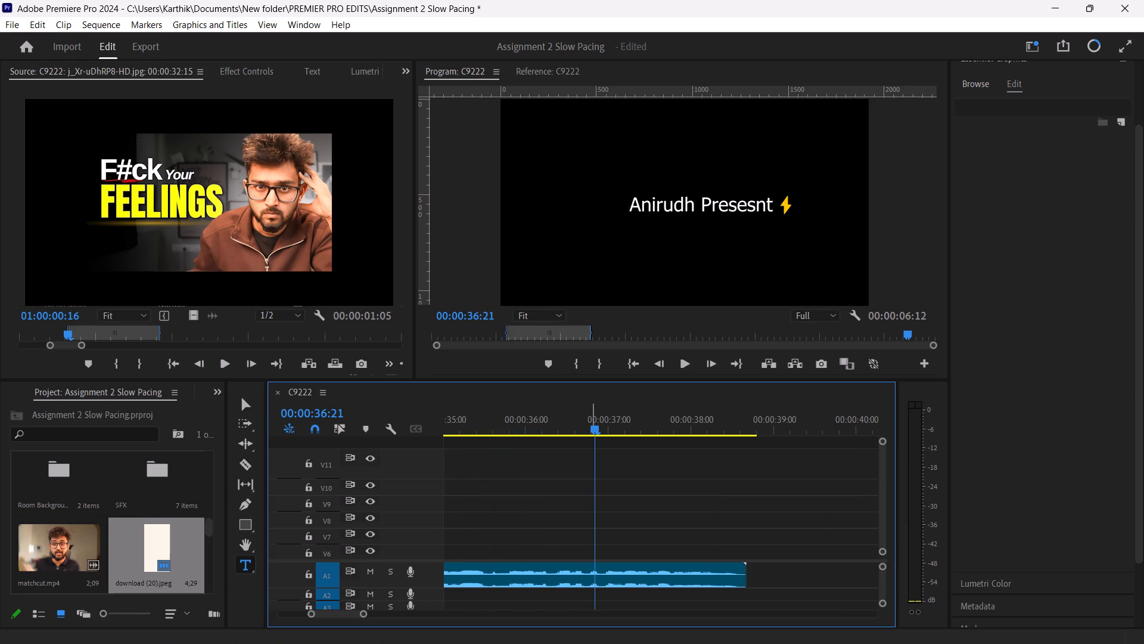
Return the playhead to 00:00:33:20 and scale the whole title down proportionally to 77%.
{"action": "left_click_drag", "start_coordinate": [593, 426], "coordinate": [641, 467]}
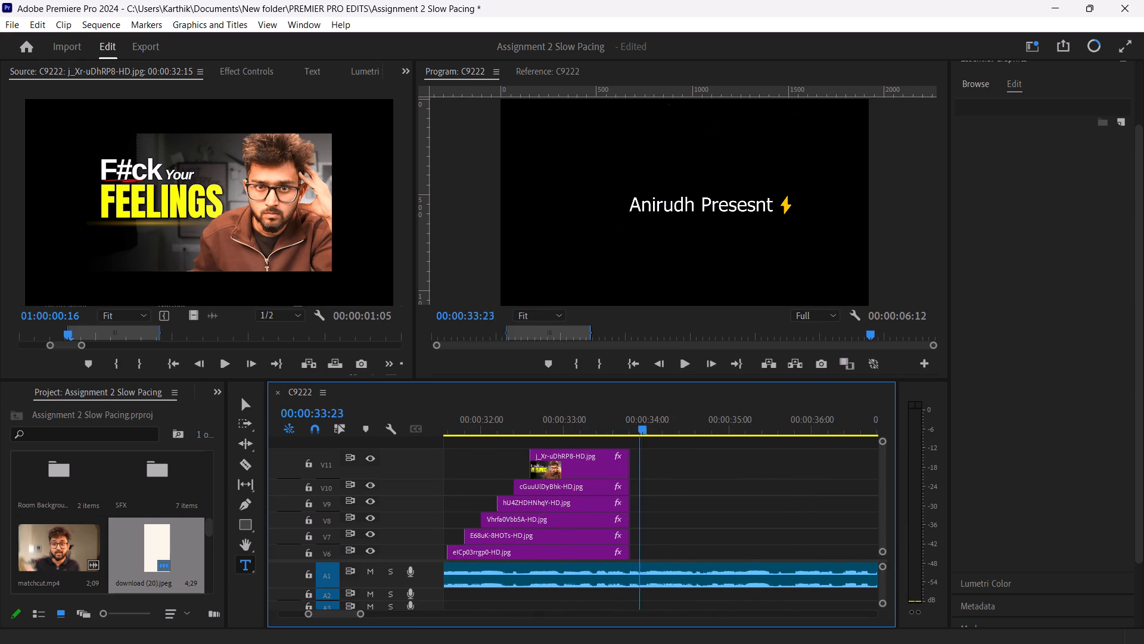
{"action": "left_click_drag", "start_coordinate": [641, 467], "coordinate": [627, 475]}
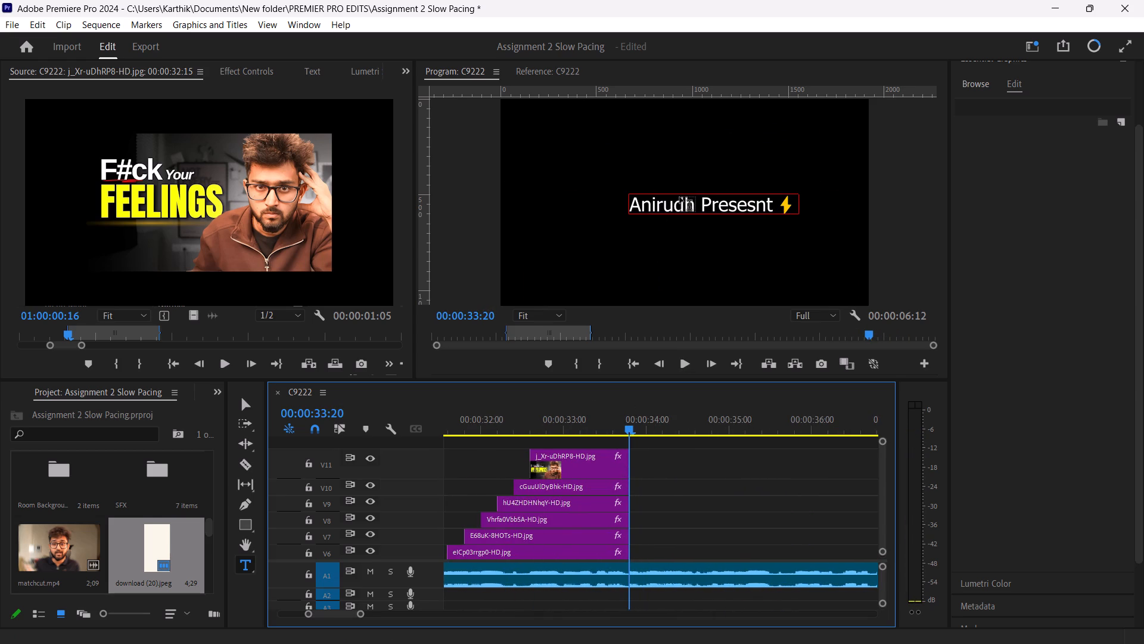
{"action": "left_click", "coordinate": [680, 197]}
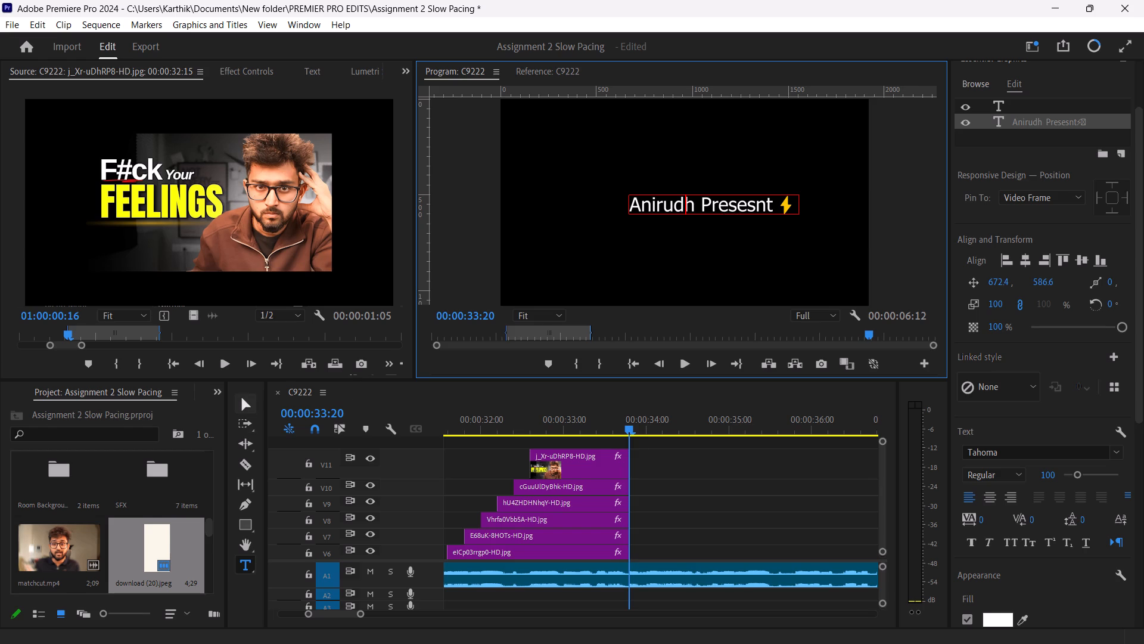
{"action": "left_click", "coordinate": [246, 404]}
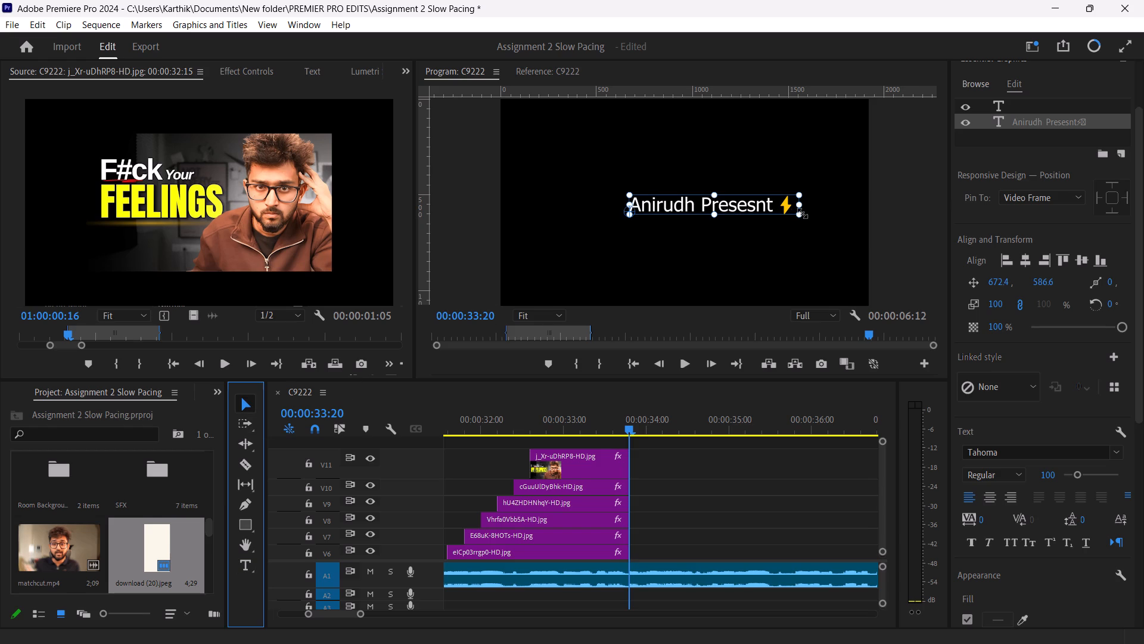
{"action": "left_click", "coordinate": [803, 213]}
{"action": "left_click_drag", "start_coordinate": [803, 213], "coordinate": [795, 213]}
{"action": "left_click_drag", "start_coordinate": [795, 213], "coordinate": [792, 212]}
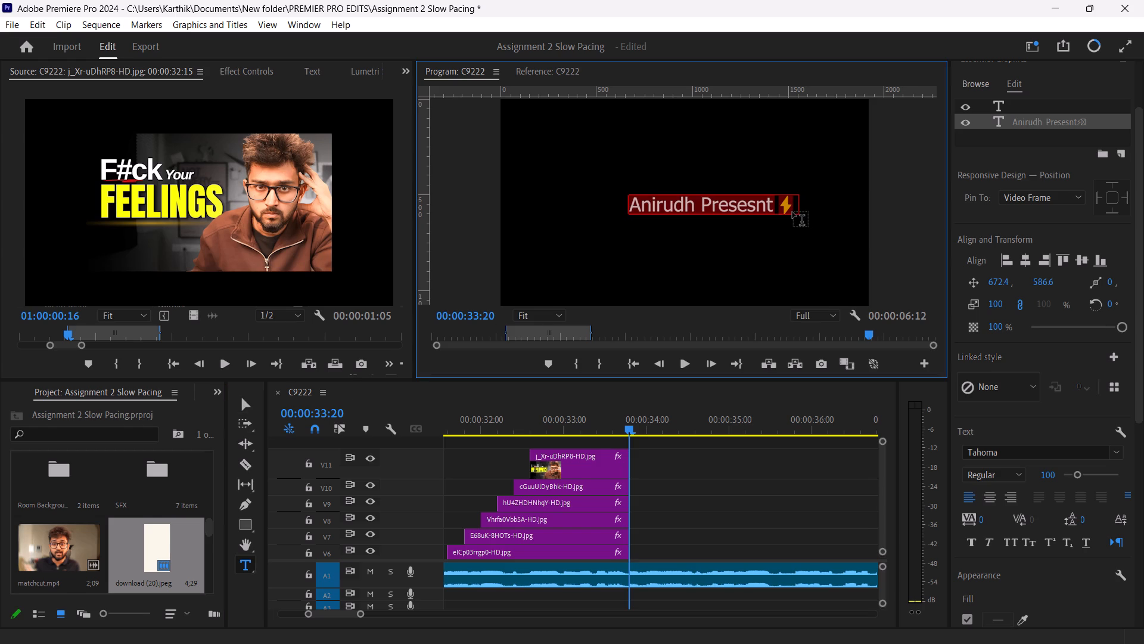
{"action": "left_click_drag", "start_coordinate": [792, 212], "coordinate": [761, 207]}
{"action": "left_click", "coordinate": [761, 207]}
{"action": "left_click", "coordinate": [236, 397]}
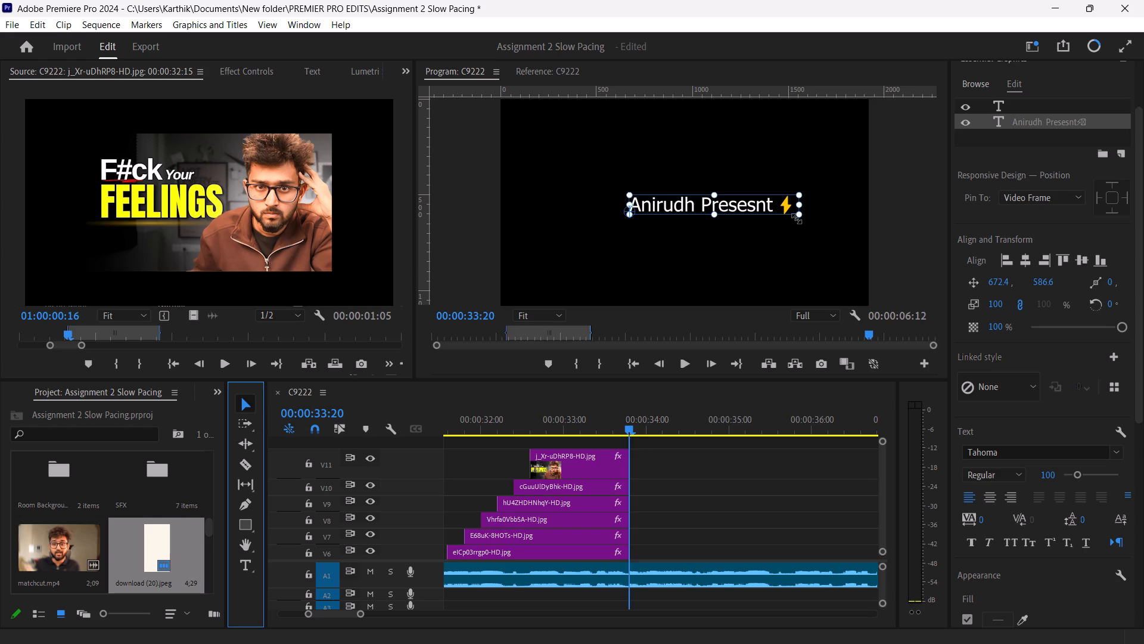
{"action": "left_click_drag", "start_coordinate": [800, 216], "coordinate": [784, 212]}
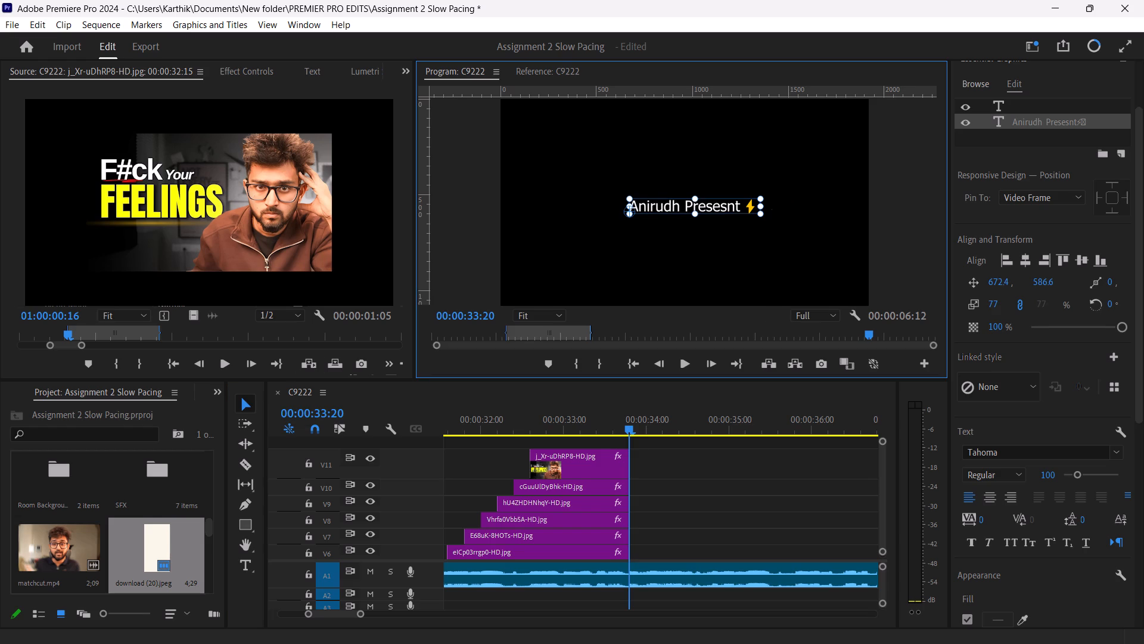
Centre the title horizontally and vertically in the video frame.
{"action": "left_click", "coordinate": [1023, 262]}
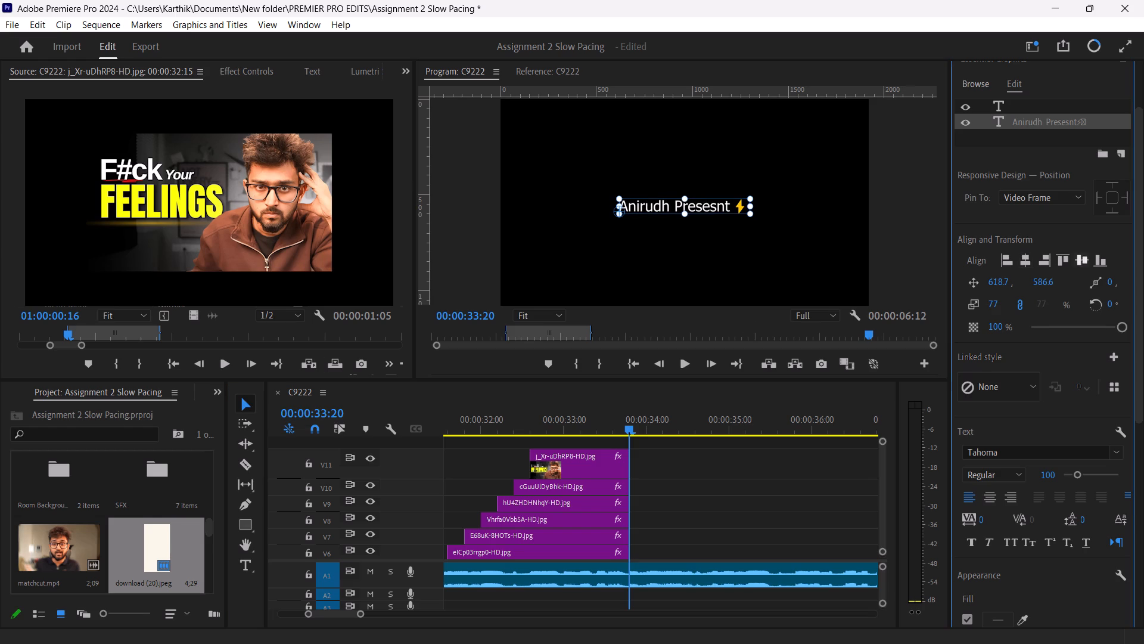
{"action": "left_click", "coordinate": [1079, 262]}
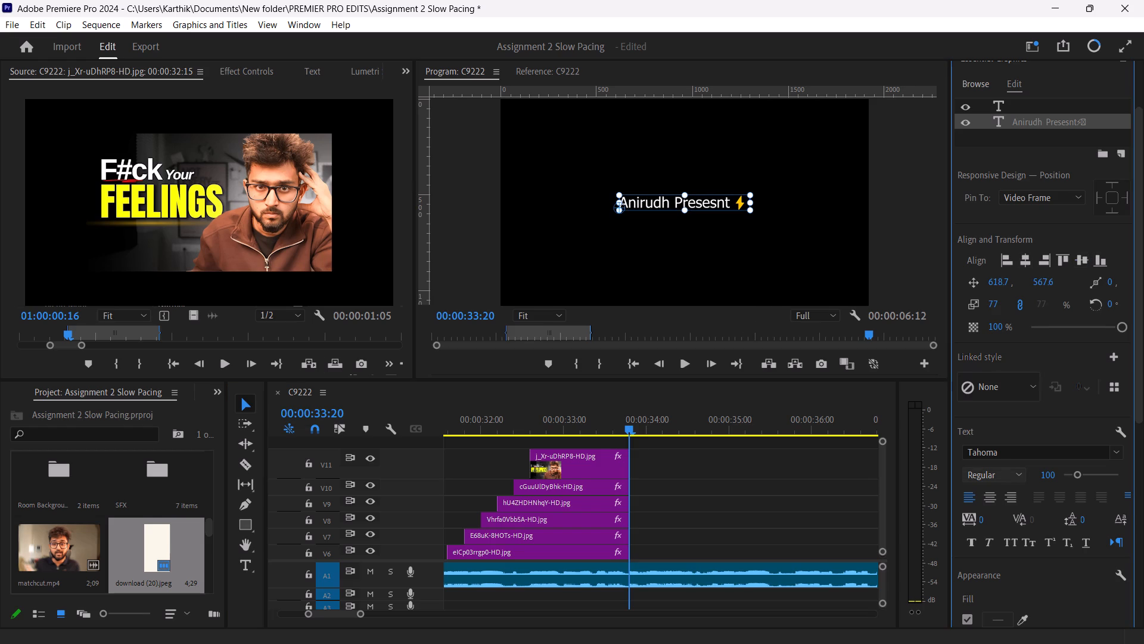
Change the title's font to Coolvetica, trying the Condensed, Heavy Compressed and Crammed styles before settling on Regular.
{"action": "left_click", "coordinate": [1012, 454]}
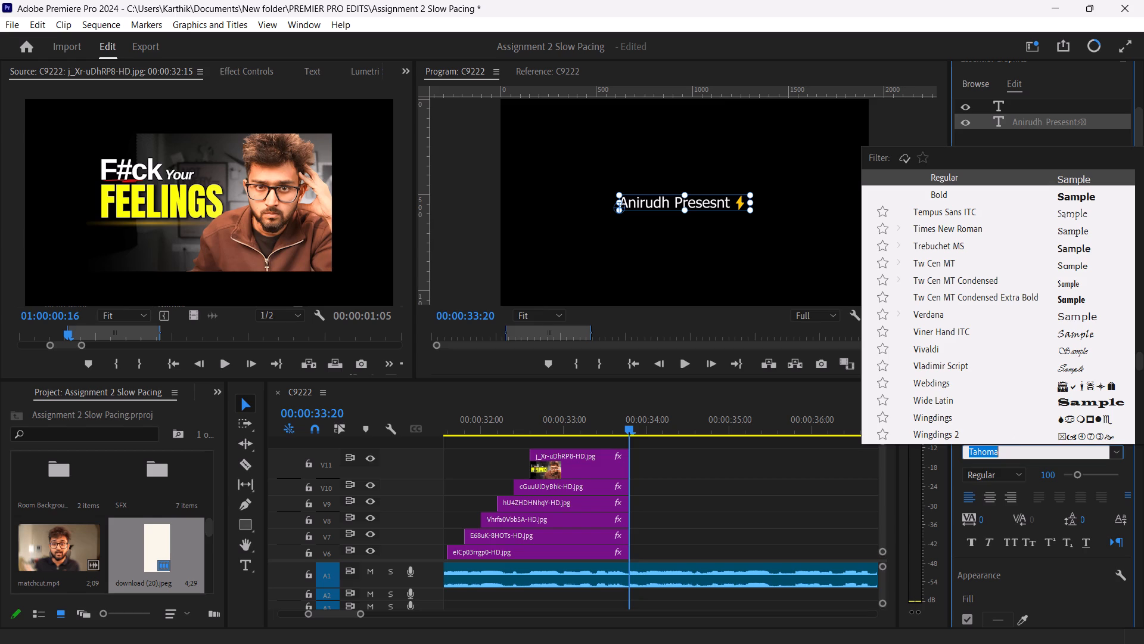
{"action": "type", "text": "coo"}
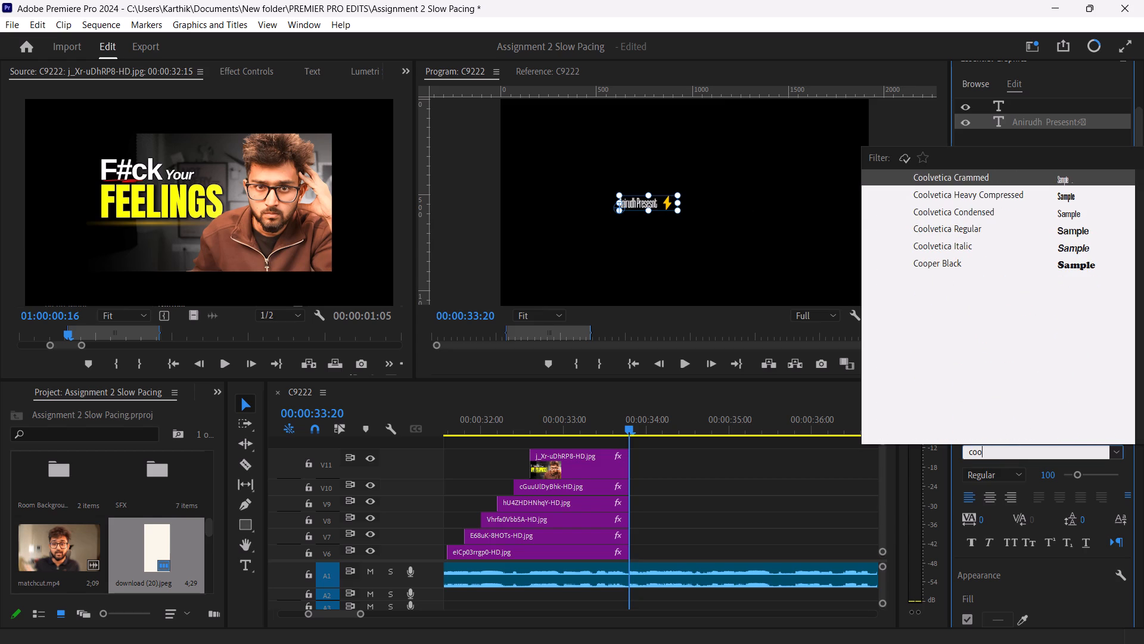
{"action": "left_click", "coordinate": [982, 205]}
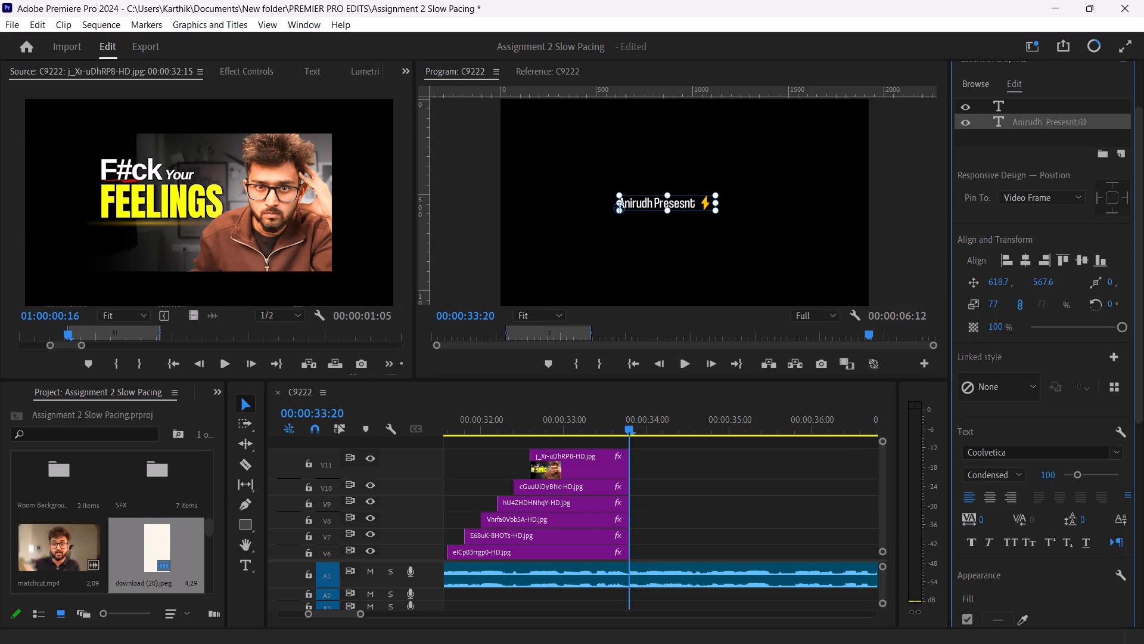
{"action": "left_click", "coordinate": [1002, 455]}
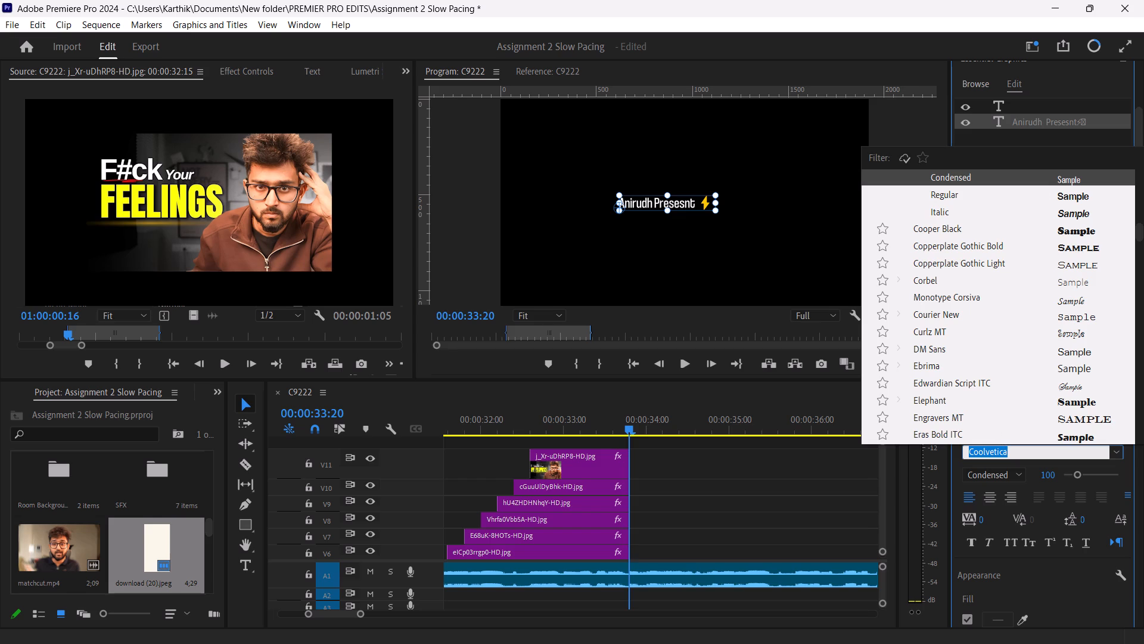
{"action": "left_click", "coordinate": [996, 470]}
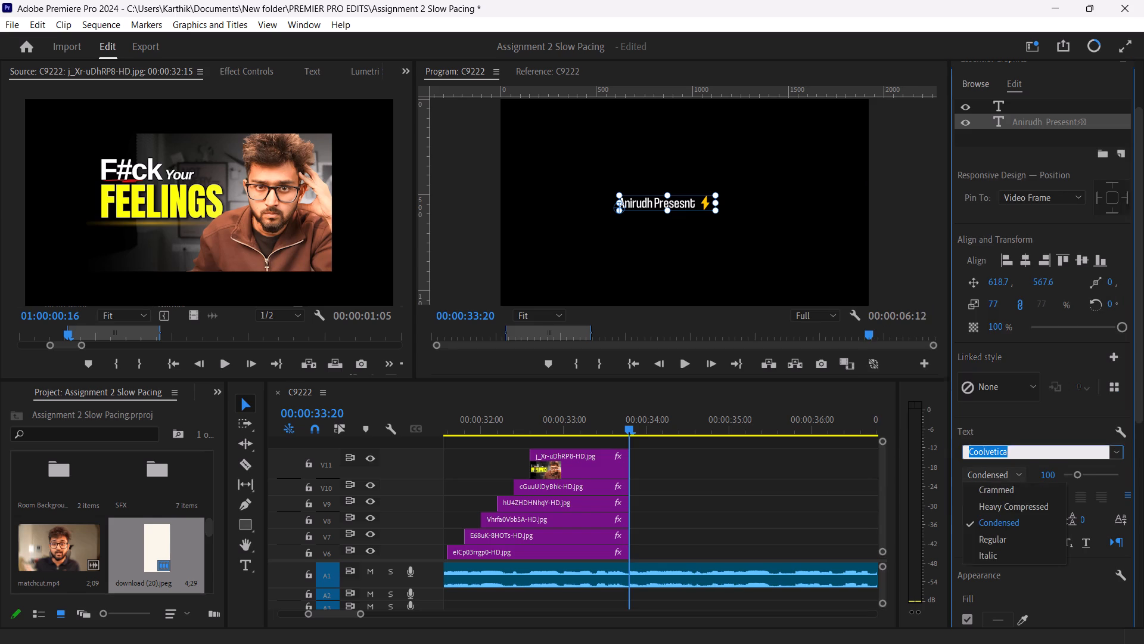
{"action": "left_click", "coordinate": [1005, 501]}
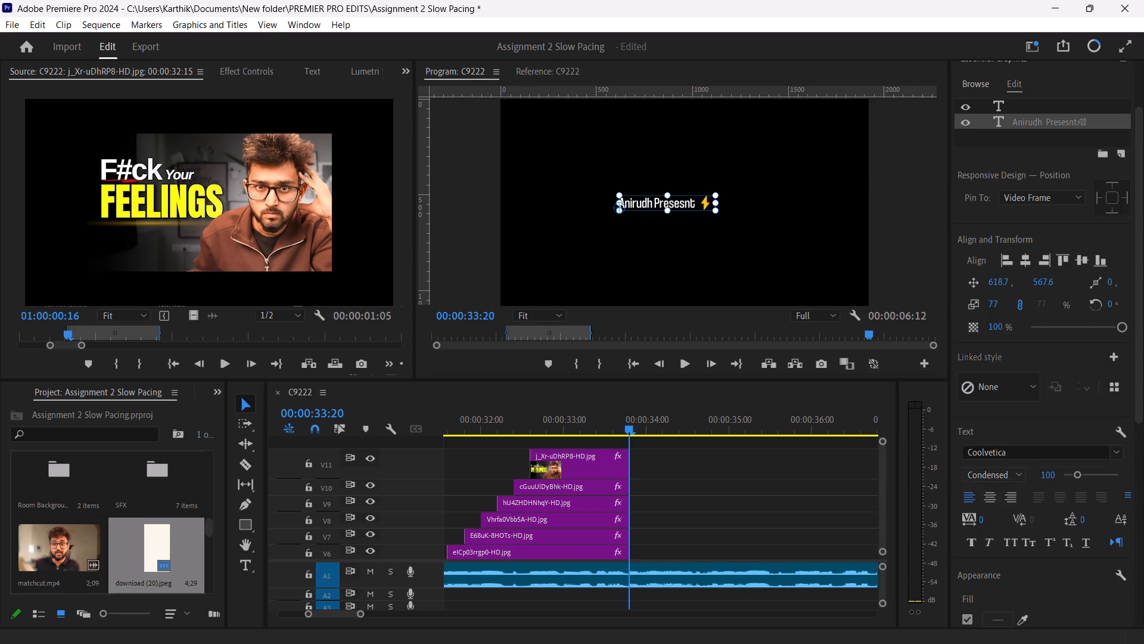
{"action": "left_click", "coordinate": [997, 466]}
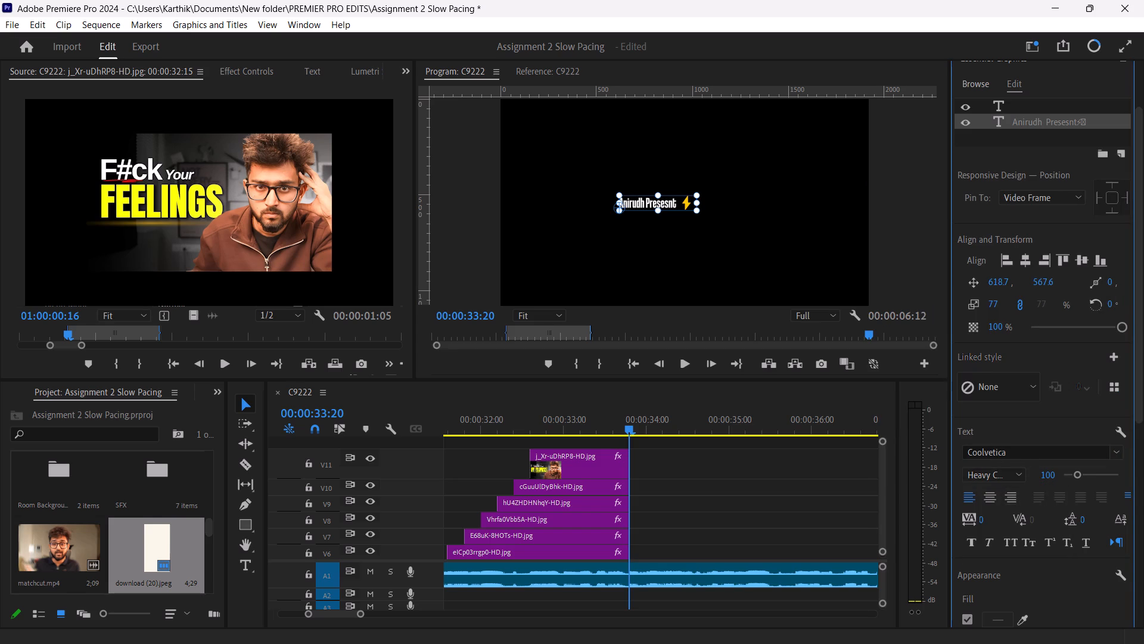
{"action": "left_click", "coordinate": [999, 471]}
{"action": "left_click", "coordinate": [1012, 495]}
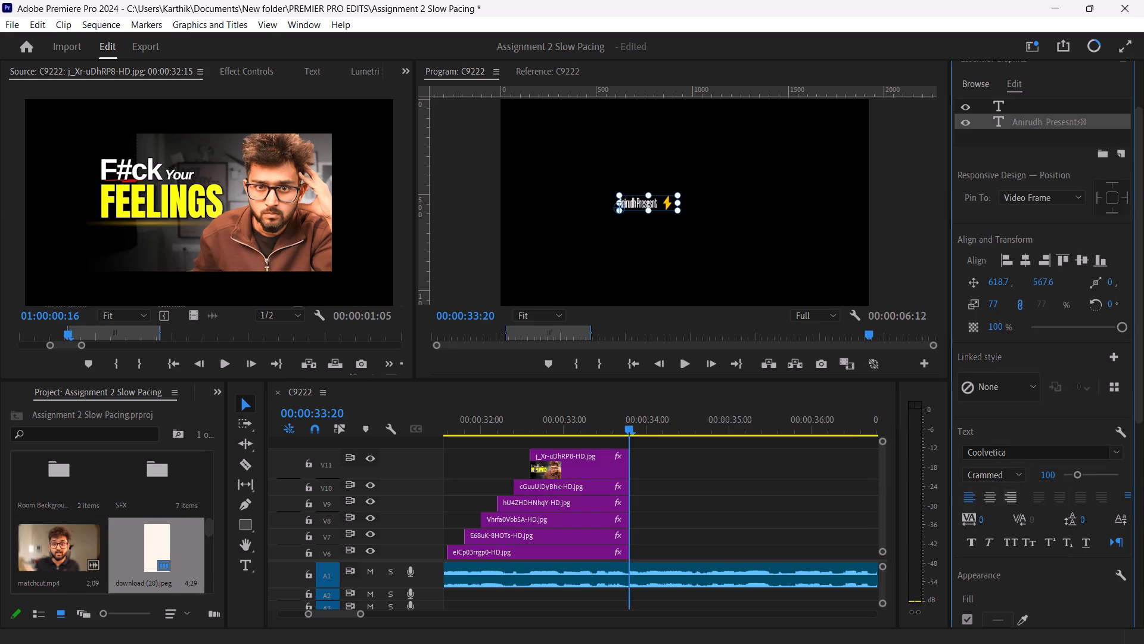
{"action": "left_click", "coordinate": [996, 476]}
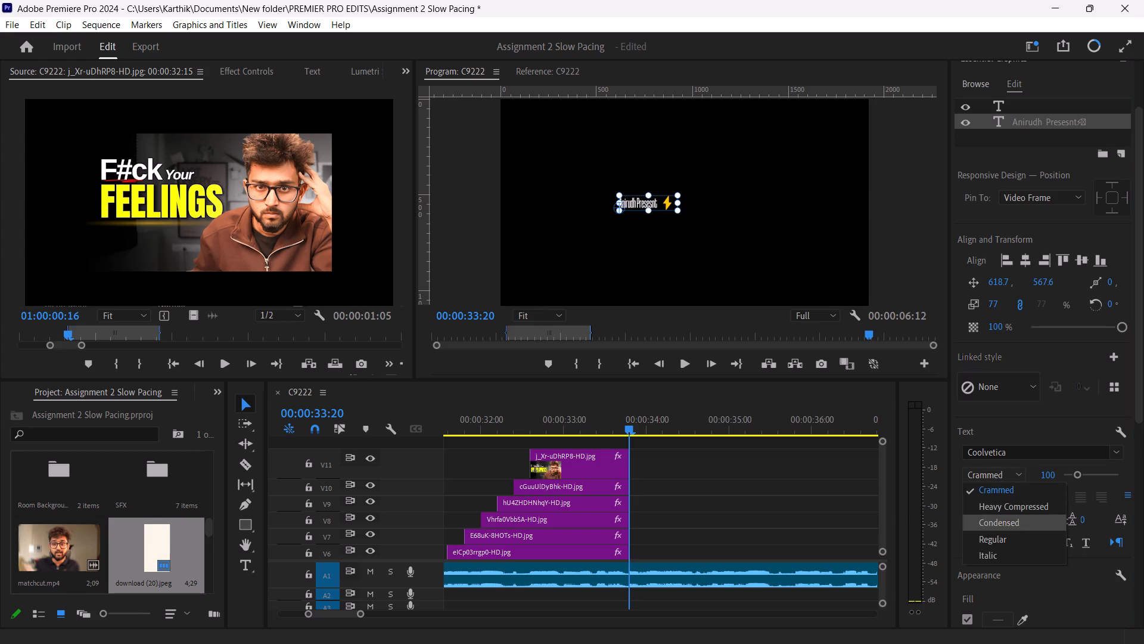
{"action": "left_click", "coordinate": [1007, 534]}
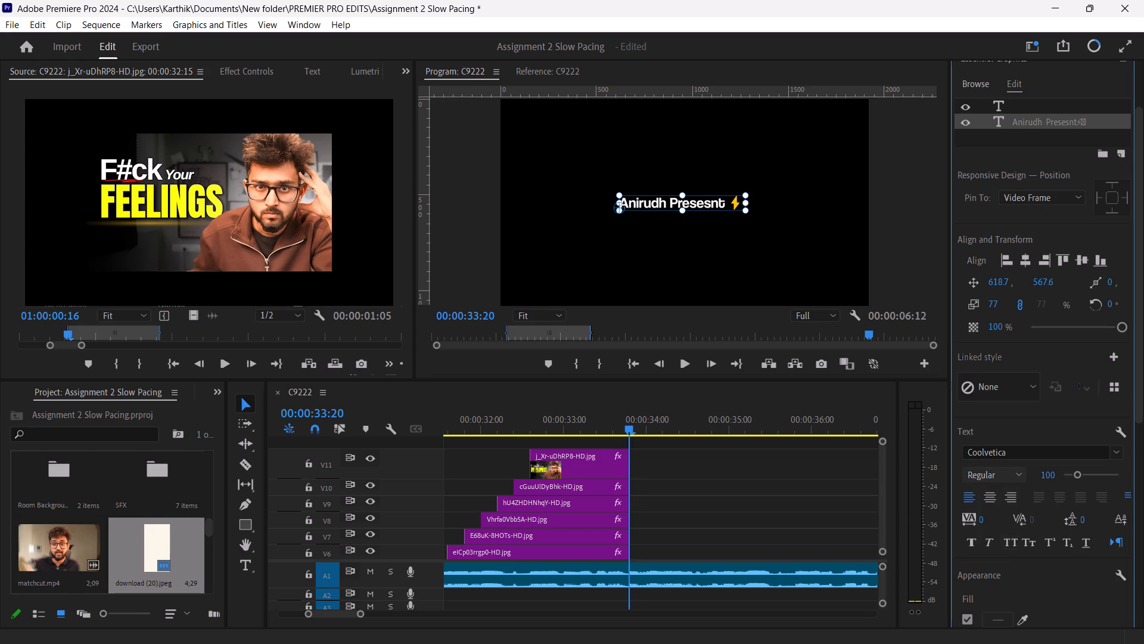
Correct the title's misspelled second word so that the text reads "Anirudh Presents", keeping the lightning bolt.
{"action": "left_click", "coordinate": [728, 201]}
{"action": "triple_click", "coordinate": [728, 201]}
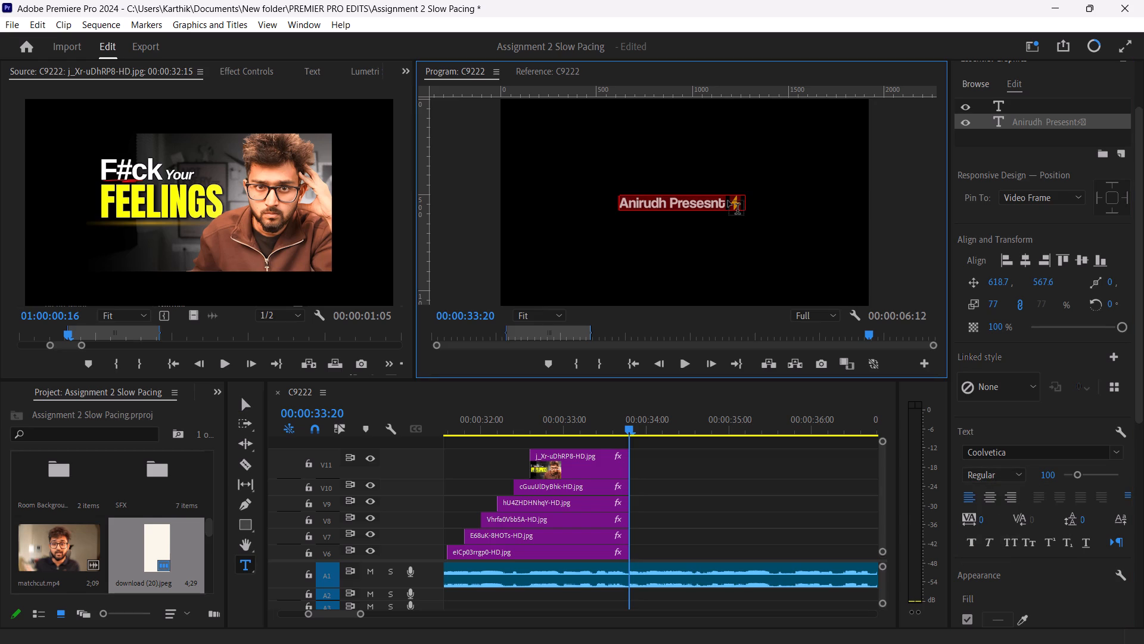
{"action": "left_click", "coordinate": [728, 201]}
{"action": "left_click", "coordinate": [728, 201]}
{"action": "left_click", "coordinate": [723, 201]}
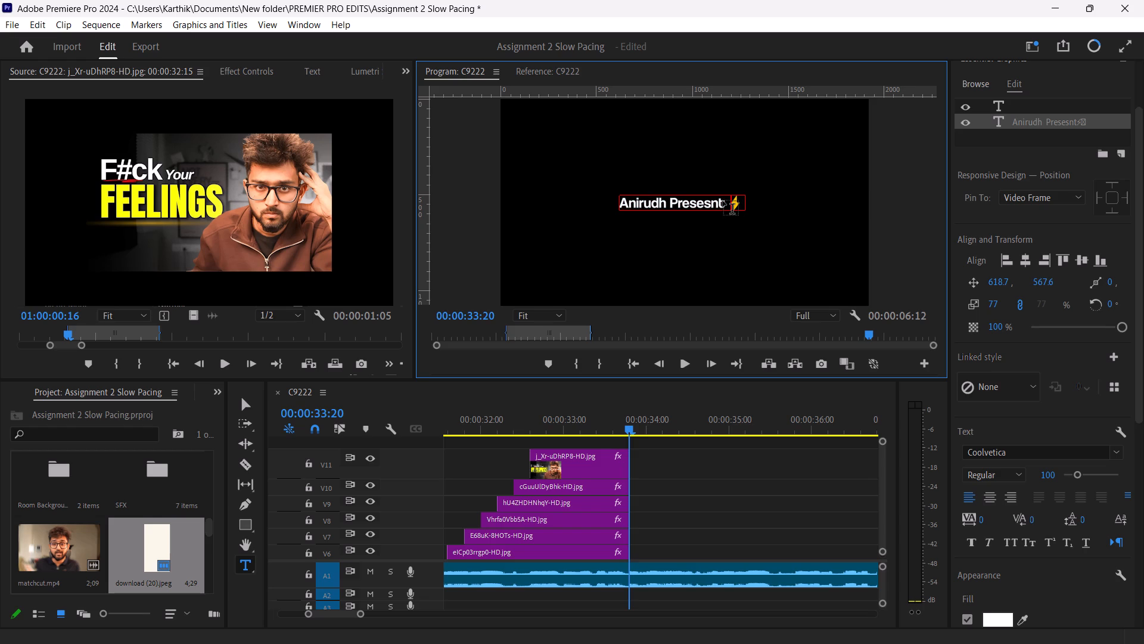
{"action": "key", "text": "BackSpace"}
{"action": "type", "text": "ts"}
{"action": "key", "text": "Left"}
{"action": "key", "text": "Left"}
{"action": "key", "text": "Left"}
{"action": "key", "text": "BackSpace"}
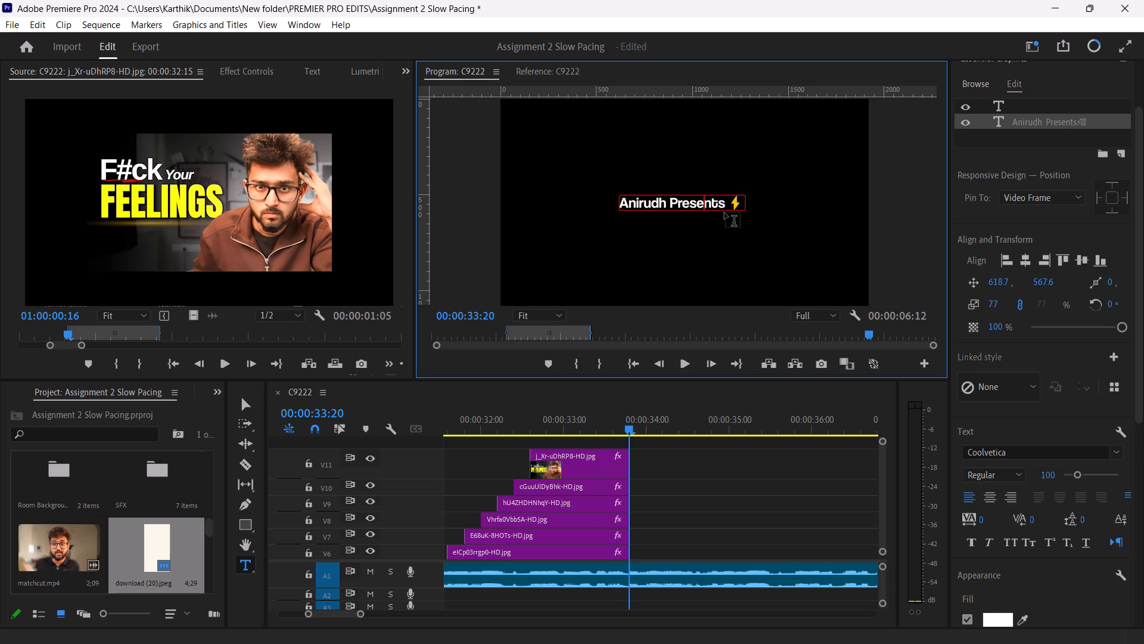
{"action": "left_click", "coordinate": [754, 212]}
Scrub the title clip on the timeline and play from 00:00:33:15 to review the cut from the image stack to the title.
{"action": "left_click", "coordinate": [630, 435]}
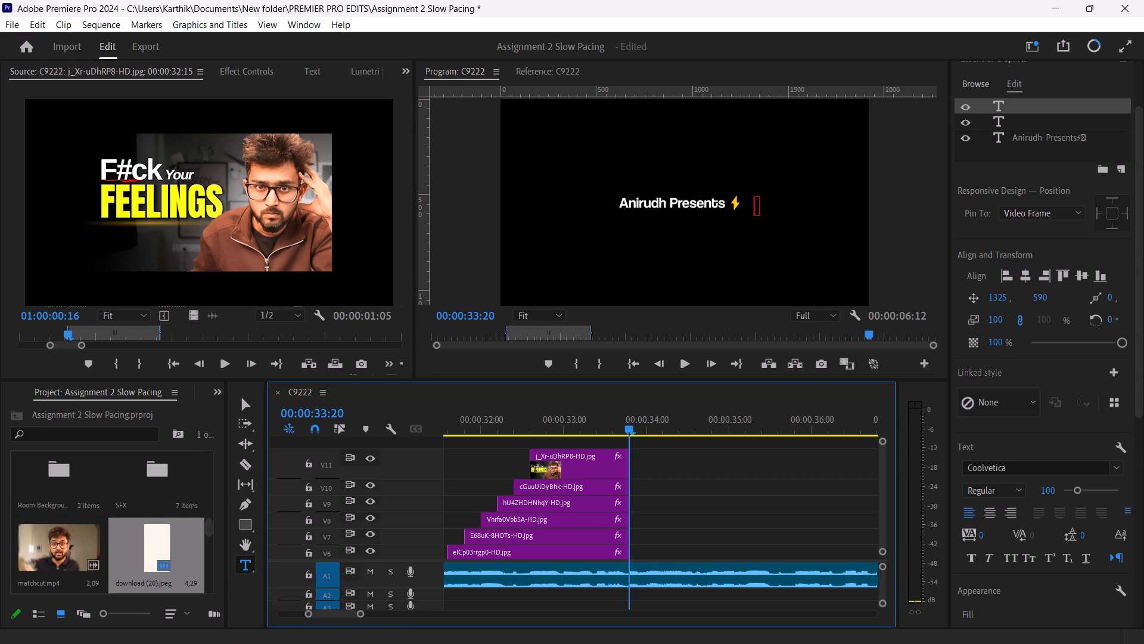
{"action": "left_click_drag", "start_coordinate": [884, 496], "coordinate": [884, 457]}
{"action": "left_click_drag", "start_coordinate": [884, 457], "coordinate": [884, 451]}
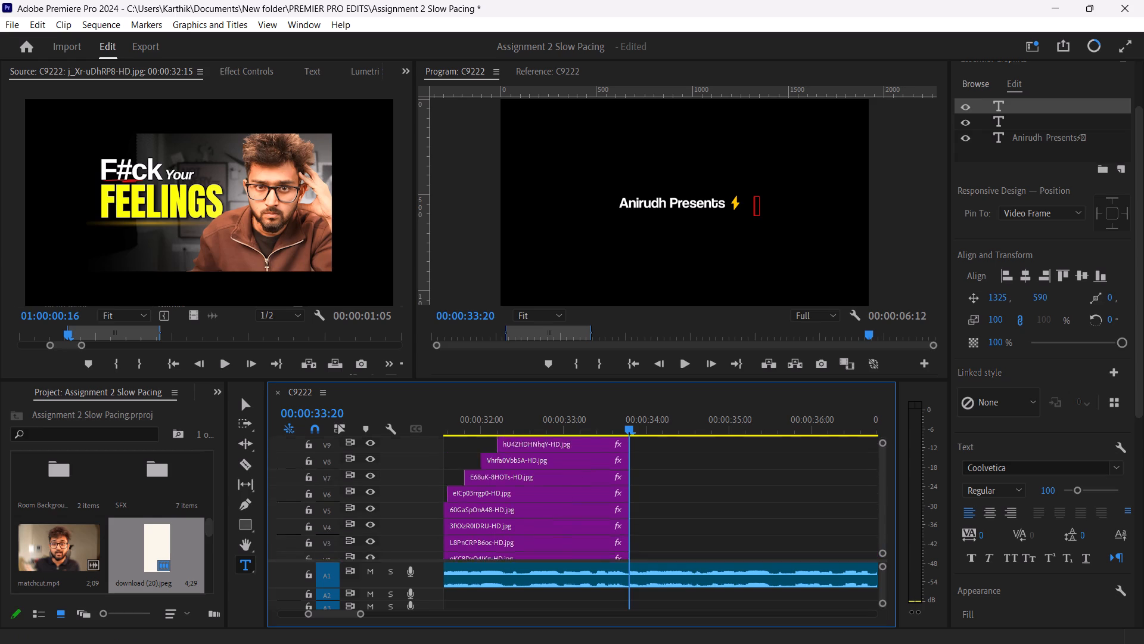
{"action": "left_click_drag", "start_coordinate": [884, 451], "coordinate": [888, 535]}
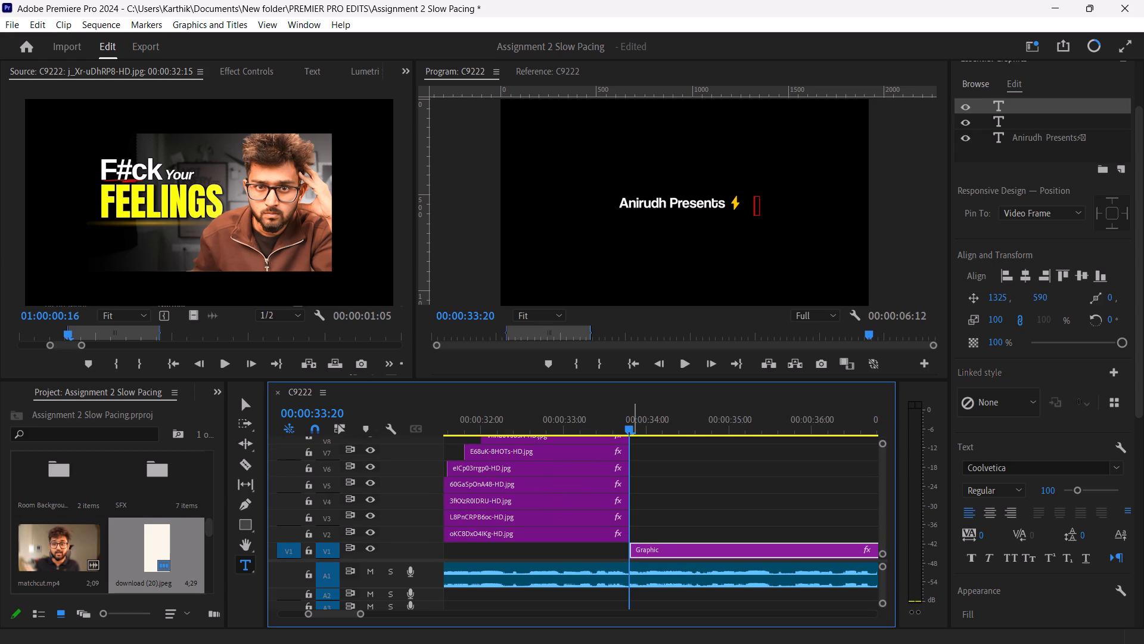
{"action": "left_click_drag", "start_coordinate": [626, 429], "coordinate": [726, 446]}
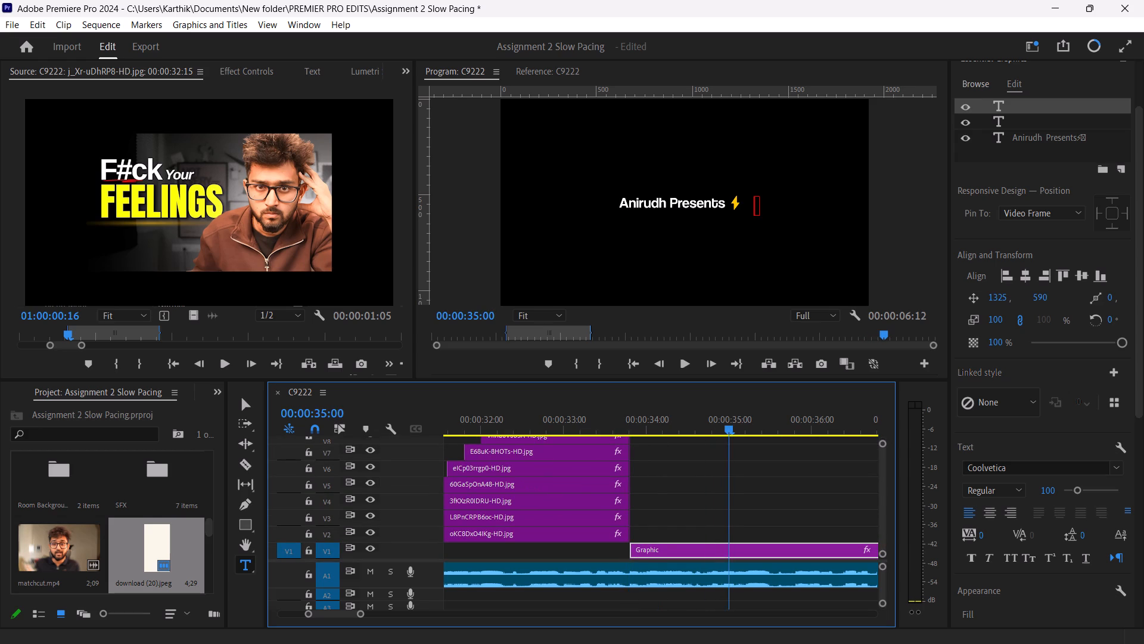
{"action": "left_click_drag", "start_coordinate": [726, 446], "coordinate": [670, 470]}
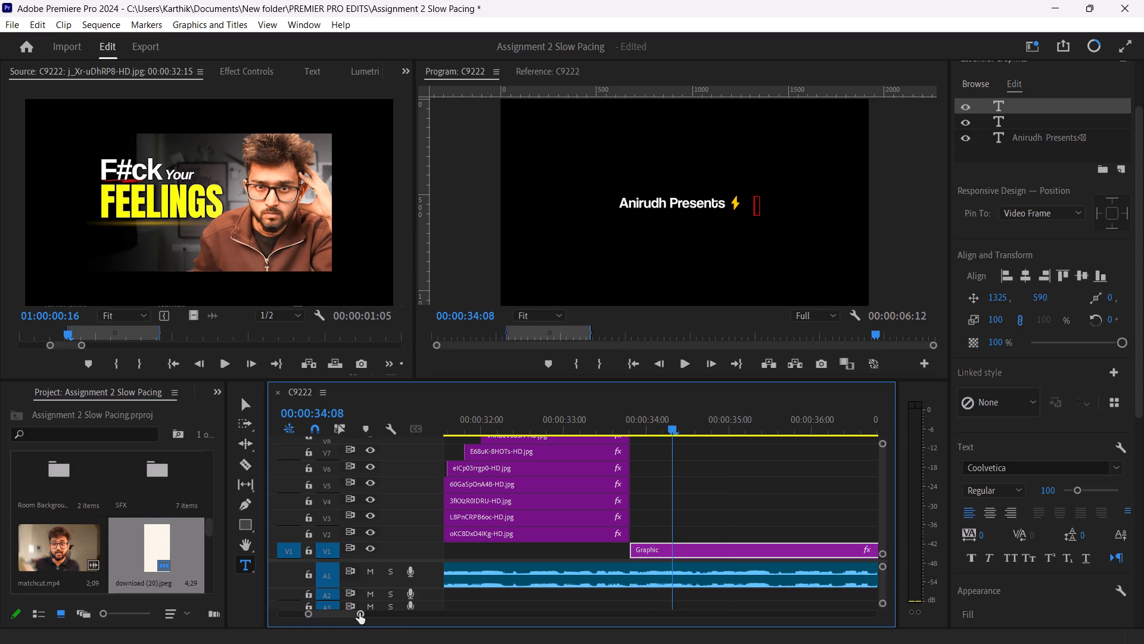
{"action": "left_click_drag", "start_coordinate": [359, 613], "coordinate": [341, 614]}
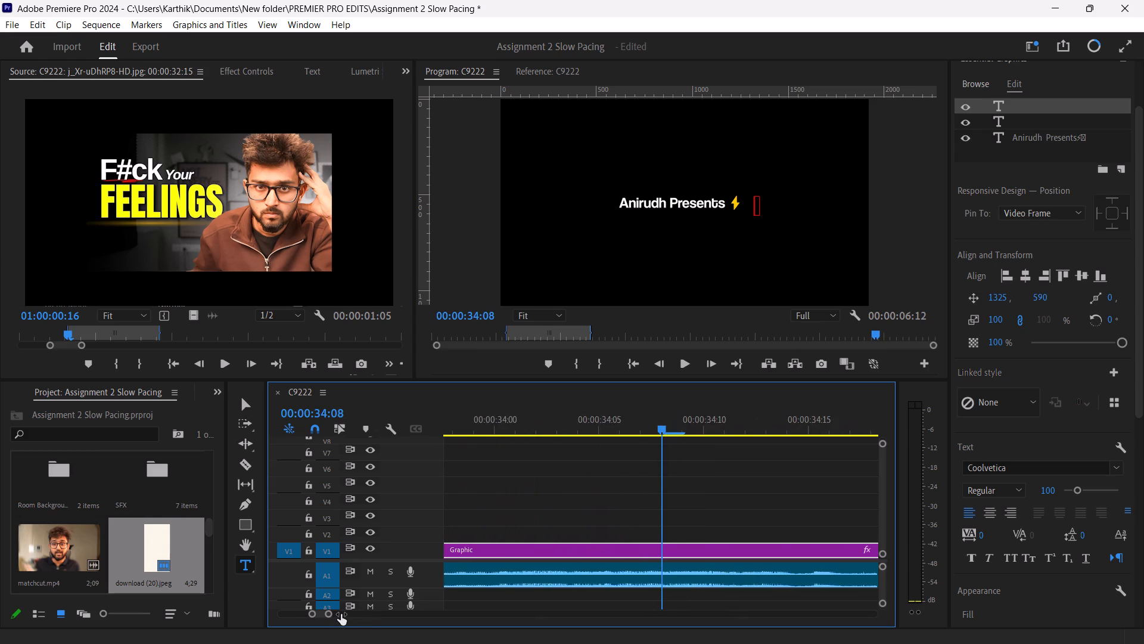
{"action": "left_click_drag", "start_coordinate": [341, 614], "coordinate": [343, 614]}
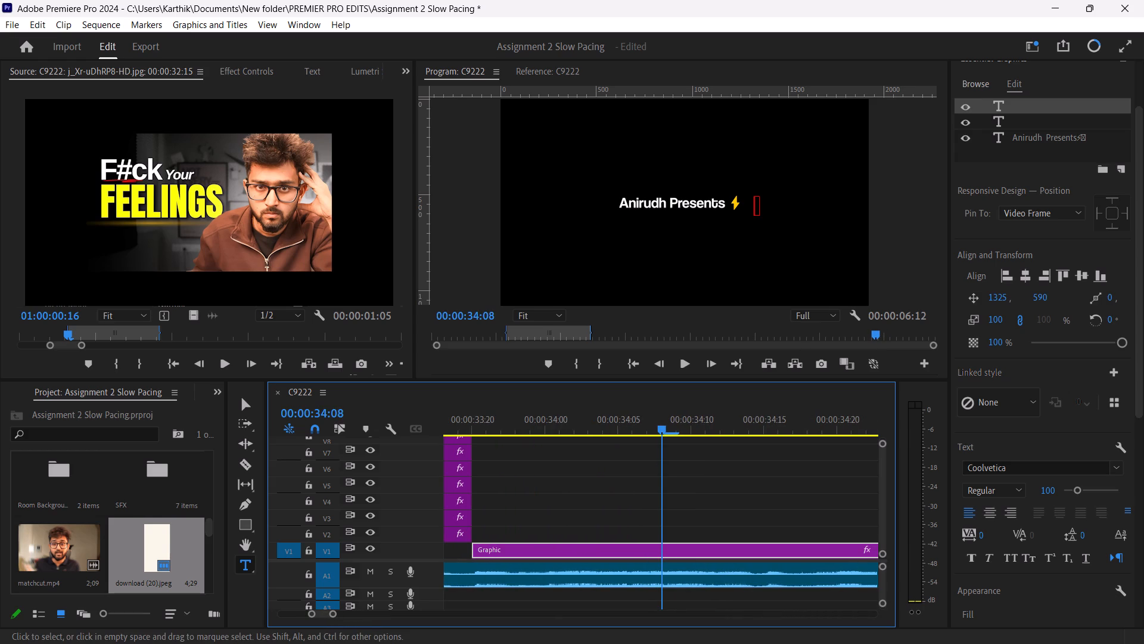
{"action": "left_click_drag", "start_coordinate": [661, 426], "coordinate": [633, 434]}
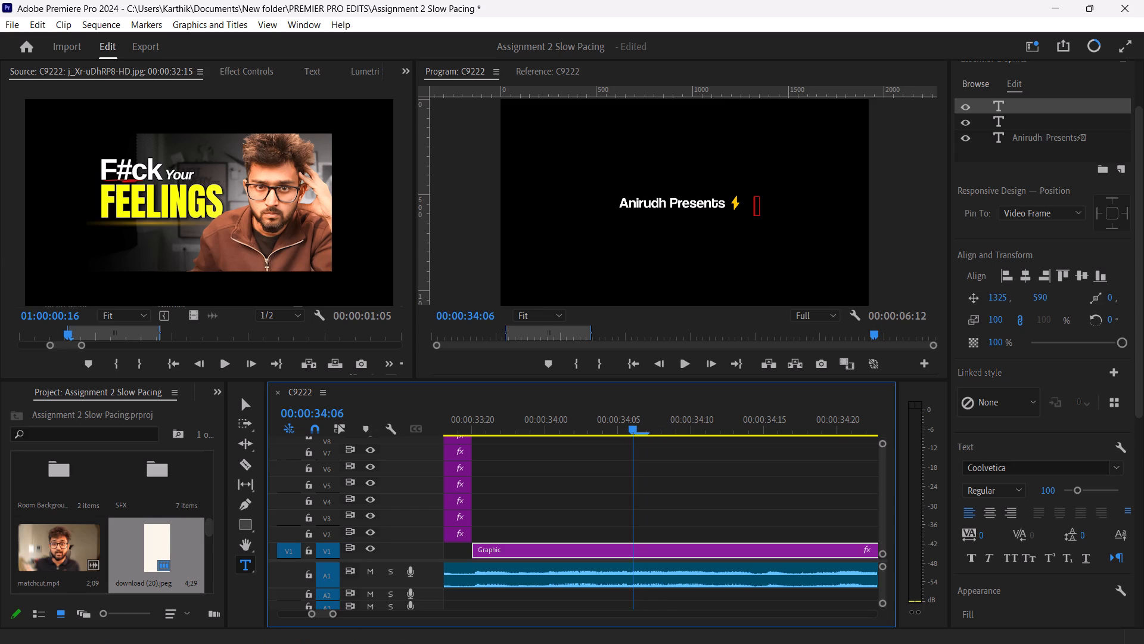
{"action": "left_click_drag", "start_coordinate": [633, 434], "coordinate": [545, 466]}
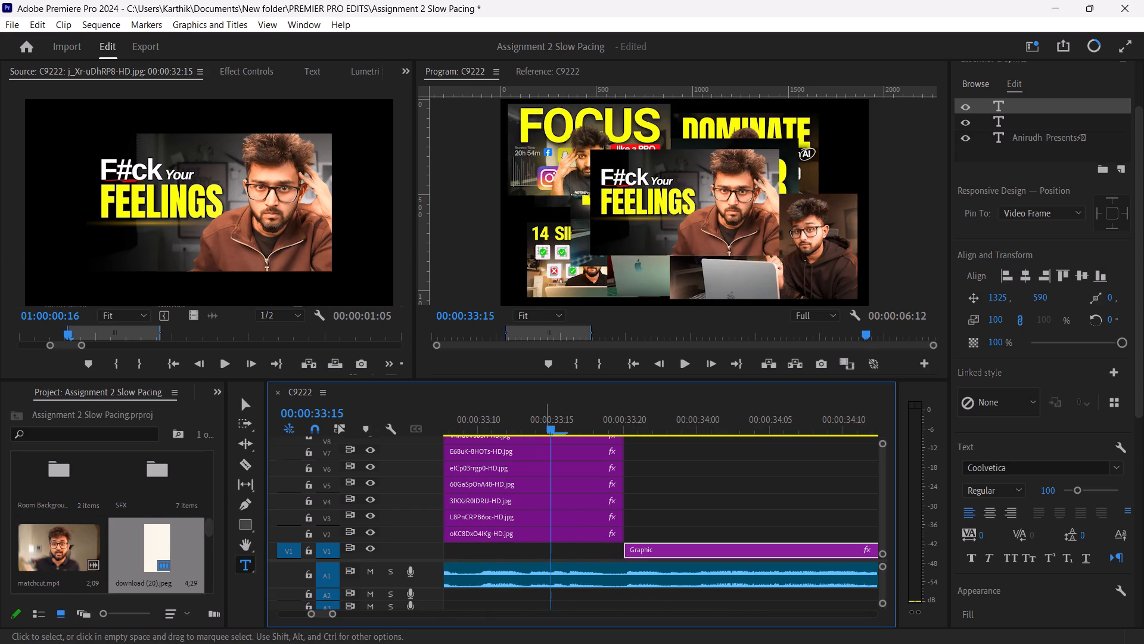
{"action": "key", "text": "space"}
{"action": "key", "text": "space"}
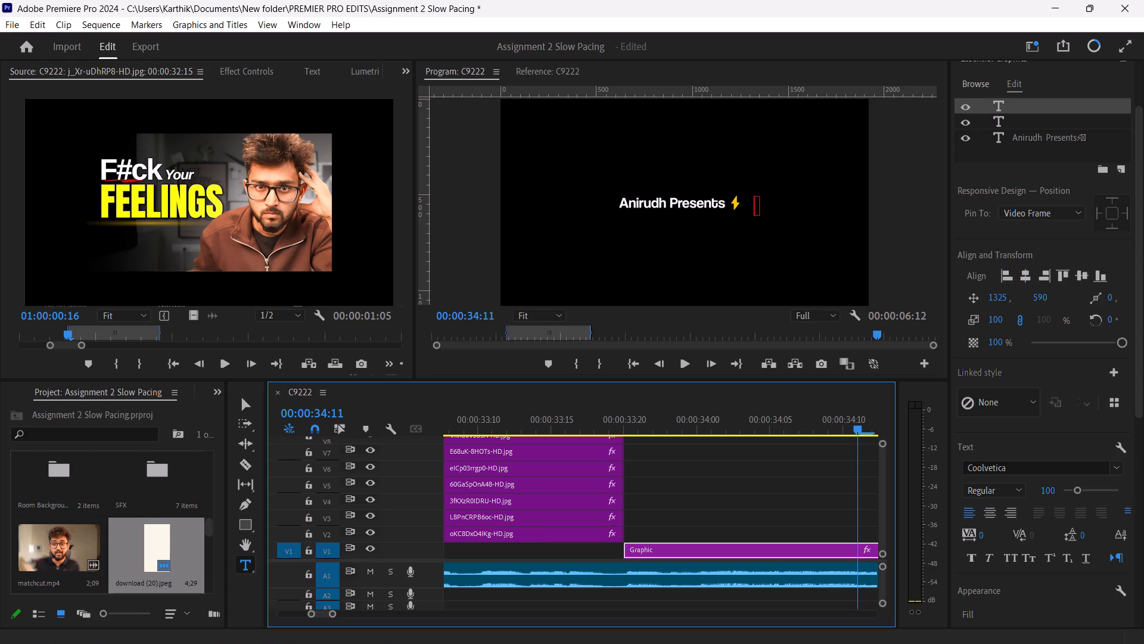
Split the title clip at 00:00:34:00 and 00:00:34:05 and delete the piece between the cuts, leaving a gap.
{"action": "left_click_drag", "start_coordinate": [863, 425], "coordinate": [679, 469]}
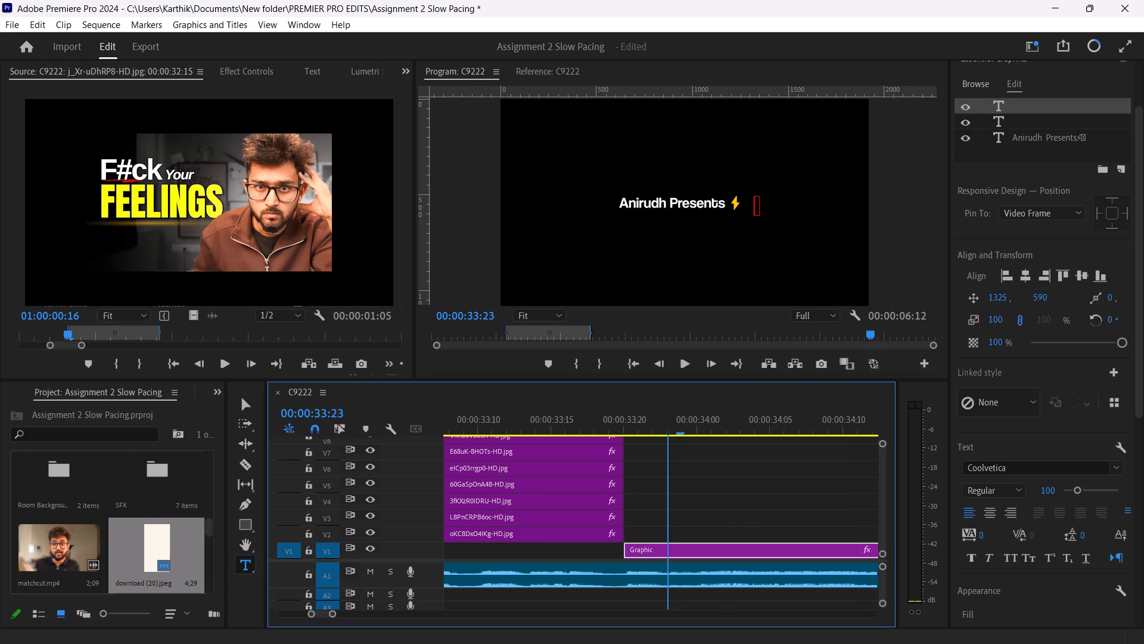
{"action": "left_click_drag", "start_coordinate": [332, 617], "coordinate": [324, 617]}
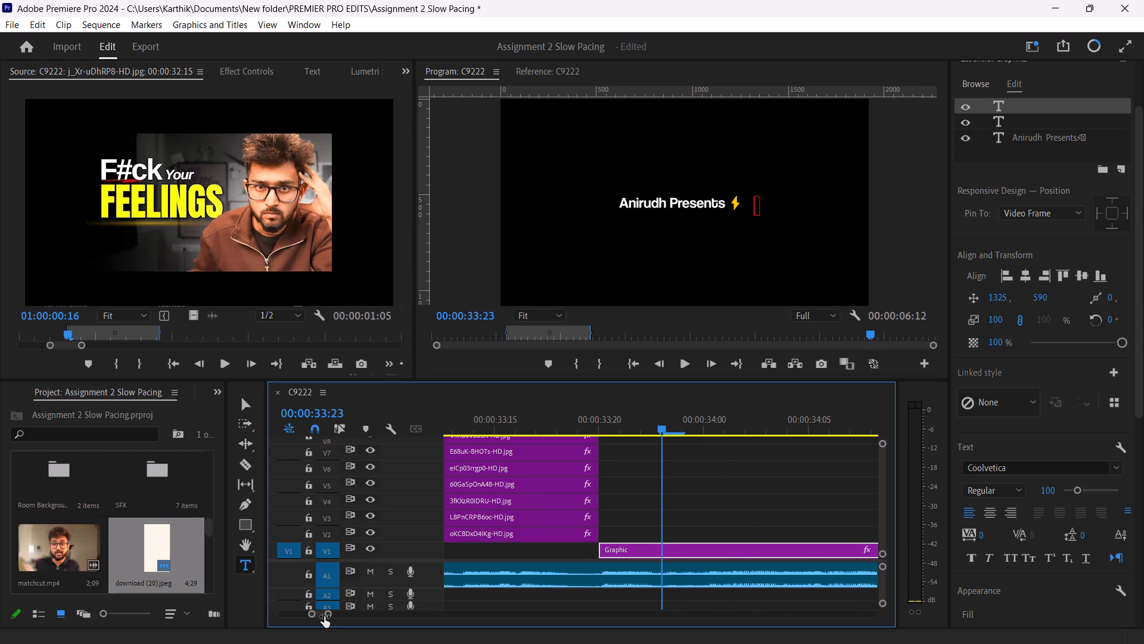
{"action": "left_click_drag", "start_coordinate": [324, 617], "coordinate": [320, 617]}
{"action": "left_click_drag", "start_coordinate": [661, 431], "coordinate": [697, 428]}
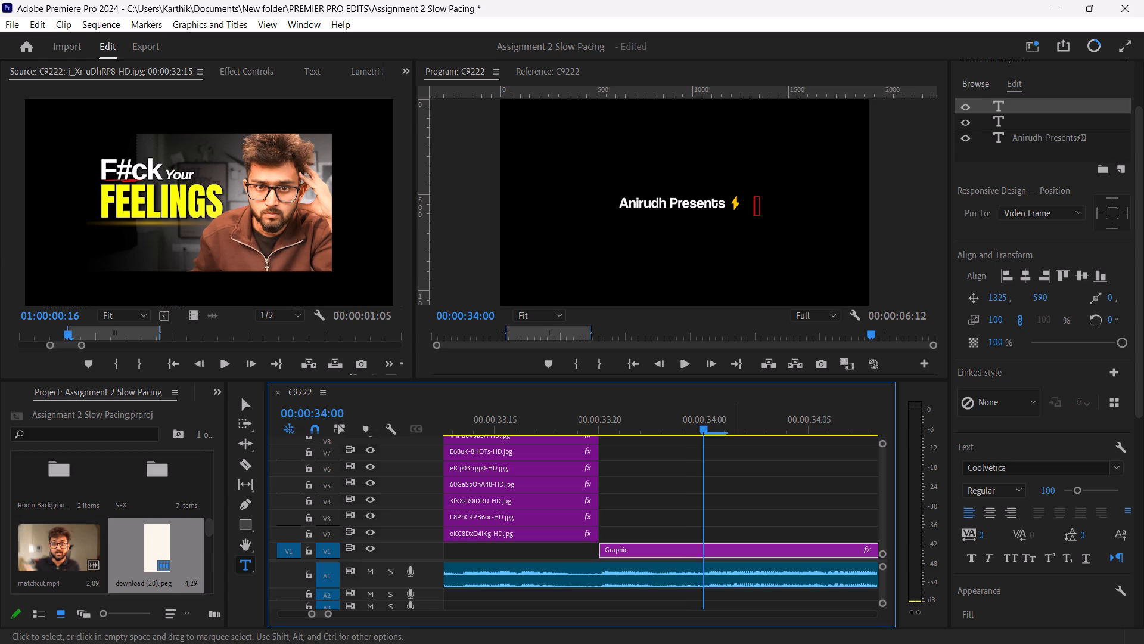
{"action": "key", "text": "c"}
{"action": "left_click_drag", "start_coordinate": [702, 431], "coordinate": [767, 431]}
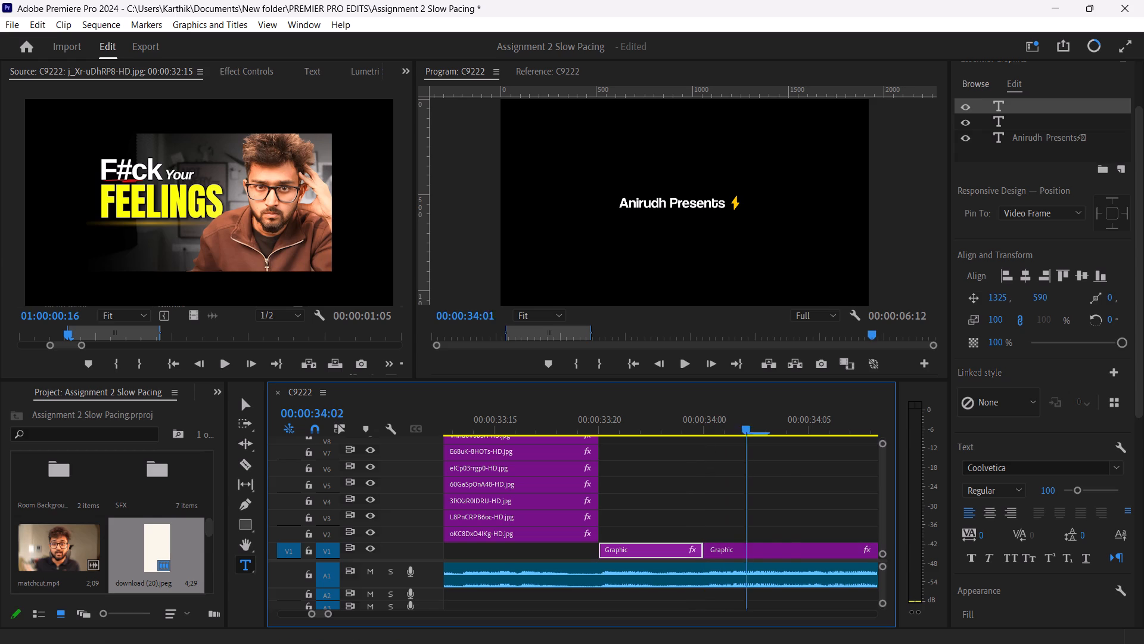
{"action": "left_click_drag", "start_coordinate": [767, 431], "coordinate": [802, 437]}
{"action": "left_click", "coordinate": [825, 543]}
{"action": "key", "text": "c"}
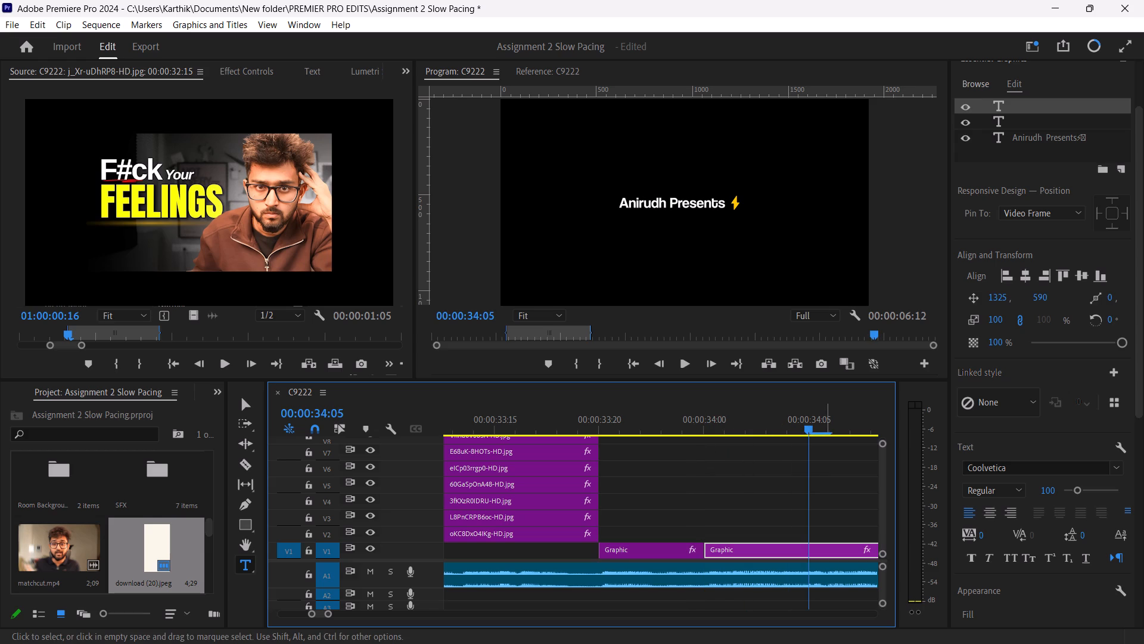
{"action": "key", "text": "BackSpace"}
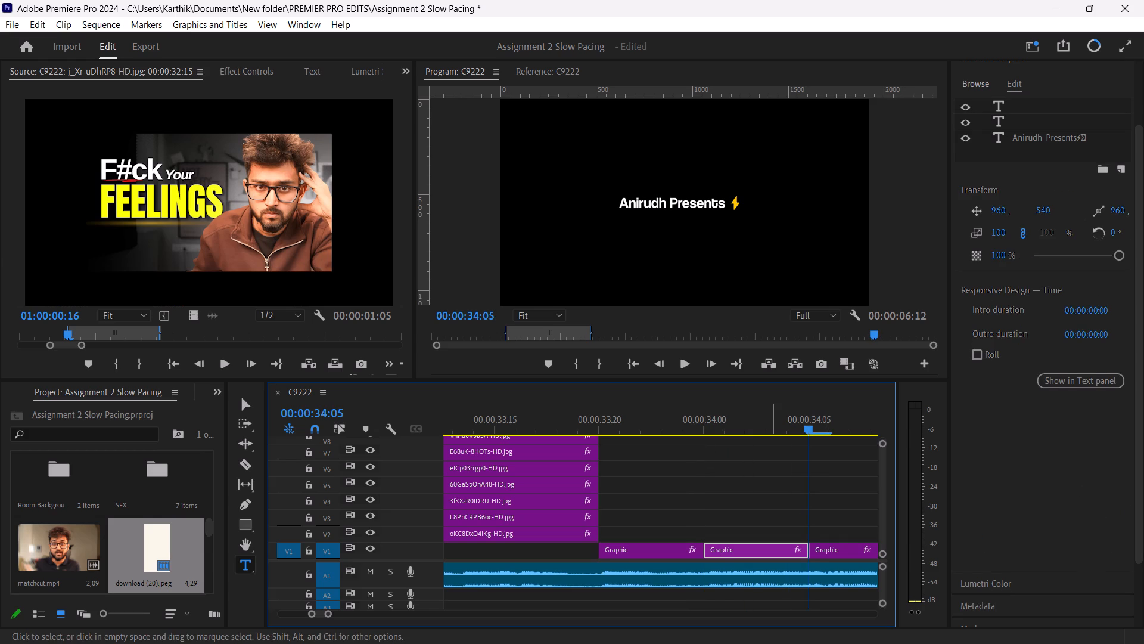
Split the title clip at 00:00:34:10, 00:00:34:15 and 00:00:34:20, and delete the piece between 00:00:34:10 and 00:00:34:15.
{"action": "left_click_drag", "start_coordinate": [810, 428], "coordinate": [866, 425]}
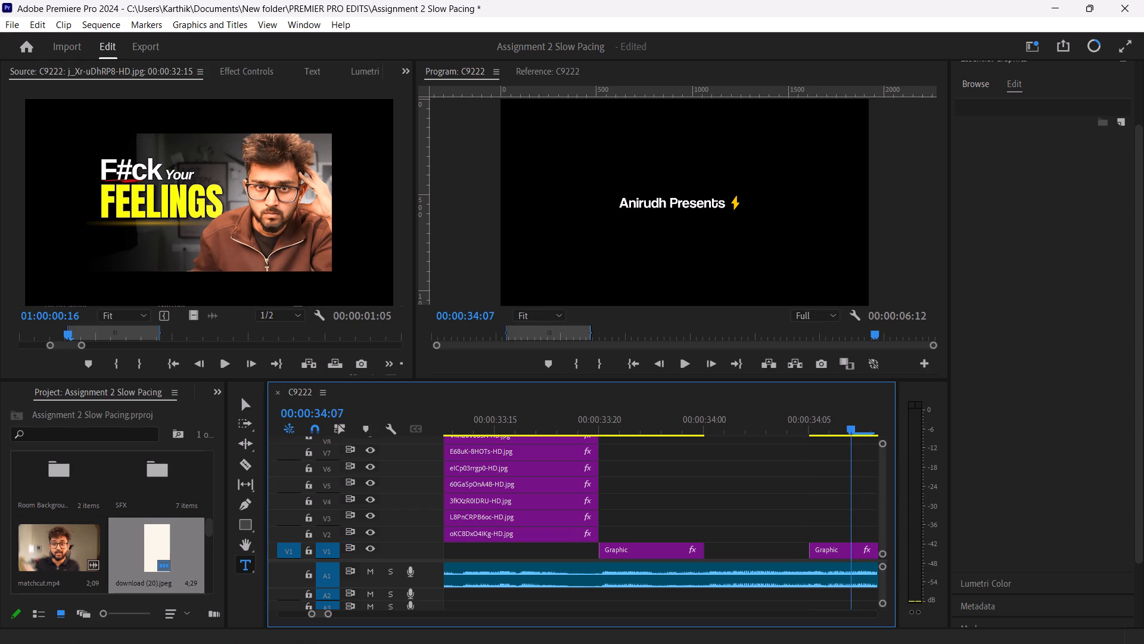
{"action": "left_click_drag", "start_coordinate": [866, 425], "coordinate": [637, 462]}
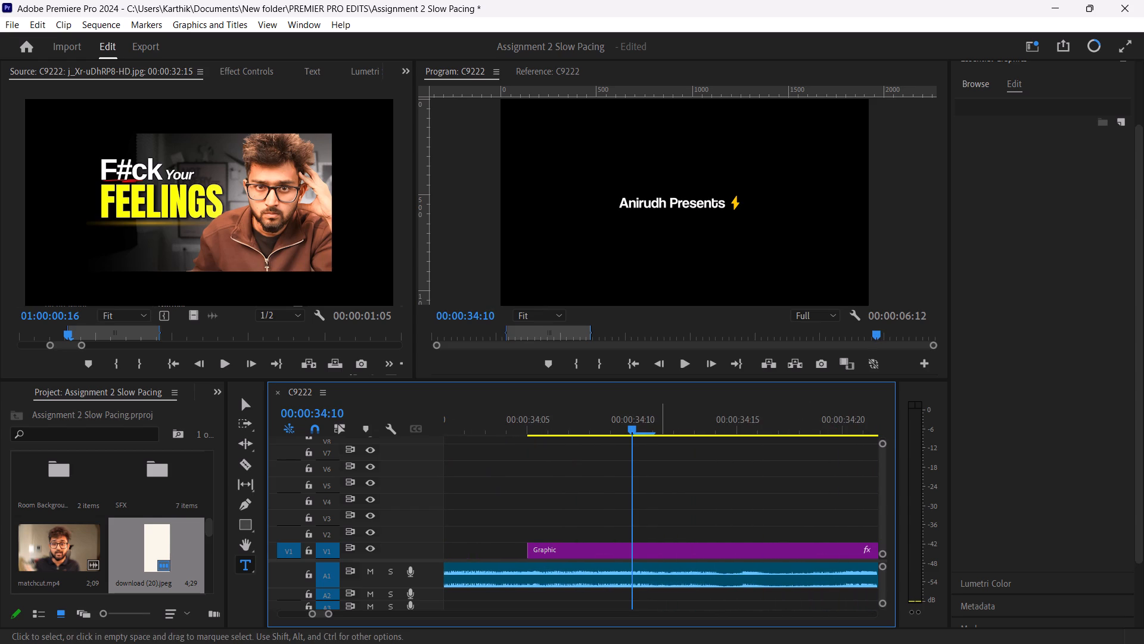
{"action": "left_click", "coordinate": [661, 550]}
{"action": "key", "text": "c"}
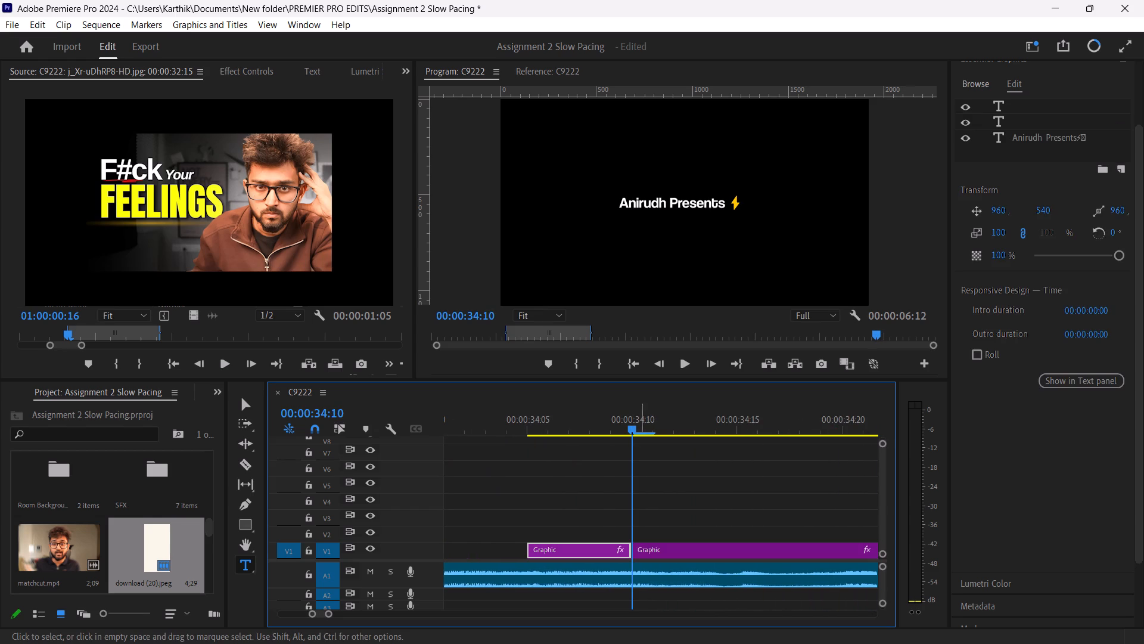
{"action": "left_click_drag", "start_coordinate": [635, 435], "coordinate": [630, 426]}
{"action": "left_click_drag", "start_coordinate": [630, 426], "coordinate": [729, 422]}
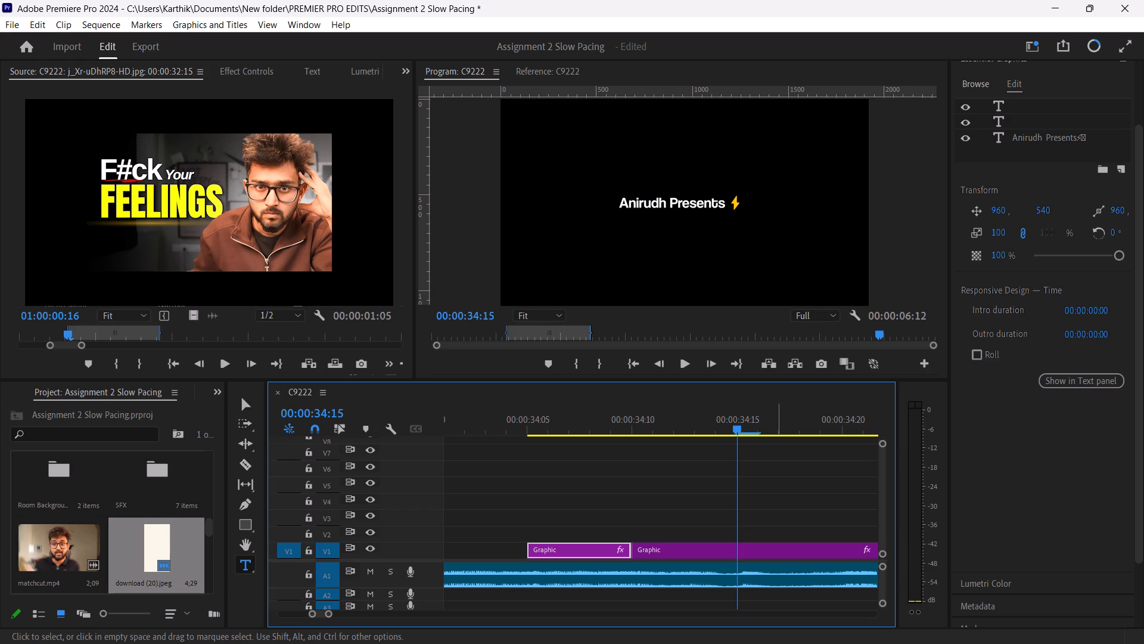
{"action": "left_click", "coordinate": [776, 546]}
{"action": "key", "text": "c"}
{"action": "left_click_drag", "start_coordinate": [739, 425], "coordinate": [847, 436]}
{"action": "left_click", "coordinate": [856, 553]}
{"action": "key", "text": "c"}
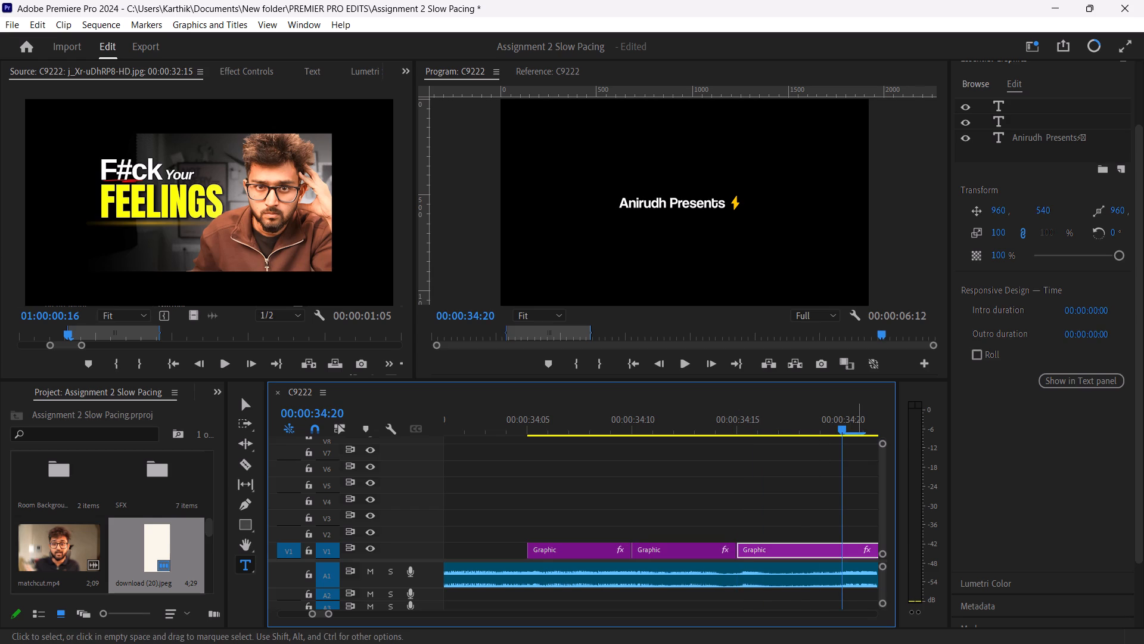
{"action": "left_click", "coordinate": [673, 548]}
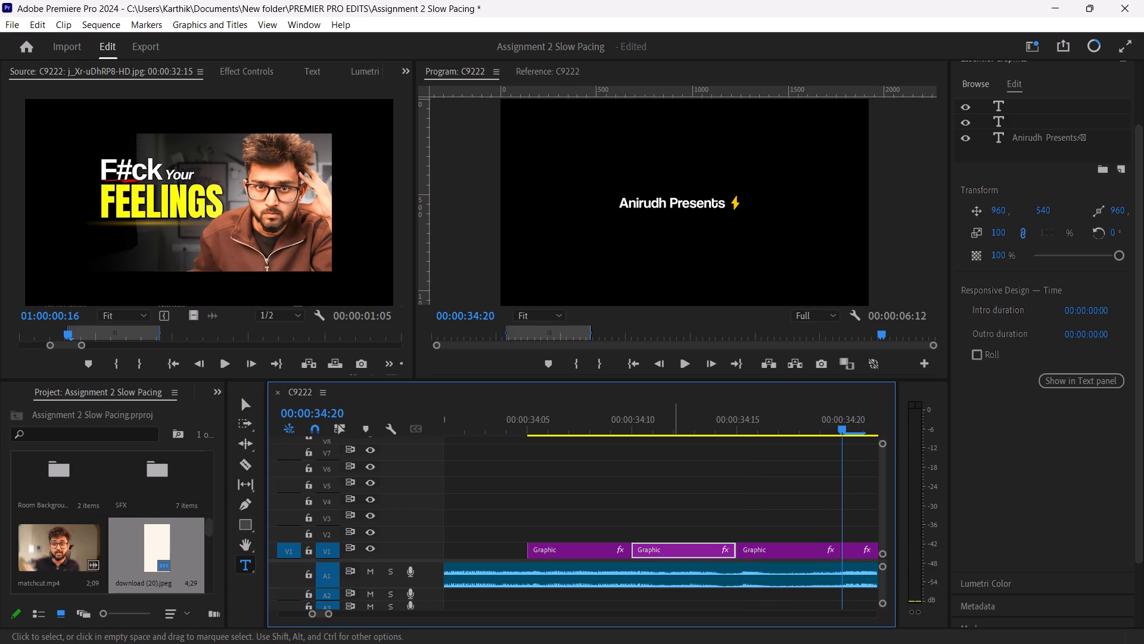
{"action": "key", "text": "BackSpace"}
Play the sequence from 00:00:33:21 to review the title's on-off flicker.
{"action": "left_click_drag", "start_coordinate": [842, 429], "coordinate": [766, 439]}
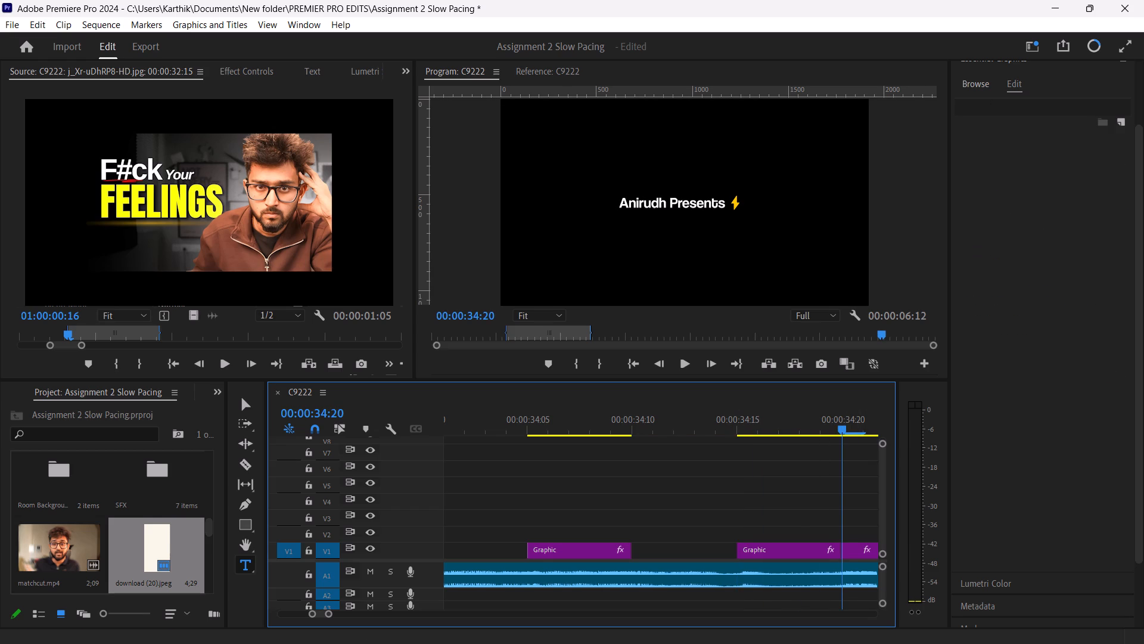
{"action": "left_click_drag", "start_coordinate": [766, 439], "coordinate": [431, 457]}
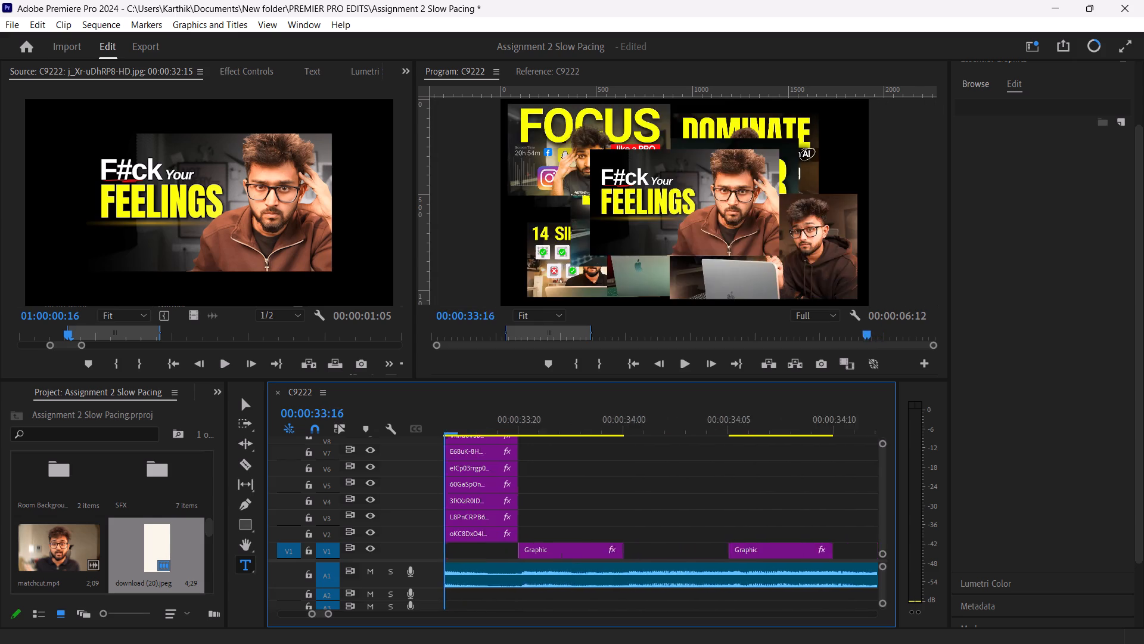
{"action": "left_click_drag", "start_coordinate": [431, 457], "coordinate": [605, 442]}
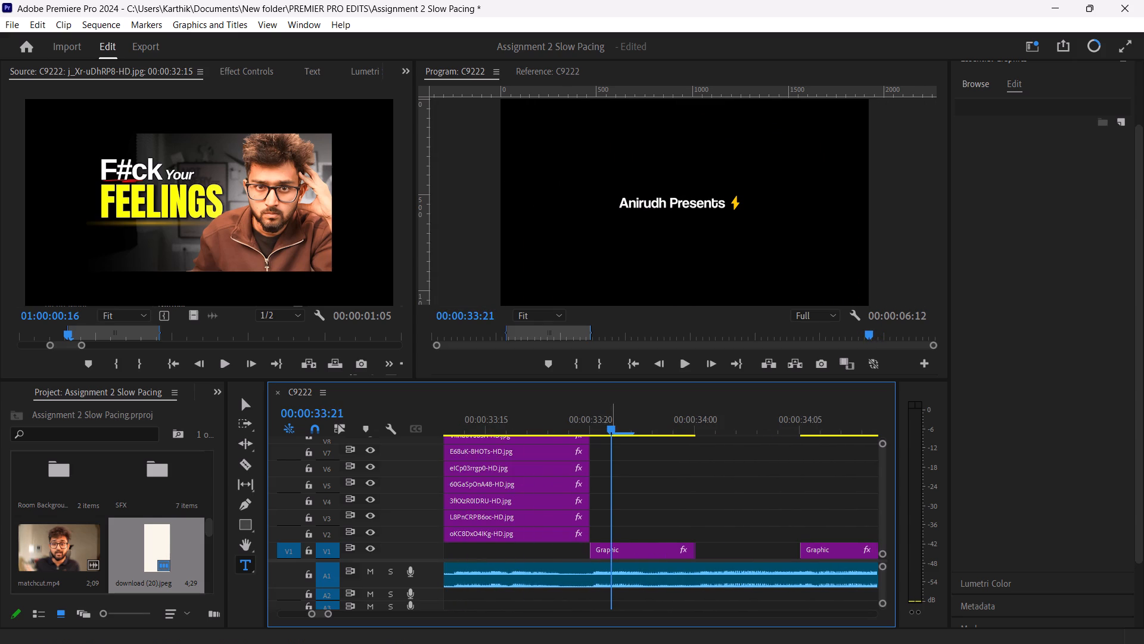
{"action": "key", "text": "space"}
{"action": "key", "text": "space"}
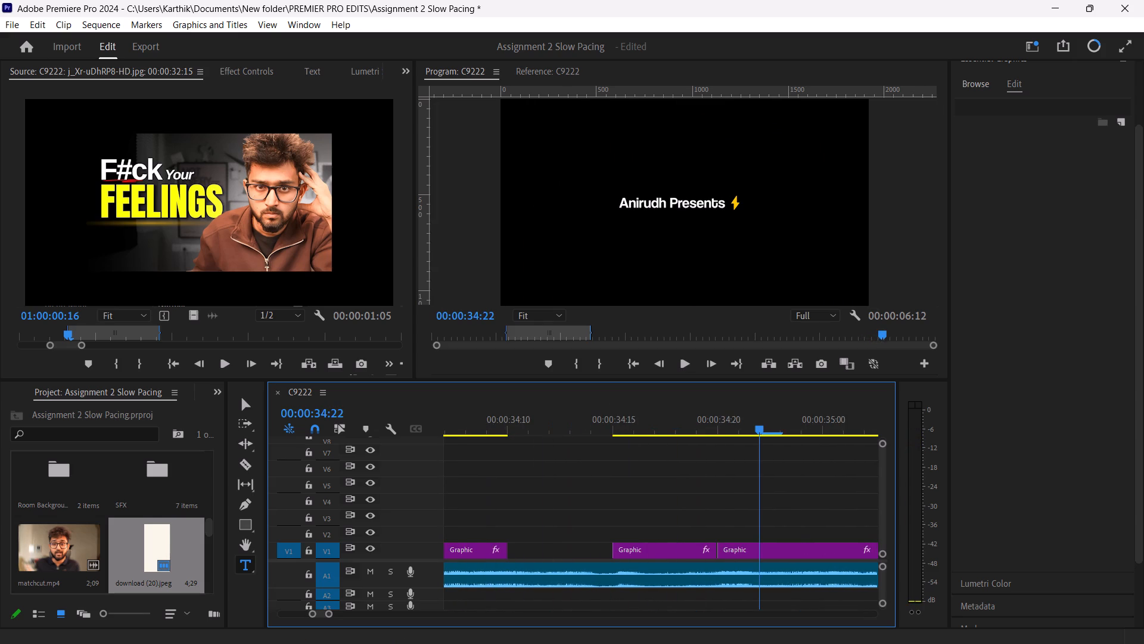
{"action": "key", "text": "space"}
{"action": "key", "text": "space"}
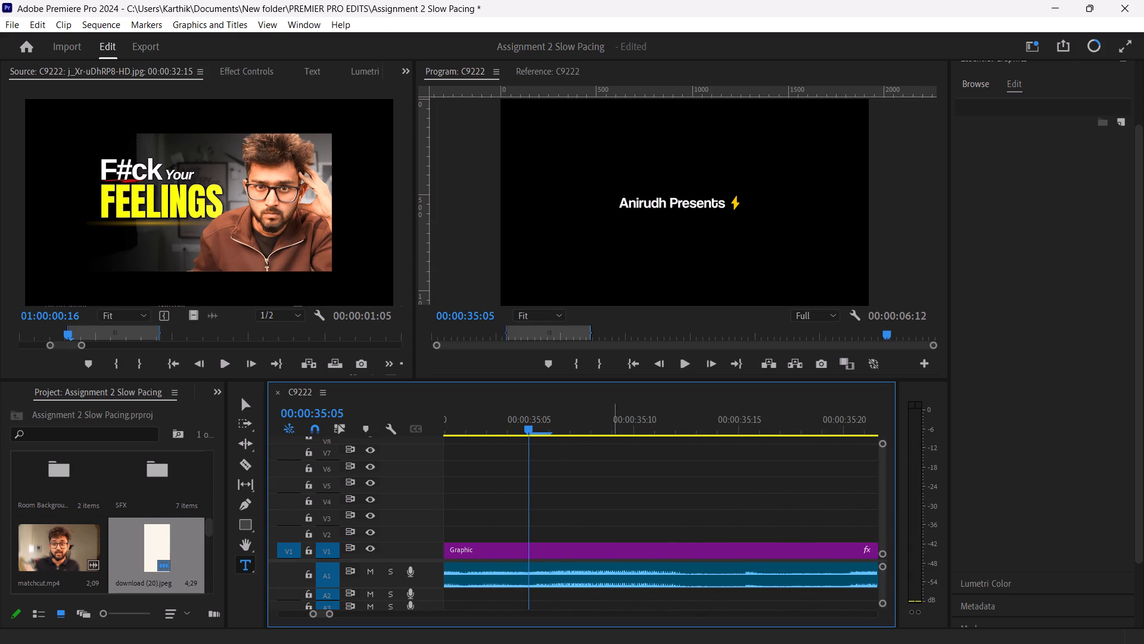
Scrub and replay the cut from the image stack into the title pieces, checking the on-off flicker around the gap at 00:00:34:03.
{"action": "left_click_drag", "start_coordinate": [527, 428], "coordinate": [298, 482]}
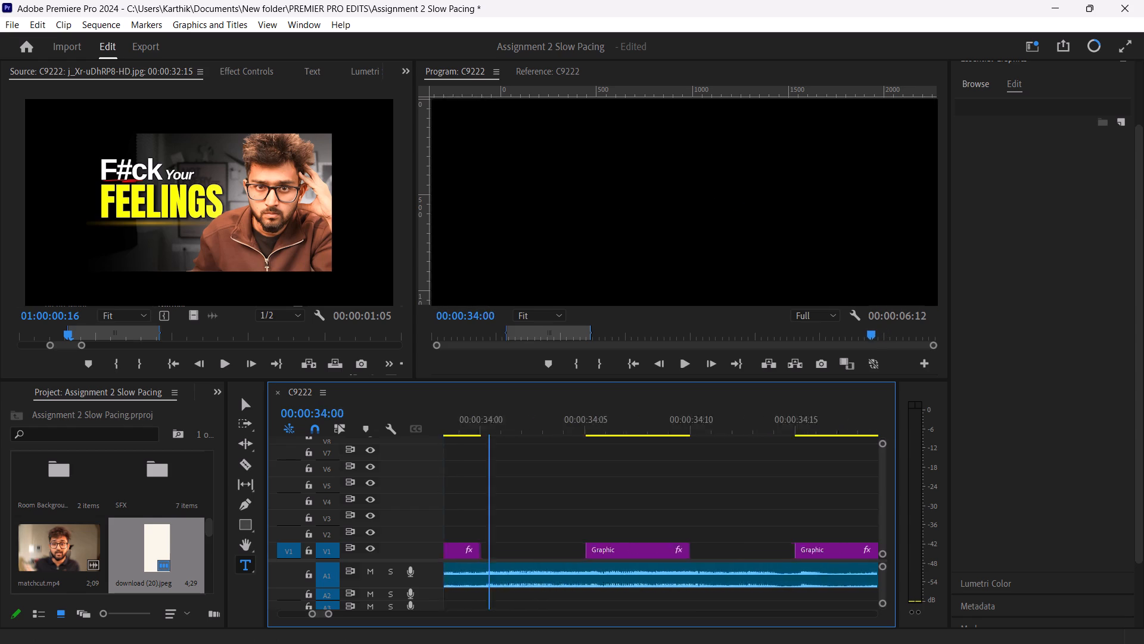
{"action": "left_click_drag", "start_coordinate": [298, 482], "coordinate": [573, 485]}
{"action": "key", "text": "space"}
{"action": "key", "text": "space"}
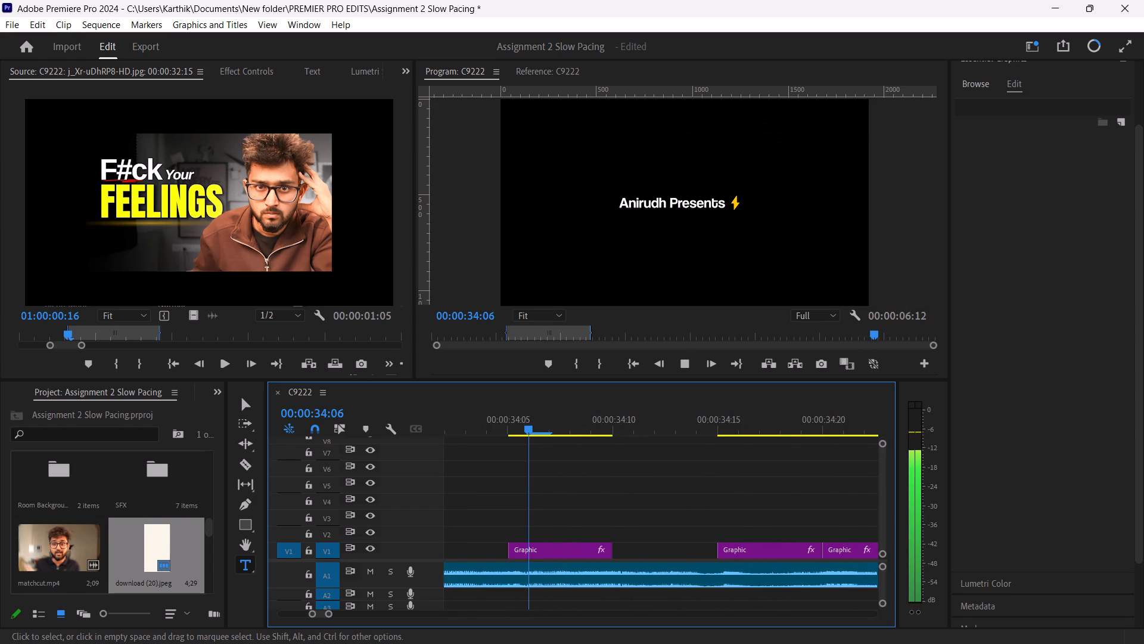
{"action": "left_click_drag", "start_coordinate": [550, 428], "coordinate": [463, 444]}
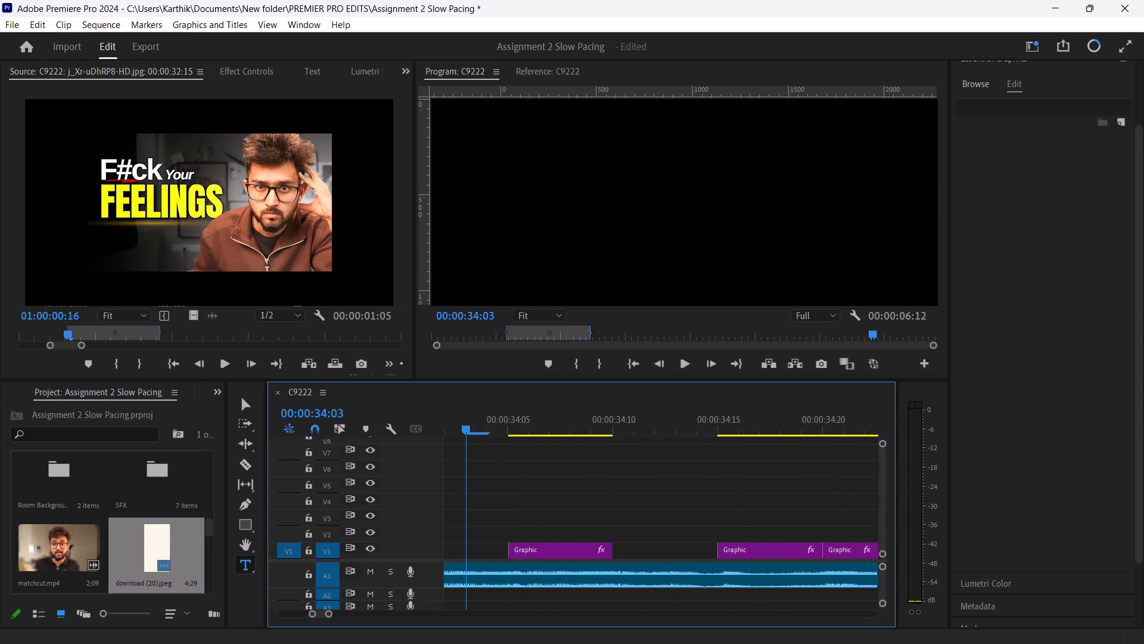
{"action": "left_click_drag", "start_coordinate": [463, 444], "coordinate": [571, 438]}
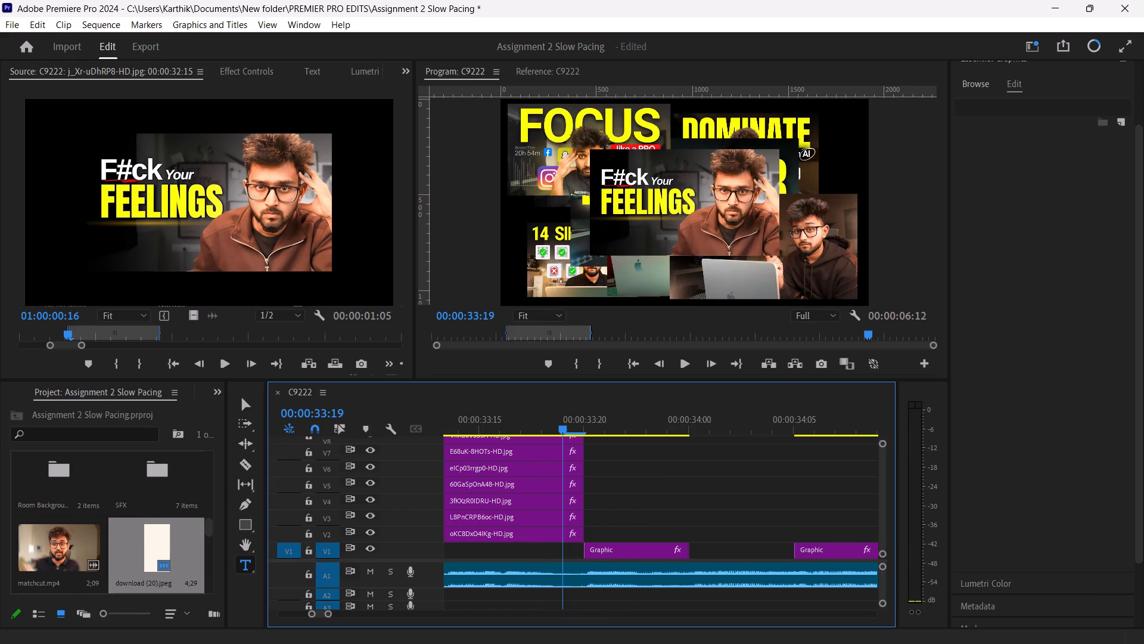
{"action": "left_click_drag", "start_coordinate": [571, 438], "coordinate": [615, 442]}
{"action": "key", "text": "space"}
{"action": "key", "text": "space"}
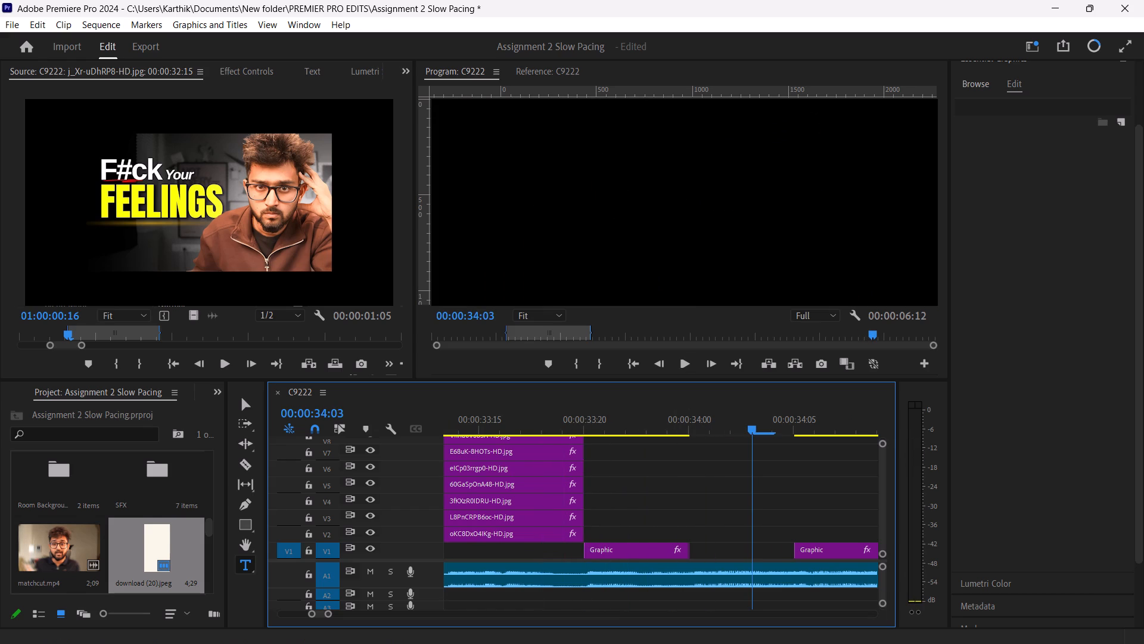
{"action": "left_click_drag", "start_coordinate": [882, 483], "coordinate": [878, 428]}
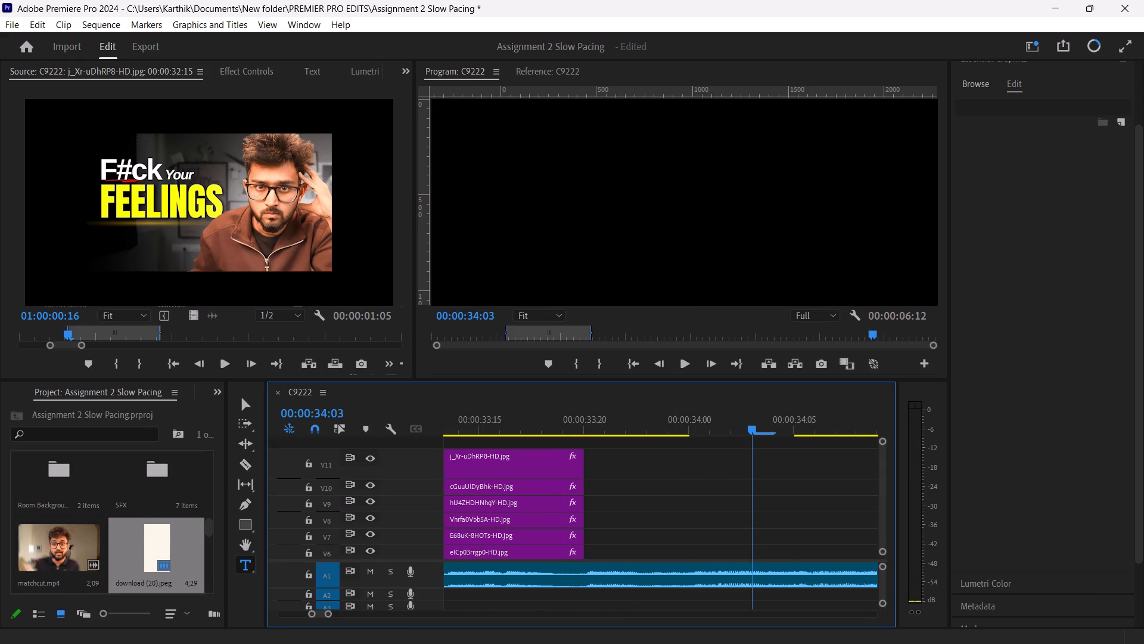
{"action": "left_click_drag", "start_coordinate": [878, 428], "coordinate": [884, 515]}
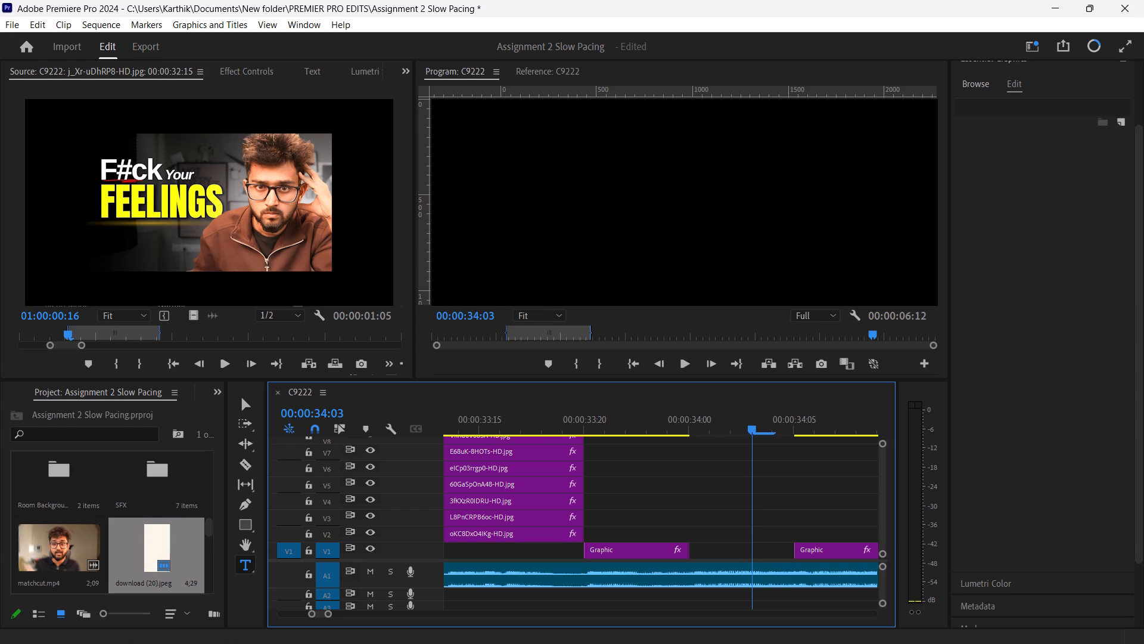
{"action": "left_click", "coordinate": [567, 74]}
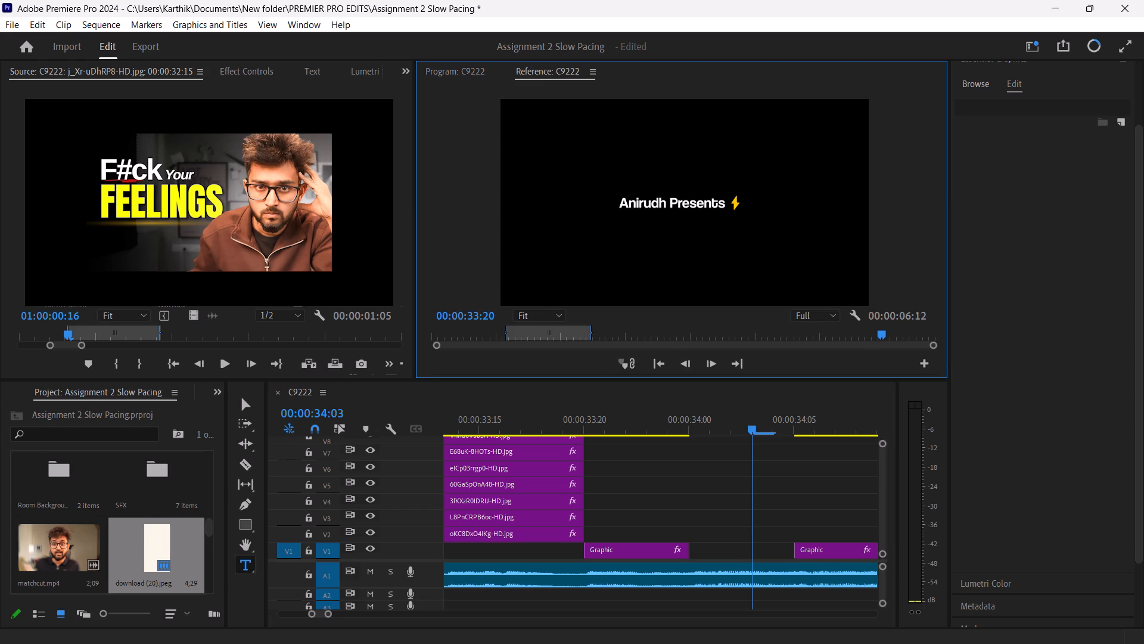
{"action": "left_click_drag", "start_coordinate": [752, 426], "coordinate": [651, 420]}
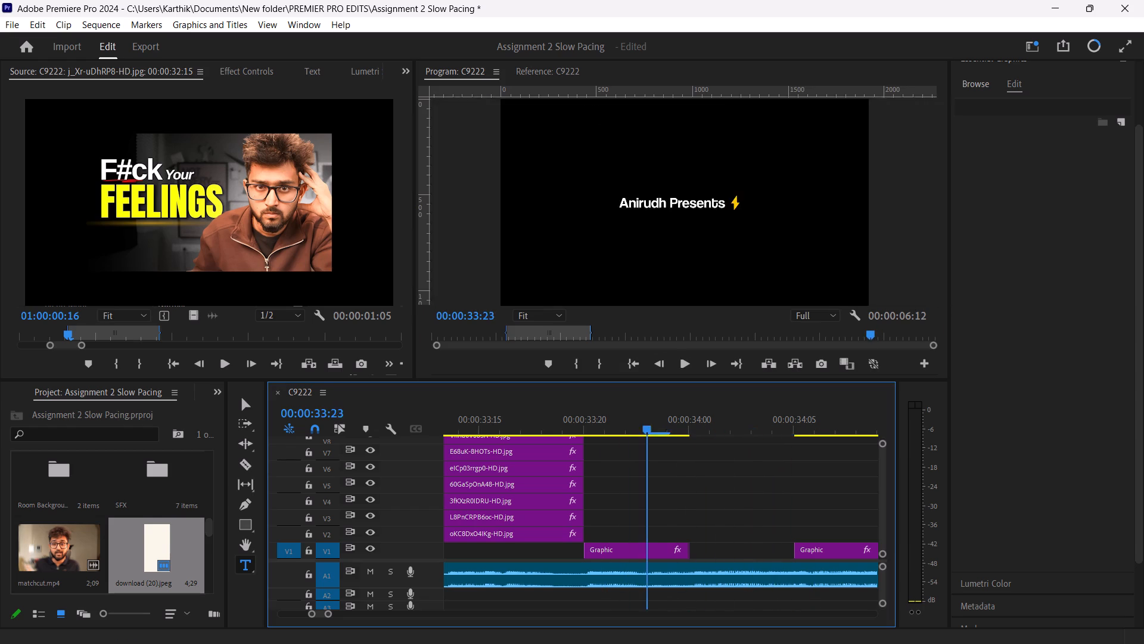
{"action": "left_click_drag", "start_coordinate": [651, 420], "coordinate": [746, 435]}
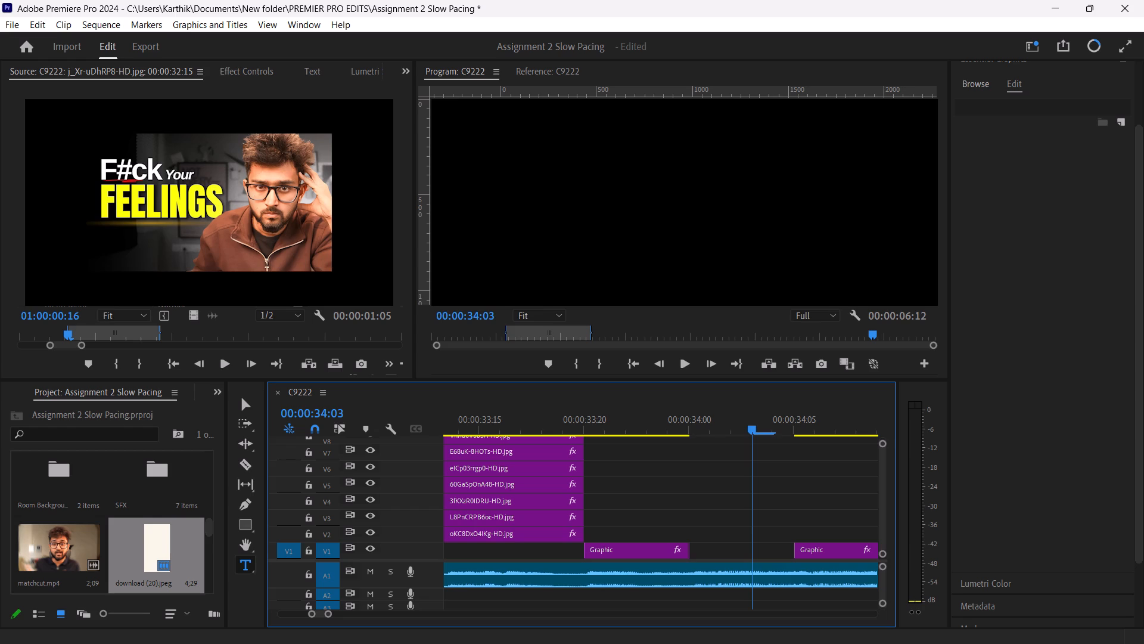
Undo the latest title edits back to the splits at 00:00:34:00 and 00:00:34:05, restoring the deleted piece between them.
{"action": "key", "text": "ctrl+z"}
{"action": "key", "text": "ctrl+z"}
{"action": "key", "text": "ctrl+z"}
{"action": "key", "text": "ctrl+z"}
{"action": "key", "text": "ctrl+z"}
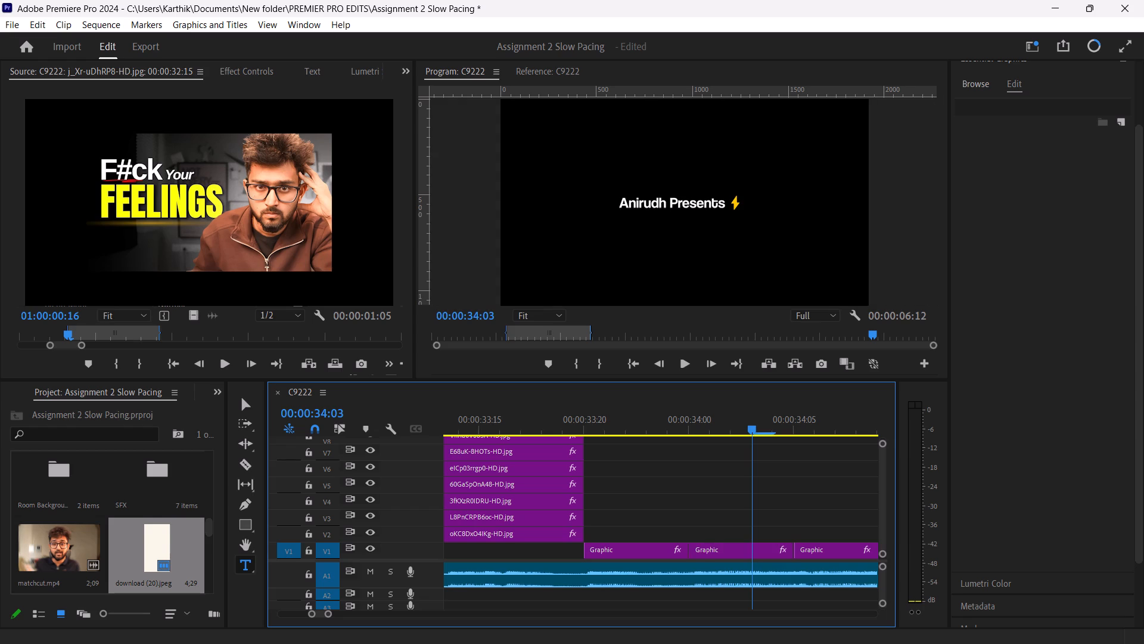
Play and scrub the restored title from about 00:00:33:22 to review it without gaps.
{"action": "left_click_drag", "start_coordinate": [756, 420], "coordinate": [624, 448]}
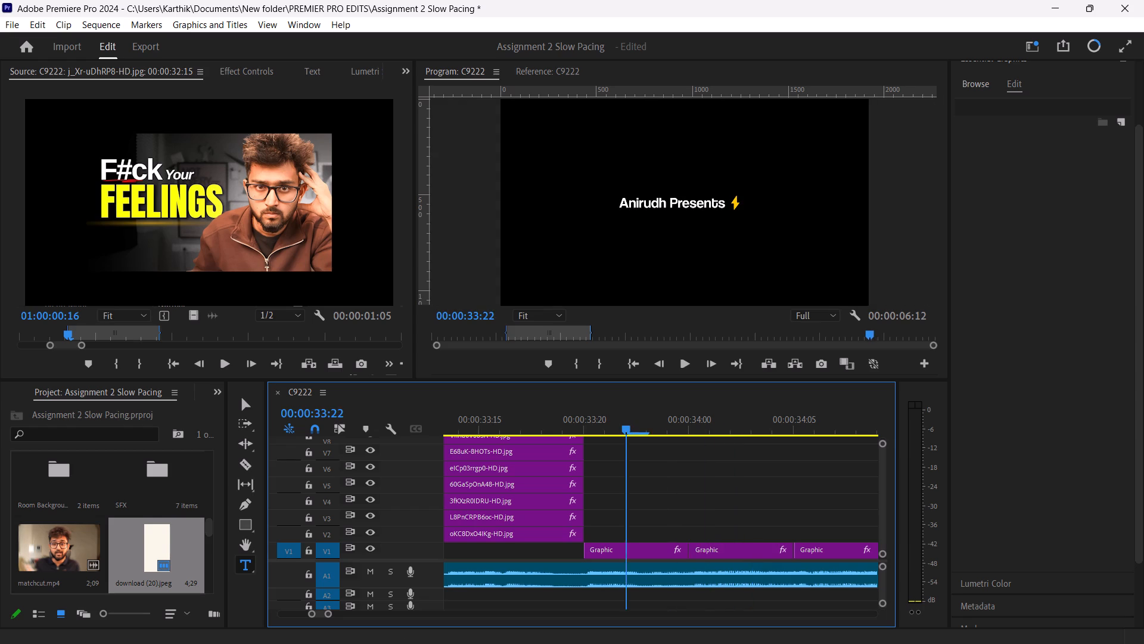
{"action": "left_click_drag", "start_coordinate": [624, 448], "coordinate": [619, 447]}
{"action": "key", "text": "space"}
{"action": "key", "text": "space"}
{"action": "key", "text": "space"}
{"action": "key", "text": "space"}
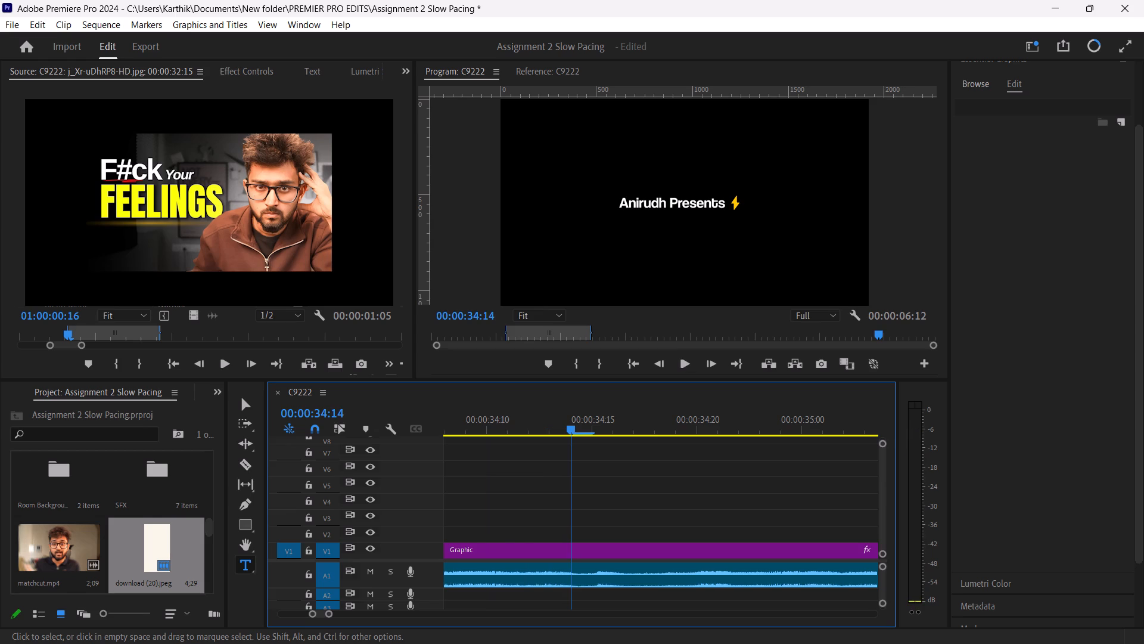
{"action": "key", "text": "space"}
{"action": "key", "text": "space"}
{"action": "key", "text": "space"}
{"action": "key", "text": "space"}
{"action": "key", "text": "space"}
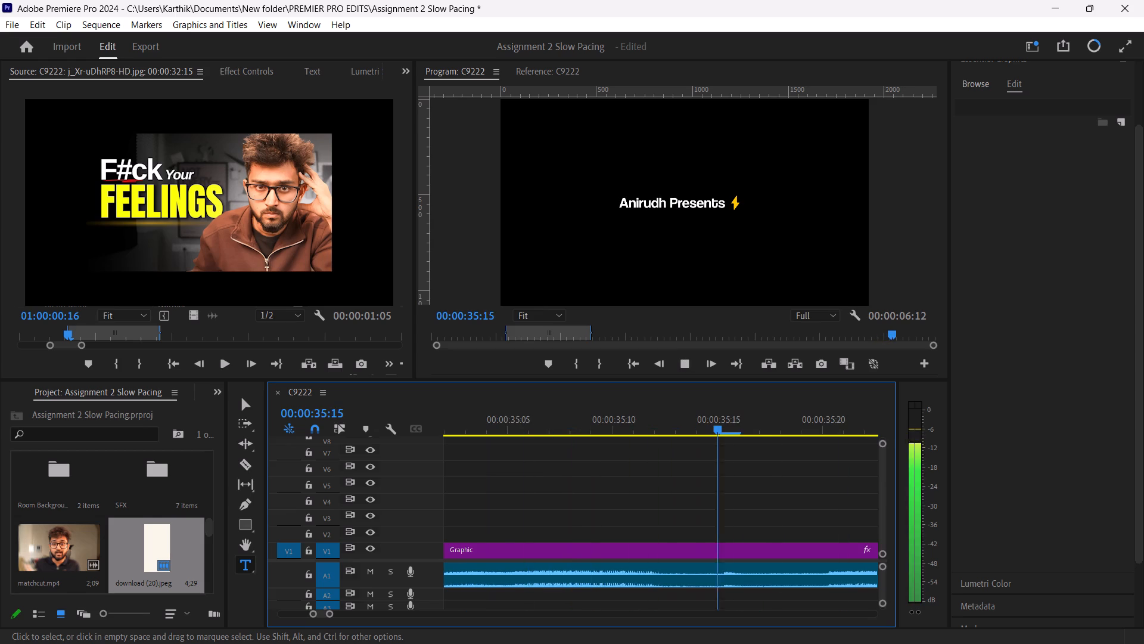
{"action": "key", "text": "space"}
{"action": "left_click_drag", "start_coordinate": [739, 425], "coordinate": [422, 473]}
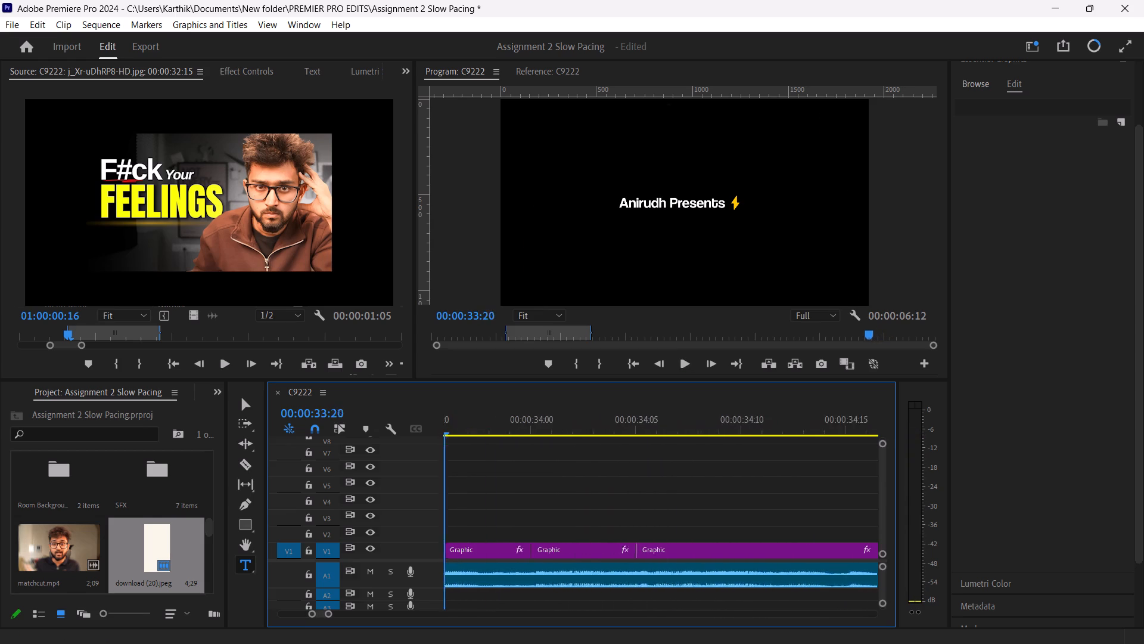
{"action": "left_click_drag", "start_coordinate": [422, 473], "coordinate": [889, 437]}
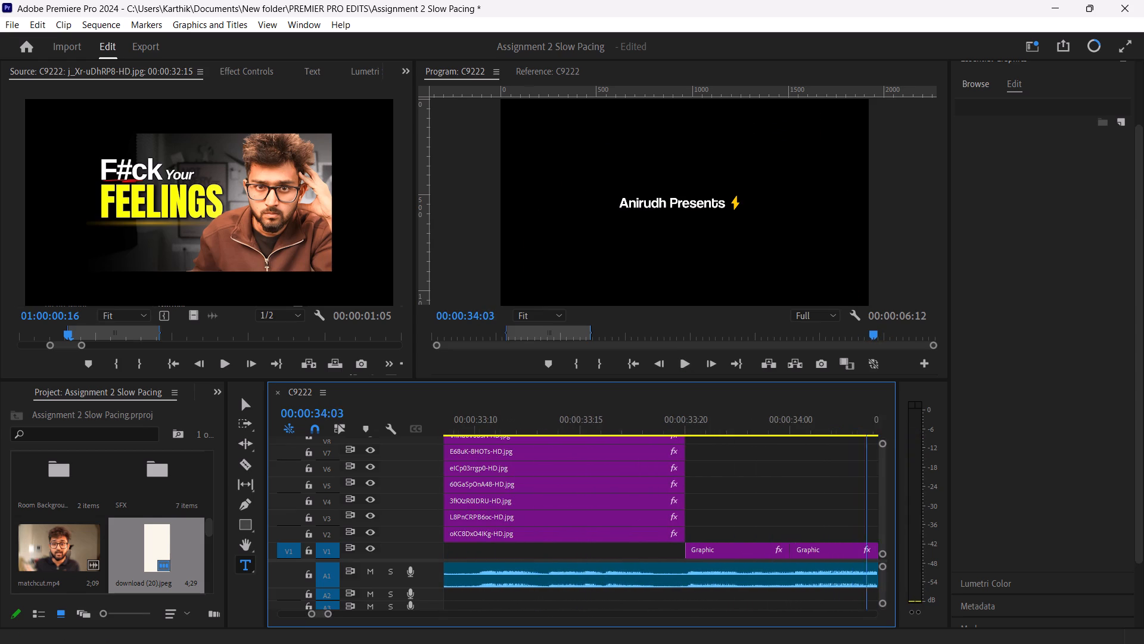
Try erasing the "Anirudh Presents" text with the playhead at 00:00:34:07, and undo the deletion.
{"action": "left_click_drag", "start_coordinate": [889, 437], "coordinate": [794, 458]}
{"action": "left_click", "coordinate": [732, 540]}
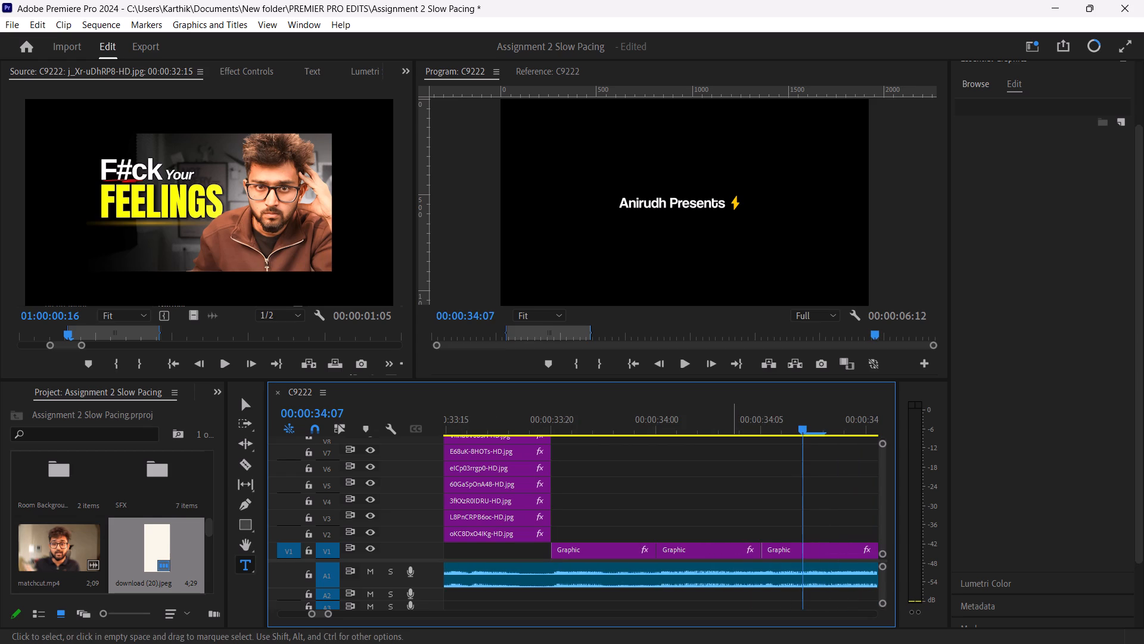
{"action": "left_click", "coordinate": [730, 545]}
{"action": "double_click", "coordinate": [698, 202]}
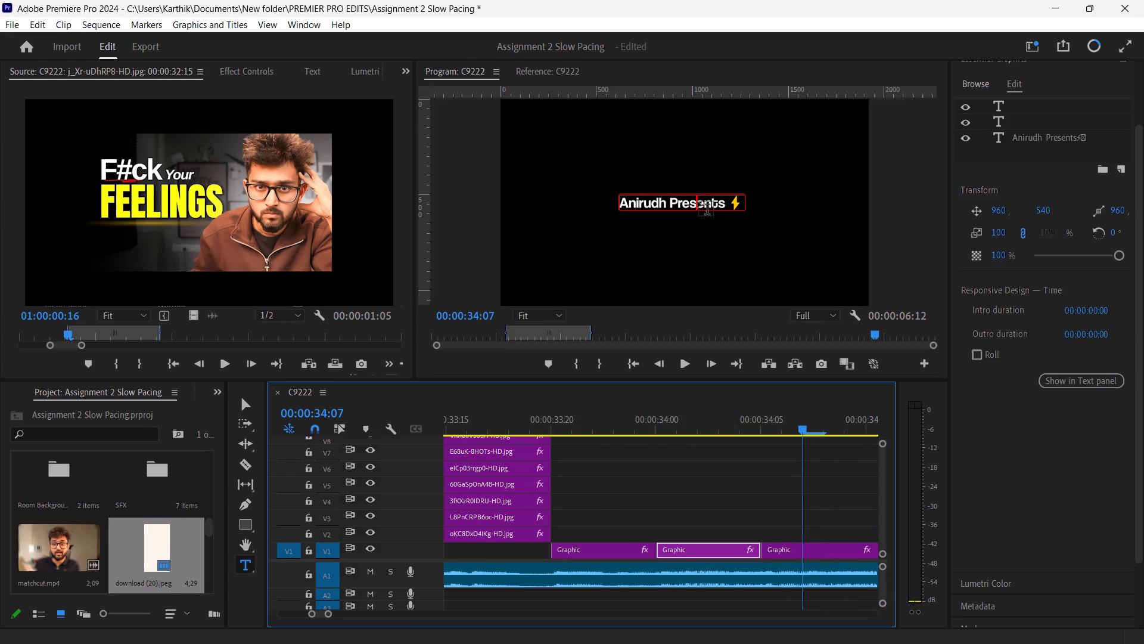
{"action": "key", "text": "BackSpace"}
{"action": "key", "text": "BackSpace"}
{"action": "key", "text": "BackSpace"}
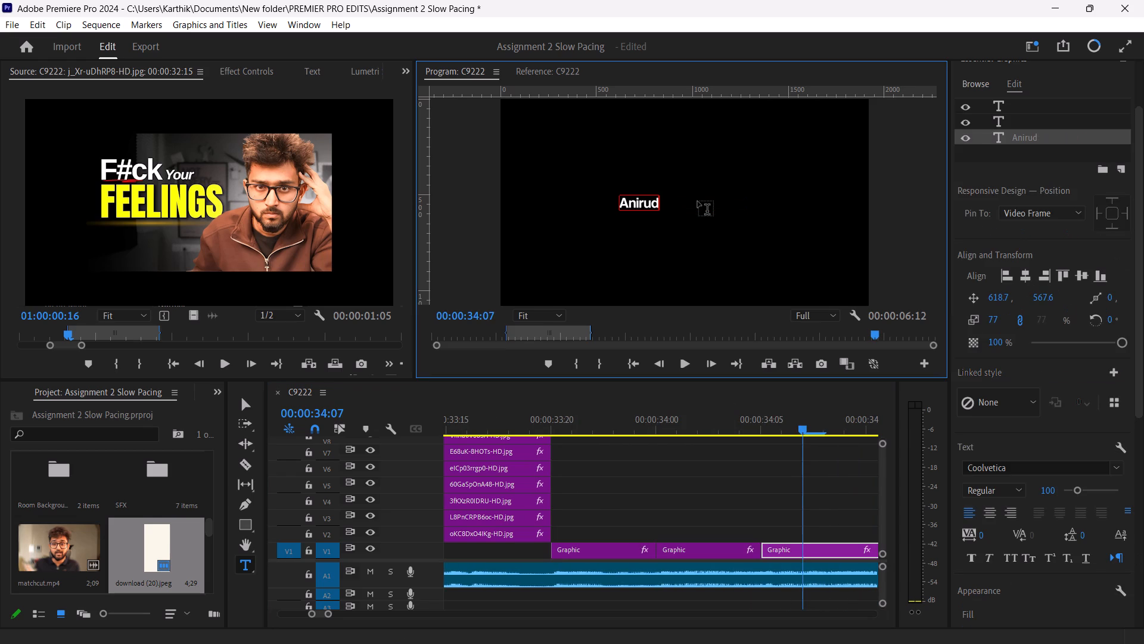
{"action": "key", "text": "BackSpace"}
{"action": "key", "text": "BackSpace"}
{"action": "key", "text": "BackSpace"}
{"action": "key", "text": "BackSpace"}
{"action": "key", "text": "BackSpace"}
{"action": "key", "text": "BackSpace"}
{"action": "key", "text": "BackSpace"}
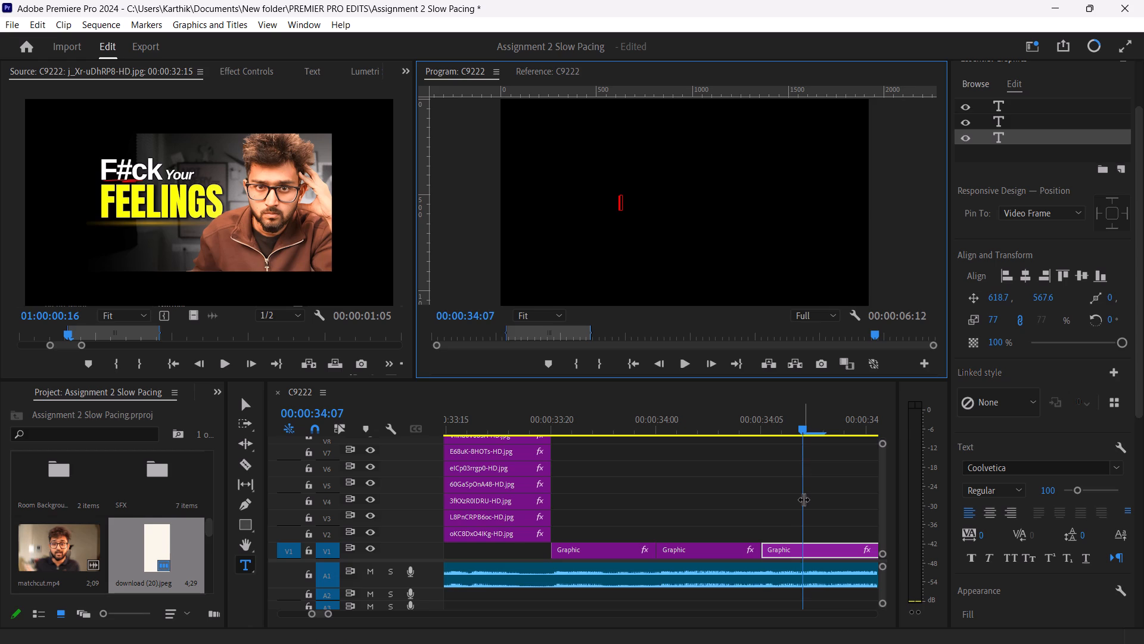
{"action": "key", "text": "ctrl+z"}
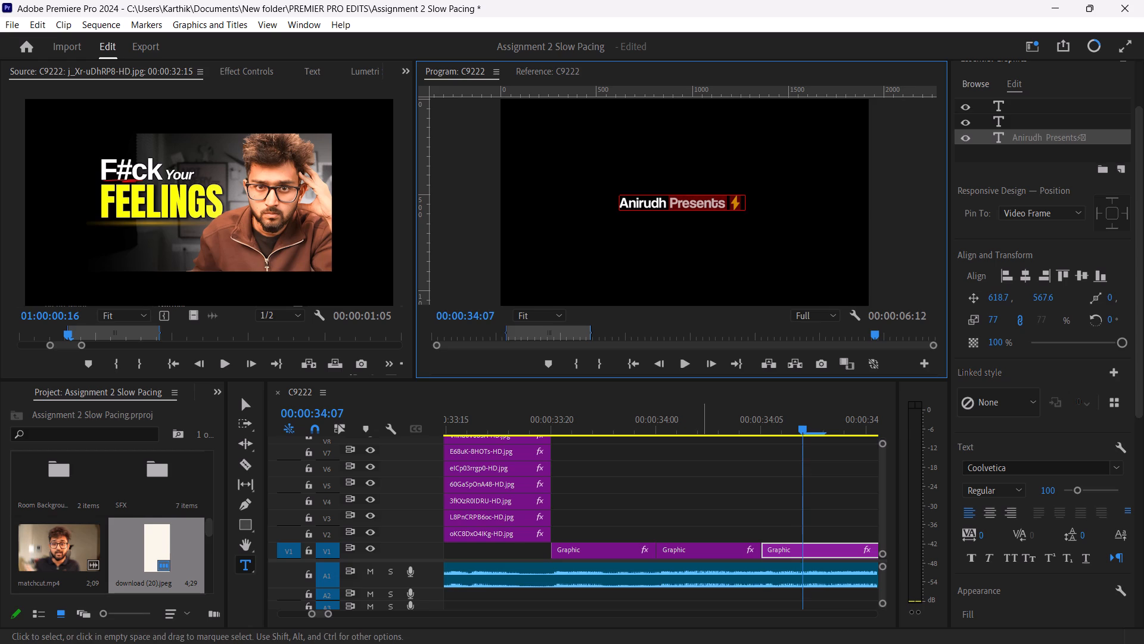
Erase all the text, including the lightning bolt, in the title piece between 00:00:34:00 and 00:00:34:05.
{"action": "left_click", "coordinate": [702, 547]}
{"action": "left_click_drag", "start_coordinate": [803, 434], "coordinate": [713, 446]}
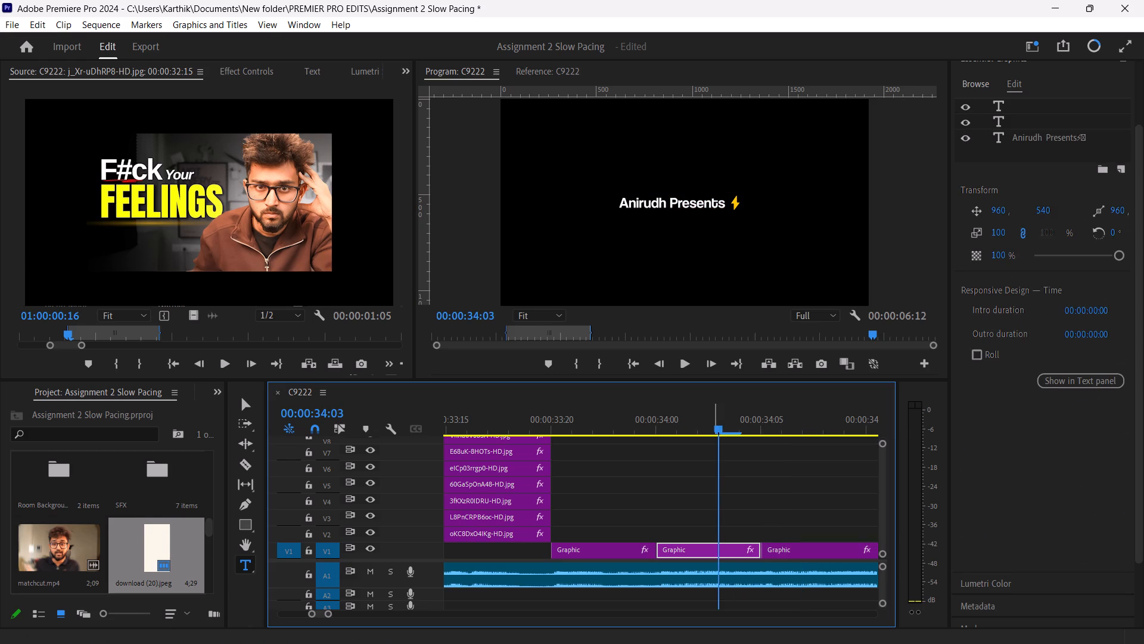
{"action": "triple_click", "coordinate": [691, 200]}
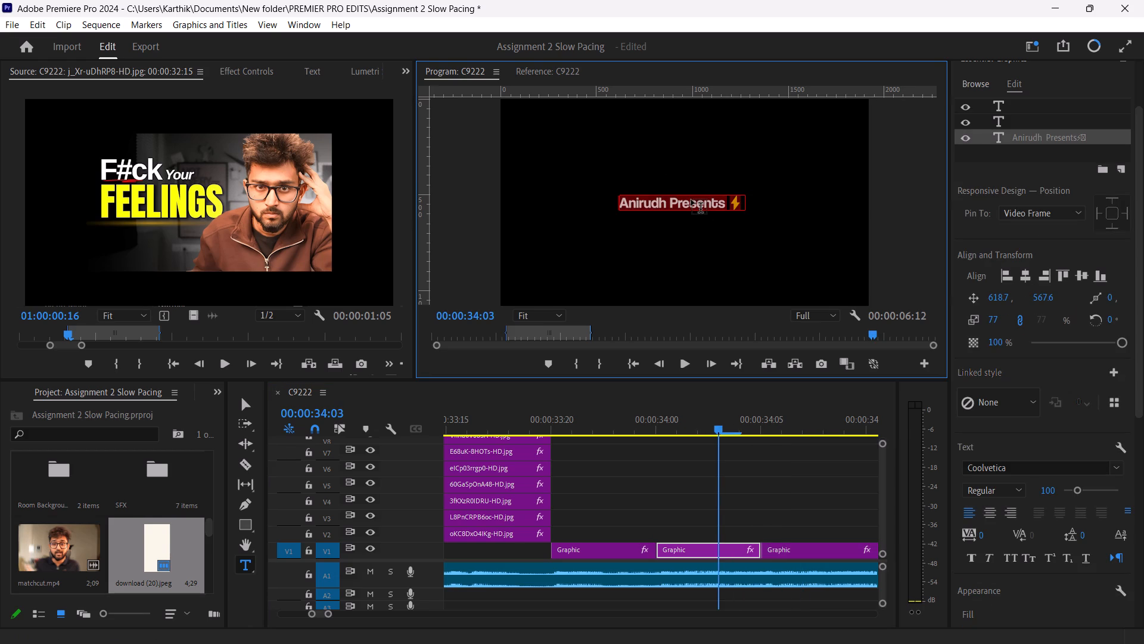
{"action": "key", "text": "BackSpace"}
Play from the end of the image stack at 00:00:33:19 to review the title's flicker with the blanked piece.
{"action": "left_click_drag", "start_coordinate": [723, 428], "coordinate": [610, 435]}
{"action": "key", "text": "space"}
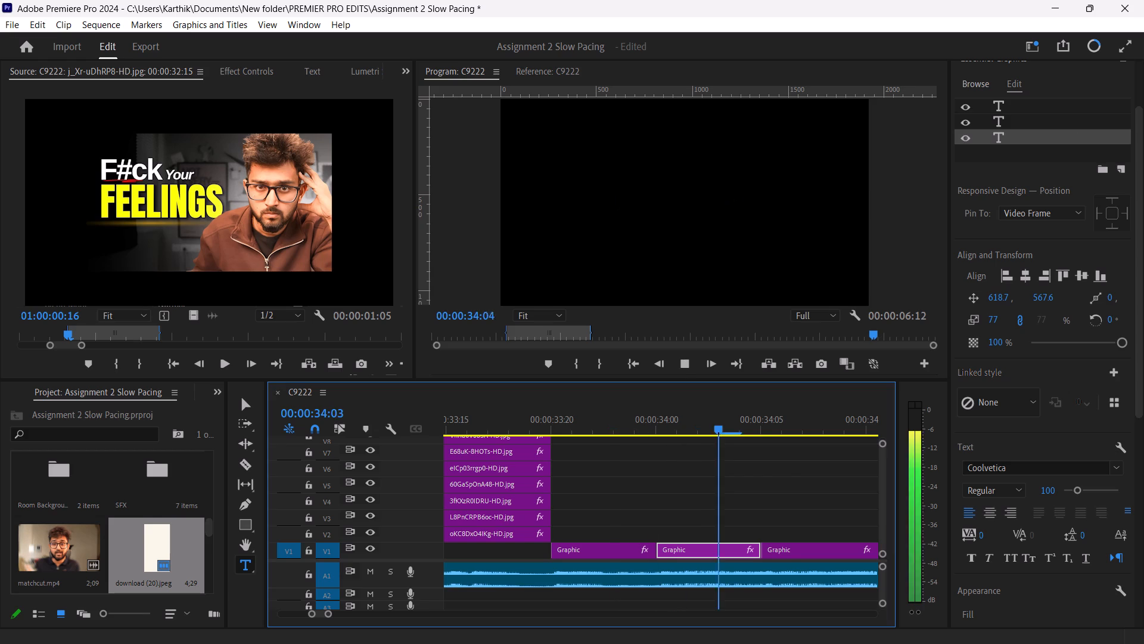
{"action": "key", "text": "space"}
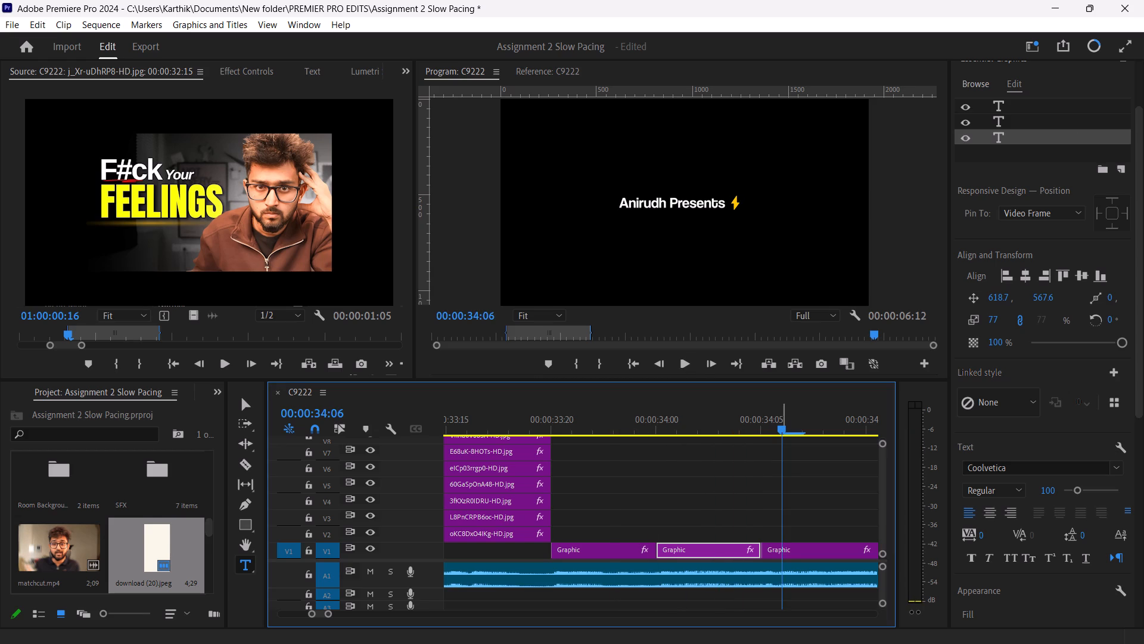
{"action": "left_click_drag", "start_coordinate": [784, 427], "coordinate": [529, 404]}
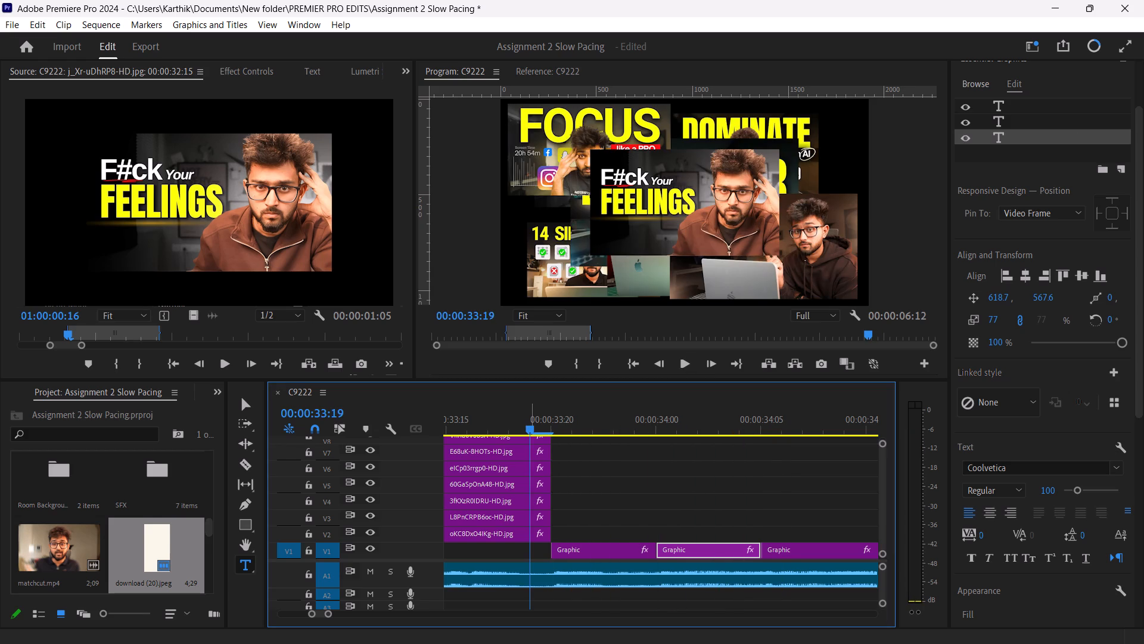
{"action": "key", "text": "space"}
{"action": "key", "text": "space"}
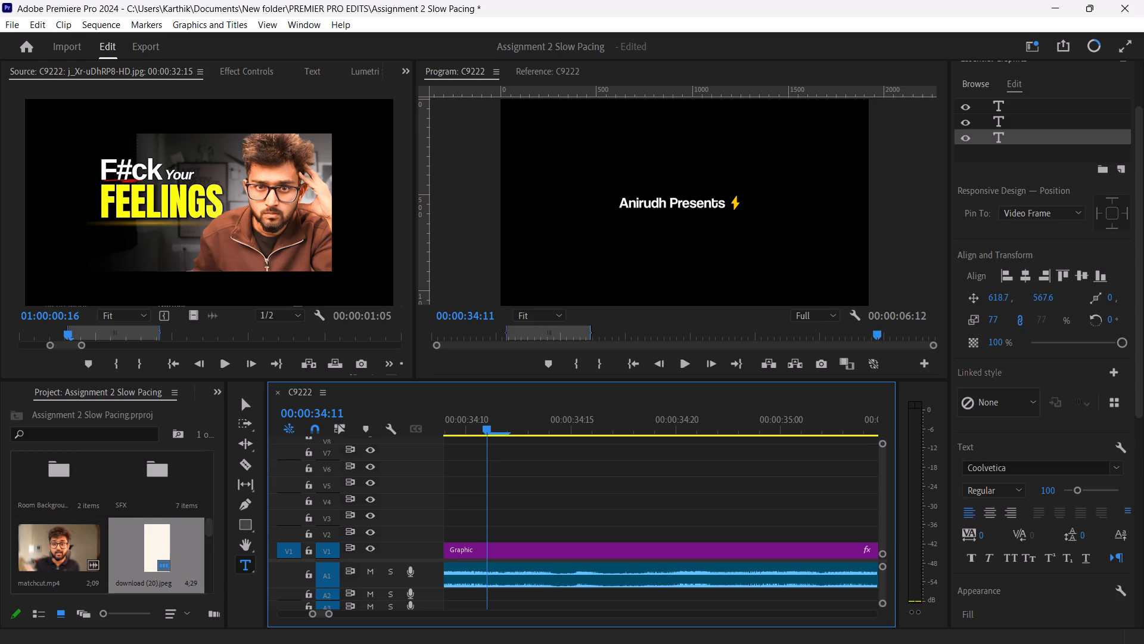
Scrub back through the stacked image clips to 00:00:31:06 to check the build-up before the title.
{"action": "left_click_drag", "start_coordinate": [489, 431], "coordinate": [443, 436]}
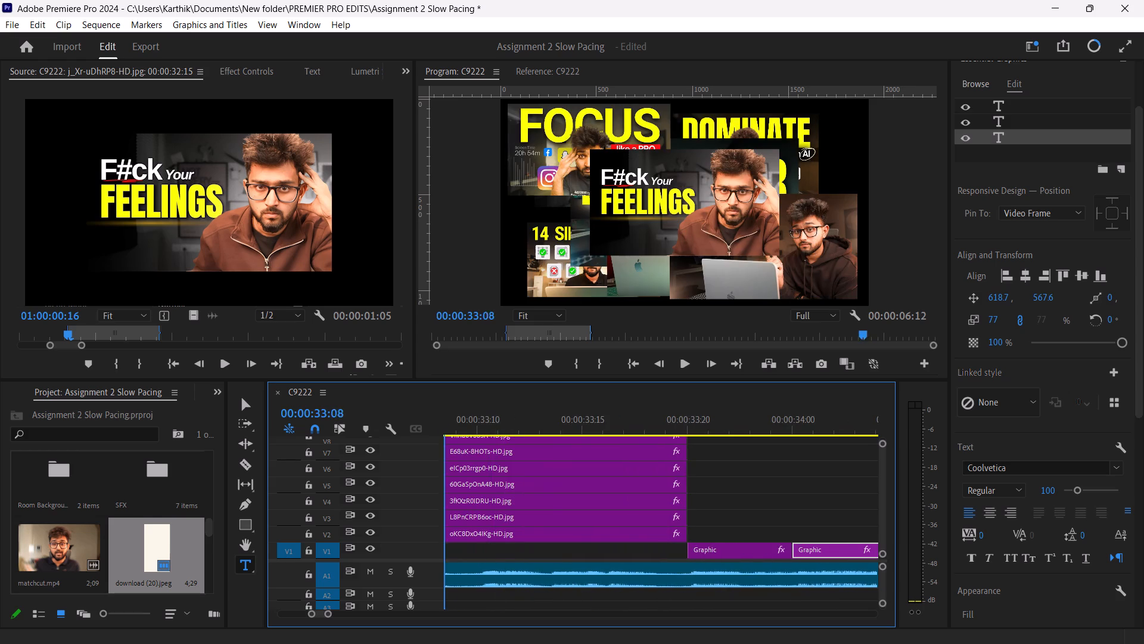
{"action": "left_click_drag", "start_coordinate": [443, 436], "coordinate": [374, 479]}
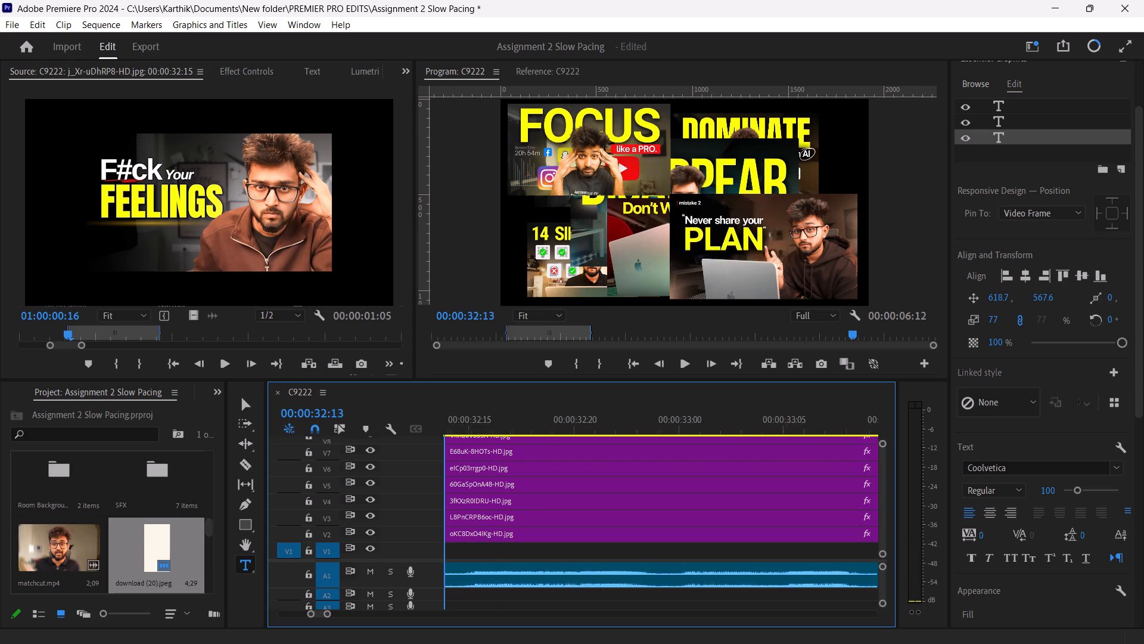
{"action": "left_click_drag", "start_coordinate": [374, 479], "coordinate": [375, 478]}
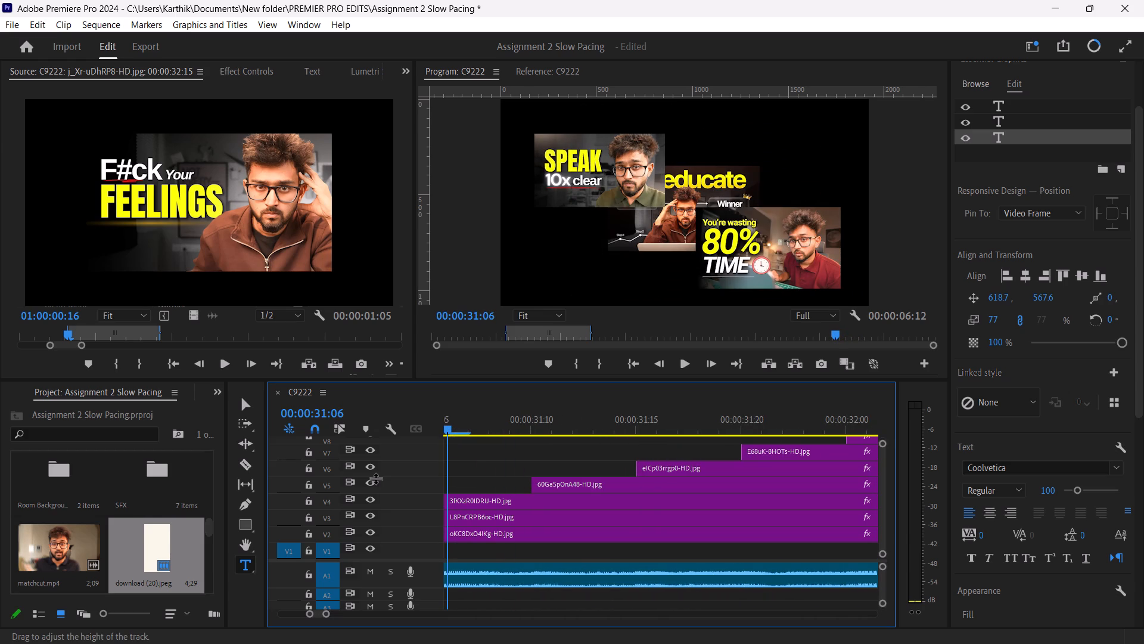